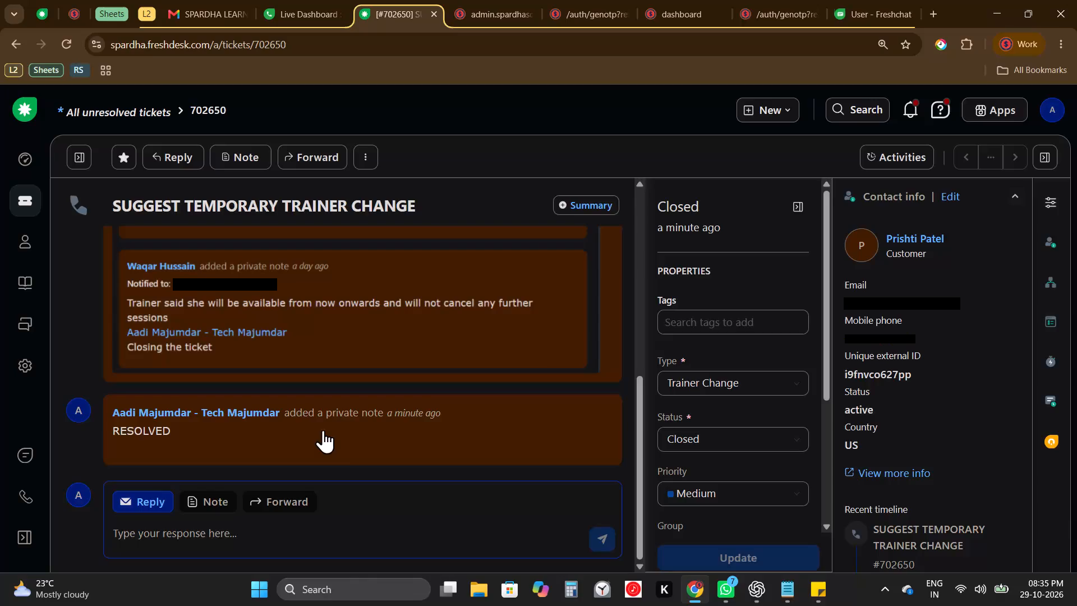
Leave the closed trainer change ticket and open the list of unresolved tickets.
{"action": "left_click", "coordinate": [20, 195]}
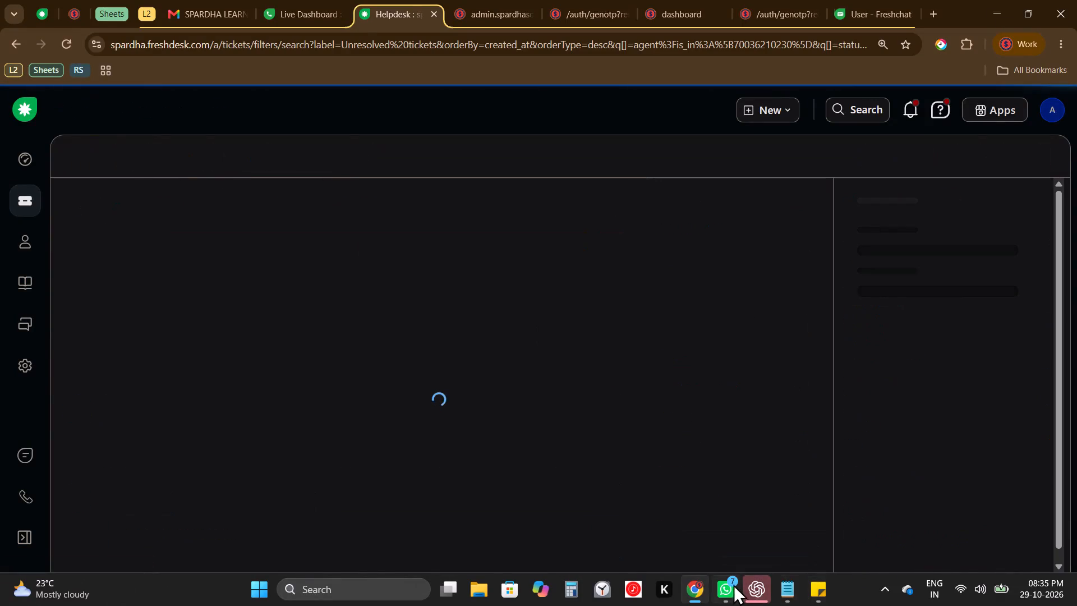
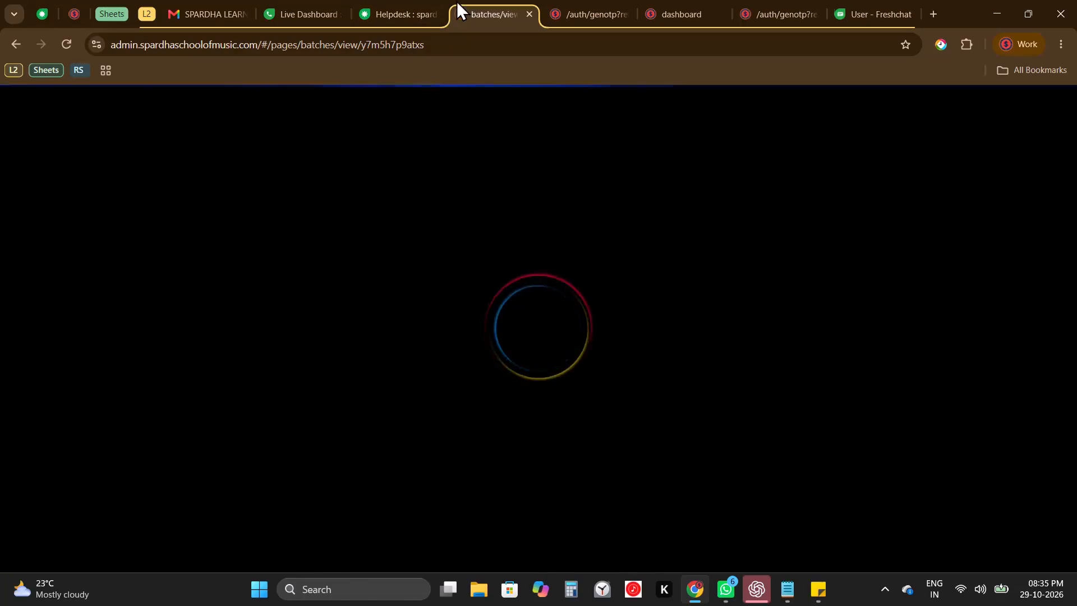
Search the helpdesk for the pasted customer phone number, strip its extra characters, copy the cleaned number, and open the matching contact.
{"action": "left_click", "coordinate": [421, 0]}
{"action": "left_click", "coordinate": [859, 114]}
{"action": "key", "text": "ctrl+v"}
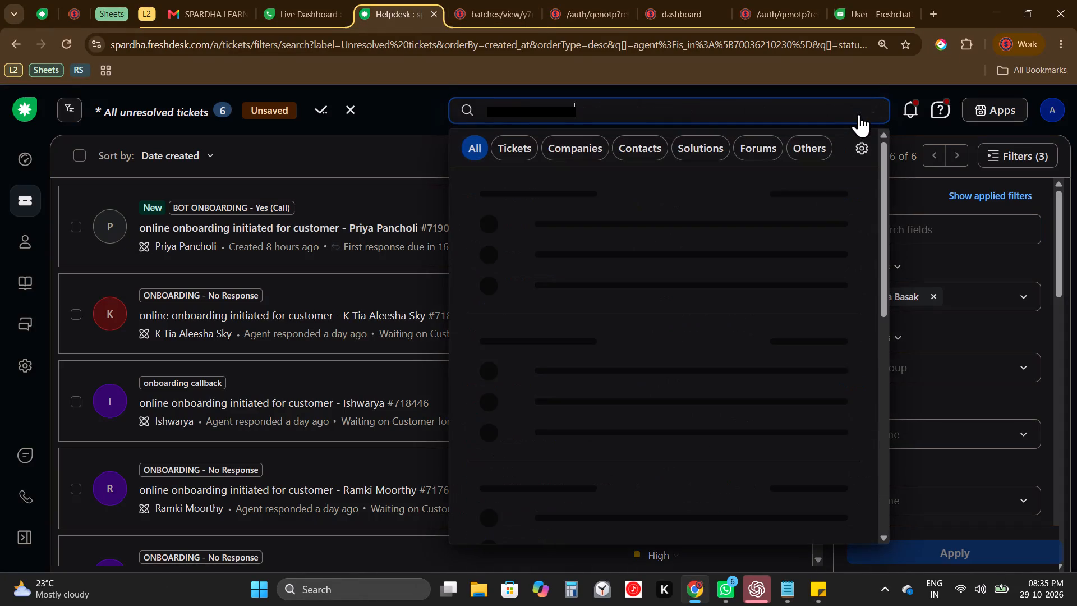
{"action": "key", "text": "ctrl+Left"}
{"action": "key", "text": "ctrl+BackSpace"}
{"action": "key", "text": "ctrl+Left"}
{"action": "key", "text": "ctrl+BackSpace"}
{"action": "key", "text": "ctrl+Left"}
{"action": "key", "text": "BackSpace"}
{"action": "key", "text": "BackSpace"}
{"action": "key", "text": "ctrl+a"}
{"action": "key", "text": "ctrl+c"}
{"action": "key", "text": "ctrl+c"}
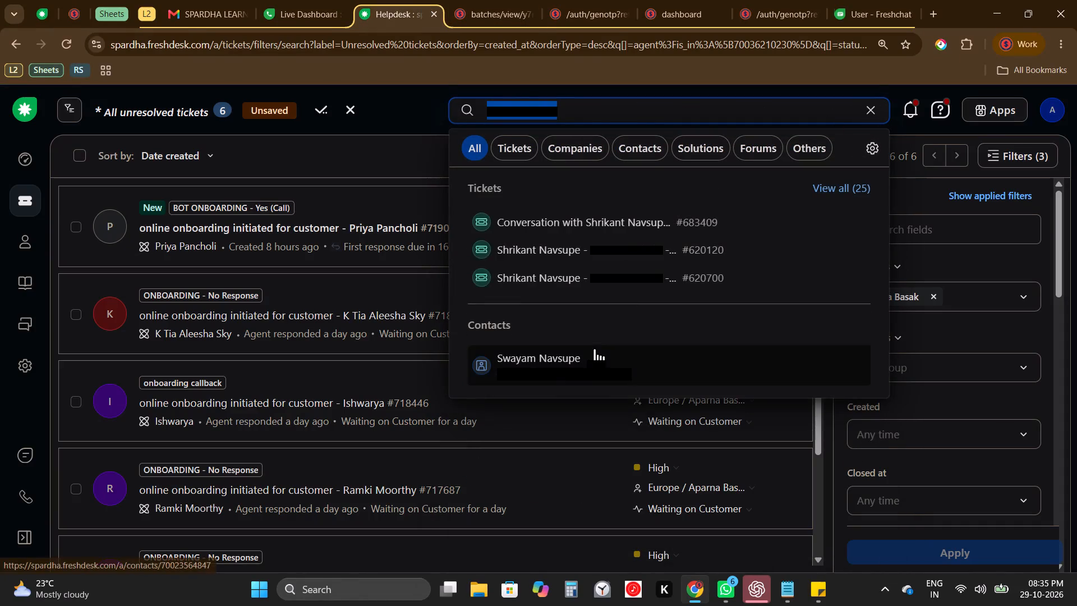
{"action": "left_click", "coordinate": [595, 348]}
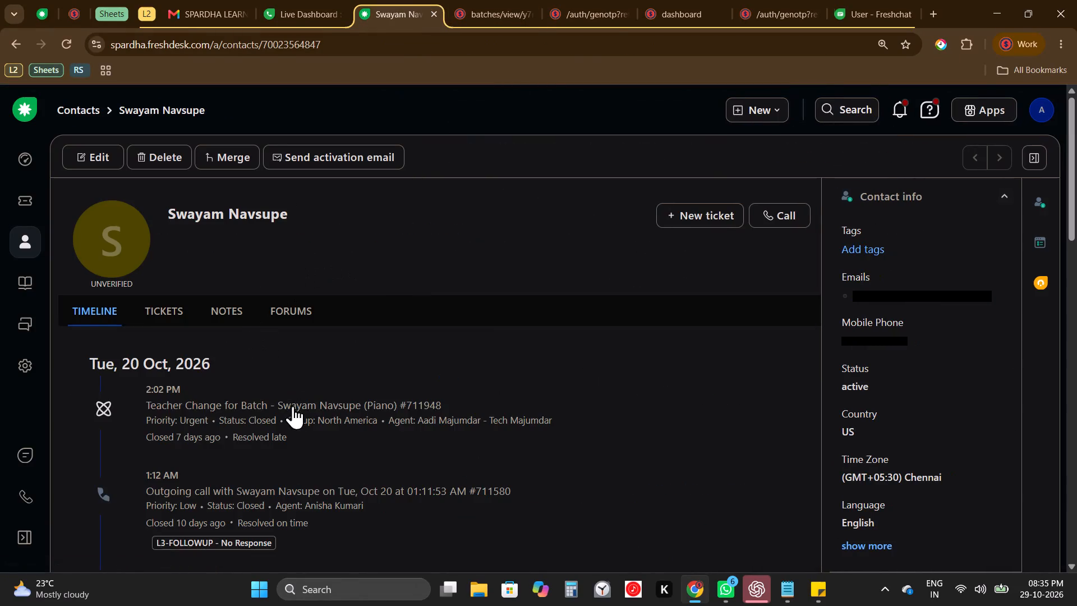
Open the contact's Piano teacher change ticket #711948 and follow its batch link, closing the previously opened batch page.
{"action": "left_click", "coordinate": [293, 406]}
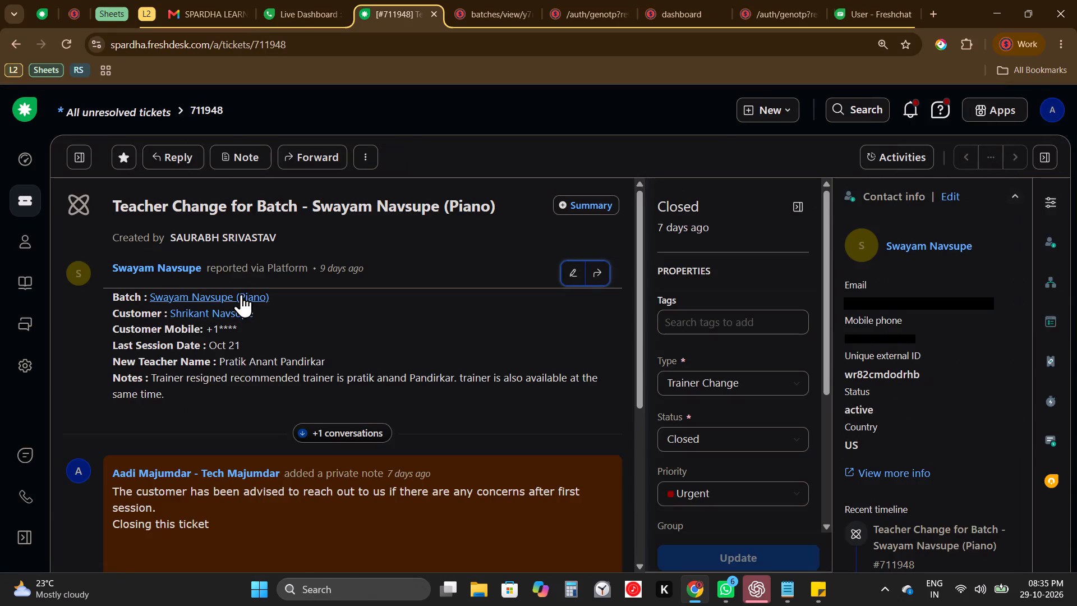
{"action": "left_click", "coordinate": [241, 294]}
{"action": "left_click", "coordinate": [571, 13]}
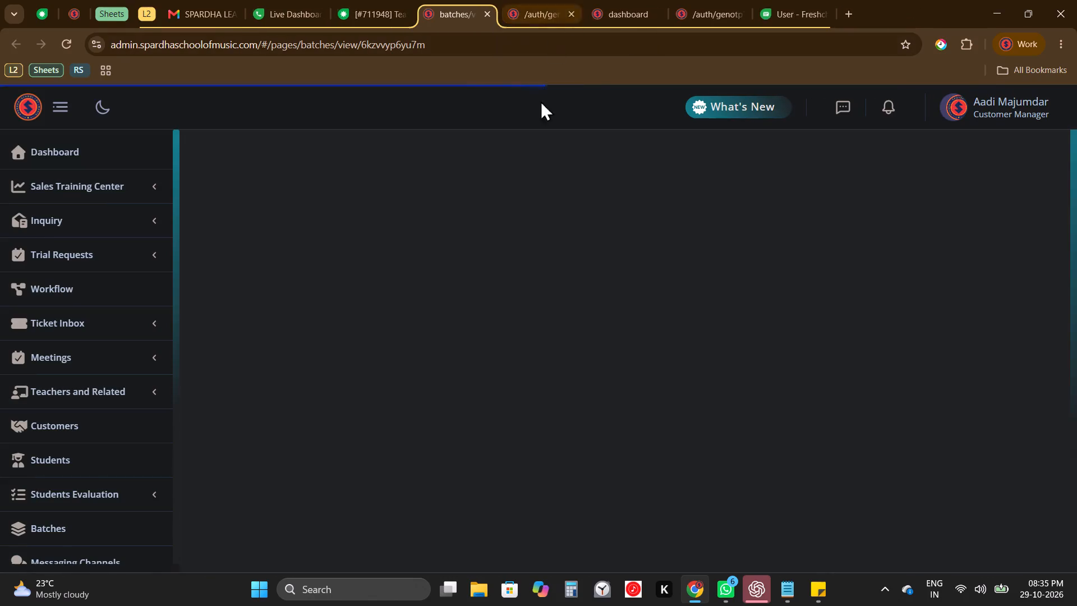
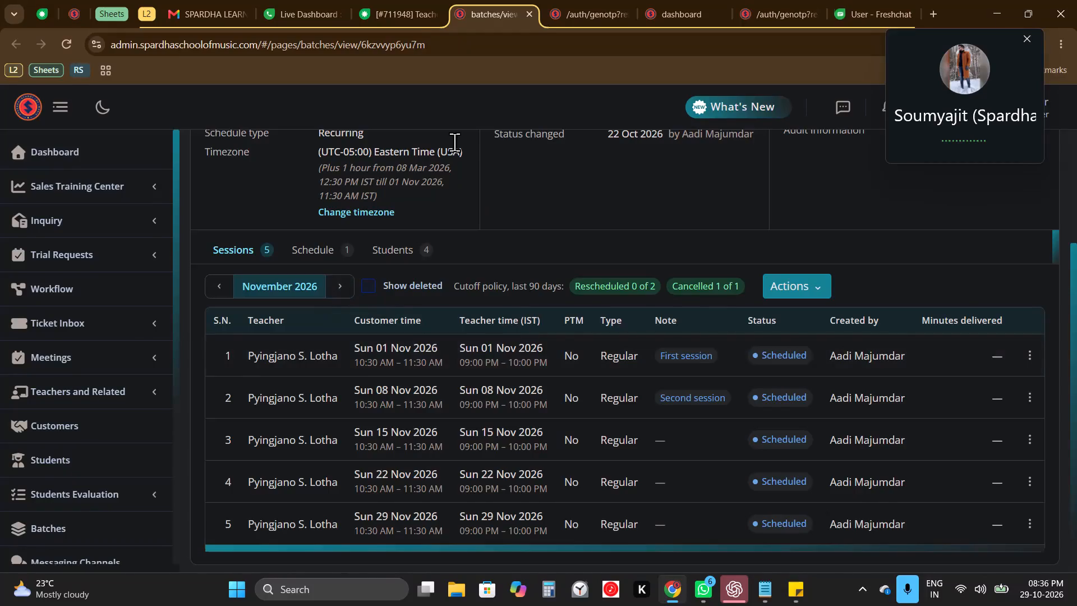
Open the Freshcaller live dashboard and look through the list of available agents.
{"action": "left_click", "coordinate": [406, 2]}
{"action": "left_click", "coordinate": [325, 0]}
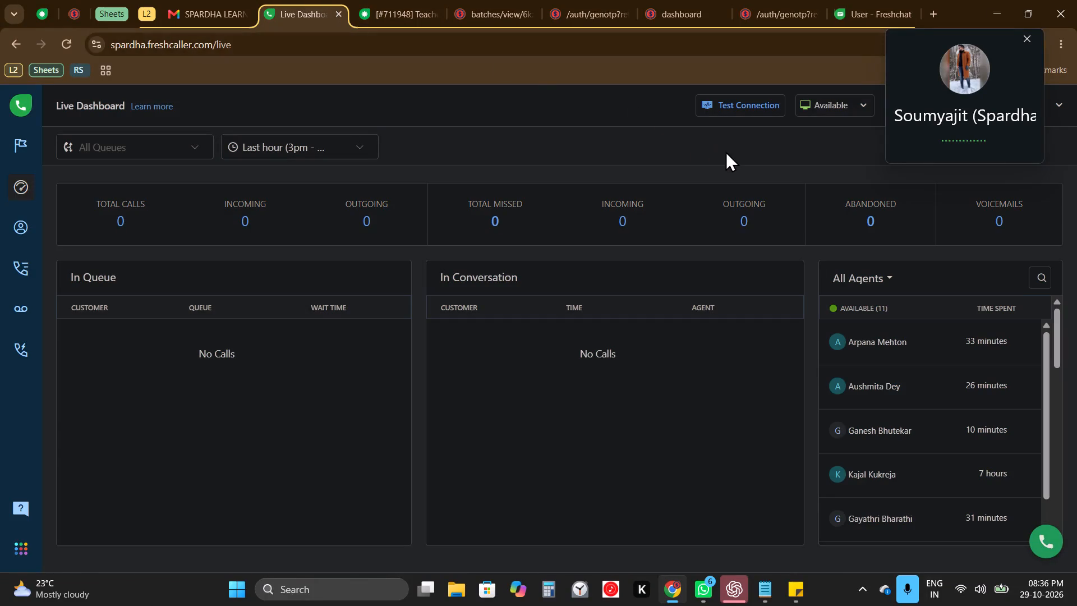
{"action": "left_click_drag", "start_coordinate": [42, 105], "coordinate": [981, 498]}
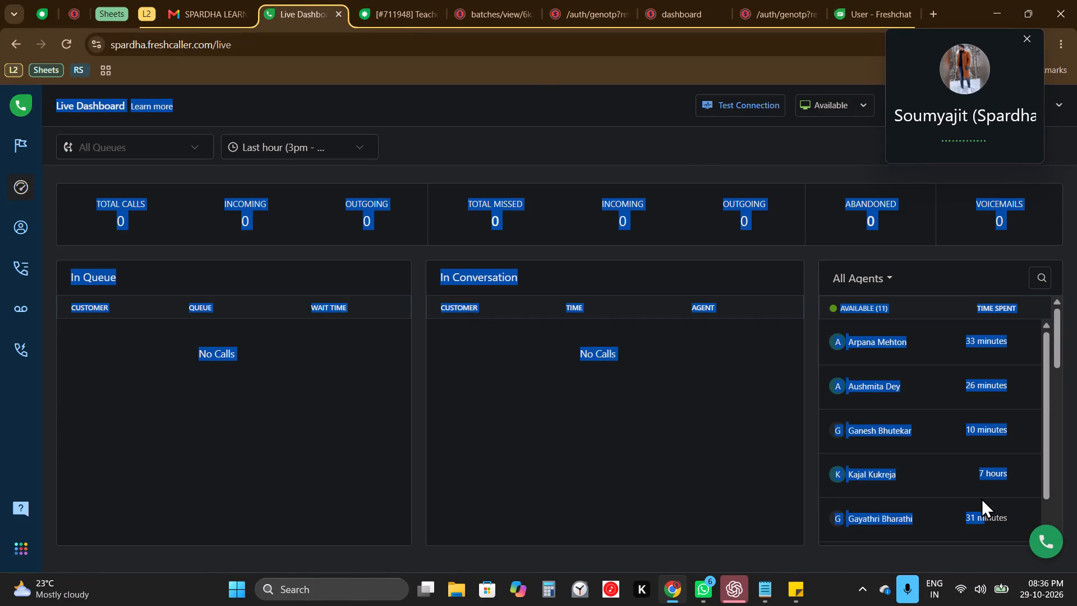
{"action": "left_click_drag", "start_coordinate": [981, 498], "coordinate": [1037, 506]}
{"action": "scroll", "coordinate": [1037, 506], "scroll_direction": "down", "scroll_amount": 4}
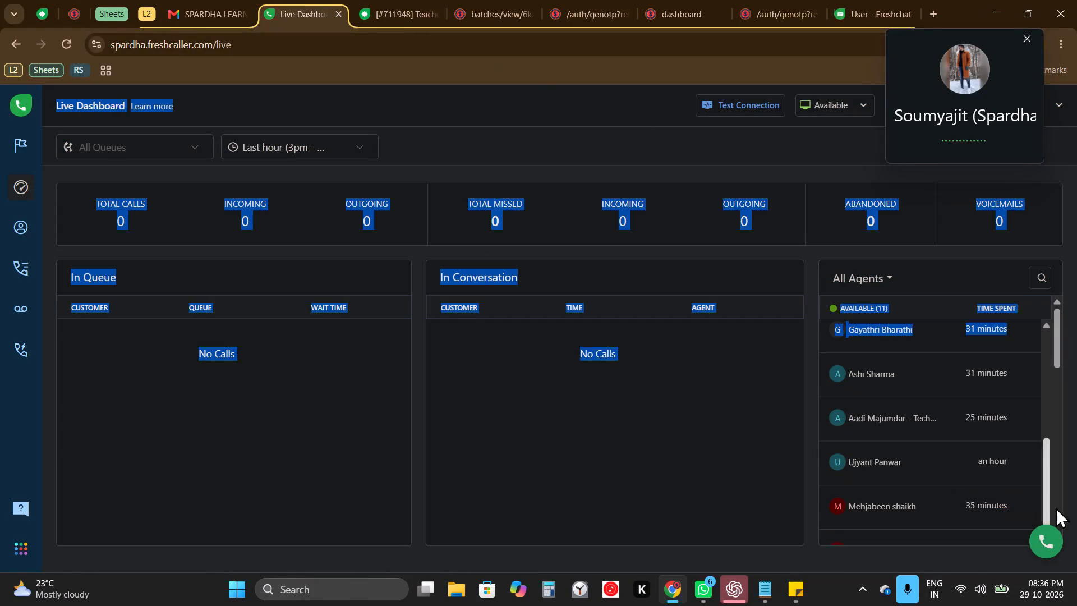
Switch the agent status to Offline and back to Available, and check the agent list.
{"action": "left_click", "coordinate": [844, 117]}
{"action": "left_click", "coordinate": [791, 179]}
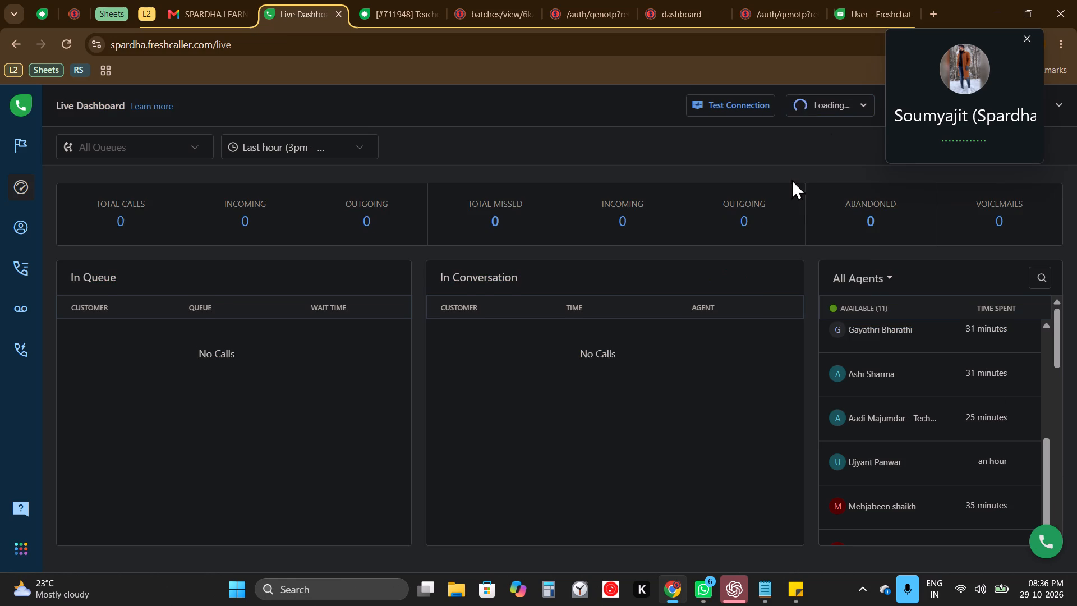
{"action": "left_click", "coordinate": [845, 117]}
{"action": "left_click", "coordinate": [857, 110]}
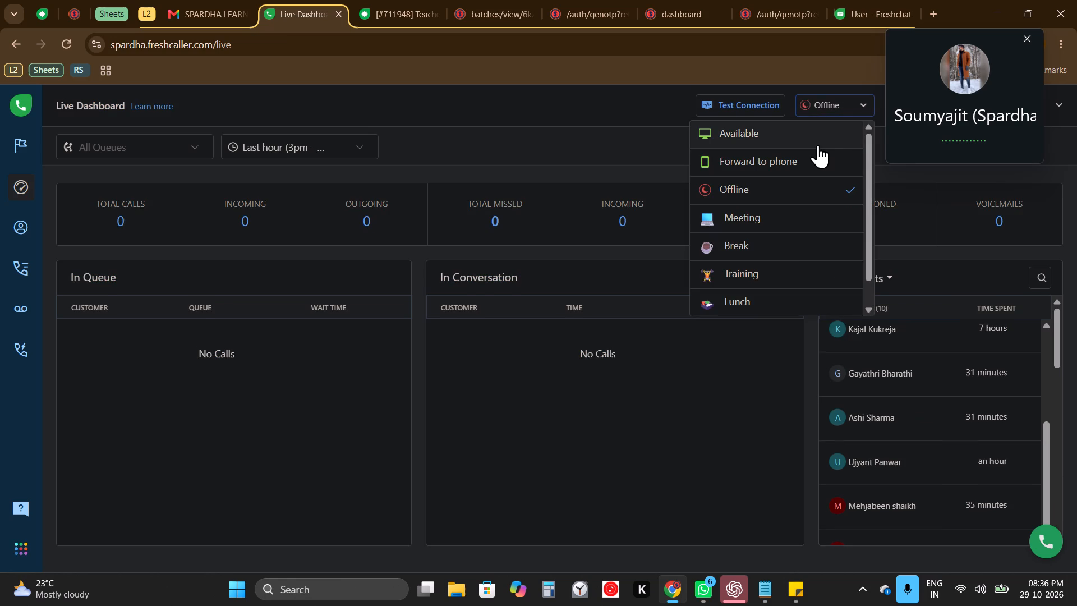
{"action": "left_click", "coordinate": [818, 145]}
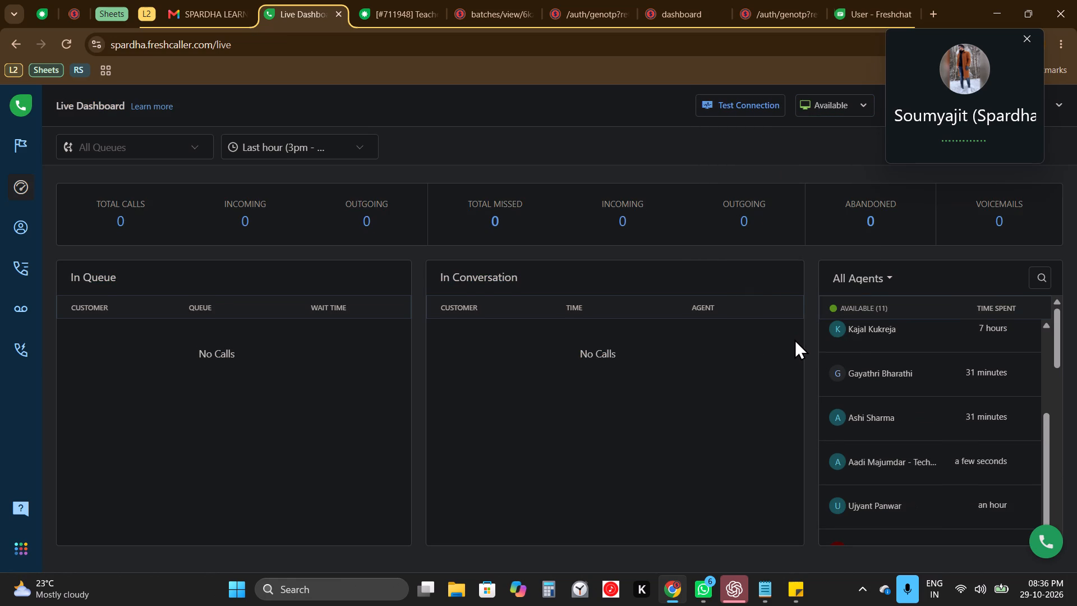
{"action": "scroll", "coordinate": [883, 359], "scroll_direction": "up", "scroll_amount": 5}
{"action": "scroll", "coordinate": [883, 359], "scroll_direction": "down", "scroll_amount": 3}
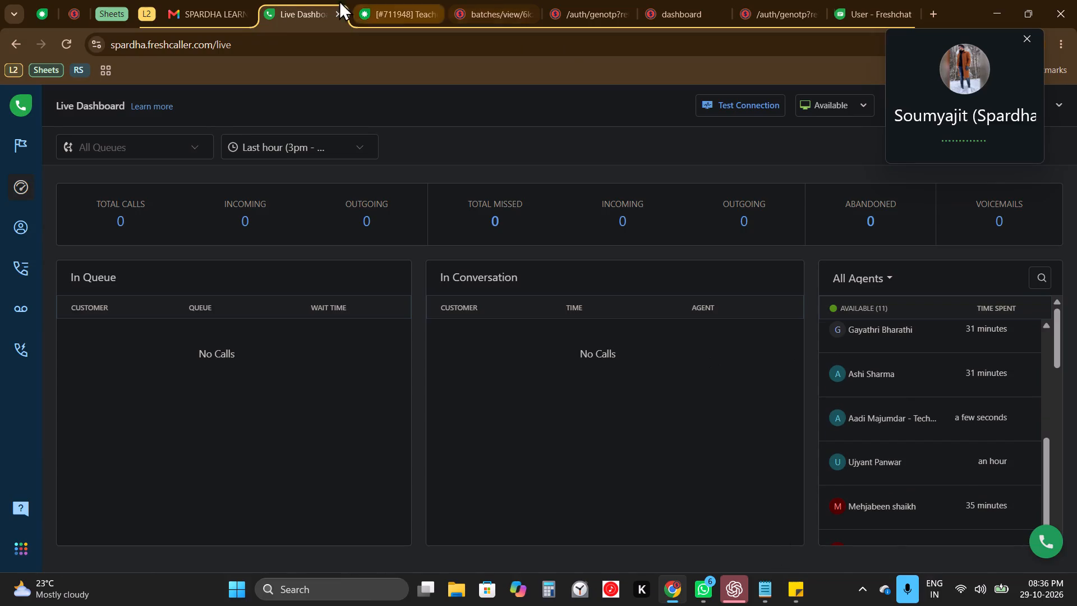
Switch to Gmail and open the NA & UK- L2 Team chat space.
{"action": "left_click", "coordinate": [254, 0]}
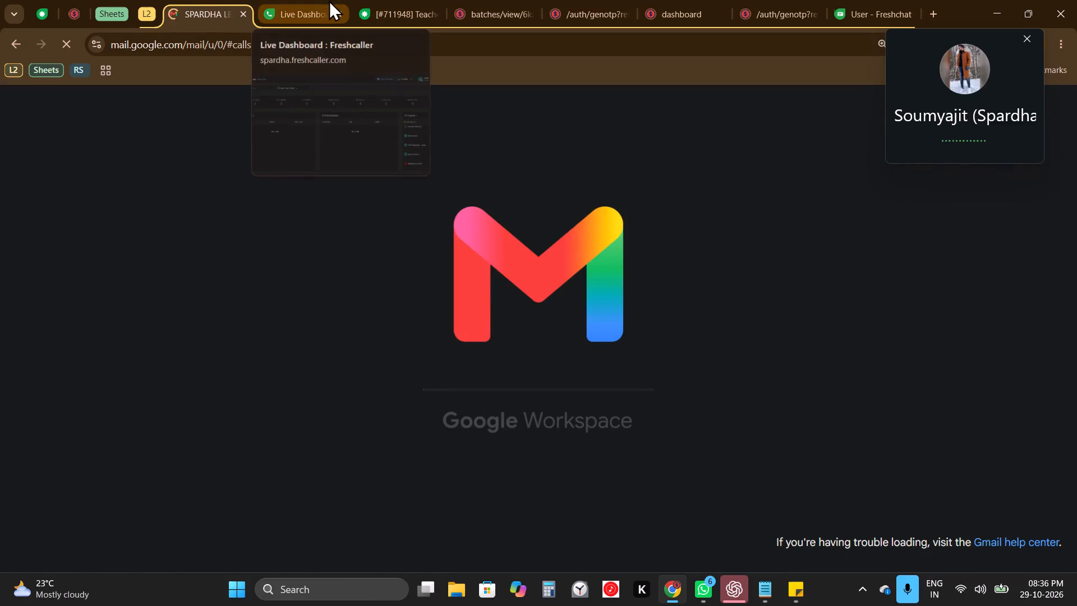
{"action": "left_click", "coordinate": [556, 0]}
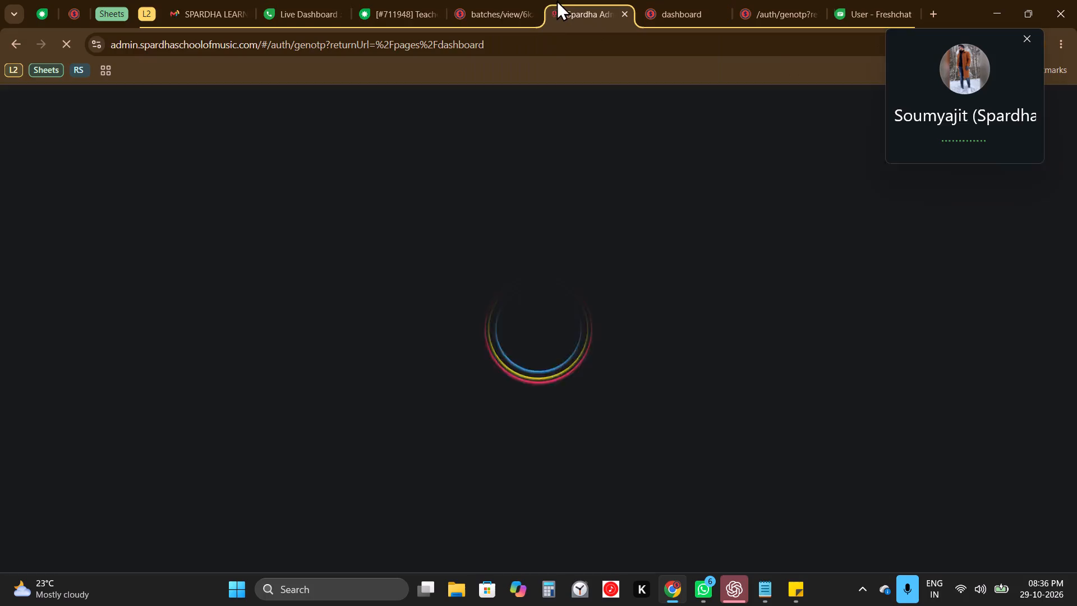
{"action": "left_click", "coordinate": [195, 0]}
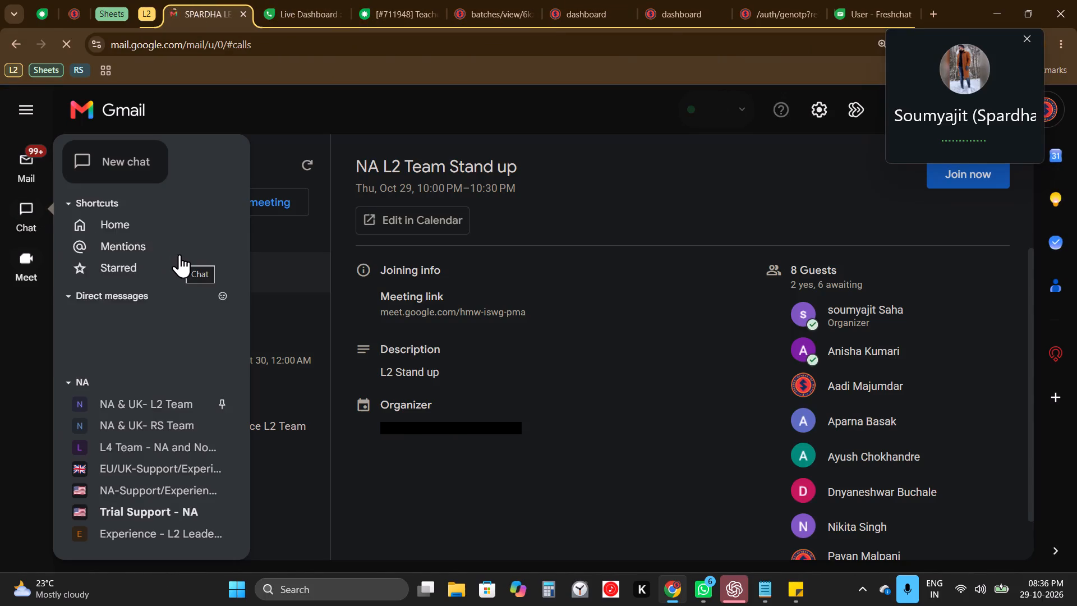
{"action": "left_click", "coordinate": [130, 398]}
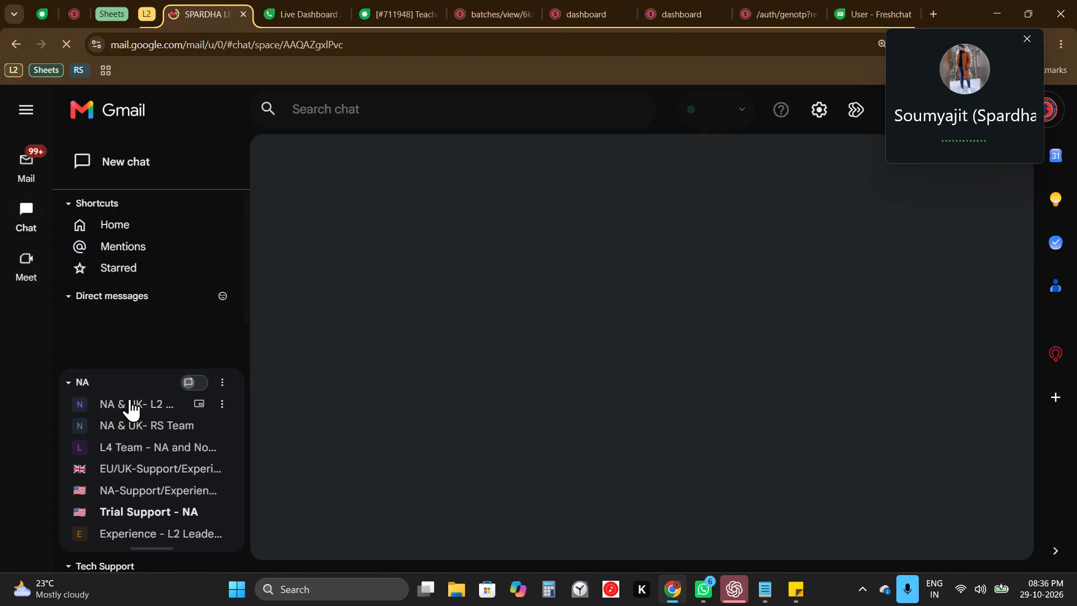
In Sticky Notes, add the bullets "RS NA UP" and "Nikita refund update kl meet" at the end of the list.
{"action": "left_click", "coordinate": [799, 600]}
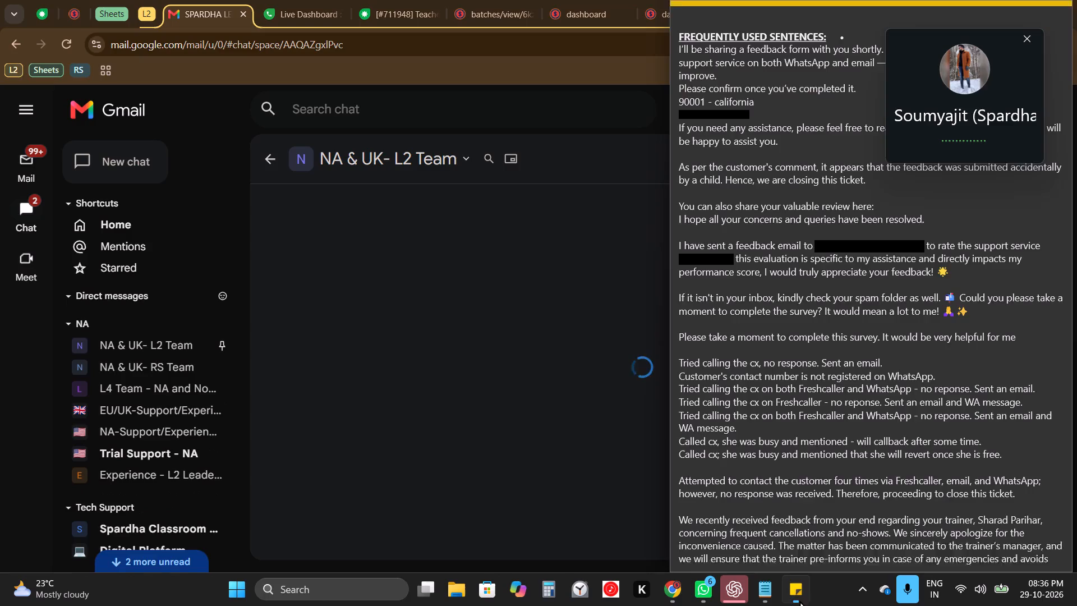
{"action": "scroll", "coordinate": [829, 471], "scroll_direction": "down", "scroll_amount": 15}
{"action": "scroll", "coordinate": [830, 486], "scroll_direction": "down", "scroll_amount": 6}
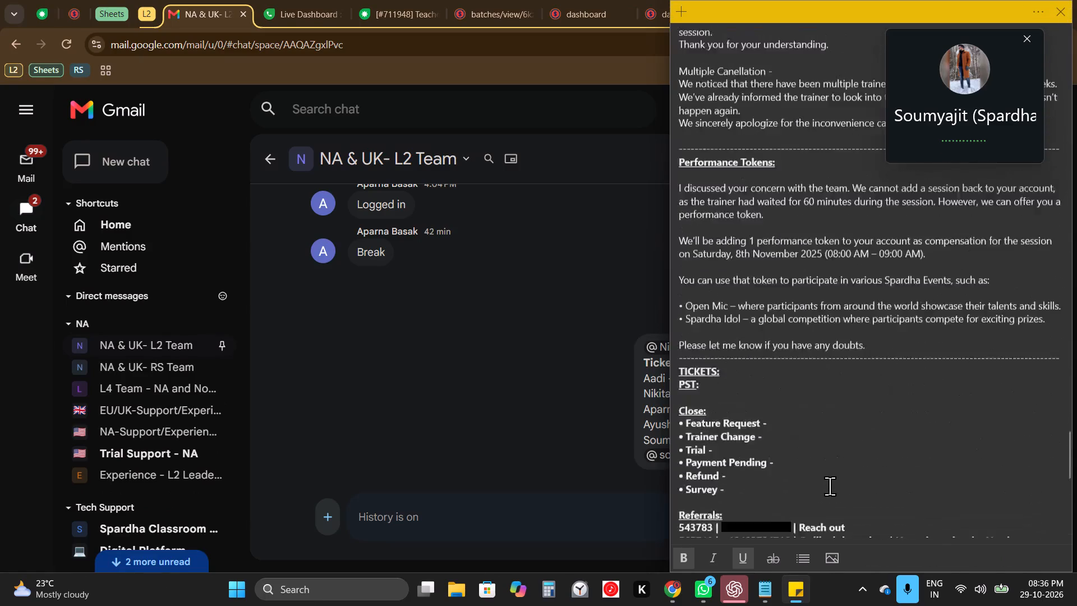
{"action": "scroll", "coordinate": [830, 486], "scroll_direction": "down", "scroll_amount": 7}
{"action": "left_click", "coordinate": [876, 538]}
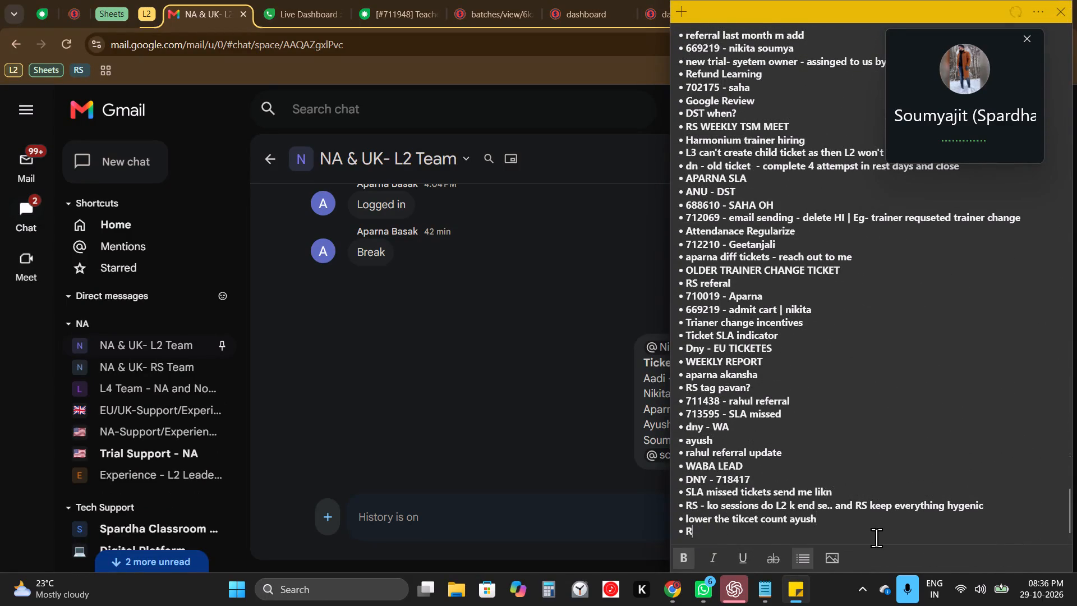
{"action": "key", "text": "Return"}
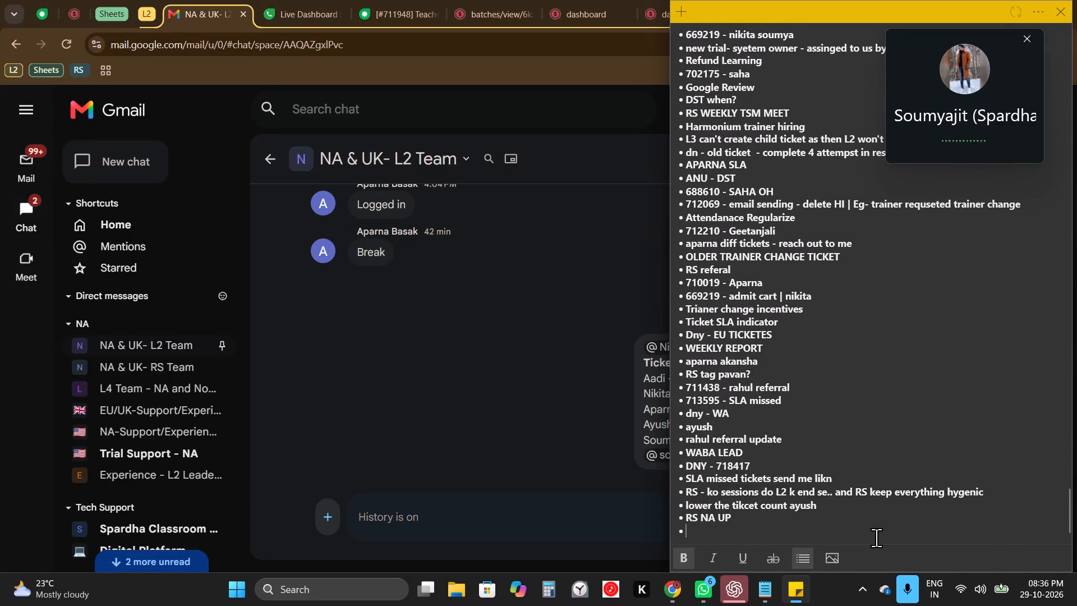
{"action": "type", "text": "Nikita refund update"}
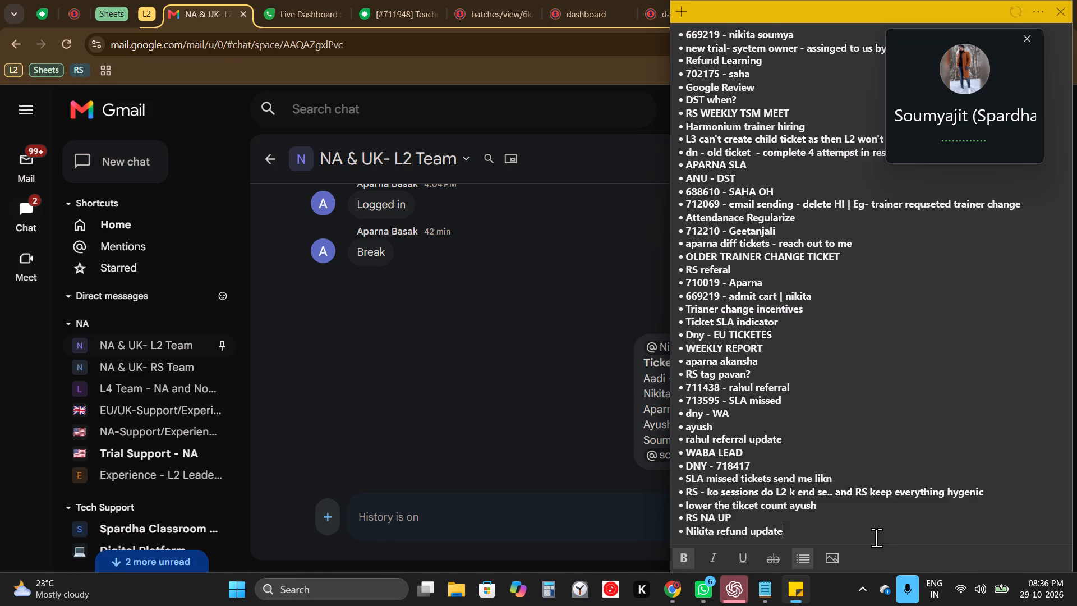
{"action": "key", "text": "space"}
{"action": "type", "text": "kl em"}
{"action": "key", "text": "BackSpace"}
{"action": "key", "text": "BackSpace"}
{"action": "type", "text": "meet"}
Add a new bullet reading "ayush aparna" to the sticky note, checking the L2 team chat and ticket #711948 in between.
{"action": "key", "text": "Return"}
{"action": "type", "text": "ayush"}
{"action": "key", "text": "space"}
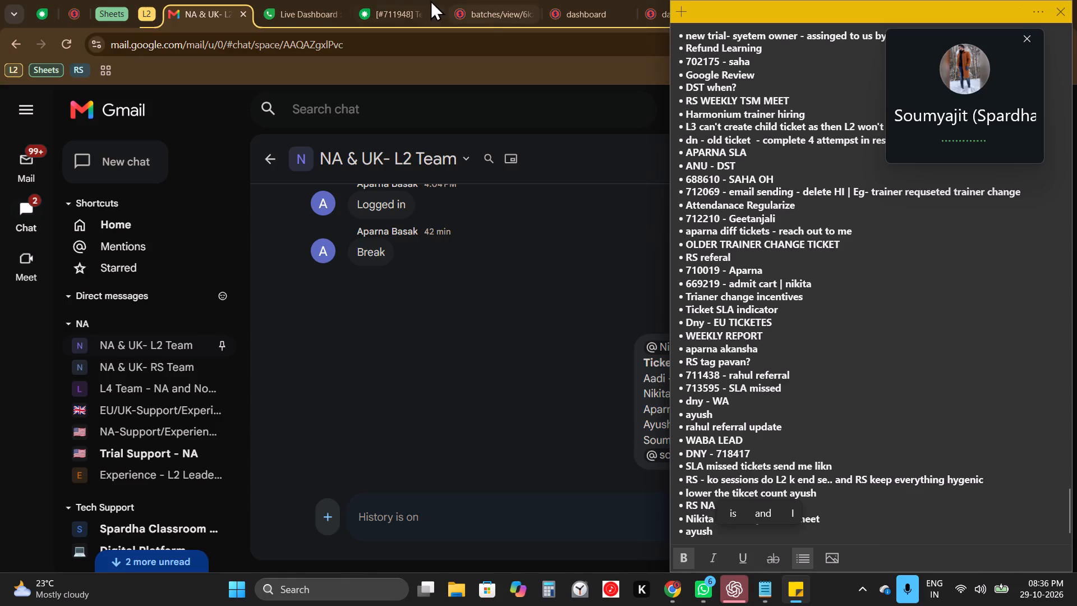
{"action": "left_click", "coordinate": [381, 0]}
{"action": "left_click", "coordinate": [214, 0]}
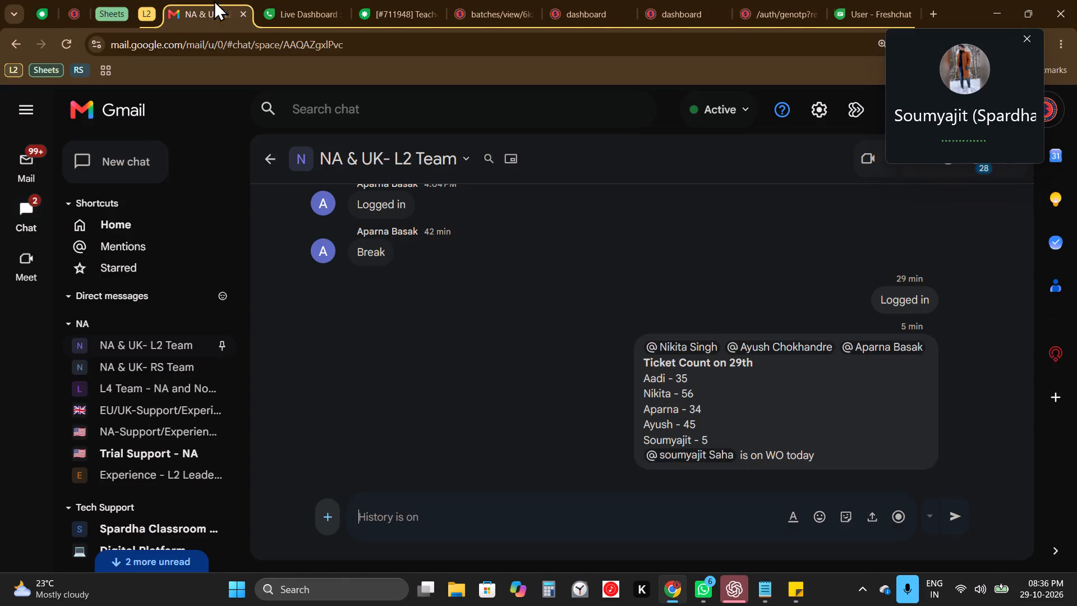
{"action": "left_click", "coordinate": [416, 3]}
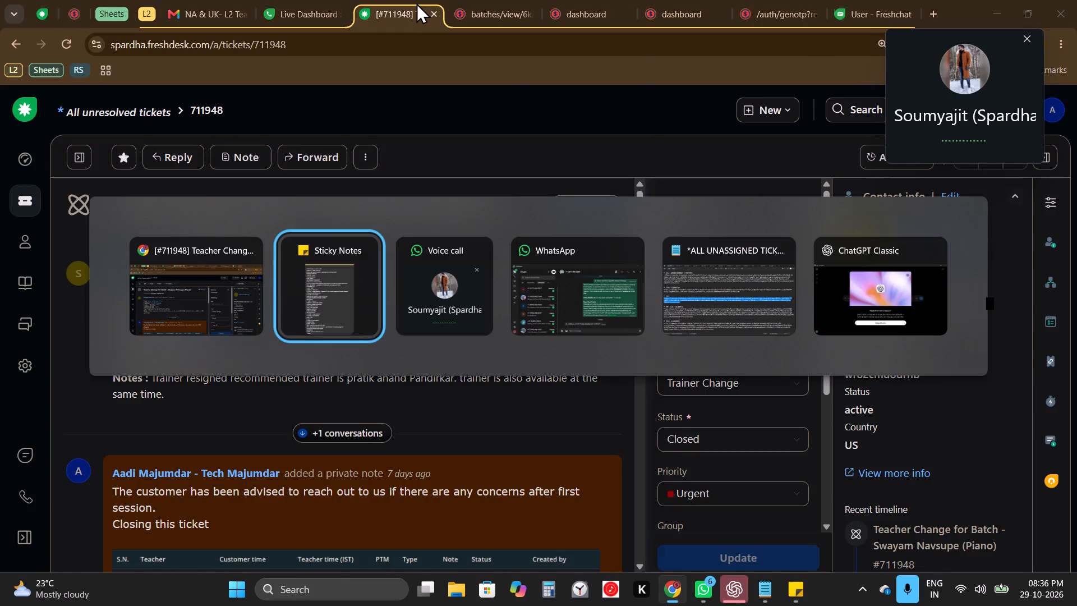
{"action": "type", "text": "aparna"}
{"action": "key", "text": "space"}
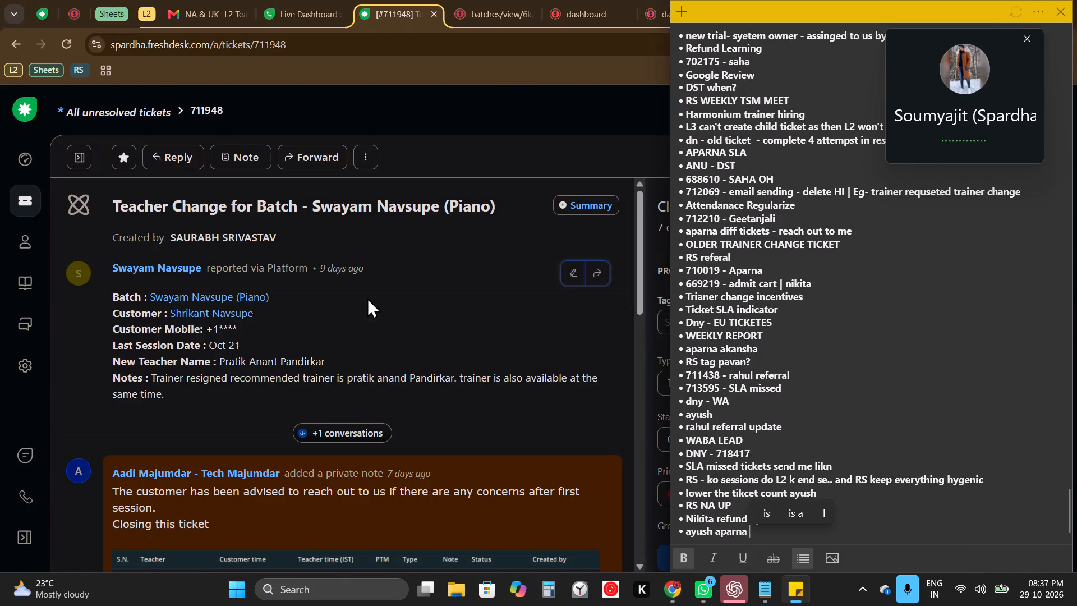
Review the description and private notes of the closed teacher change ticket #711948.
{"action": "double_click", "coordinate": [467, 204]}
{"action": "left_click_drag", "start_coordinate": [467, 204], "coordinate": [407, 380]}
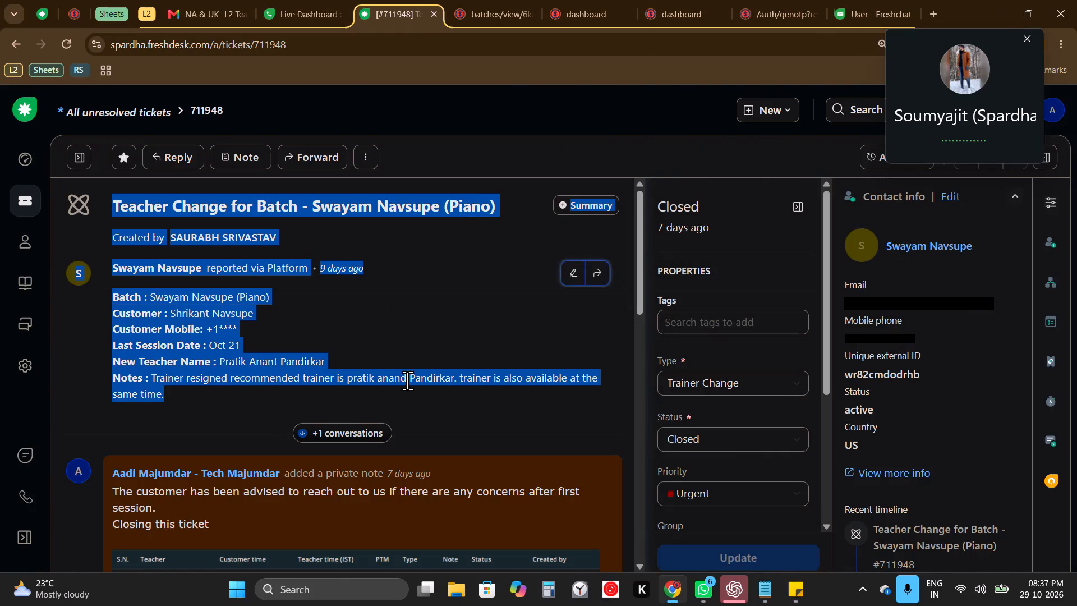
{"action": "left_click_drag", "start_coordinate": [407, 380], "coordinate": [592, 497]}
{"action": "scroll", "coordinate": [592, 497], "scroll_direction": "down", "scroll_amount": 4}
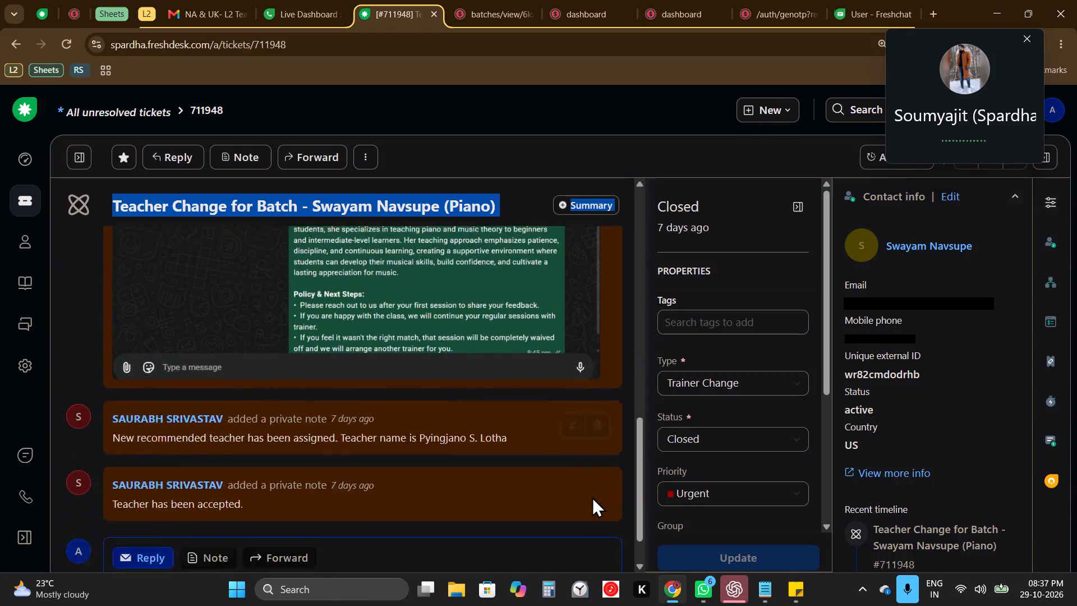
{"action": "scroll", "coordinate": [592, 497], "scroll_direction": "down", "scroll_amount": 1}
Examine the ticket's Piano batch page, covering the batch details and the November 2026 sessions.
{"action": "left_click", "coordinate": [507, 0]}
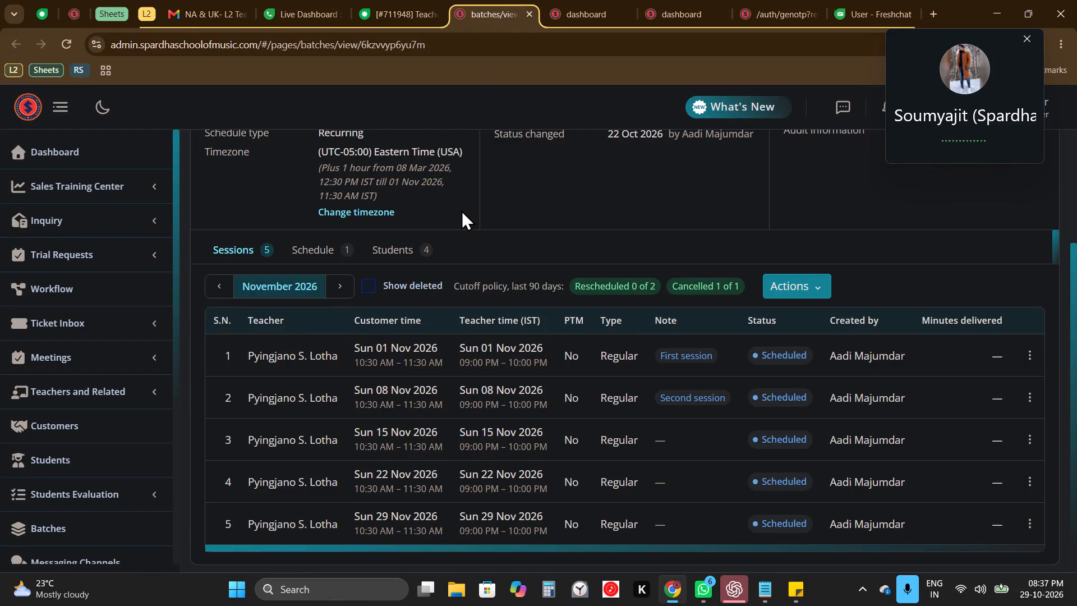
{"action": "scroll", "coordinate": [461, 210], "scroll_direction": "up", "scroll_amount": 2}
{"action": "double_click", "coordinate": [335, 200]}
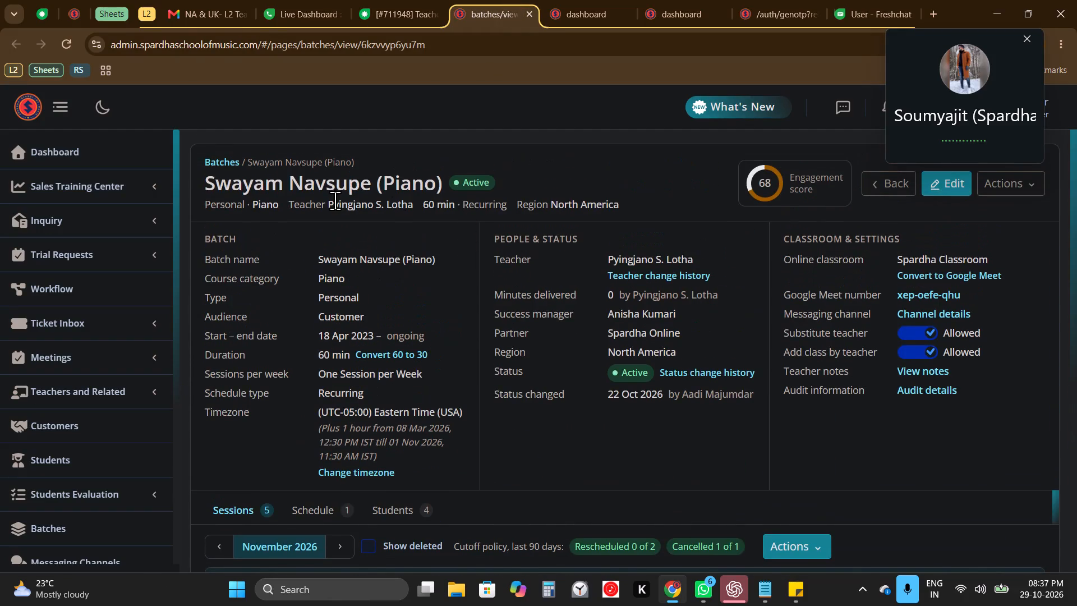
{"action": "left_click_drag", "start_coordinate": [335, 200], "coordinate": [363, 181]}
{"action": "double_click", "coordinate": [363, 181]}
{"action": "left_click_drag", "start_coordinate": [363, 181], "coordinate": [549, 457]}
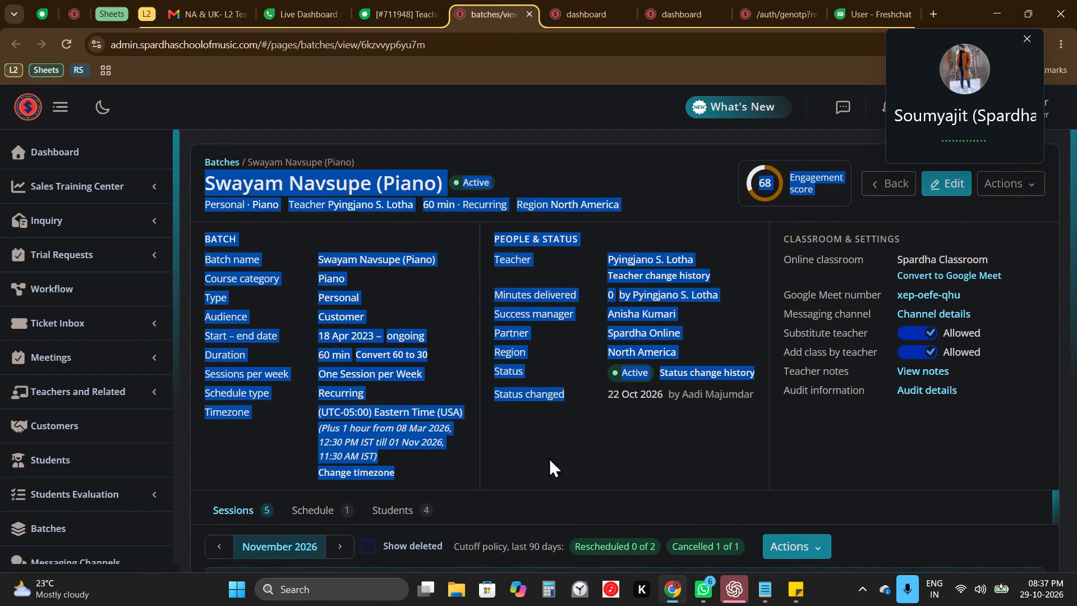
{"action": "left_click_drag", "start_coordinate": [549, 457], "coordinate": [825, 605]}
{"action": "left_click_drag", "start_coordinate": [825, 605], "coordinate": [684, 470]}
{"action": "left_click", "coordinate": [730, 553]}
{"action": "left_click_drag", "start_coordinate": [730, 553], "coordinate": [12, 112]}
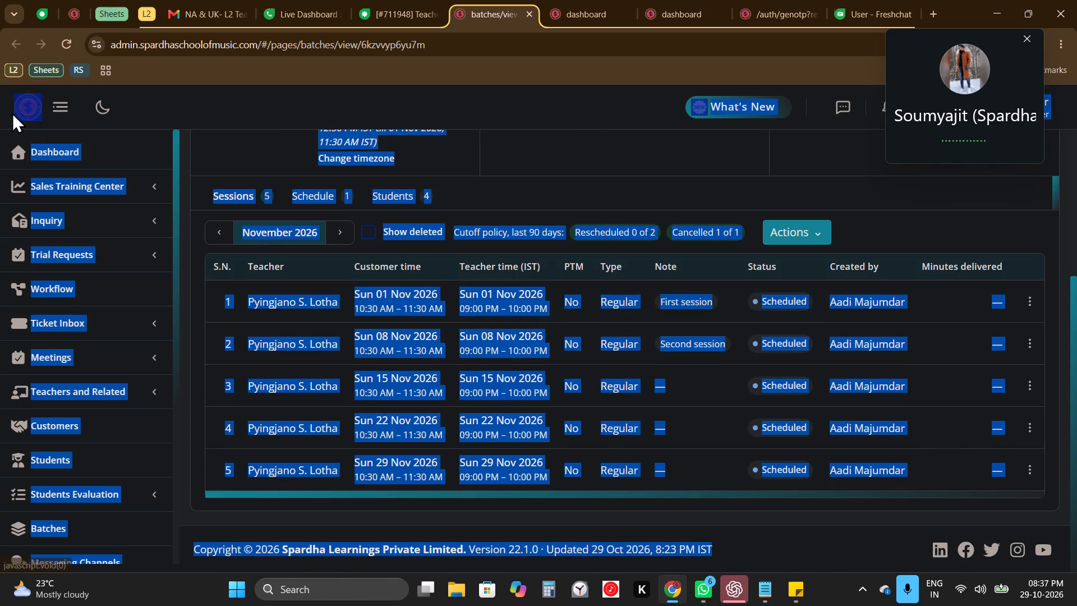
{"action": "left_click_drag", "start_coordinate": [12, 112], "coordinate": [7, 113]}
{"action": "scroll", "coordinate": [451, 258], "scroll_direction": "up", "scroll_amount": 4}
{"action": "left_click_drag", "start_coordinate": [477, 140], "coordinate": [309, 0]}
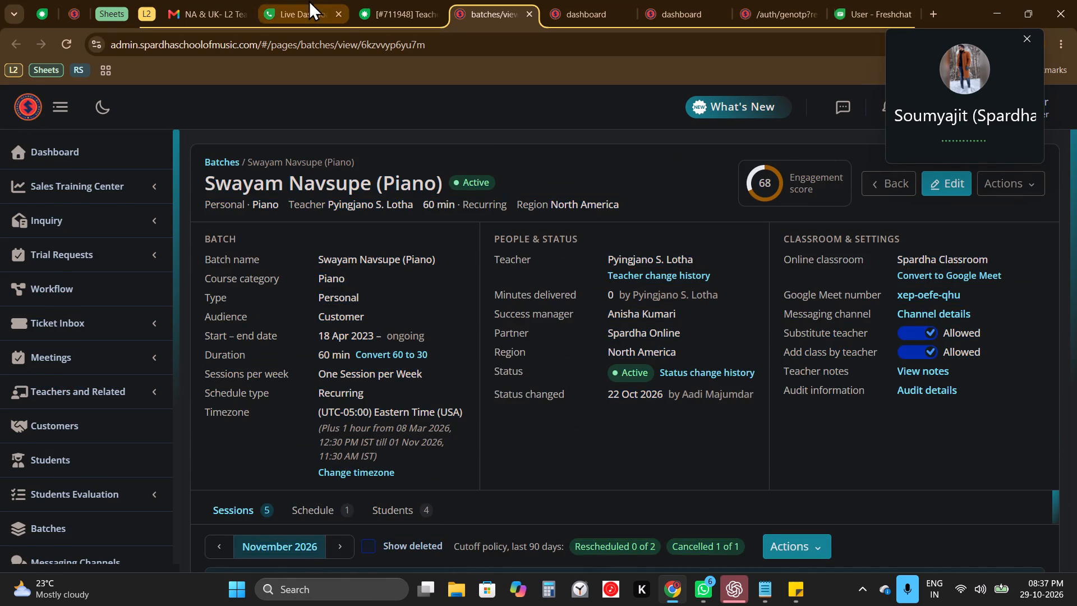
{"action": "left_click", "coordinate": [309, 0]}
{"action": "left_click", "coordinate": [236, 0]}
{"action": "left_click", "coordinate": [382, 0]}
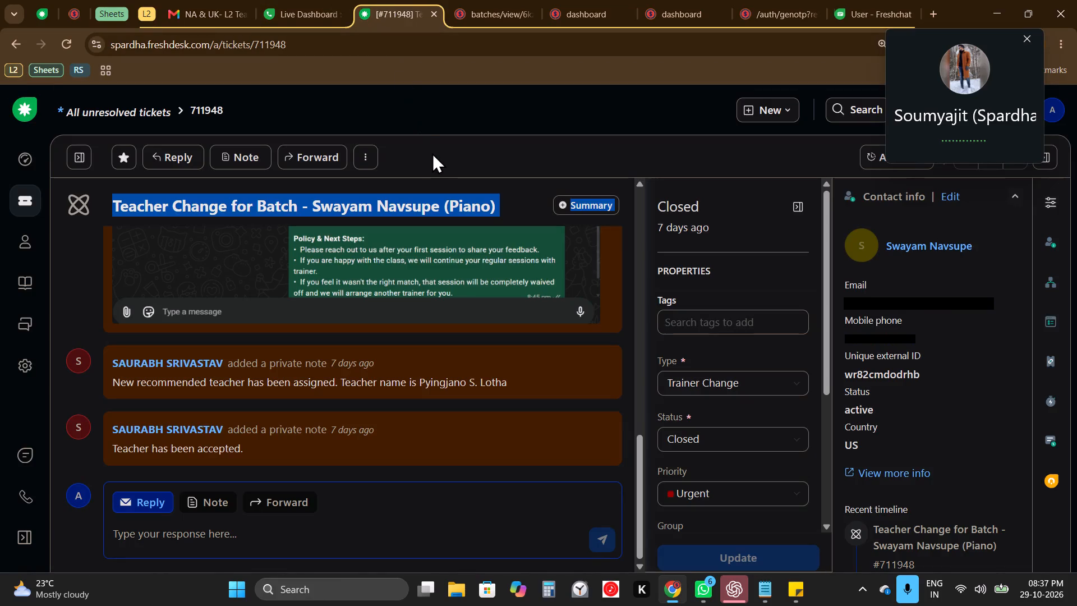
Review ticket #711948's private notes and the contact's recent ticket and call timeline.
{"action": "left_click", "coordinate": [72, 93]}
{"action": "left_click_drag", "start_coordinate": [72, 93], "coordinate": [1067, 466]}
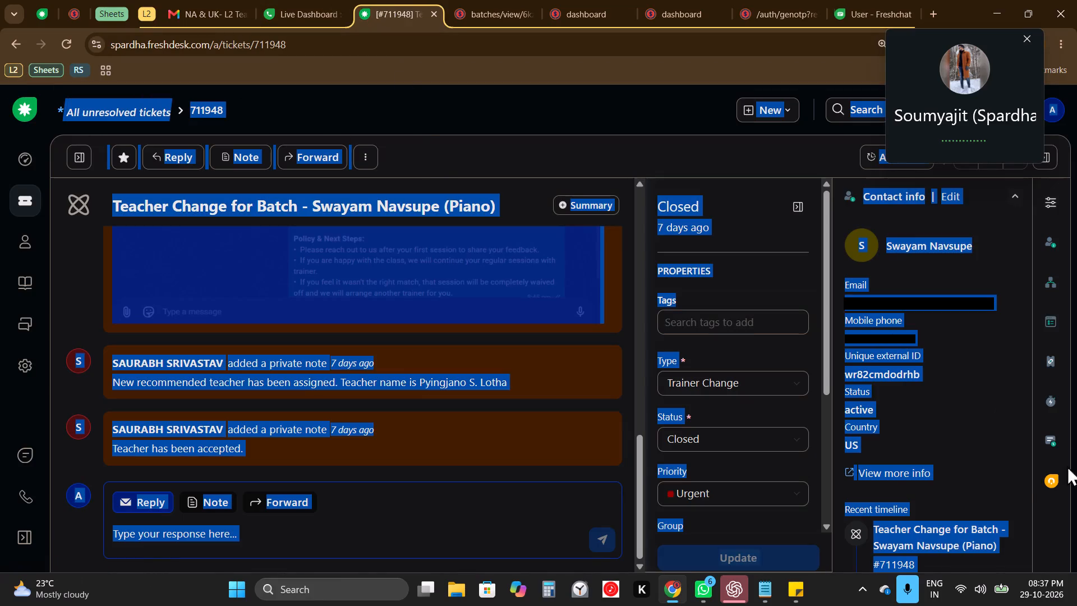
{"action": "left_click_drag", "start_coordinate": [1067, 466], "coordinate": [1040, 530]}
{"action": "scroll", "coordinate": [983, 493], "scroll_direction": "down", "scroll_amount": 2}
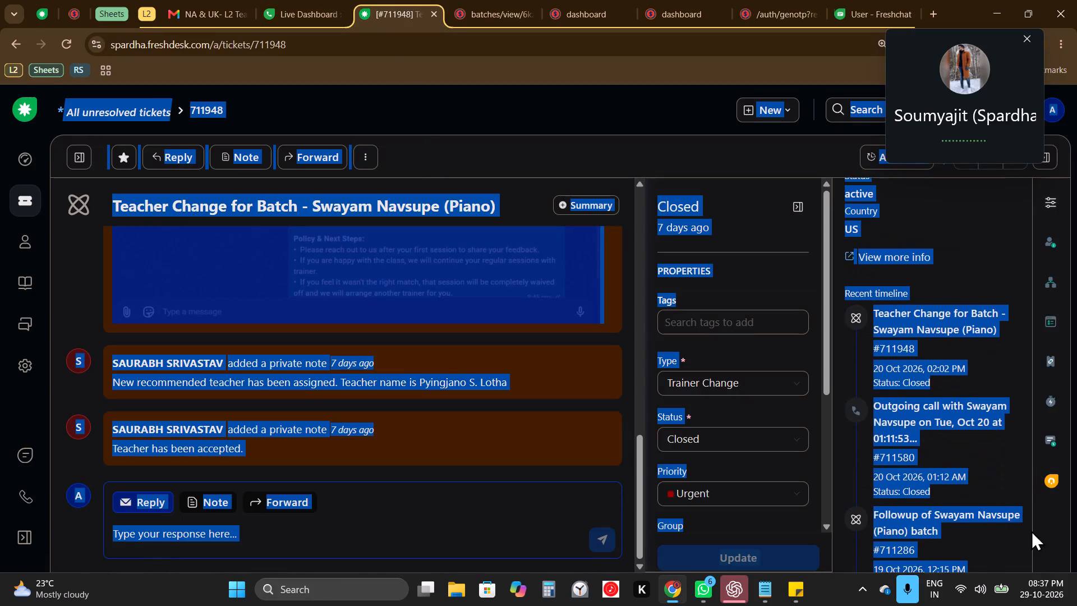
{"action": "scroll", "coordinate": [897, 453], "scroll_direction": "down", "scroll_amount": 3}
{"action": "scroll", "coordinate": [897, 453], "scroll_direction": "up", "scroll_amount": 4}
{"action": "left_click", "coordinate": [615, 131]}
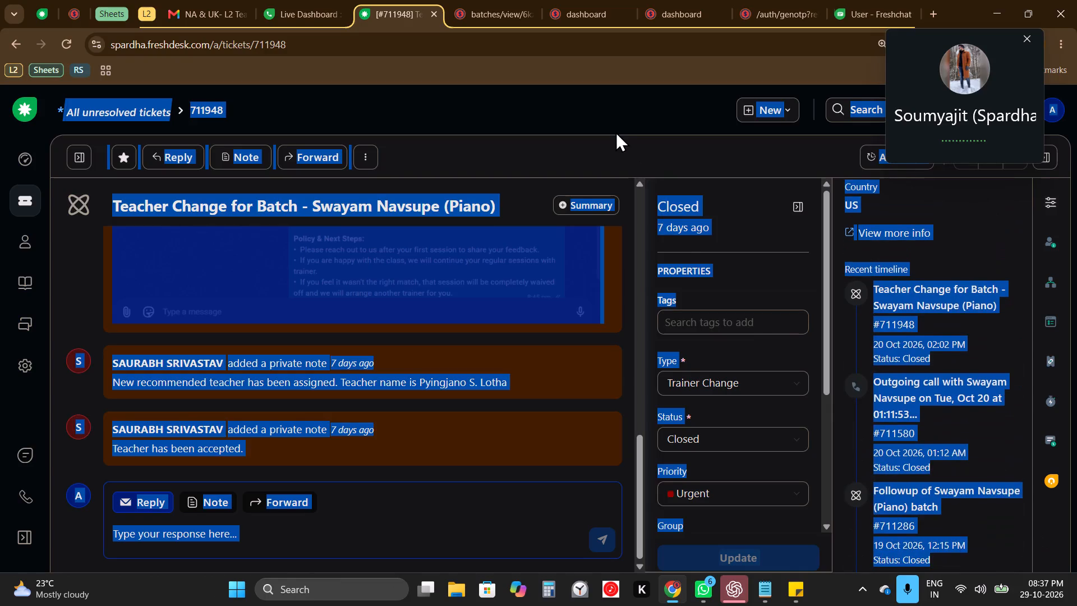
{"action": "scroll", "coordinate": [932, 347], "scroll_direction": "up", "scroll_amount": 4}
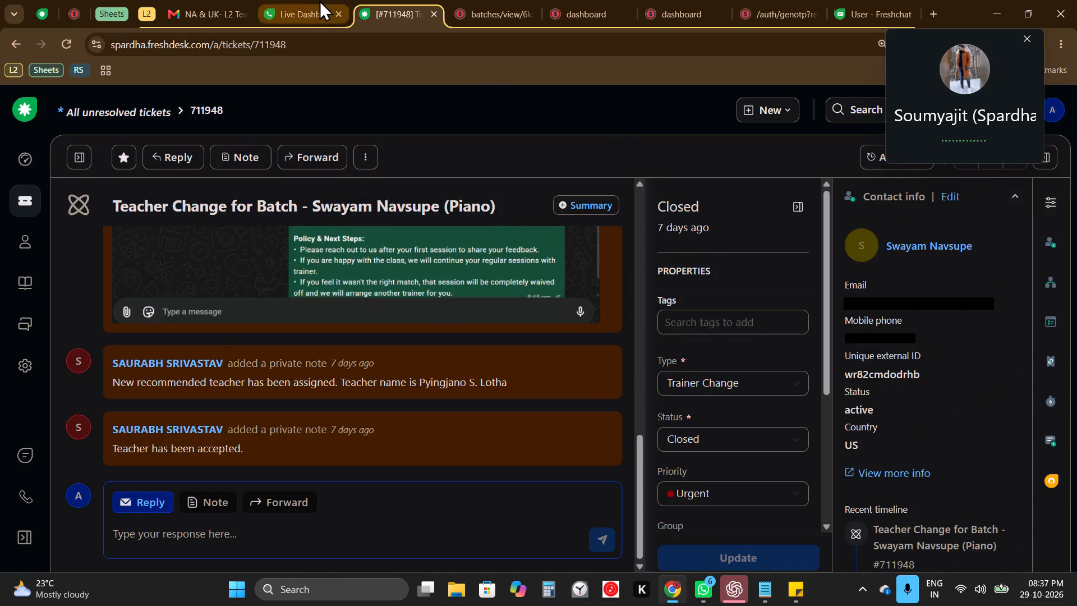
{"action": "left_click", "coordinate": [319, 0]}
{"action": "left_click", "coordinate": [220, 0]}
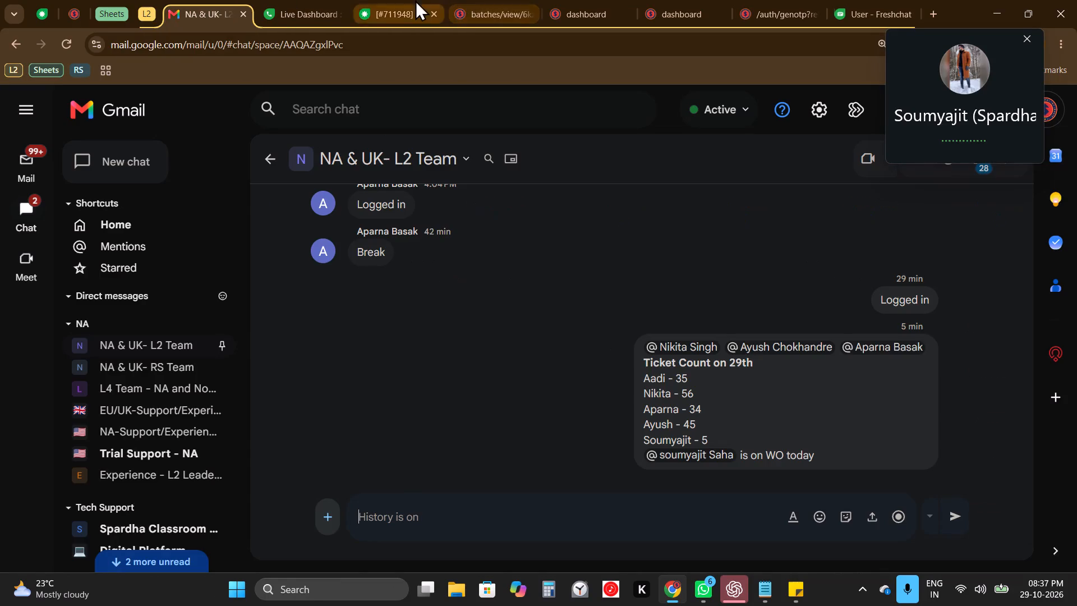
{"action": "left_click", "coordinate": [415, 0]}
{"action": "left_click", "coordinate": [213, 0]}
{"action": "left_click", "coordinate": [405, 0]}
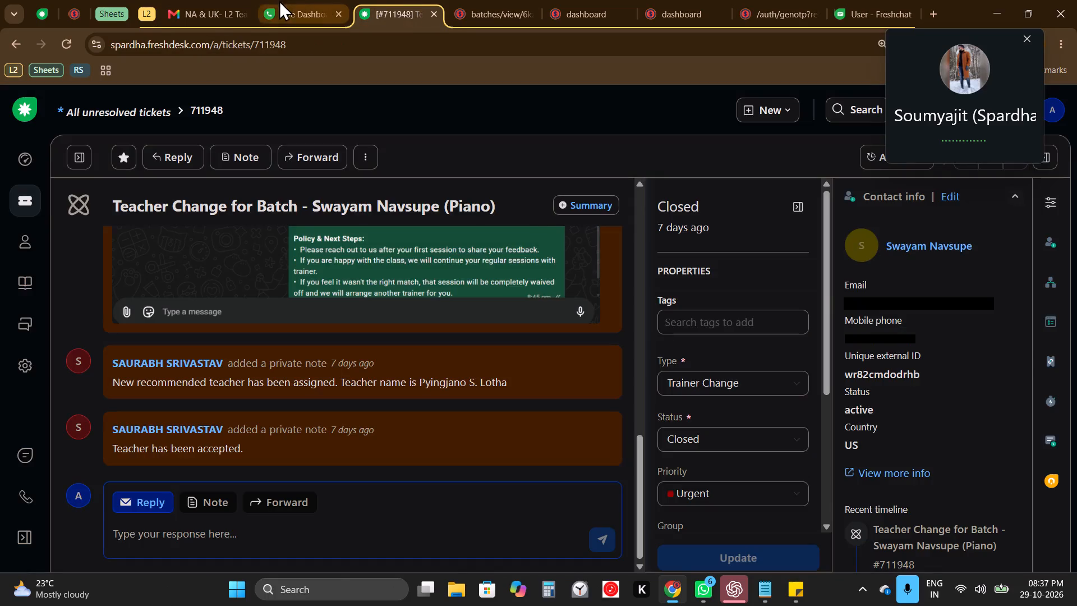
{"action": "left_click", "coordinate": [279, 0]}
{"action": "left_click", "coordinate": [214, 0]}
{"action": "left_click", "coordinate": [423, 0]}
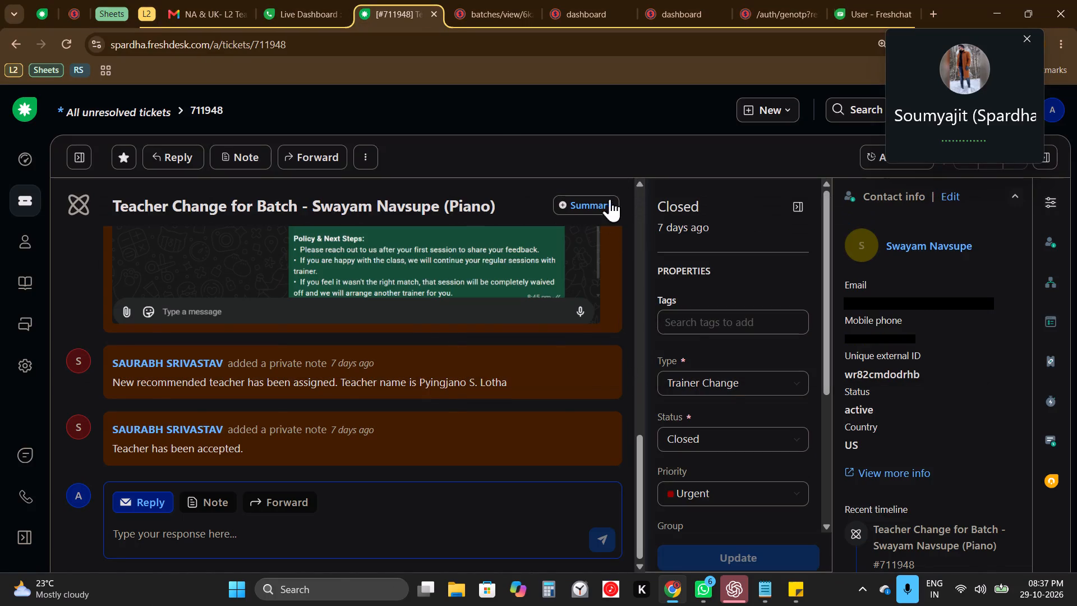
Go to the helpdesk dashboard and open the list of own open tickets to look through it.
{"action": "left_click", "coordinate": [53, 5]}
{"action": "left_click", "coordinate": [42, 105]}
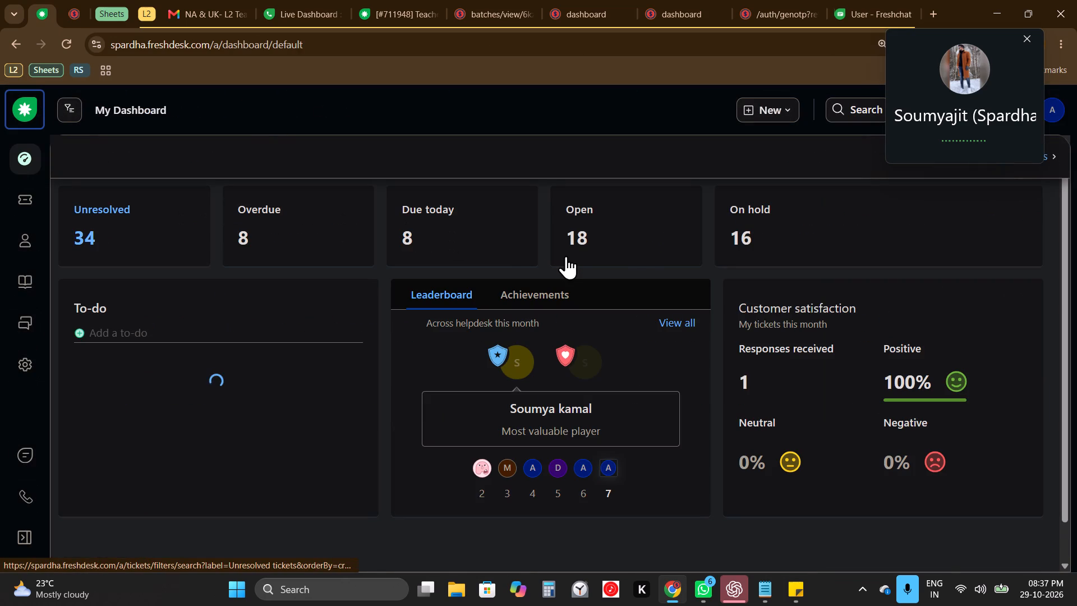
{"action": "left_click", "coordinate": [642, 241]}
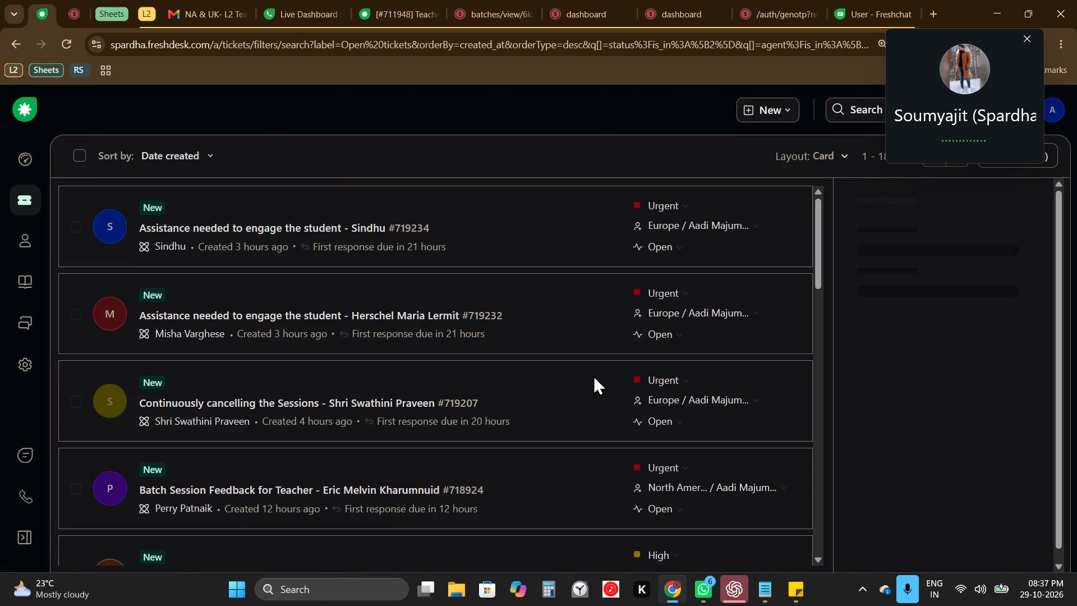
{"action": "scroll", "coordinate": [593, 375], "scroll_direction": "down", "scroll_amount": 6}
{"action": "scroll", "coordinate": [593, 375], "scroll_direction": "up", "scroll_amount": 9}
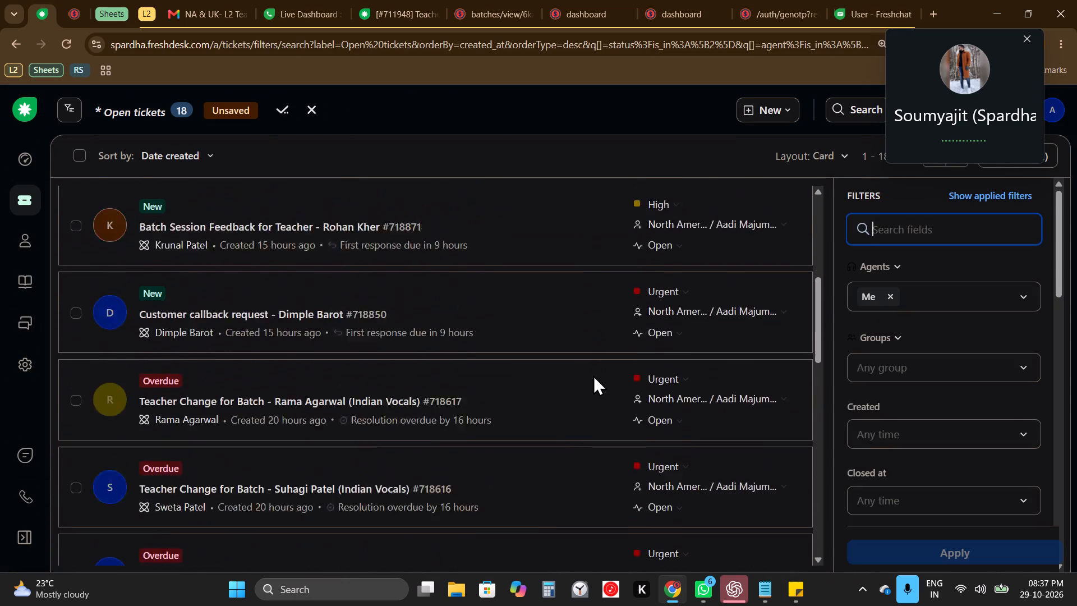
In Sticky Notes, add "close tikcet max" to the last bullet, after "ayush aparna".
{"action": "left_click", "coordinate": [793, 599]}
{"action": "scroll", "coordinate": [840, 494], "scroll_direction": "down", "scroll_amount": 2}
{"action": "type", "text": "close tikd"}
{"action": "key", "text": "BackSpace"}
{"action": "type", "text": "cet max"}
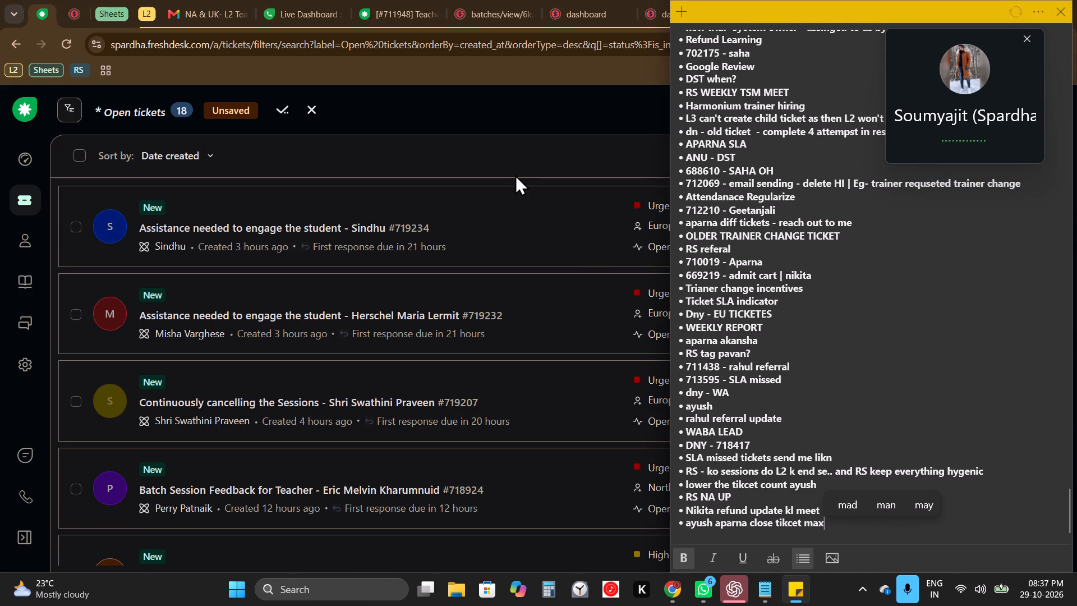
Examine the Freshcaller live dashboard's call figures and the list of available and offline agents.
{"action": "left_click", "coordinate": [324, 0]}
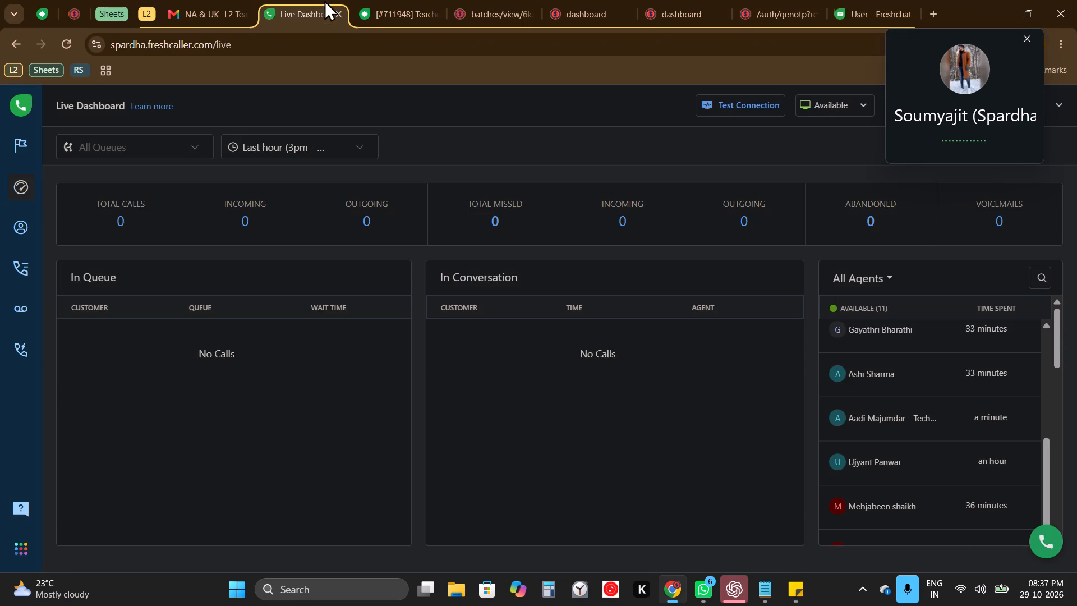
{"action": "left_click", "coordinate": [416, 147]}
{"action": "left_click_drag", "start_coordinate": [416, 147], "coordinate": [57, 59]}
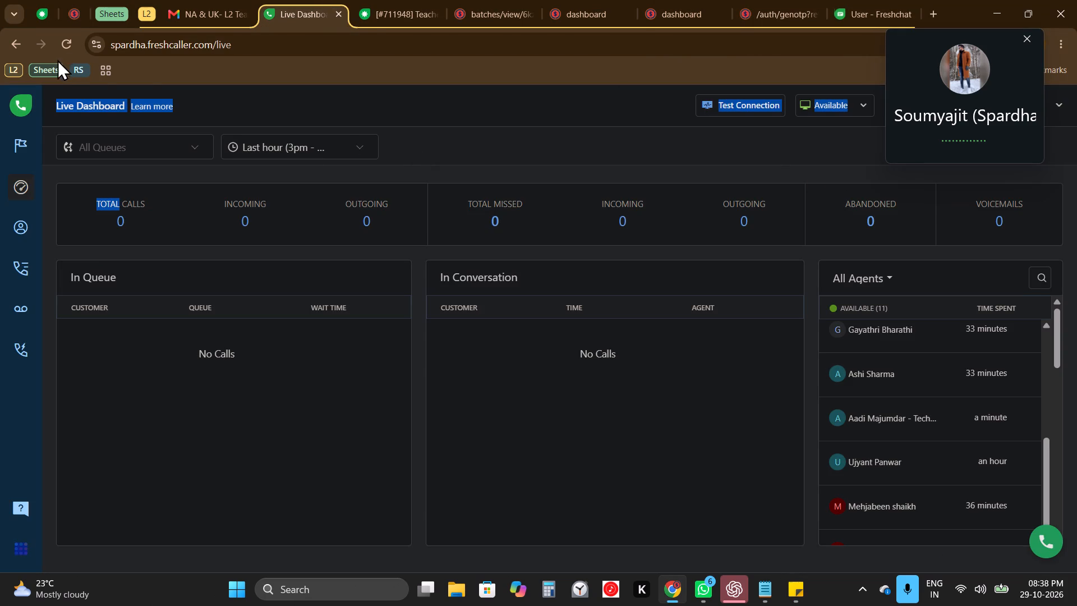
{"action": "left_click_drag", "start_coordinate": [57, 59], "coordinate": [52, 90]}
{"action": "left_click", "coordinate": [52, 90]}
{"action": "left_click_drag", "start_coordinate": [52, 90], "coordinate": [1020, 516]}
{"action": "scroll", "coordinate": [1020, 516], "scroll_direction": "down", "scroll_amount": 2}
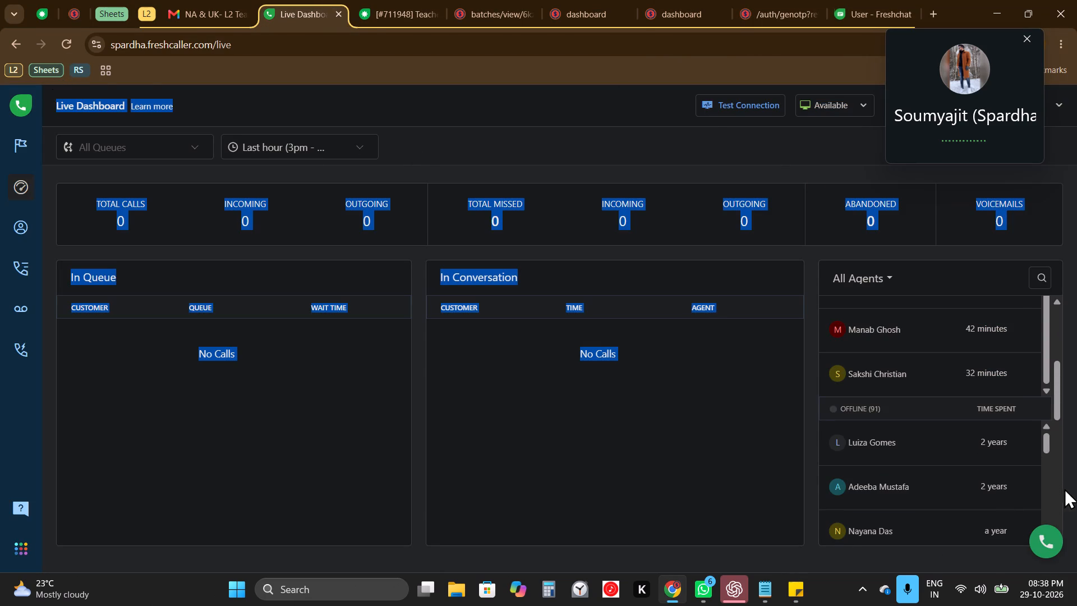
{"action": "scroll", "coordinate": [880, 383], "scroll_direction": "up", "scroll_amount": 4}
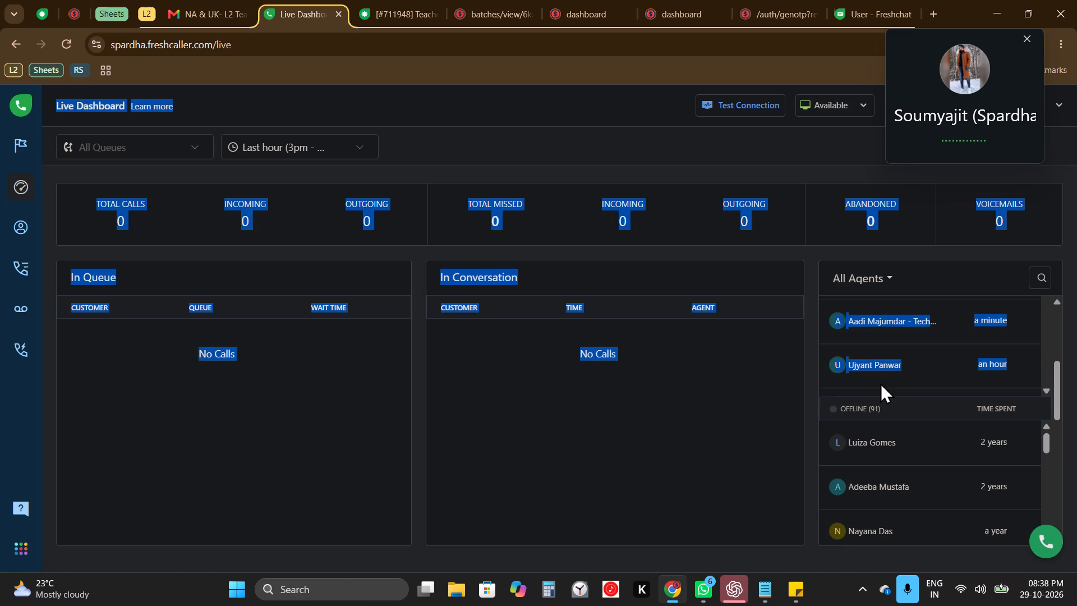
{"action": "scroll", "coordinate": [893, 424], "scroll_direction": "up", "scroll_amount": 6}
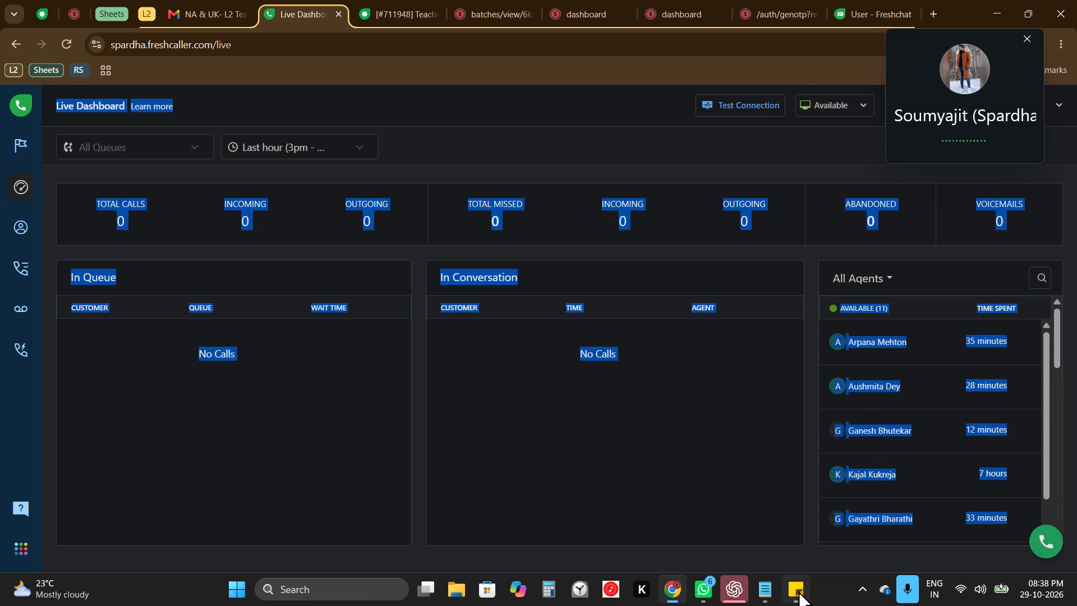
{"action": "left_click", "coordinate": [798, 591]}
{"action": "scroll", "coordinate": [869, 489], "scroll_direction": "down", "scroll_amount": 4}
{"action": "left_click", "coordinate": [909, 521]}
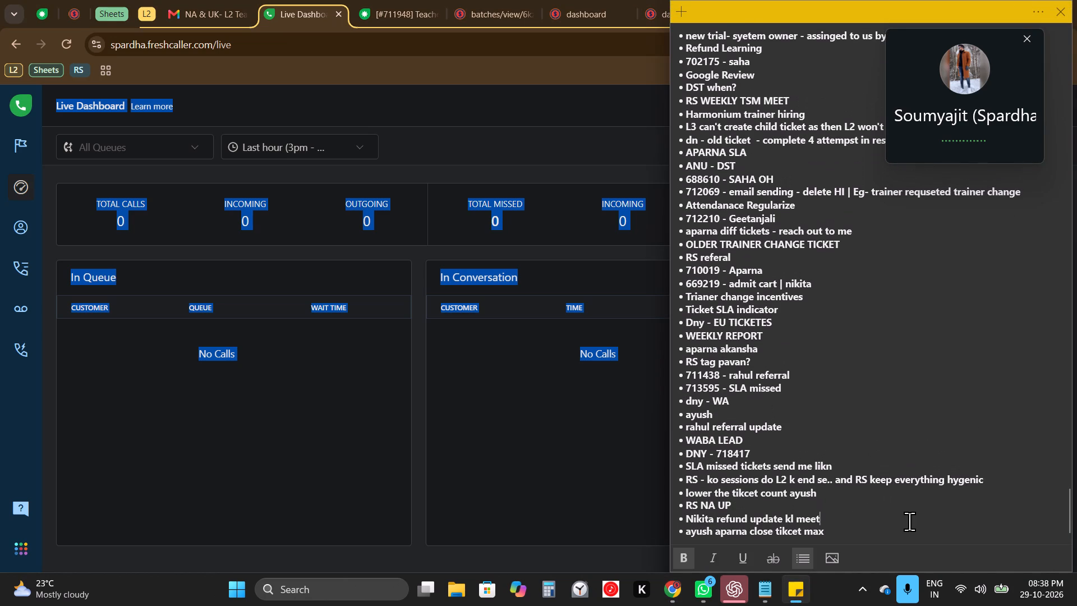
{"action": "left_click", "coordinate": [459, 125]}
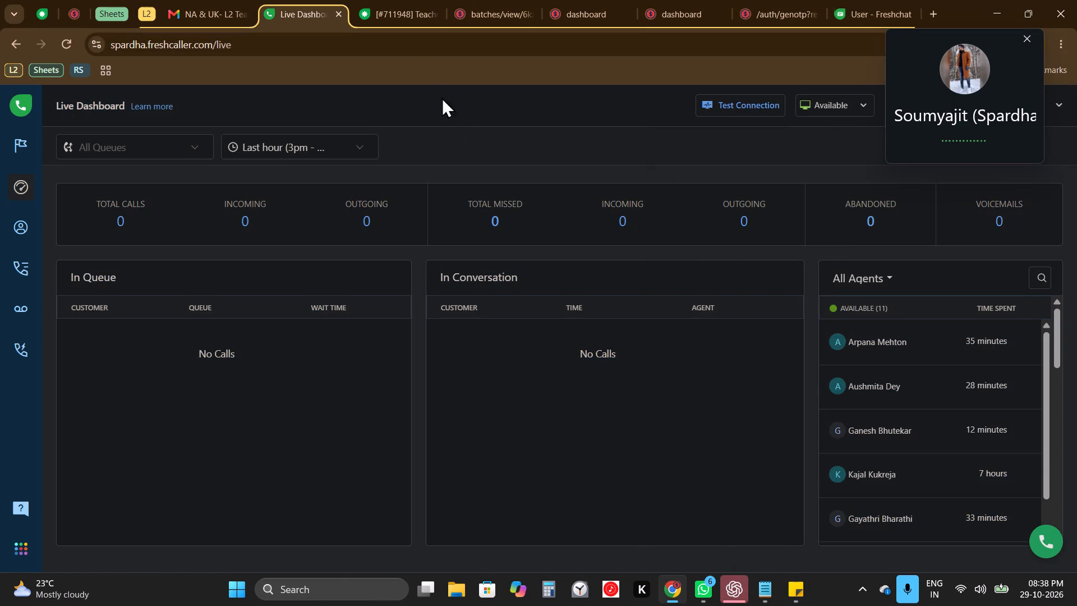
In Sticky Notes, append "| amount update refund given" to the bullet "Nikita refund update kl meet".
{"action": "left_click", "coordinate": [800, 604]}
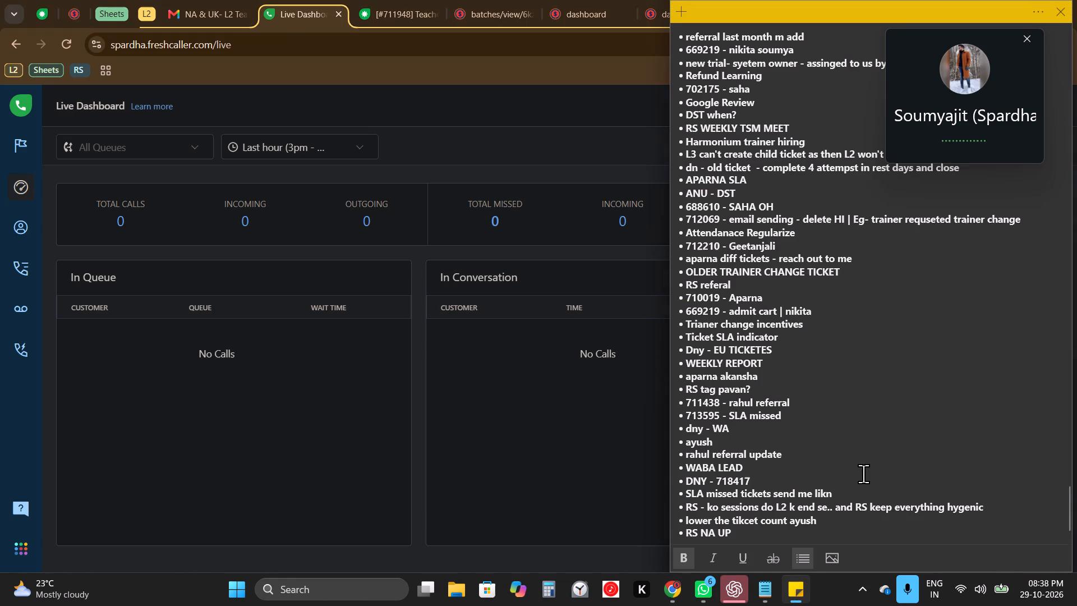
{"action": "scroll", "coordinate": [863, 474], "scroll_direction": "down", "scroll_amount": 4}
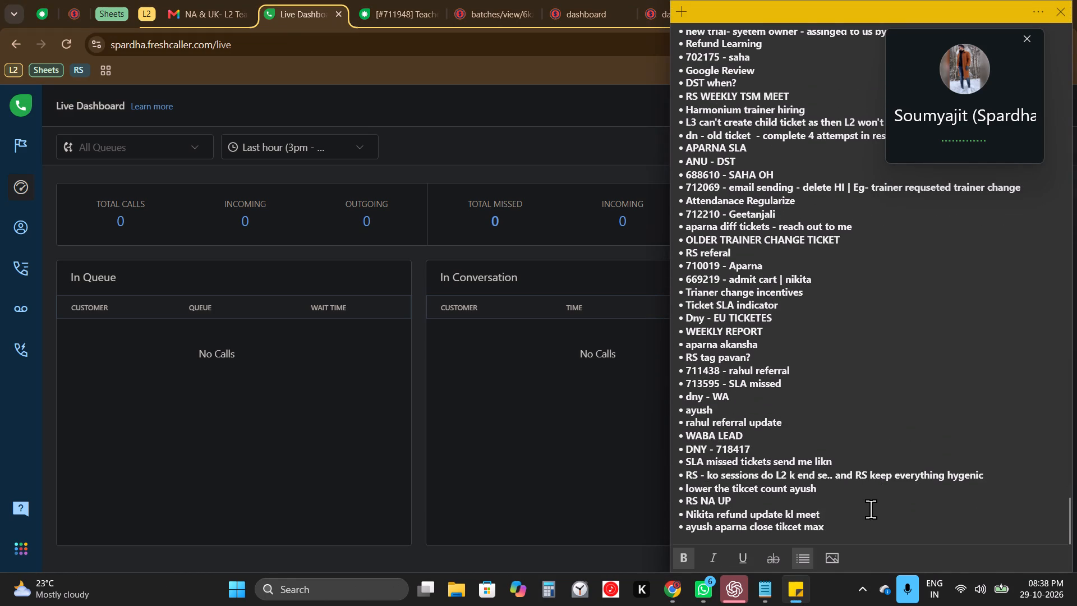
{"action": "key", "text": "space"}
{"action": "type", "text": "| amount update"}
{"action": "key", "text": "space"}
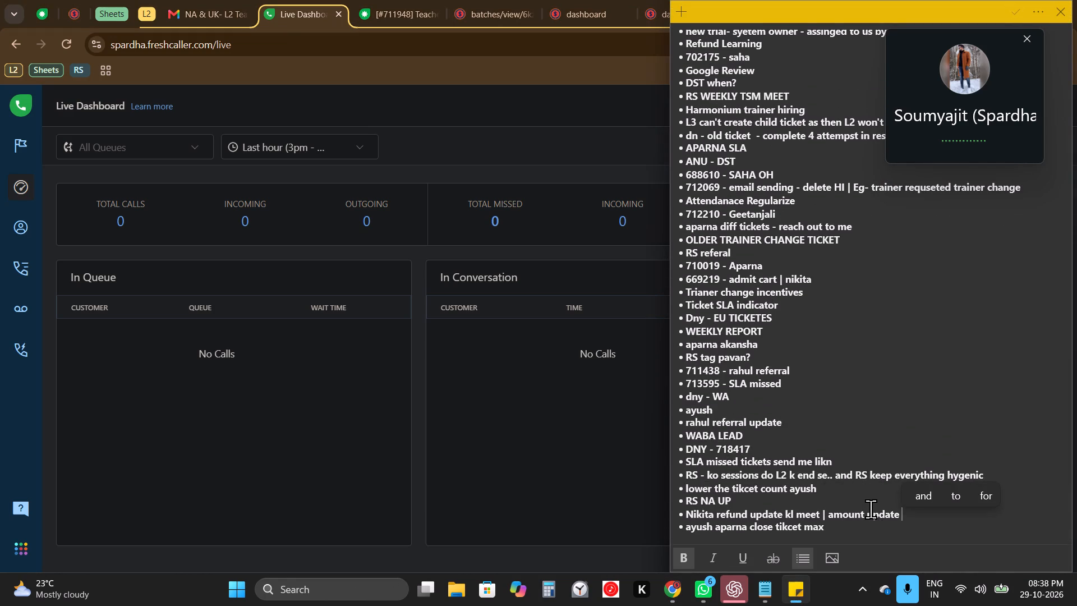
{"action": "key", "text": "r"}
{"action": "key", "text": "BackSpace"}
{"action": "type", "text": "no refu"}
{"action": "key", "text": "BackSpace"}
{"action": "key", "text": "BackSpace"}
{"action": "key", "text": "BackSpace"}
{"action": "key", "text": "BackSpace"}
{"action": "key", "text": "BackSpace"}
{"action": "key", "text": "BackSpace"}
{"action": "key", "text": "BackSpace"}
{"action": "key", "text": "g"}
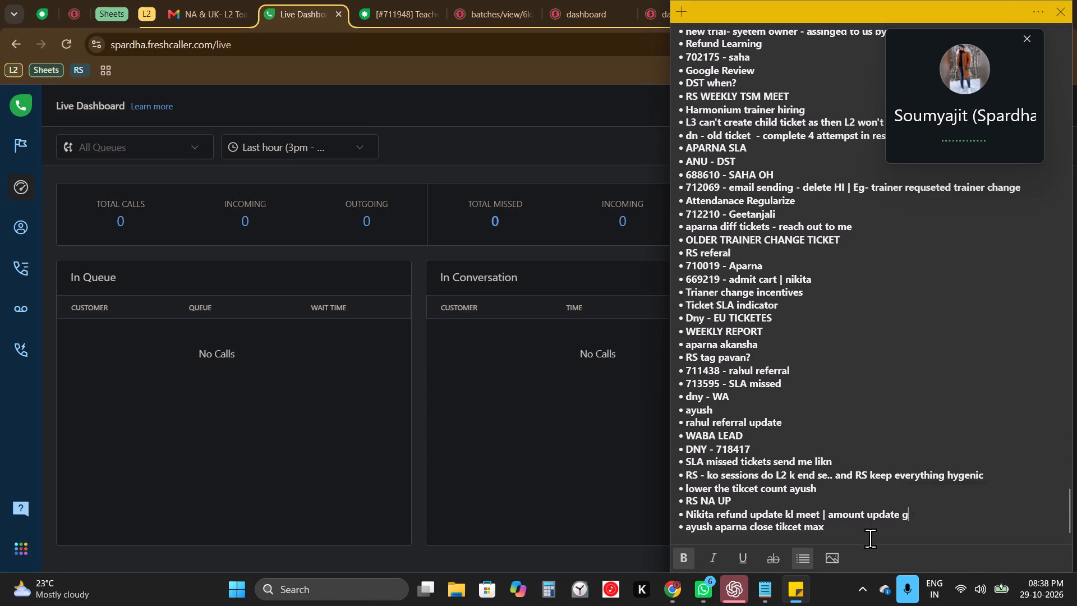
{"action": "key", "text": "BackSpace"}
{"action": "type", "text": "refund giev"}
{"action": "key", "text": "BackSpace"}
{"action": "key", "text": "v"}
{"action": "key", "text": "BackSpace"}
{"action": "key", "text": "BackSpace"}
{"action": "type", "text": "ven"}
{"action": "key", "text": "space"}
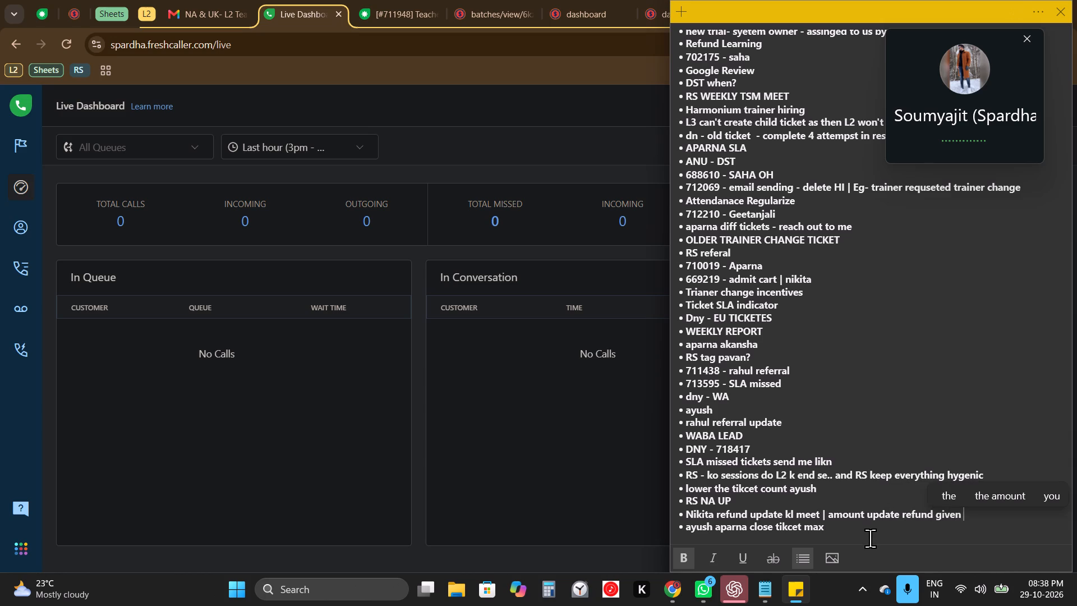
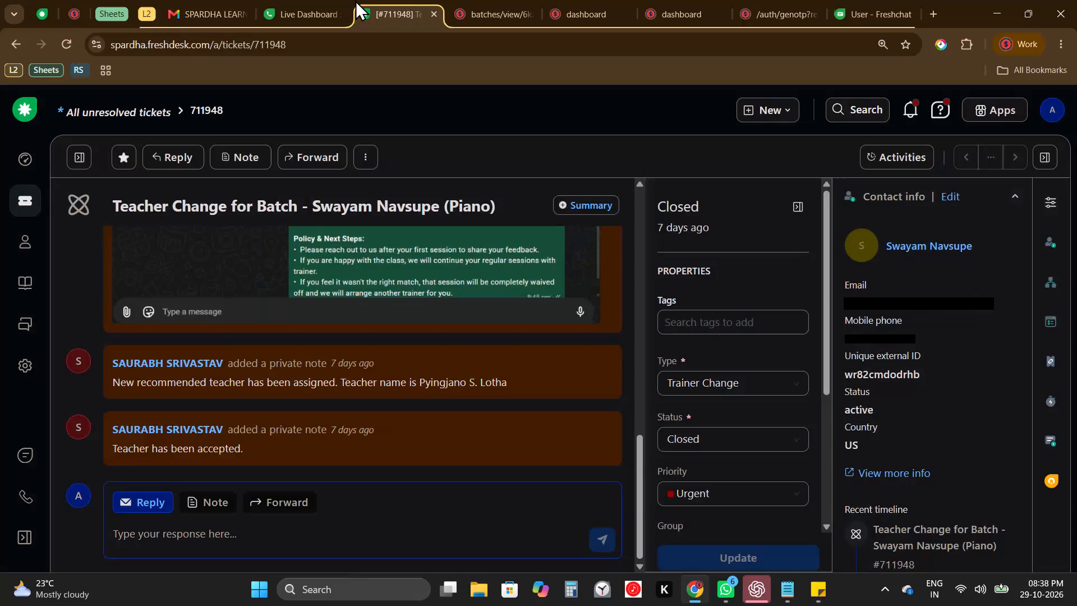
{"action": "left_click", "coordinate": [310, 0]}
{"action": "left_click", "coordinate": [388, 0]}
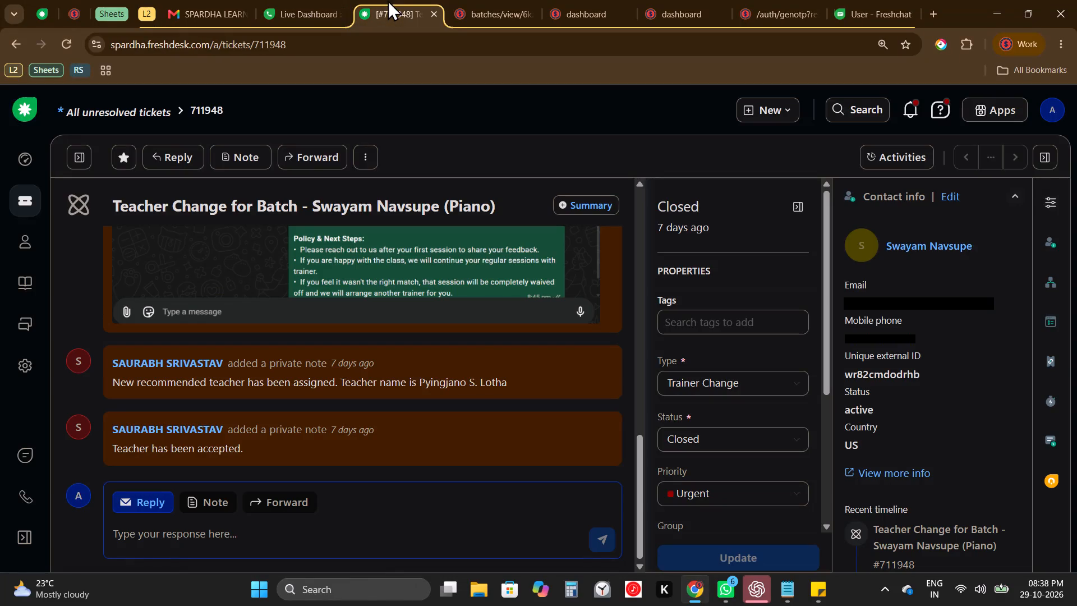
{"action": "scroll", "coordinate": [380, 290], "scroll_direction": "up", "scroll_amount": 6}
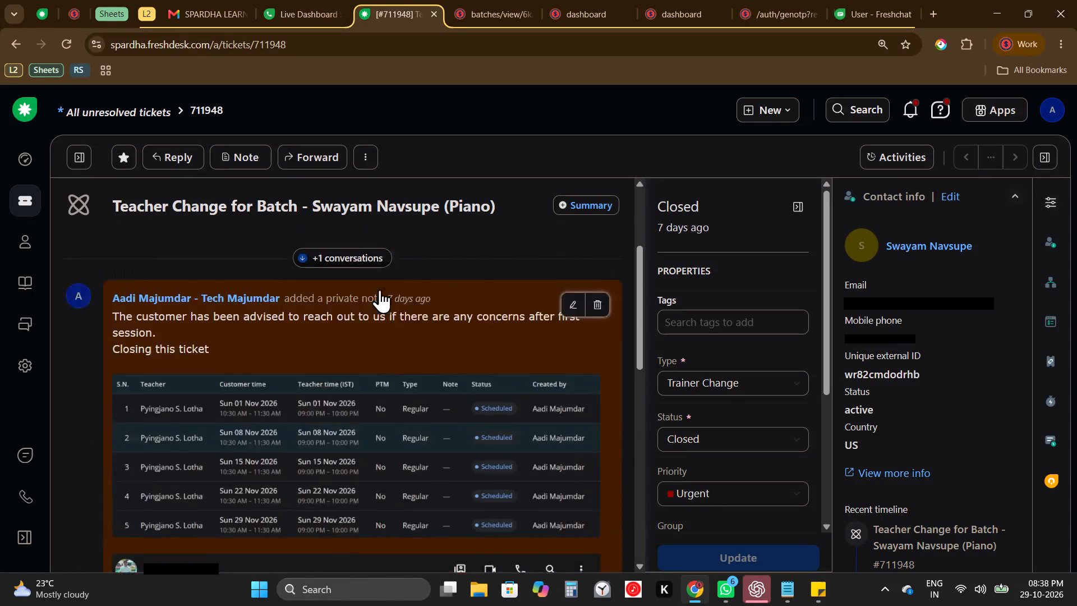
{"action": "scroll", "coordinate": [328, 300], "scroll_direction": "up", "scroll_amount": 5}
{"action": "left_click", "coordinate": [247, 293]}
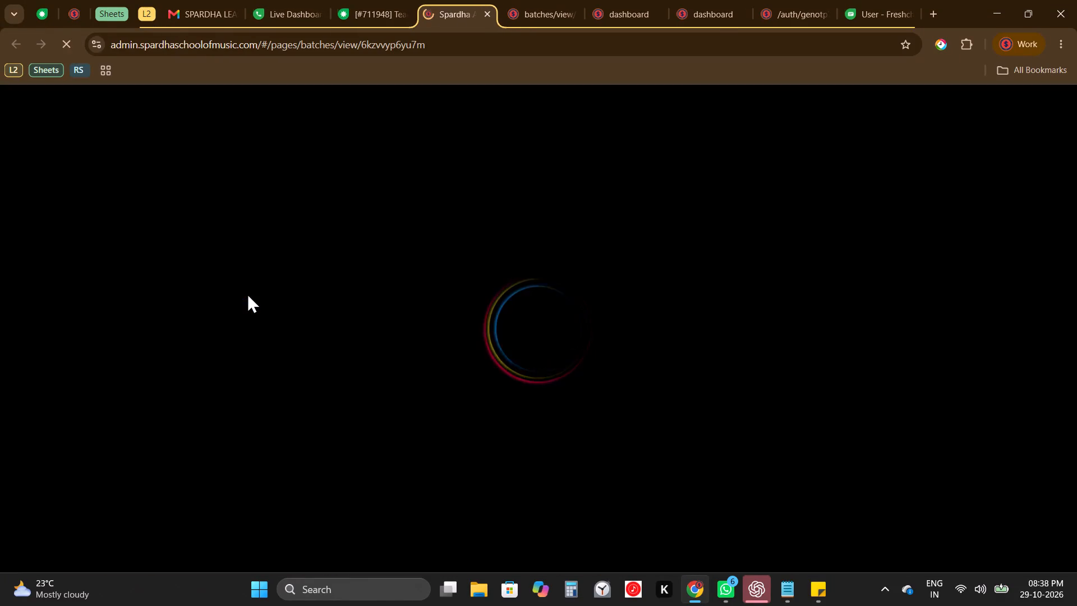
{"action": "scroll", "coordinate": [448, 315], "scroll_direction": "down", "scroll_amount": 3}
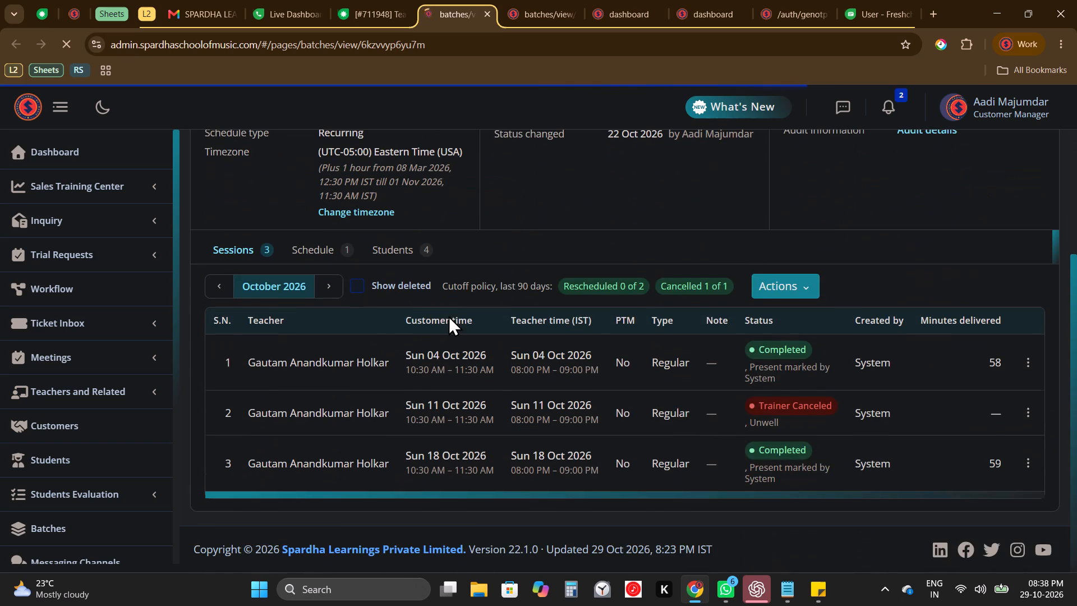
{"action": "scroll", "coordinate": [448, 315], "scroll_direction": "down", "scroll_amount": 1}
{"action": "left_click", "coordinate": [332, 277]}
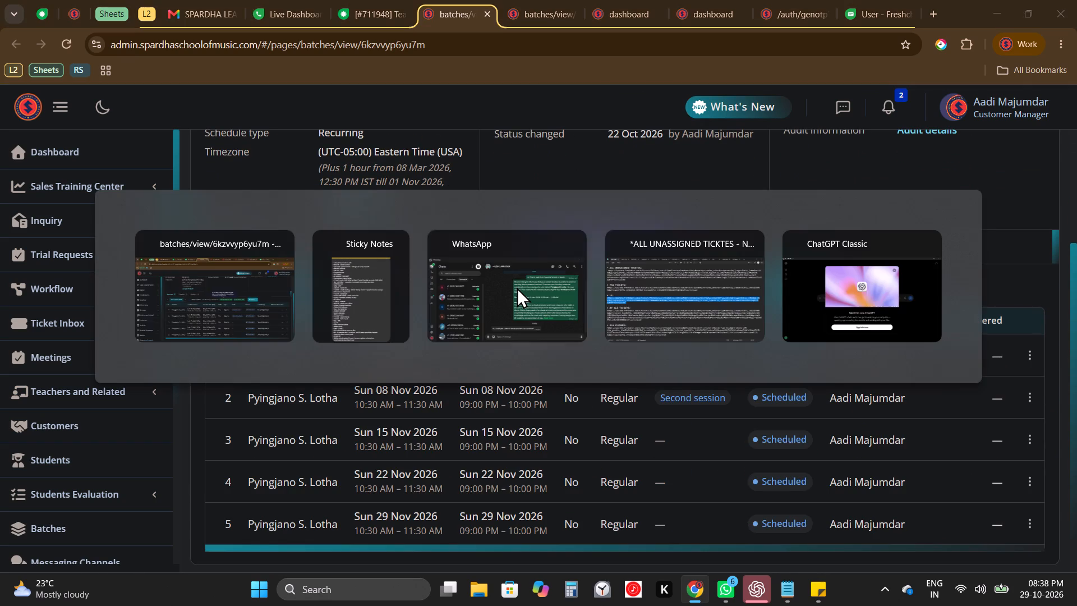
{"action": "scroll", "coordinate": [517, 287], "scroll_direction": "up", "scroll_amount": 3}
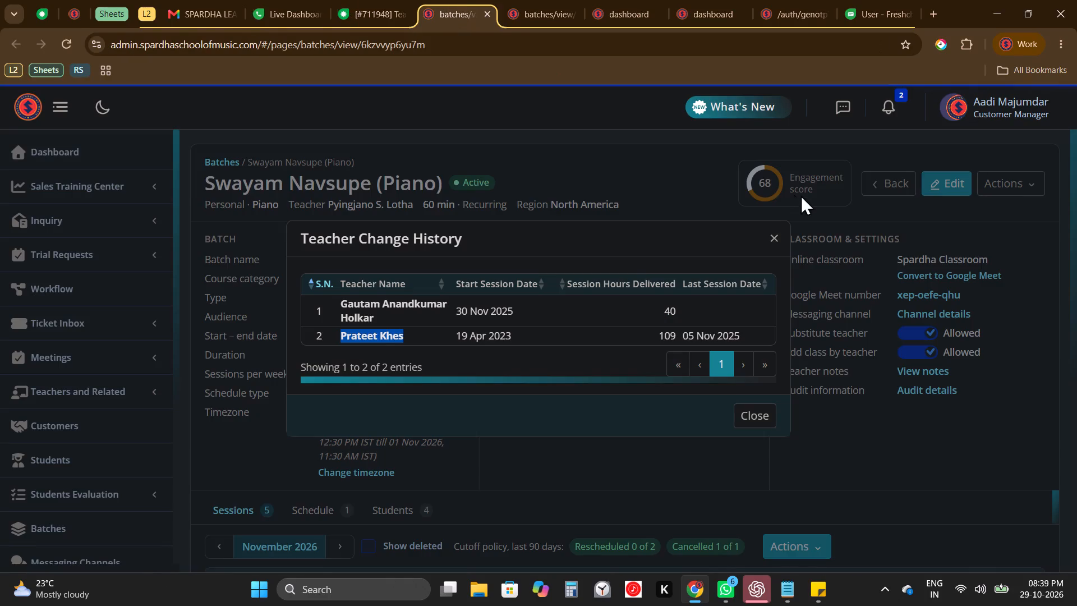
{"action": "left_click", "coordinate": [774, 233]}
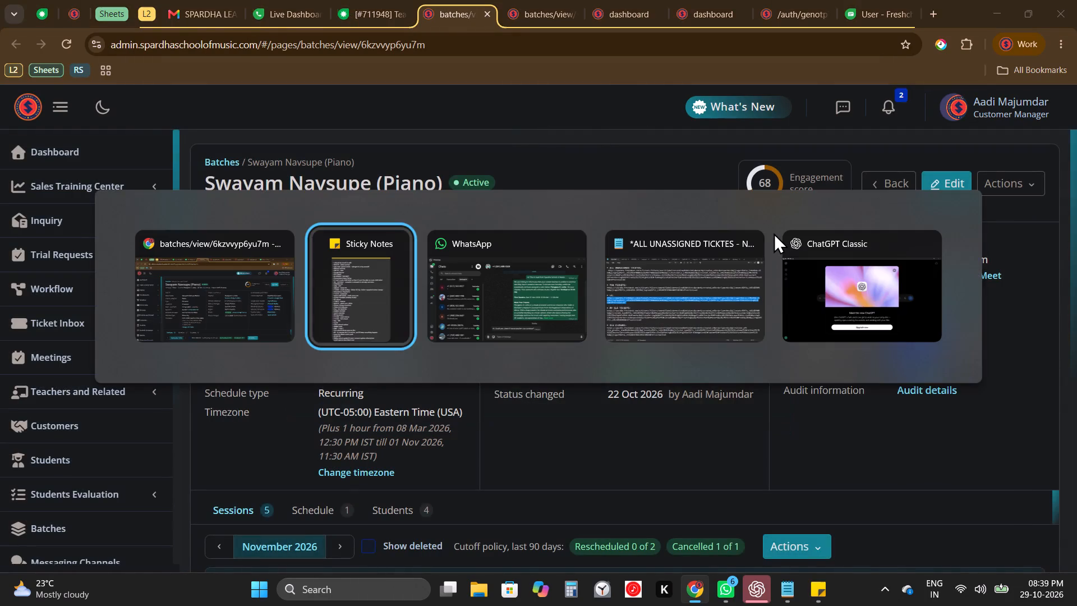
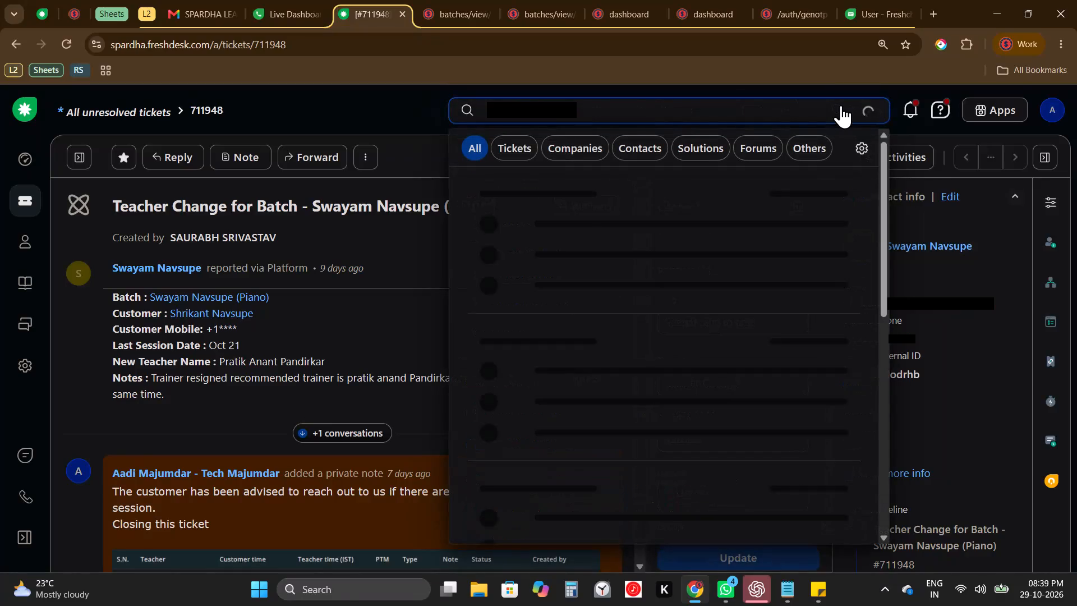
Trim the helpdesk search entry for the customer, copy the trimmed entry, and open the matching contact.
{"action": "key", "text": "ctrl+BackSpace"}
{"action": "key", "text": "ctrl+Left"}
{"action": "key", "text": "ctrl+BackSpace"}
{"action": "key", "text": "ctrl+Left"}
{"action": "key", "text": "BackSpace"}
{"action": "key", "text": "BackSpace"}
{"action": "key", "text": "ctrl+a"}
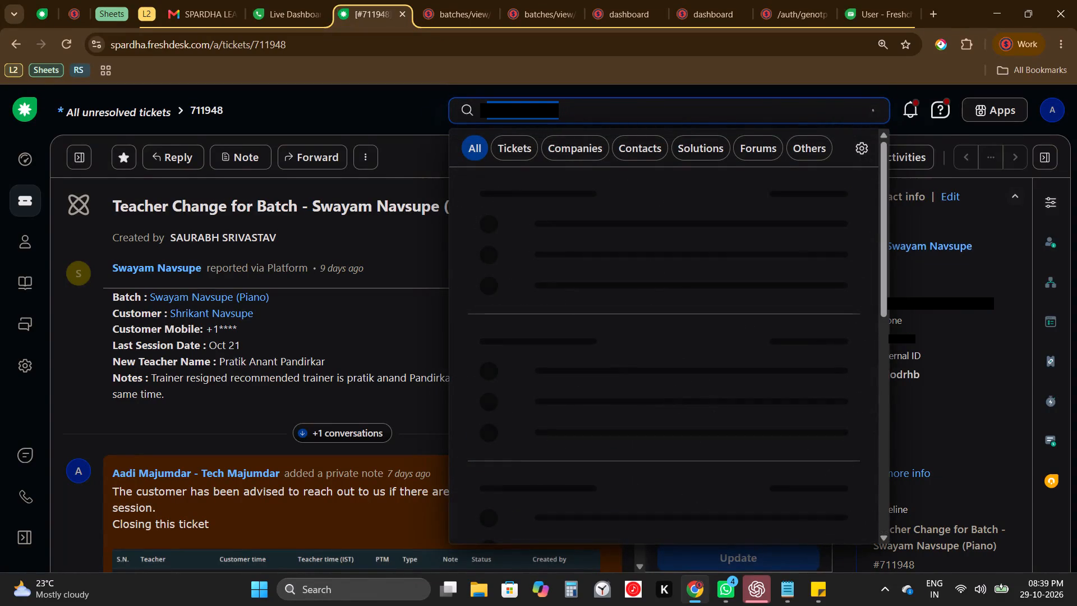
{"action": "key", "text": "ctrl+c"}
{"action": "key", "text": "ctrl+c"}
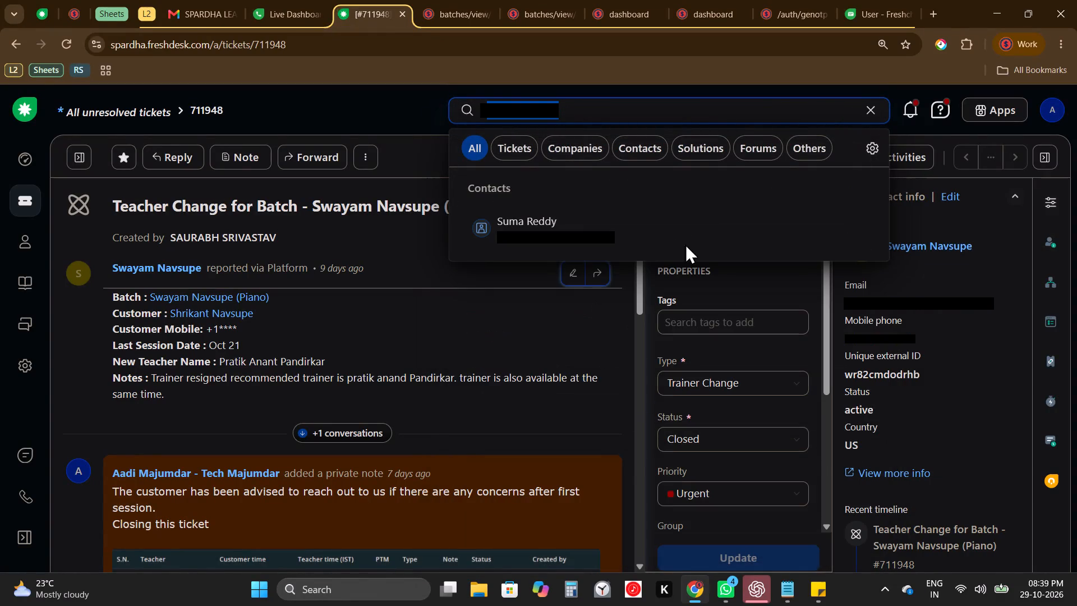
{"action": "left_click", "coordinate": [721, 215]}
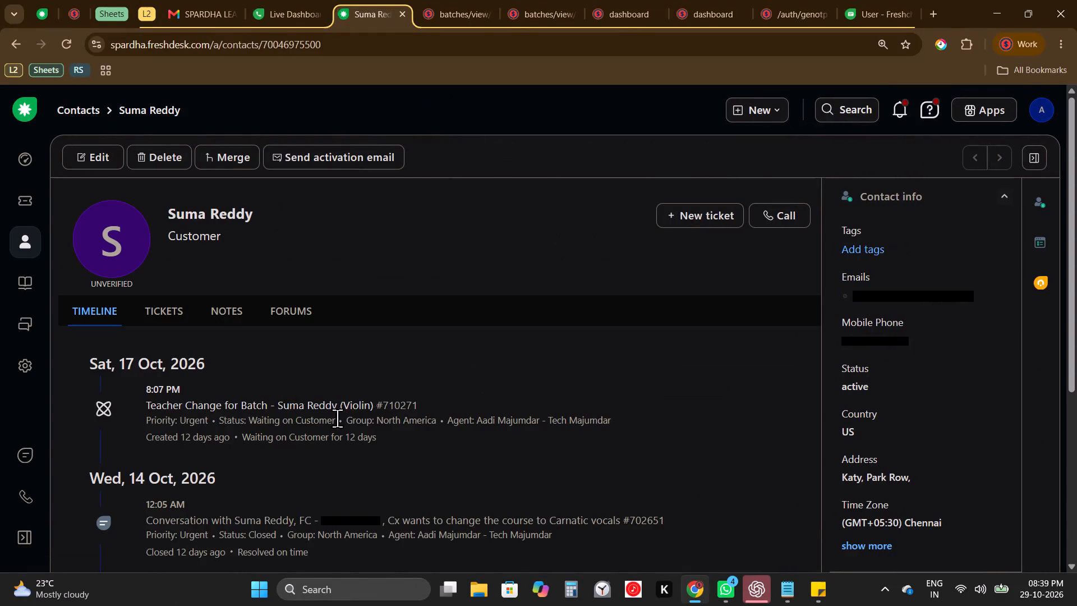
Open the contact's Violin teacher change ticket #710271 and its linked batch page, closing the adjacent older batch page.
{"action": "left_click", "coordinate": [364, 408]}
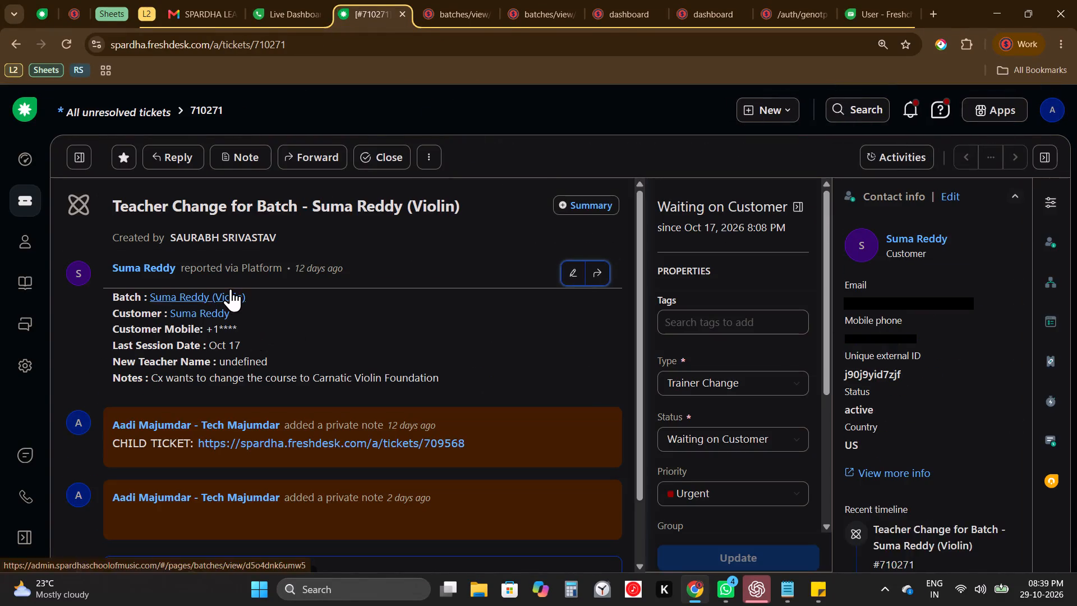
{"action": "left_click", "coordinate": [231, 288]}
{"action": "left_click", "coordinate": [223, 302]}
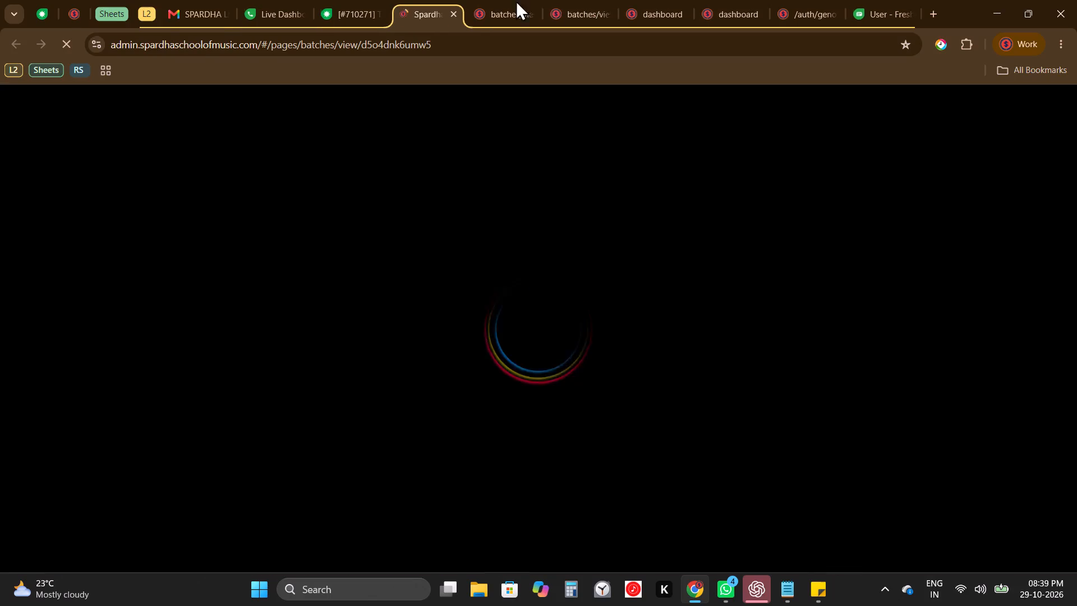
{"action": "left_click", "coordinate": [527, 12]}
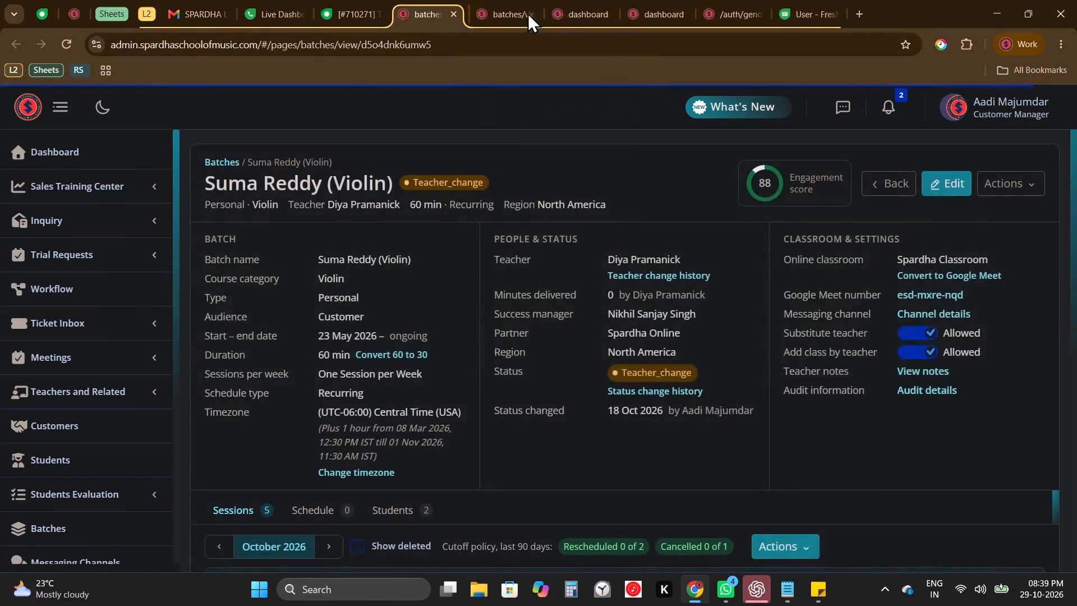
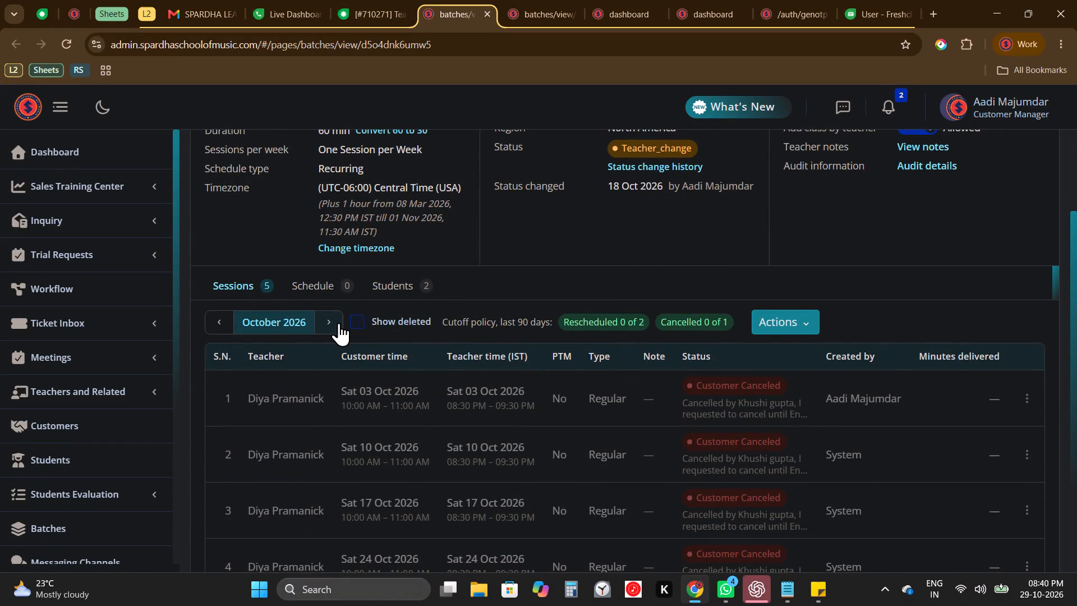
Review the Violin batch's sessions for the following month, returning to the October 2026 session list.
{"action": "left_click", "coordinate": [339, 323]}
{"action": "left_click", "coordinate": [222, 362]}
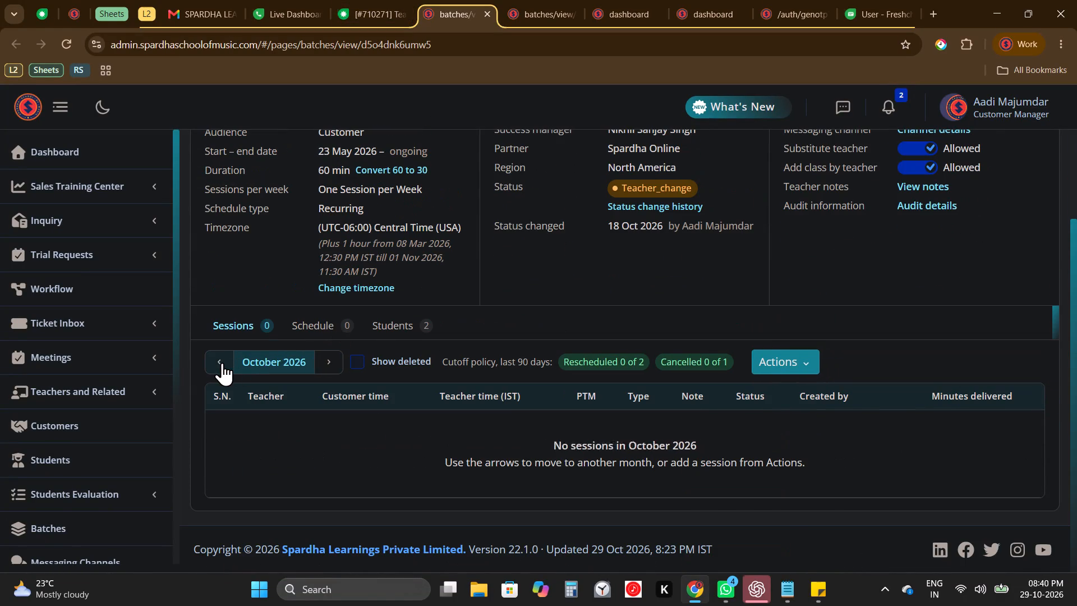
{"action": "scroll", "coordinate": [401, 337], "scroll_direction": "down", "scroll_amount": 8}
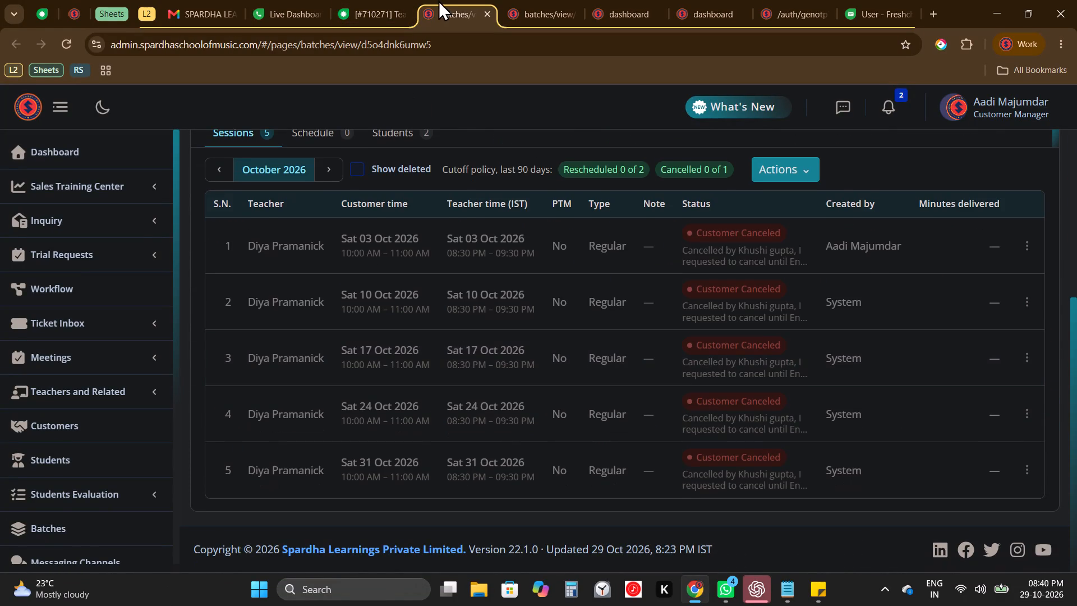
Return to teacher change ticket #710271 and read its request details and private notes.
{"action": "left_click", "coordinate": [365, 0]}
{"action": "left_click", "coordinate": [421, 391]}
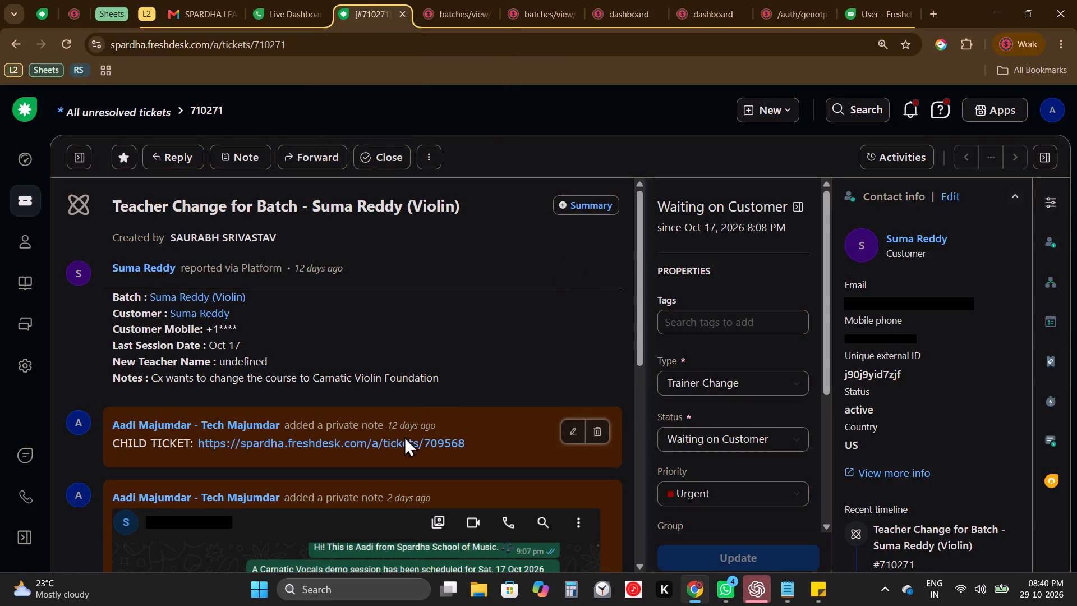
{"action": "scroll", "coordinate": [452, 405], "scroll_direction": "down", "scroll_amount": 1}
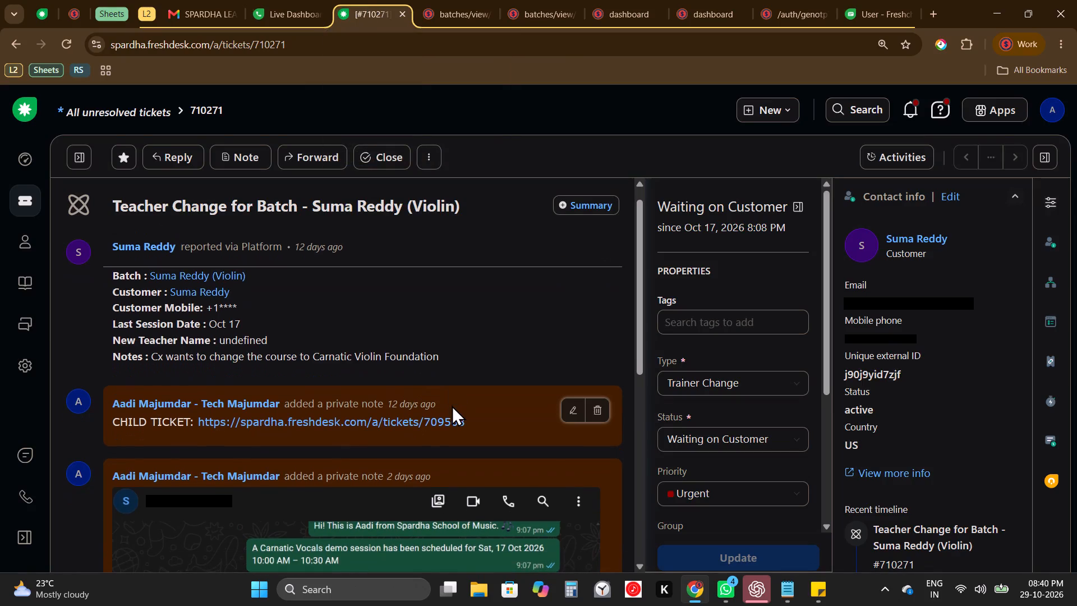
{"action": "scroll", "coordinate": [452, 405], "scroll_direction": "down", "scroll_amount": 1}
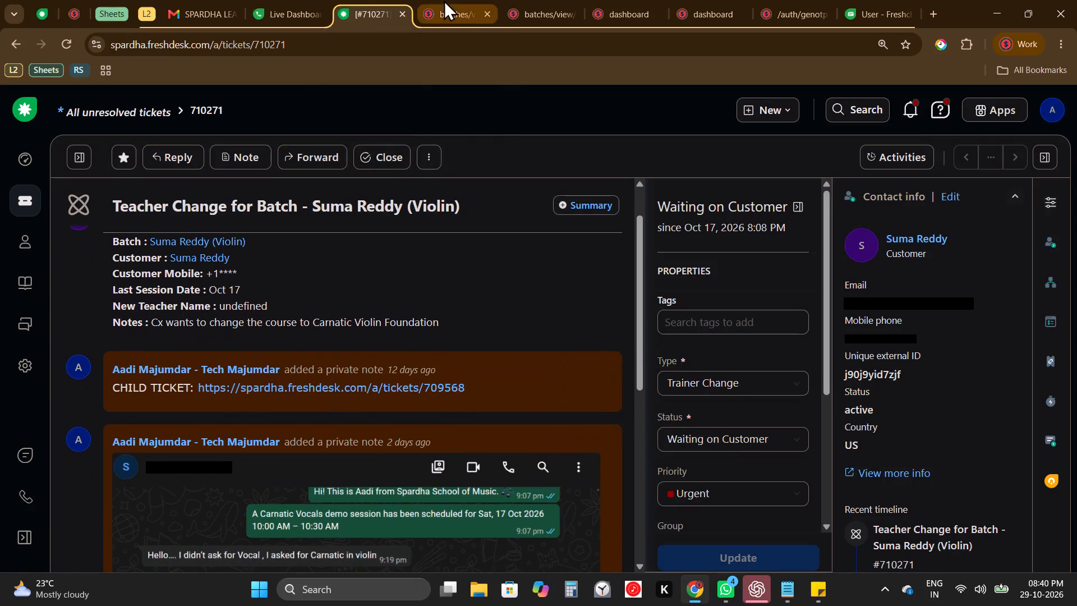
{"action": "scroll", "coordinate": [481, 322], "scroll_direction": "down", "scroll_amount": 2}
{"action": "scroll", "coordinate": [481, 322], "scroll_direction": "up", "scroll_amount": 3}
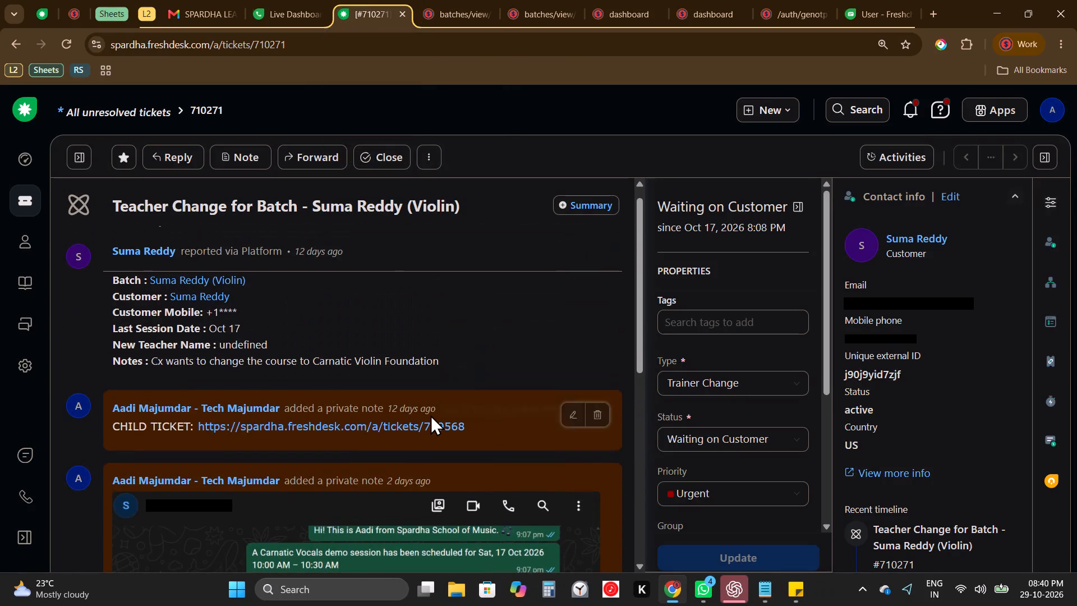
Open the linked child ticket #709568 and examine its private notes about trainer availability for the Carnatic Violin course.
{"action": "double_click", "coordinate": [430, 415]}
{"action": "left_click", "coordinate": [430, 424]}
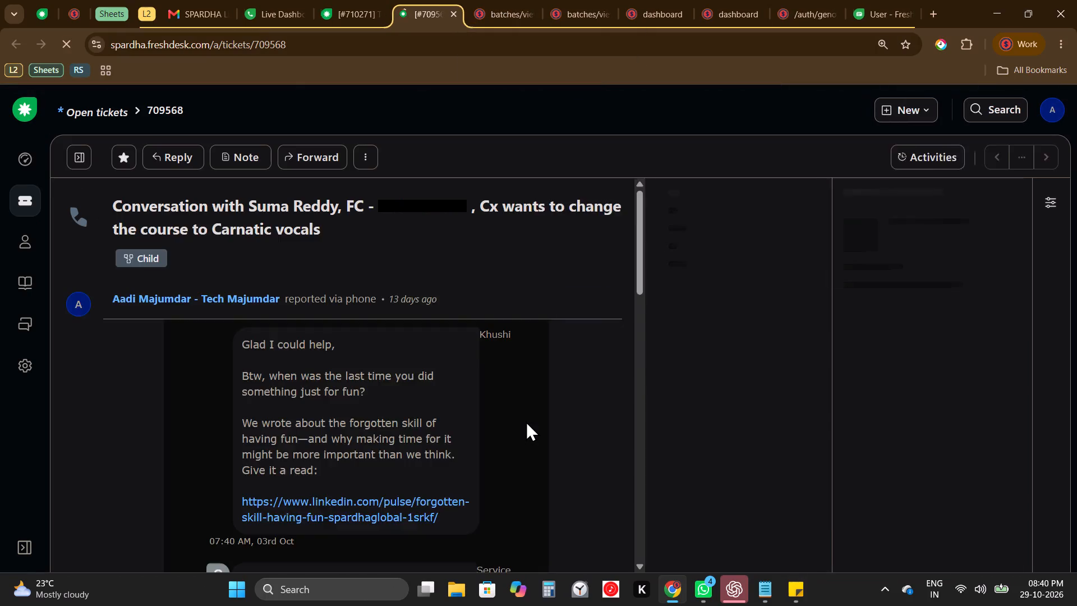
{"action": "scroll", "coordinate": [526, 421], "scroll_direction": "down", "scroll_amount": 7}
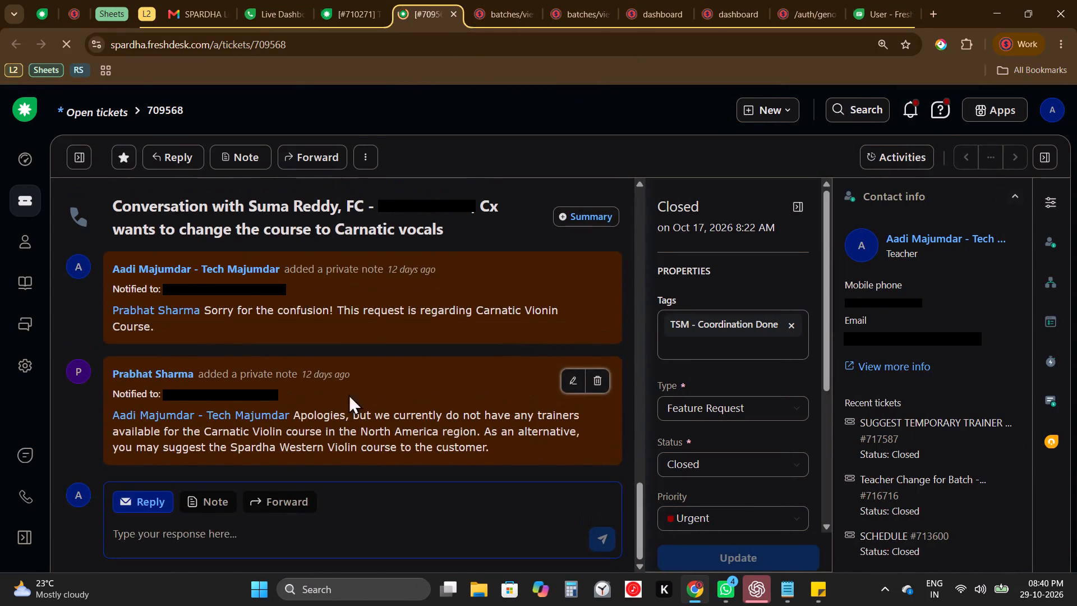
{"action": "left_click", "coordinate": [309, 410]}
{"action": "left_click_drag", "start_coordinate": [309, 410], "coordinate": [540, 457]}
{"action": "left_click", "coordinate": [540, 457]}
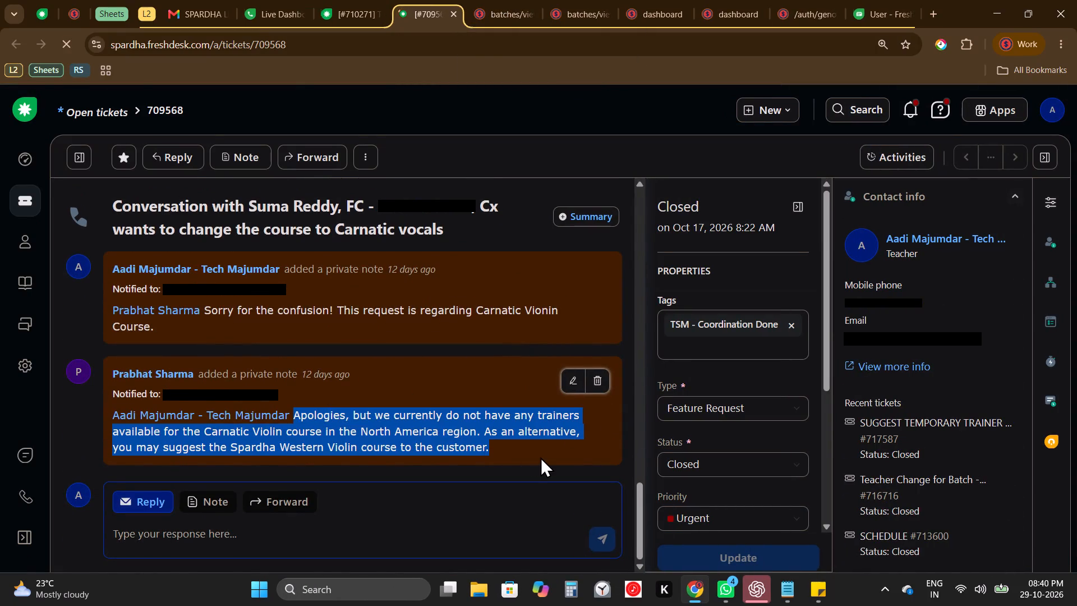
{"action": "scroll", "coordinate": [540, 457], "scroll_direction": "up", "scroll_amount": 1}
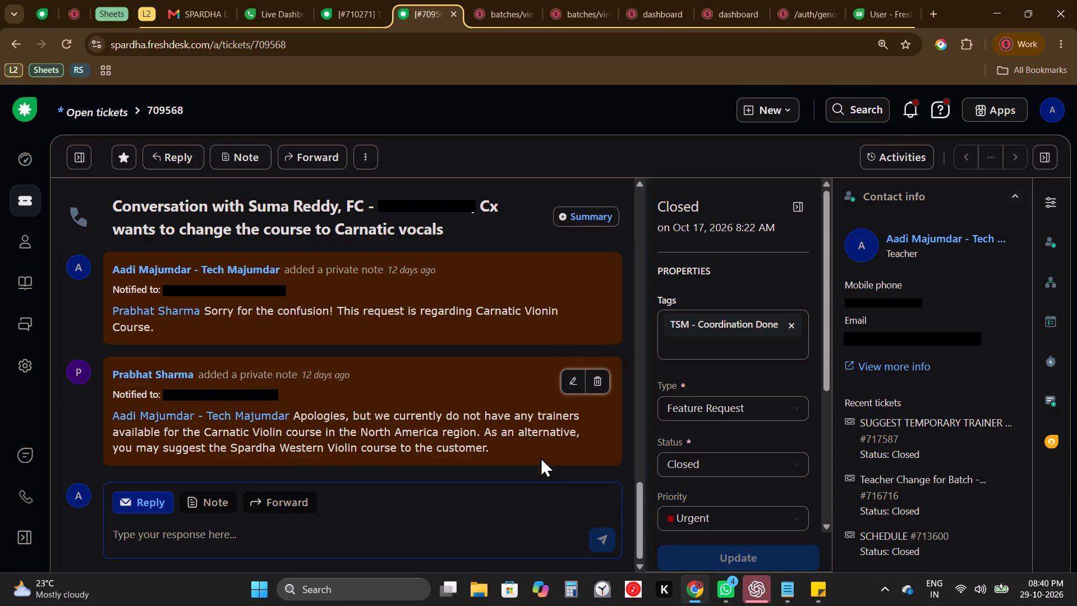
{"action": "scroll", "coordinate": [540, 457], "scroll_direction": "up", "scroll_amount": 1}
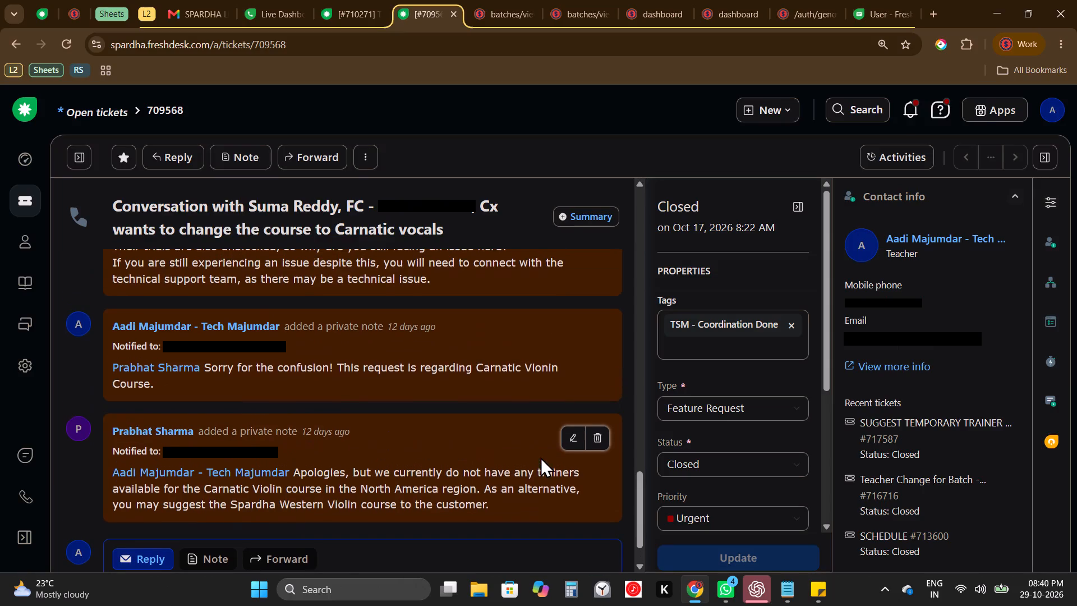
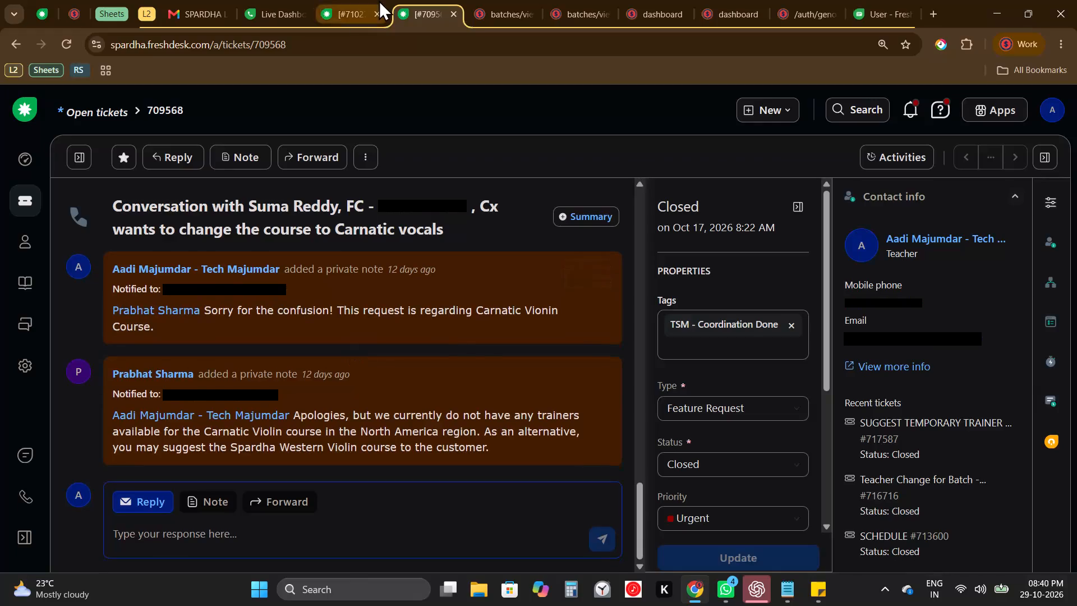
Draft a note on teacher change ticket #710271 stating "Cx wants to change the course to Carnatic", consulting child ticket #709568 for the details.
{"action": "left_click", "coordinate": [379, 0]}
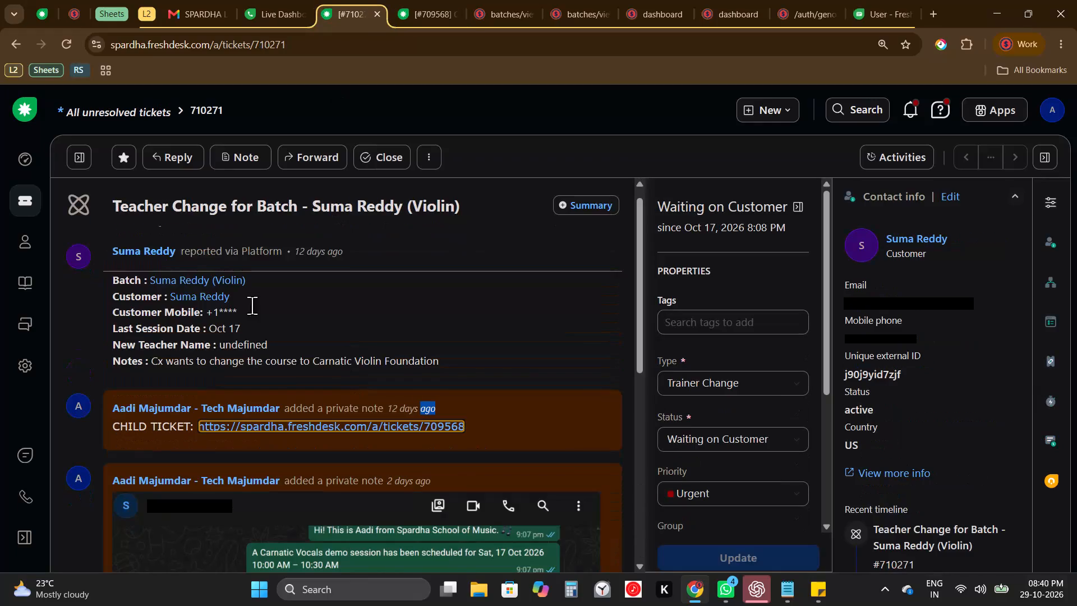
{"action": "scroll", "coordinate": [197, 557], "scroll_direction": "down", "scroll_amount": 9}
{"action": "left_click", "coordinate": [218, 506]}
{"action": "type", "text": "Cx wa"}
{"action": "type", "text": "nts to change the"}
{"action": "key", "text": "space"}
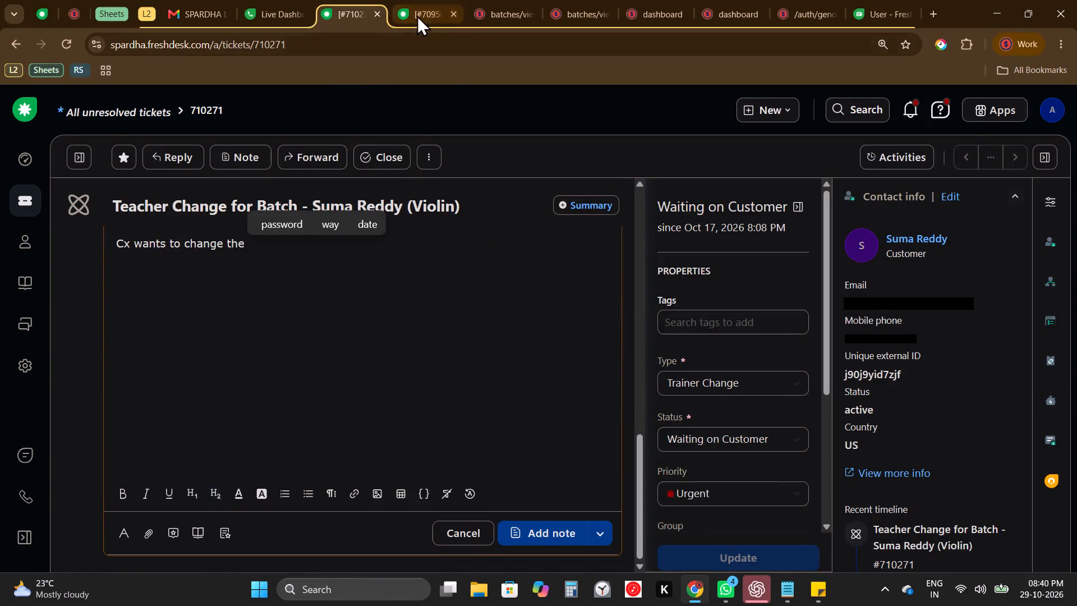
{"action": "left_click", "coordinate": [417, 15]}
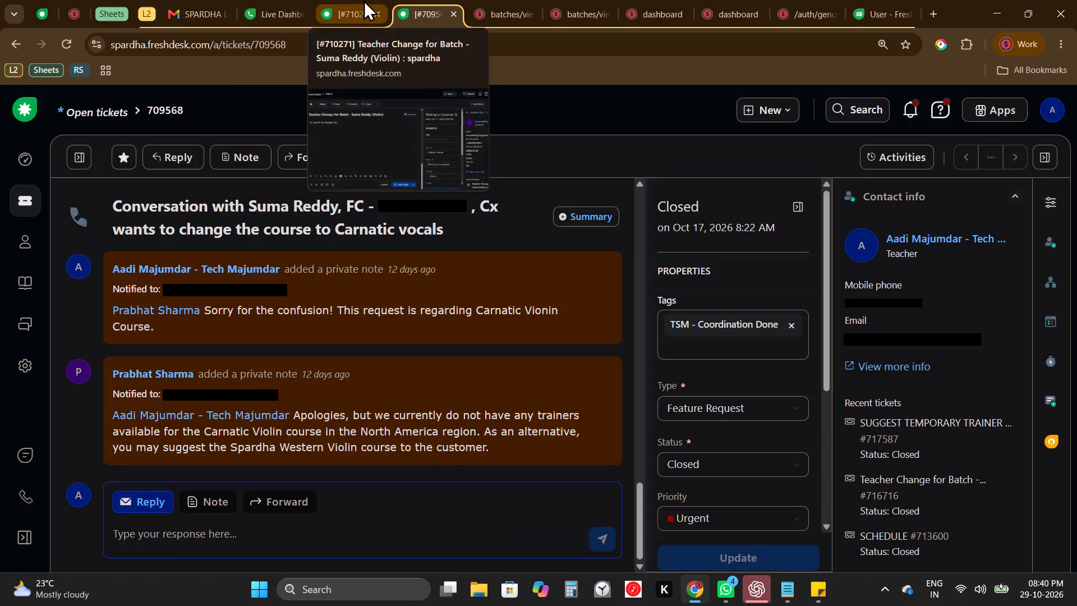
{"action": "left_click", "coordinate": [336, 0]}
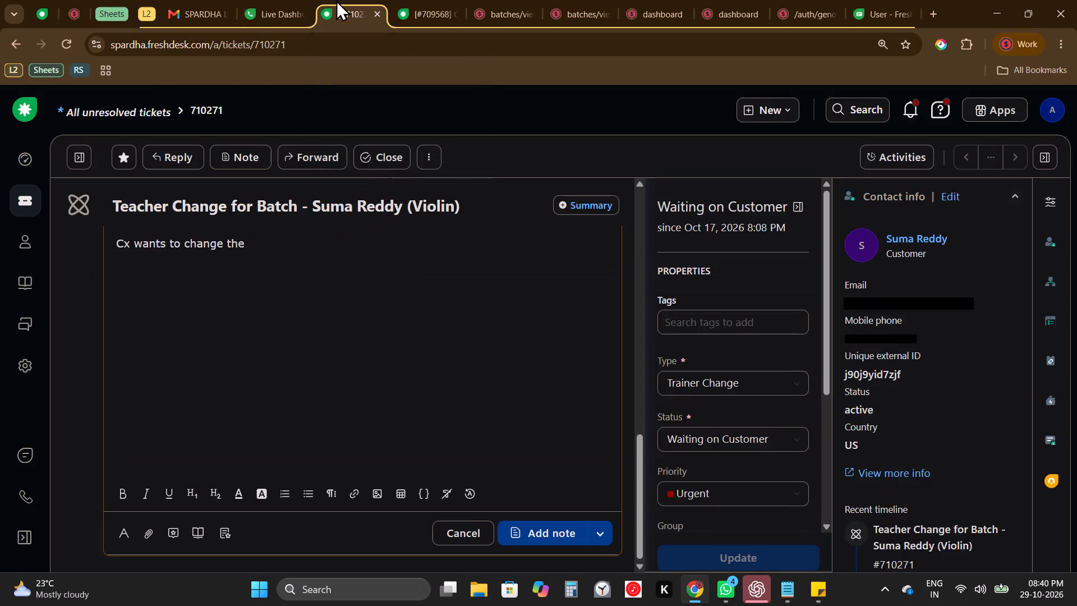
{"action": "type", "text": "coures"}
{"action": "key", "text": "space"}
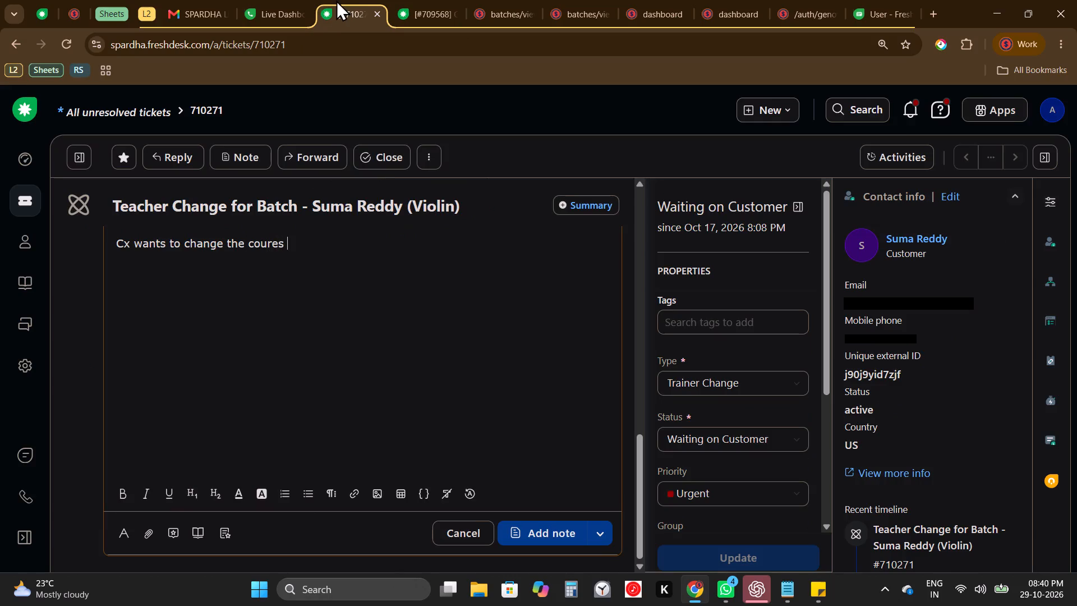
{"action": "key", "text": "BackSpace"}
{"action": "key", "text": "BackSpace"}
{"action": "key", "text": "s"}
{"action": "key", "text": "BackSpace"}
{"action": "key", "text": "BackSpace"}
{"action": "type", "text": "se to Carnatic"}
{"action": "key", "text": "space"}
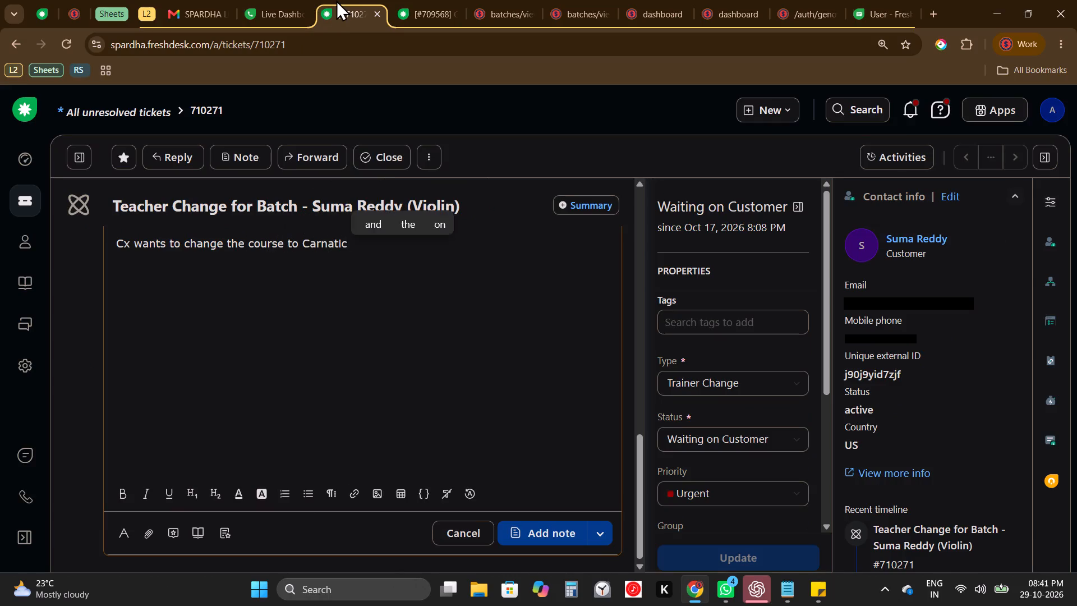
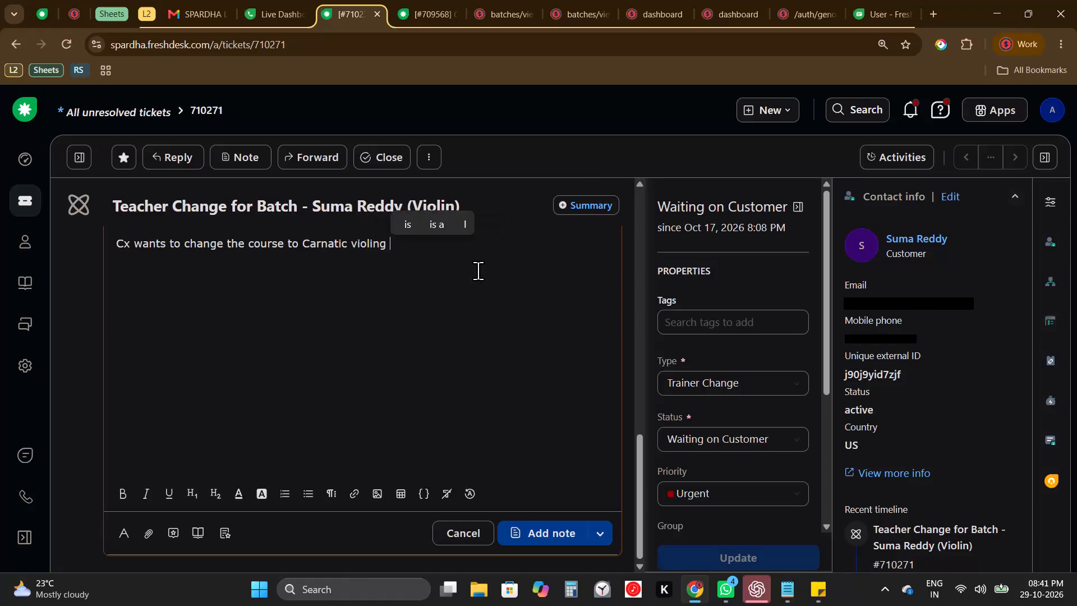
Continue the note on ticket #710271 with "violin but unfortunately we don't have any trainer available for NA region.".
{"action": "key", "text": "BackSpace"}
{"action": "key", "text": "BackSpace"}
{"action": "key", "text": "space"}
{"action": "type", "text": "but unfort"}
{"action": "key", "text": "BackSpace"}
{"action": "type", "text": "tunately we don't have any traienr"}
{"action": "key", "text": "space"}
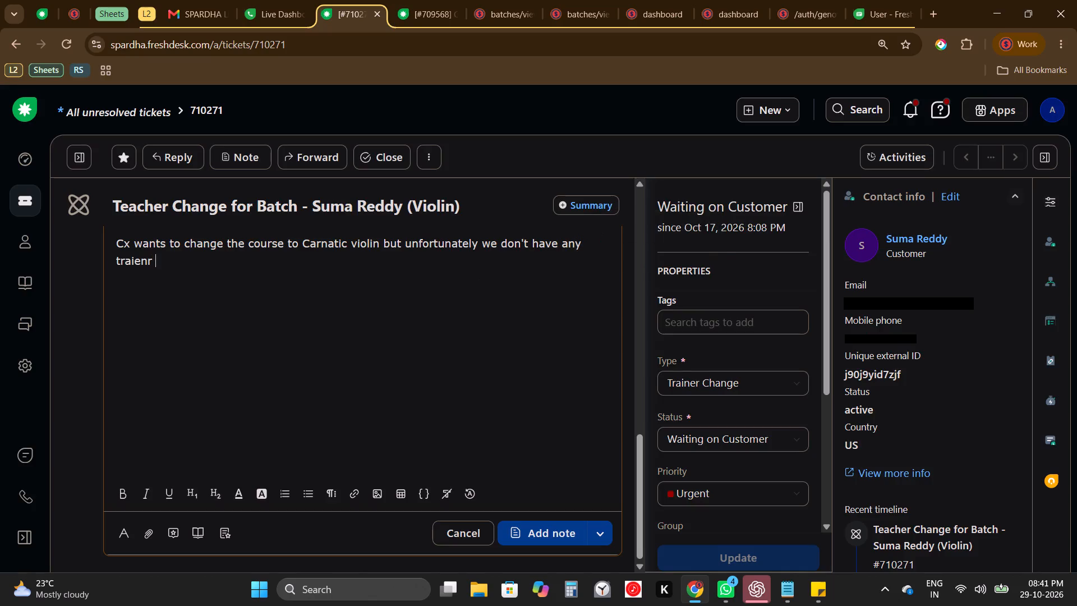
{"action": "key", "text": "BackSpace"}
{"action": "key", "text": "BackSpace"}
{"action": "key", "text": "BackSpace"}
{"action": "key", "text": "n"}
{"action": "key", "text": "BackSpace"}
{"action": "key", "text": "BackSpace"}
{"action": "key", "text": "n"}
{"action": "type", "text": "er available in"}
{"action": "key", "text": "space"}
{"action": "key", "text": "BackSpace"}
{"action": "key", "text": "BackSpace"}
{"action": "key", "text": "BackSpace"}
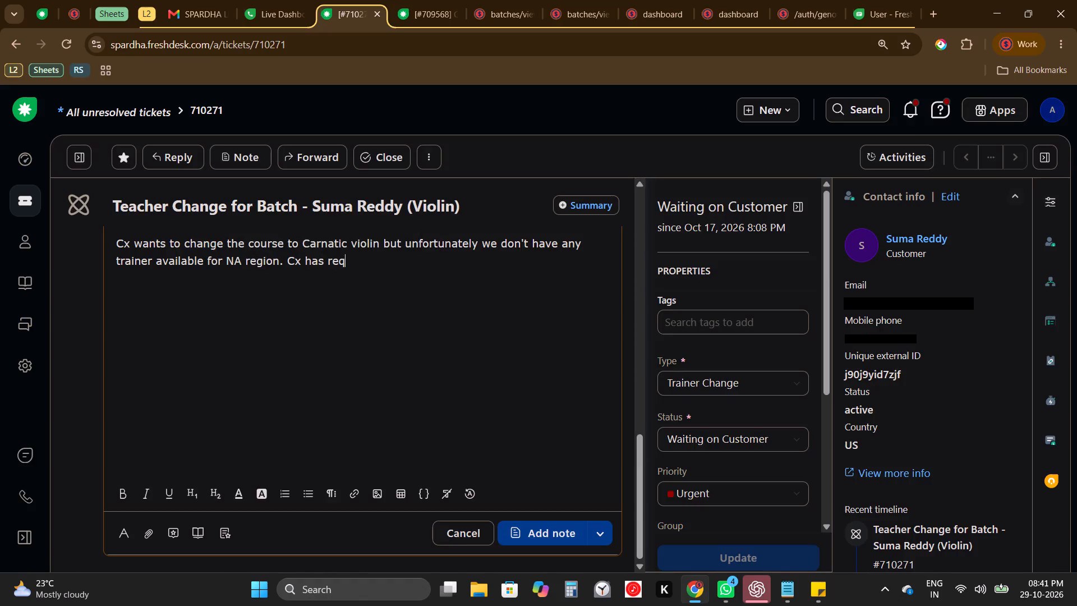
Add the sentence "Cx has requested for refund." to the note.
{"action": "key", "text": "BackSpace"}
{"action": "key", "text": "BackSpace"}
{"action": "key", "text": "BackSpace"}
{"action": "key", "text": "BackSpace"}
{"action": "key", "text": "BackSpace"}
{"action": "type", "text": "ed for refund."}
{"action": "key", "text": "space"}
Tag colleague Nikita on a new line of the note and start a request beginning with "please look".
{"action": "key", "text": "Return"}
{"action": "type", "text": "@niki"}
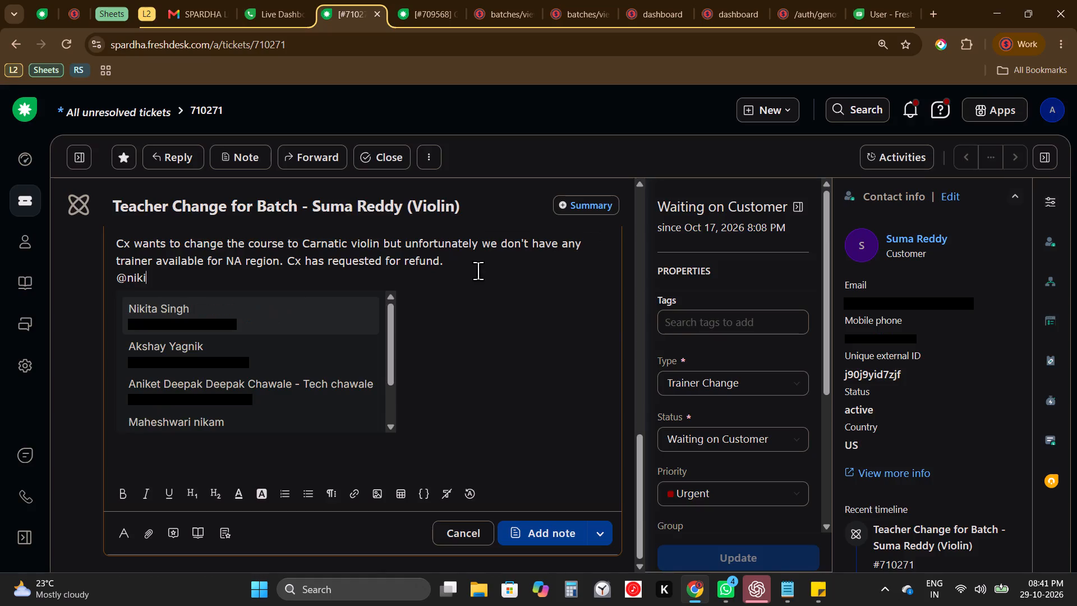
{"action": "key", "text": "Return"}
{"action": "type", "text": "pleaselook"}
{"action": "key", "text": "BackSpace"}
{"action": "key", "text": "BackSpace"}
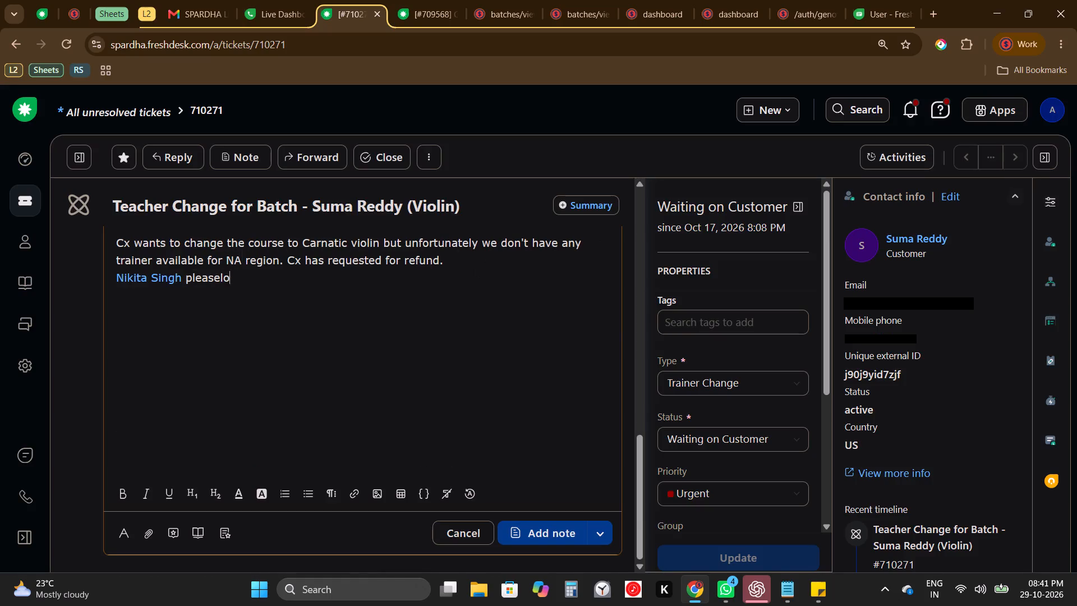
Finish the request to Nikita as "please look into it." and paste the copied chat screenshot below it in the note.
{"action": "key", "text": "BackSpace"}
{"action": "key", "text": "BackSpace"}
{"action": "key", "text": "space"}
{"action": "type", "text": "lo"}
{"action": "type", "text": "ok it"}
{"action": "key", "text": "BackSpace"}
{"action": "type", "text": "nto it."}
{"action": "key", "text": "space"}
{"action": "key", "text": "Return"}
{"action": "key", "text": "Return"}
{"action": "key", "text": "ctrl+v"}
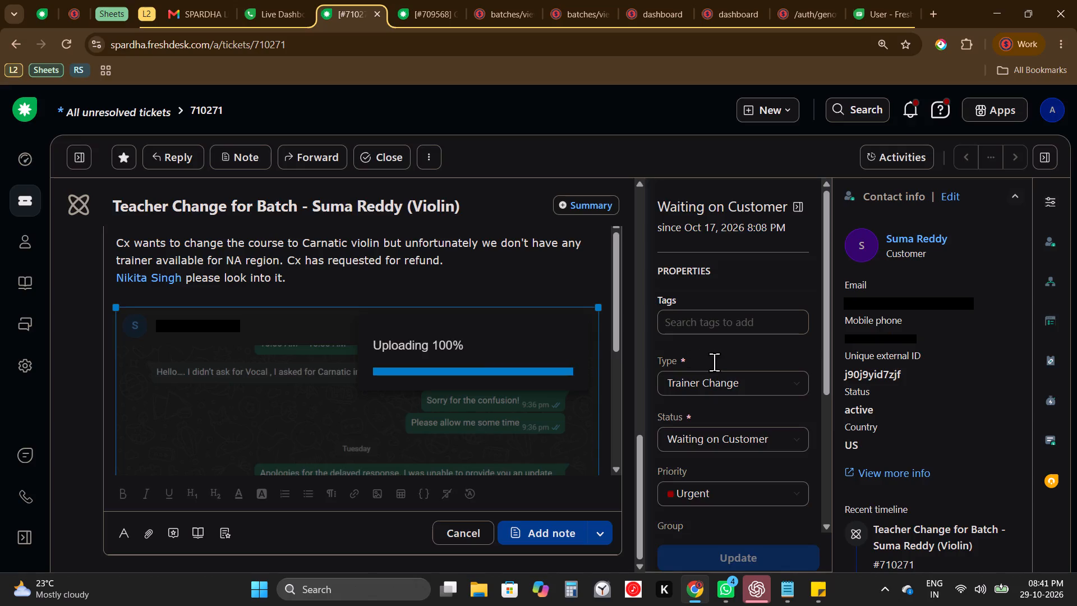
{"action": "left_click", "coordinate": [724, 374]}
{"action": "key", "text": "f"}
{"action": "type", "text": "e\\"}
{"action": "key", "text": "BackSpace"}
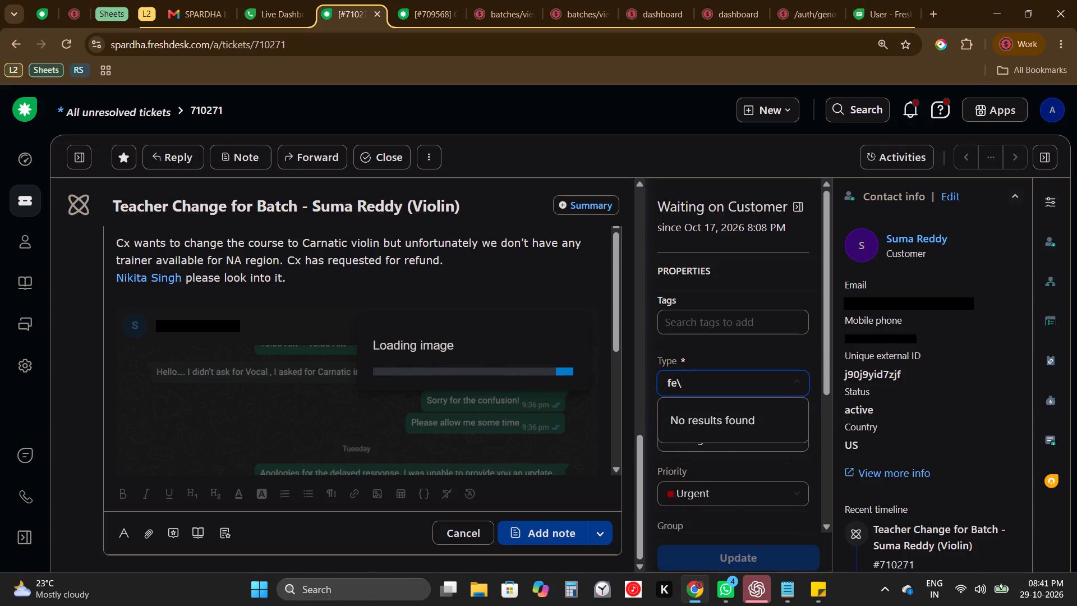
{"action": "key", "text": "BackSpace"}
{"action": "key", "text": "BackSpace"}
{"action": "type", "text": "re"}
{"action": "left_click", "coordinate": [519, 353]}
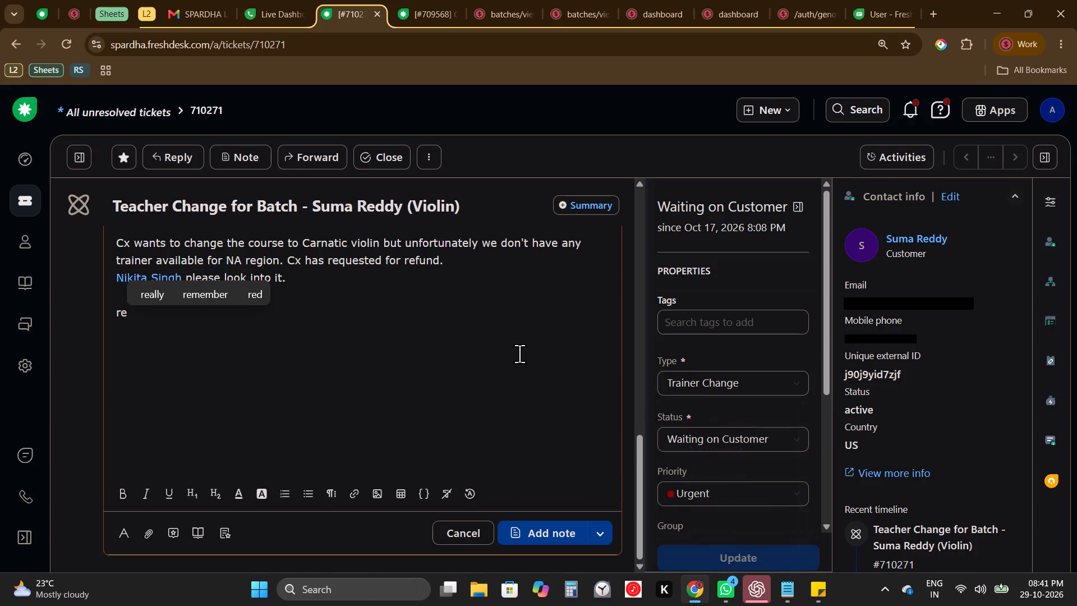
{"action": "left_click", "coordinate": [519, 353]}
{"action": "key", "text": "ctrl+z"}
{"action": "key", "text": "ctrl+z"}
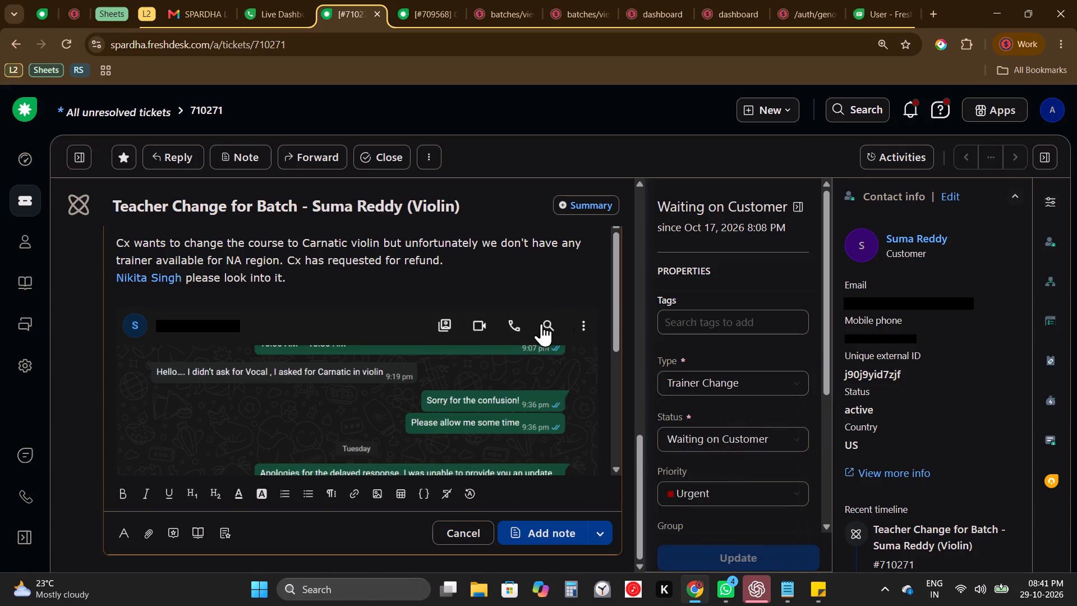
{"action": "left_click", "coordinate": [737, 377]}
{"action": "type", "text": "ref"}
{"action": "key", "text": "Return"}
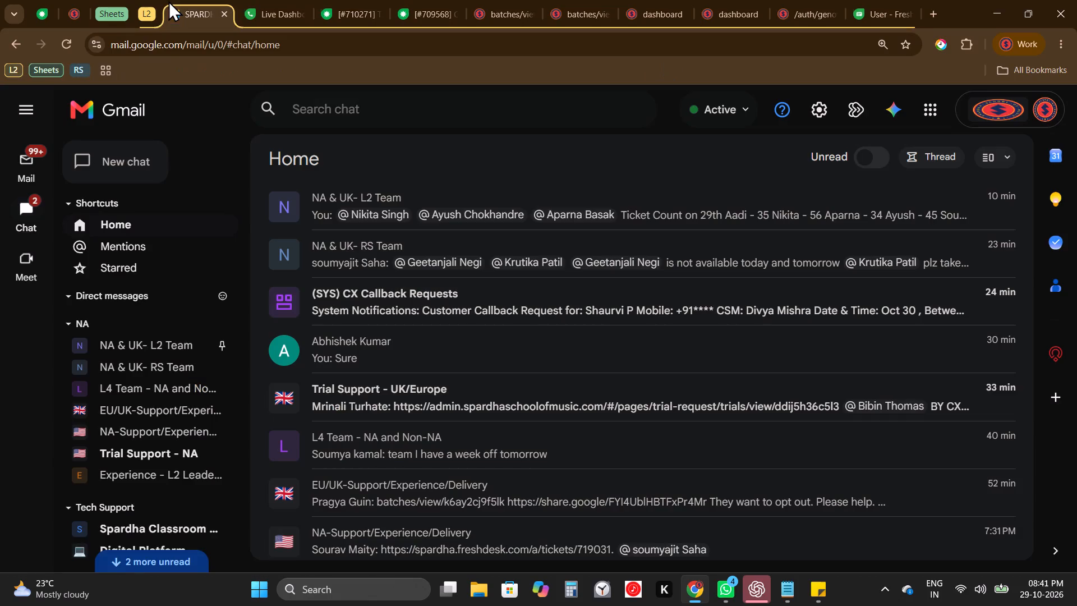
{"action": "left_click", "coordinate": [144, 345]}
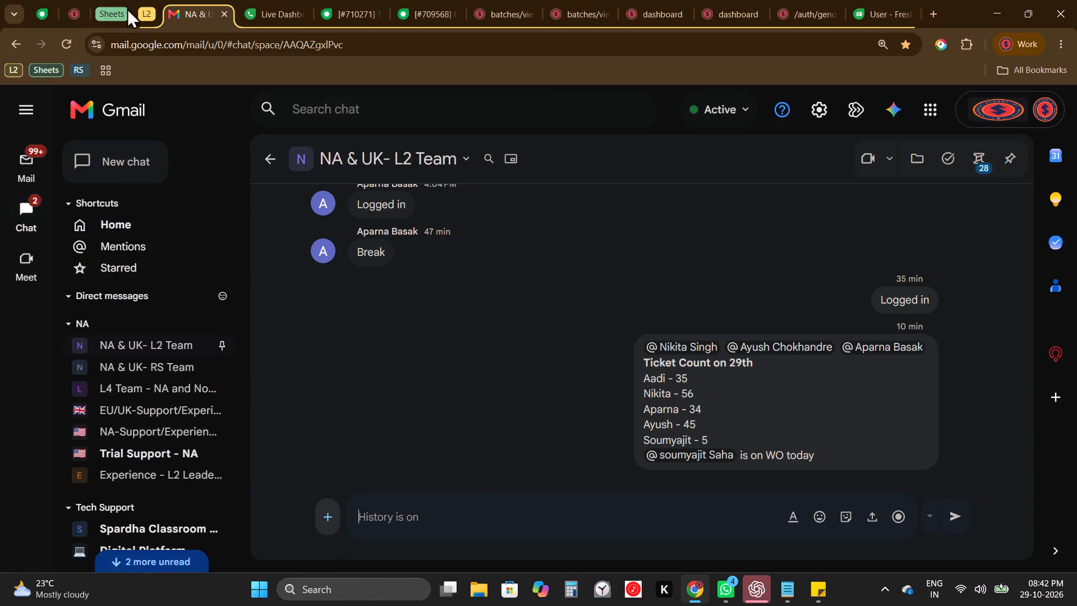
{"action": "left_click", "coordinate": [141, 12]}
{"action": "left_click", "coordinate": [131, 13]}
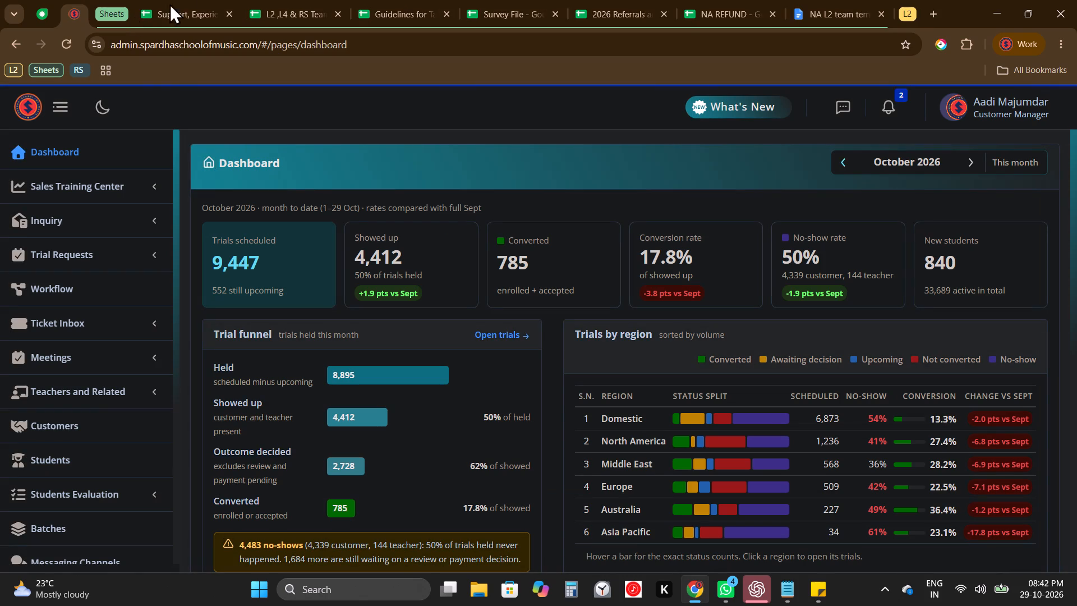
{"action": "left_click", "coordinate": [694, 9]}
{"action": "scroll", "coordinate": [453, 425], "scroll_direction": "down", "scroll_amount": 1}
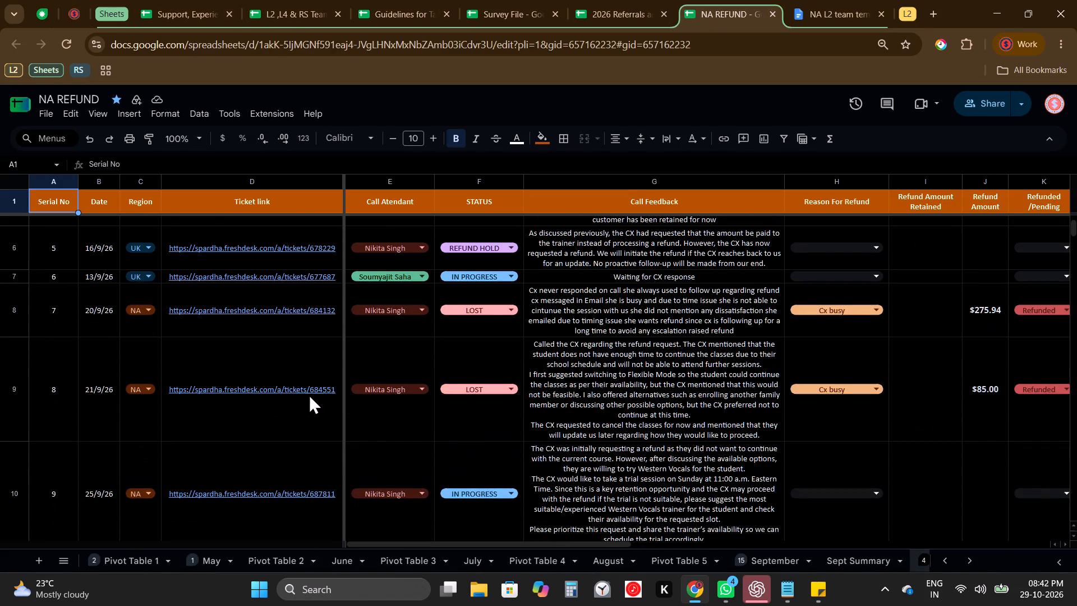
{"action": "left_click", "coordinate": [306, 393]}
{"action": "key", "text": "ctrl+shift+Down"}
{"action": "scroll", "coordinate": [306, 393], "scroll_direction": "down", "scroll_amount": 3}
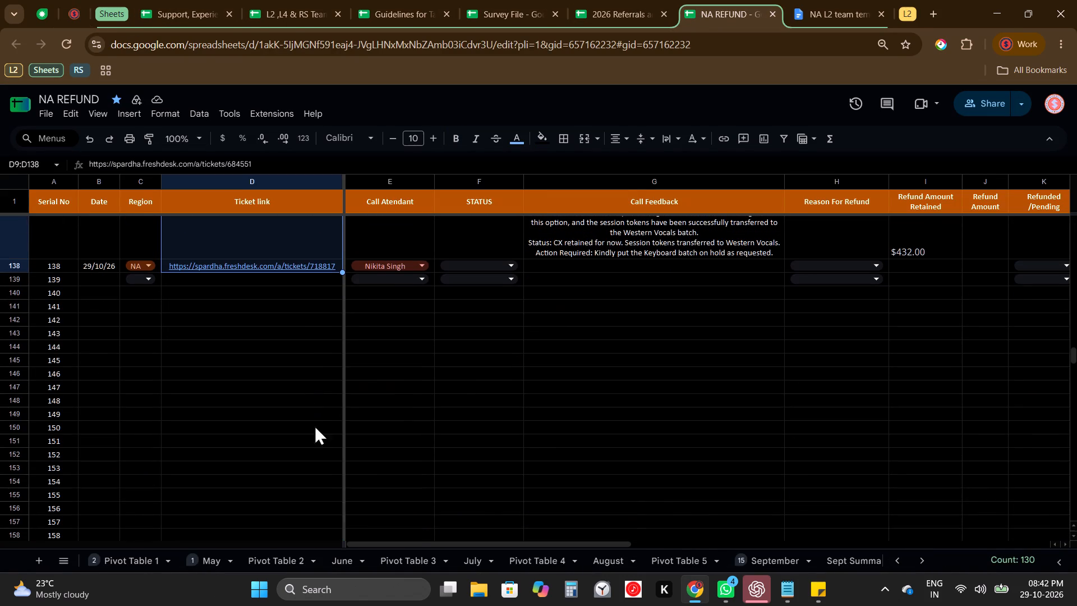
{"action": "left_click", "coordinate": [329, 290]}
{"action": "key", "text": "Up"}
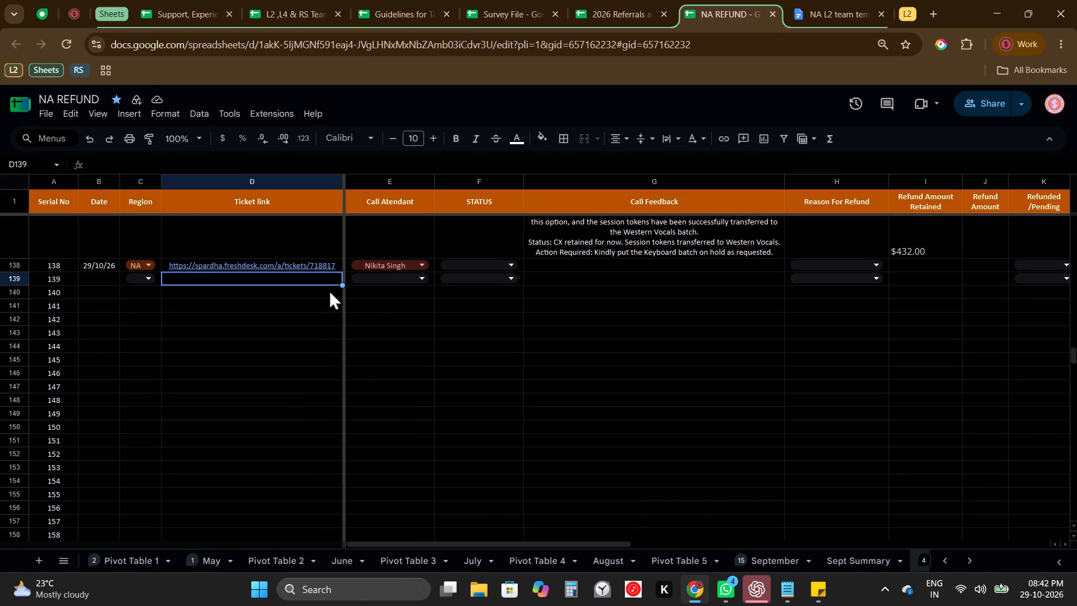
{"action": "key", "text": "ctrl+v"}
Copy the date 29/10/26 and region NA from row 138 into row 139.
{"action": "key", "text": "Left"}
{"action": "key", "text": "Left"}
{"action": "key", "text": "shift+Up"}
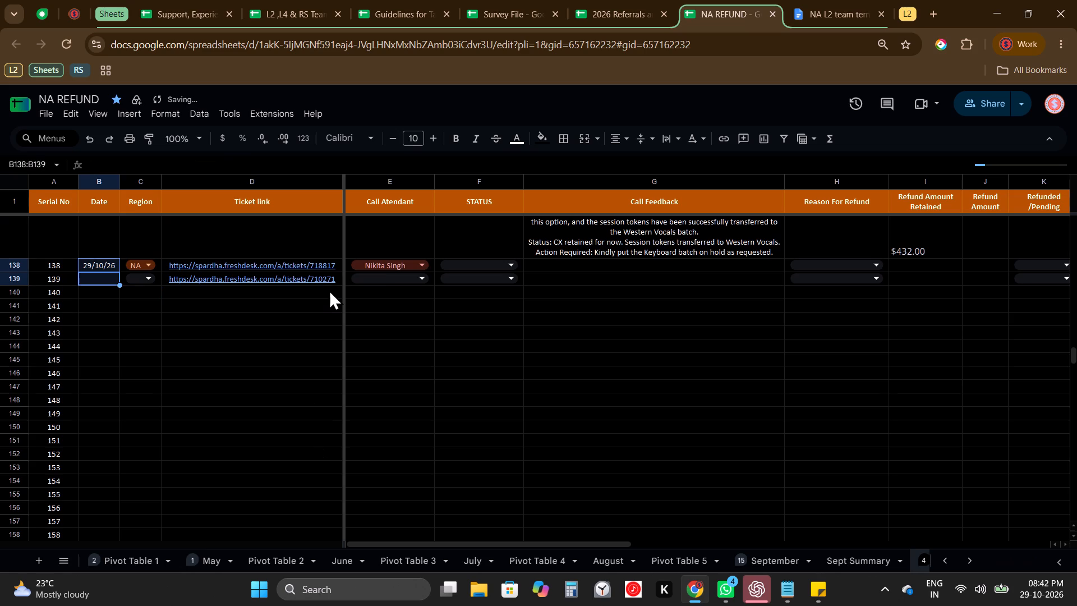
{"action": "key", "text": "shift+Right"}
{"action": "key", "text": "Left"}
{"action": "key", "text": "Up"}
{"action": "key", "text": "Right"}
{"action": "key", "text": "shift+Right"}
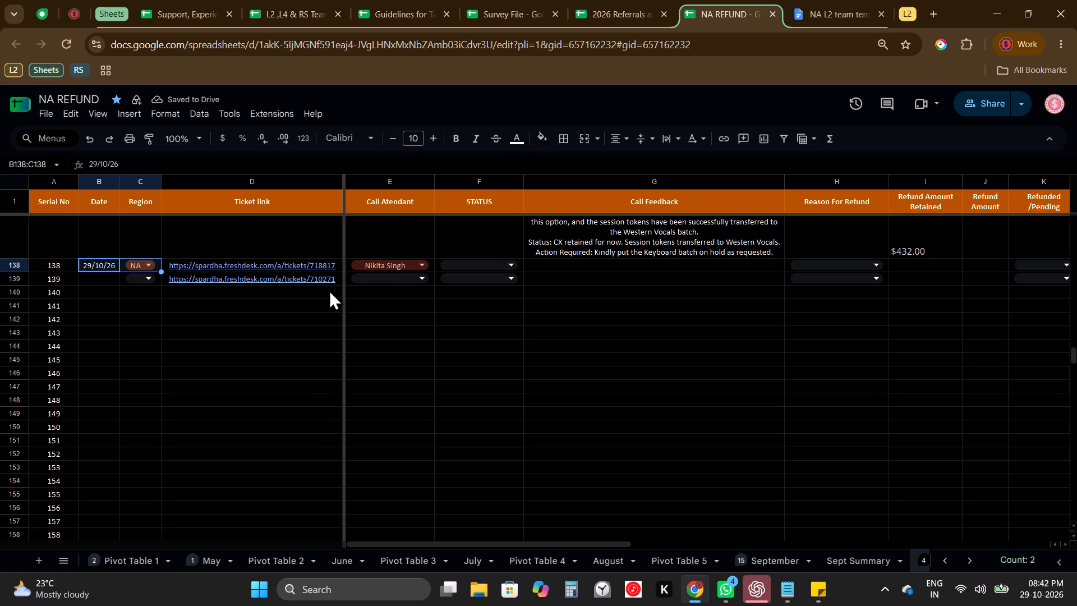
{"action": "key", "text": "ctrl+c"}
{"action": "key", "text": "Down"}
{"action": "key", "text": "ctrl+v"}
{"action": "key", "text": "Up"}
{"action": "key", "text": "Right"}
{"action": "key", "text": "Right"}
{"action": "key", "text": "Right"}
{"action": "key", "text": "Down"}
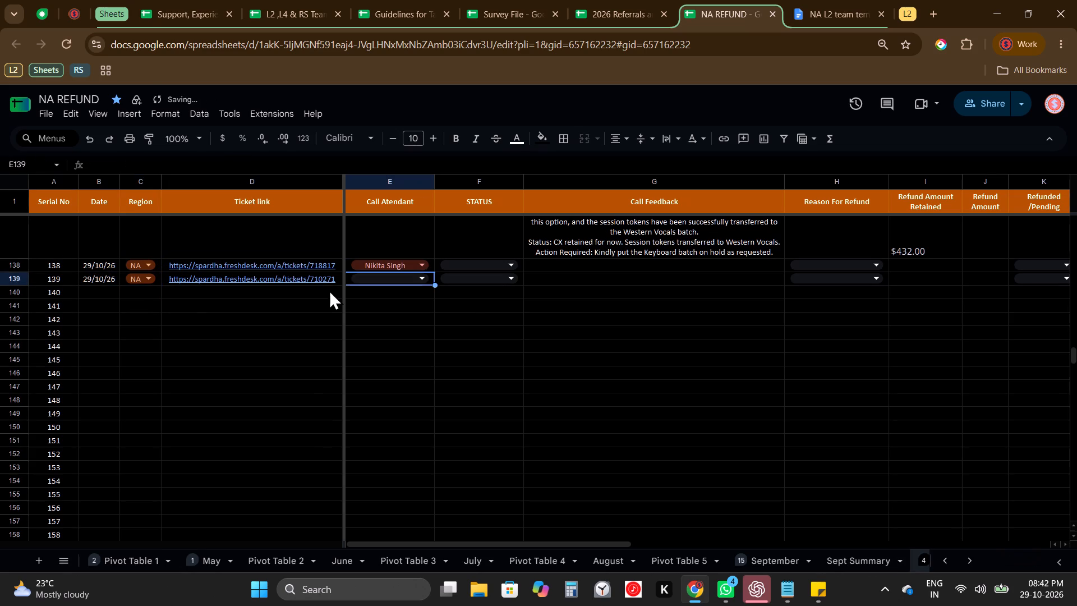
{"action": "key", "text": "Return"}
{"action": "key", "text": "Return"}
Return to ticket #710271 in Freshdesk, review the posted note and close the ticket's browser tab.
{"action": "left_click", "coordinate": [111, 11]}
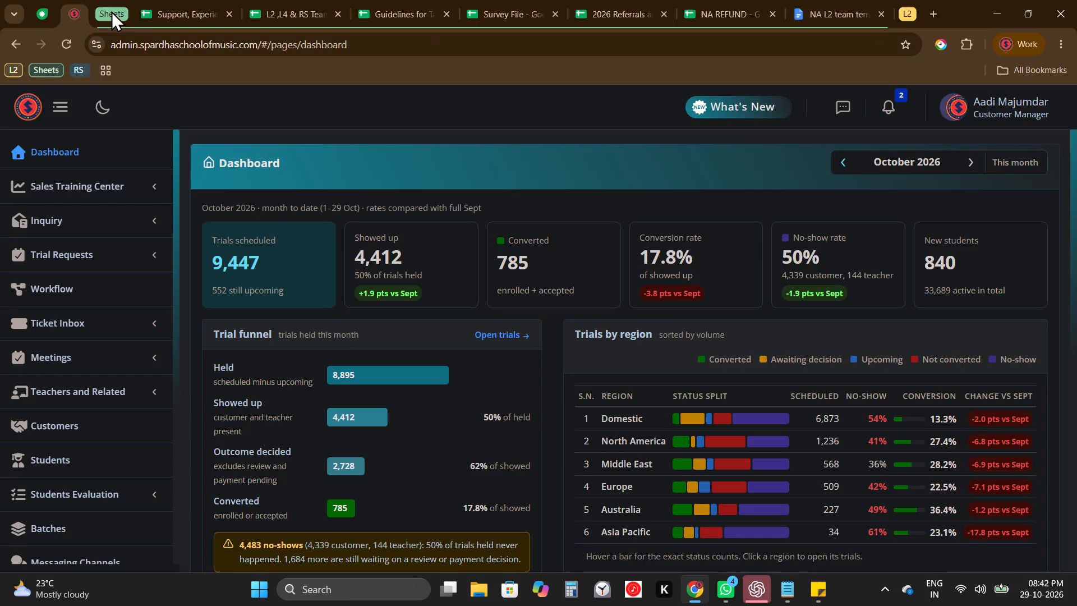
{"action": "left_click", "coordinate": [146, 13]}
{"action": "left_click", "coordinate": [345, 0]}
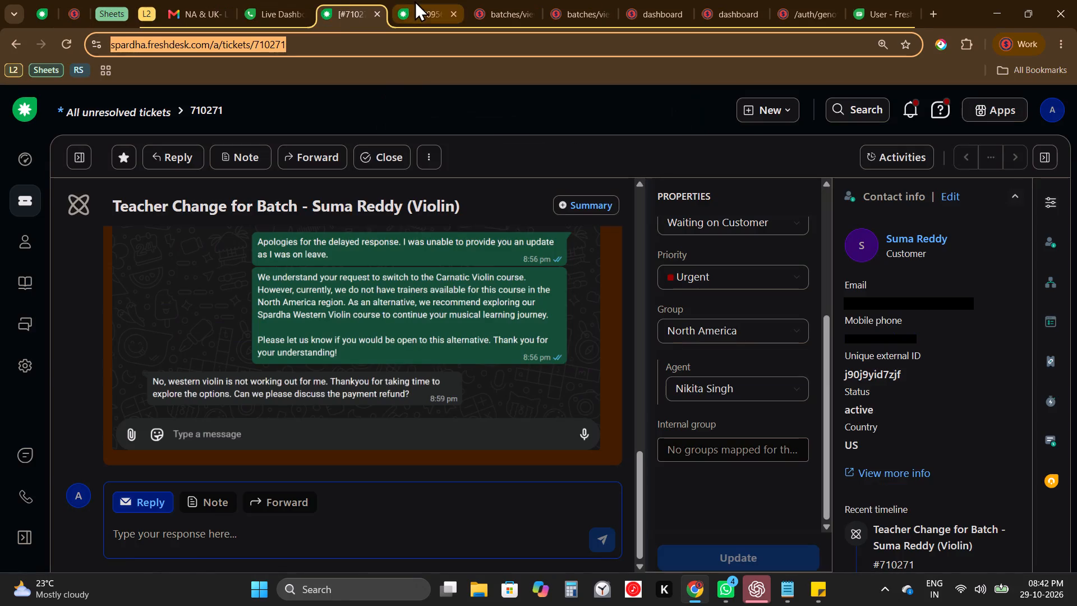
{"action": "scroll", "coordinate": [522, 449], "scroll_direction": "up", "scroll_amount": 1}
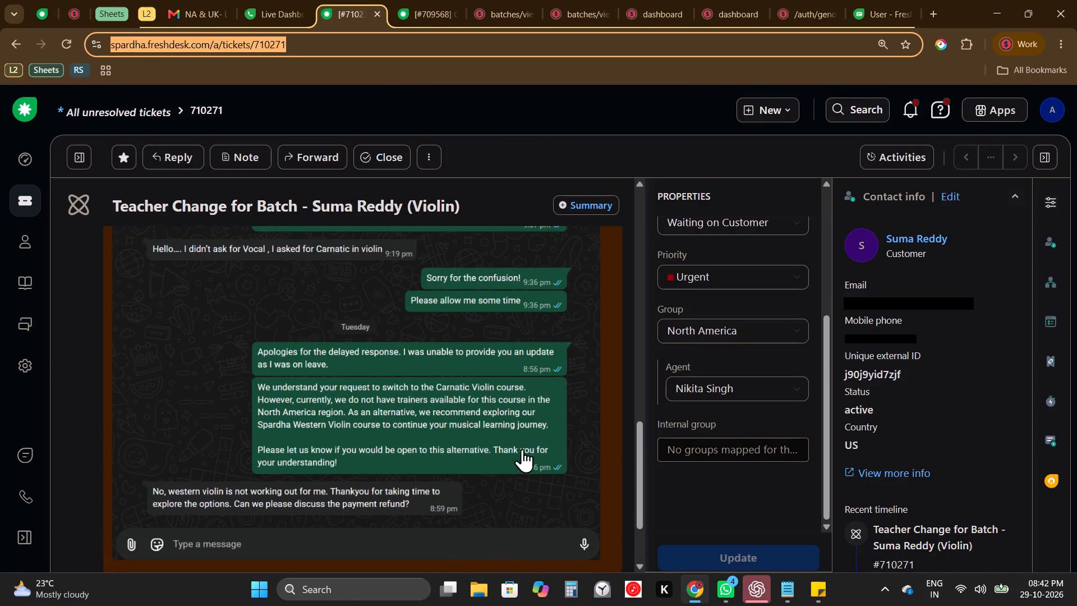
{"action": "scroll", "coordinate": [522, 449], "scroll_direction": "up", "scroll_amount": 1}
{"action": "left_click", "coordinate": [380, 17]}
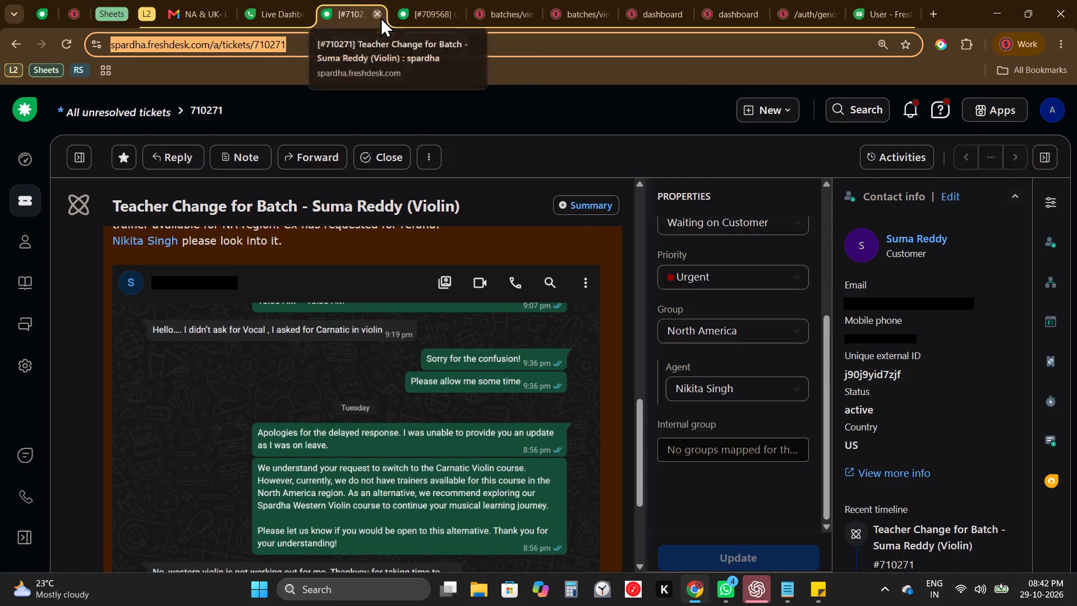
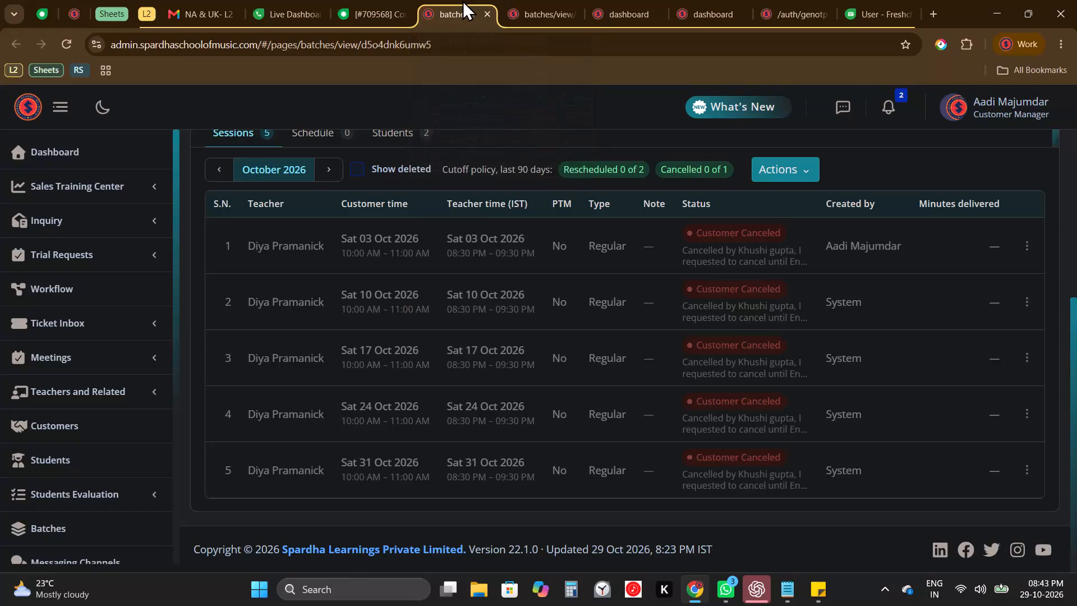
Search the helpdesk for the customer's phone number without spaces and open the matching customer contact.
{"action": "left_click", "coordinate": [369, 2]}
{"action": "left_click", "coordinate": [853, 111]}
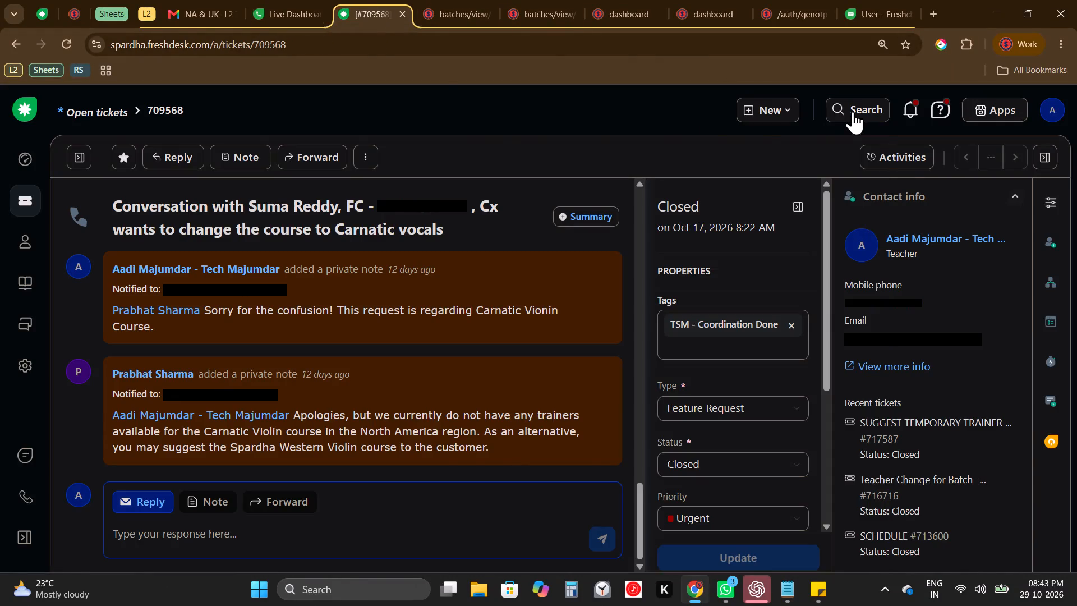
{"action": "key", "text": "ctrl+v"}
{"action": "key", "text": "ctrl+Left"}
{"action": "key", "text": "ctrl+BackSpace"}
{"action": "key", "text": "ctrl+Left"}
{"action": "key", "text": "ctrl+BackSpace"}
{"action": "key", "text": "ctrl+Left"}
{"action": "key", "text": "BackSpace"}
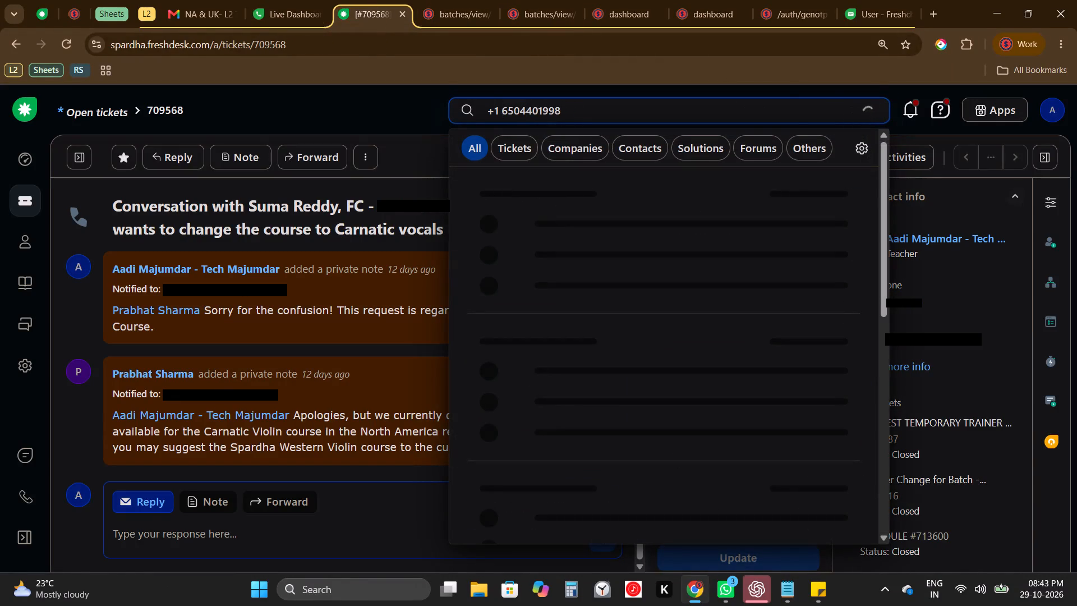
{"action": "key", "text": "BackSpace"}
{"action": "key", "text": "ctrl+a"}
{"action": "key", "text": "ctrl+c"}
{"action": "key", "text": "ctrl+c"}
{"action": "key", "text": "ctrl+c"}
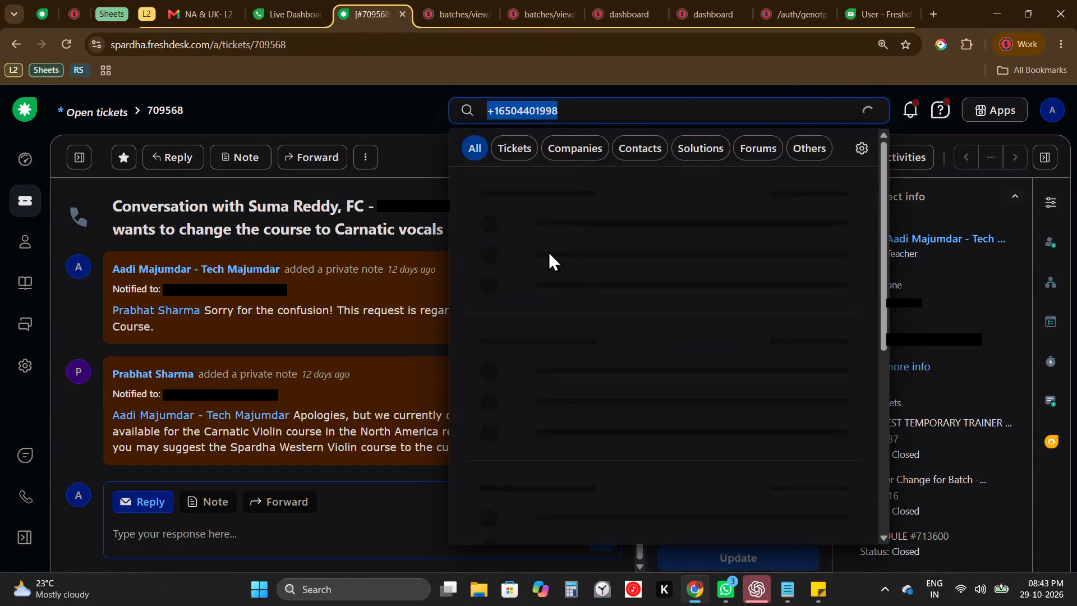
{"action": "left_click", "coordinate": [584, 353]}
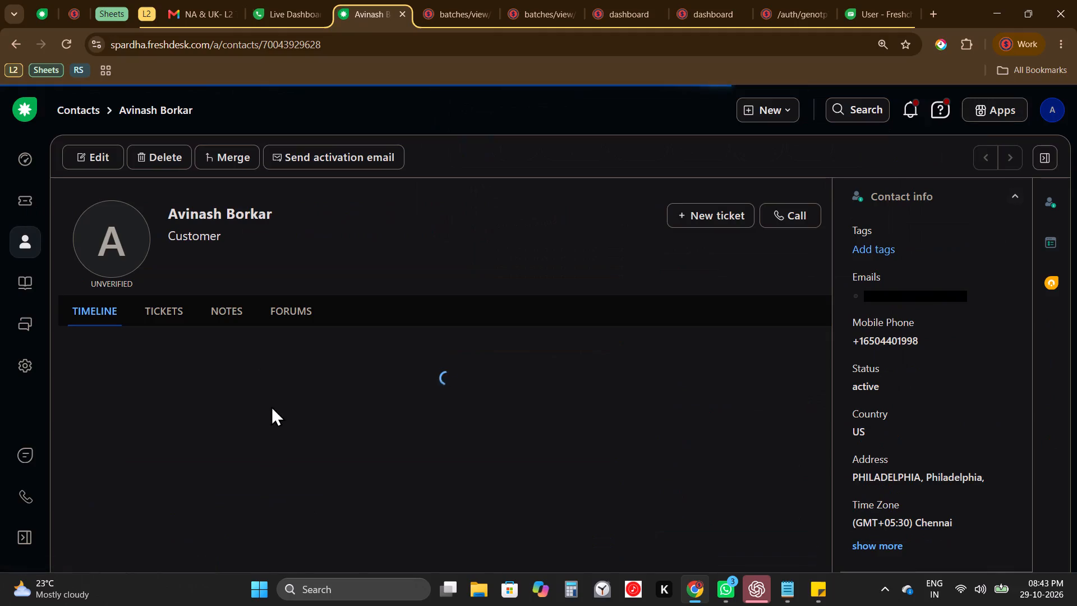
Find the Teacher Change ticket for the Acoustic Guitar batch in the contact's timeline and open it.
{"action": "scroll", "coordinate": [457, 442], "scroll_direction": "down", "scroll_amount": 2}
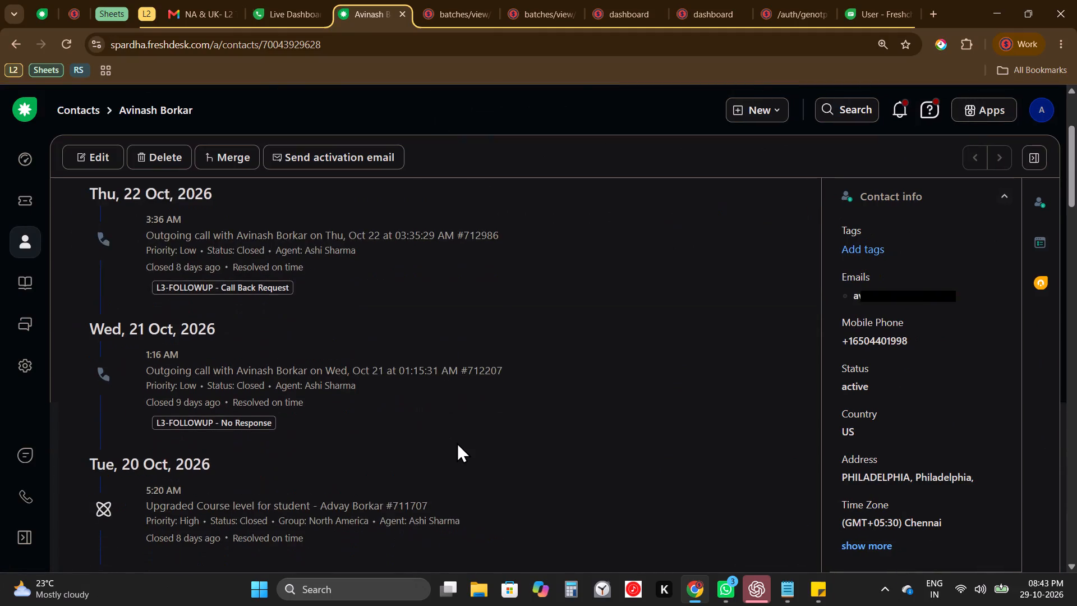
{"action": "scroll", "coordinate": [457, 442], "scroll_direction": "down", "scroll_amount": 4}
{"action": "scroll", "coordinate": [457, 442], "scroll_direction": "up", "scroll_amount": 1}
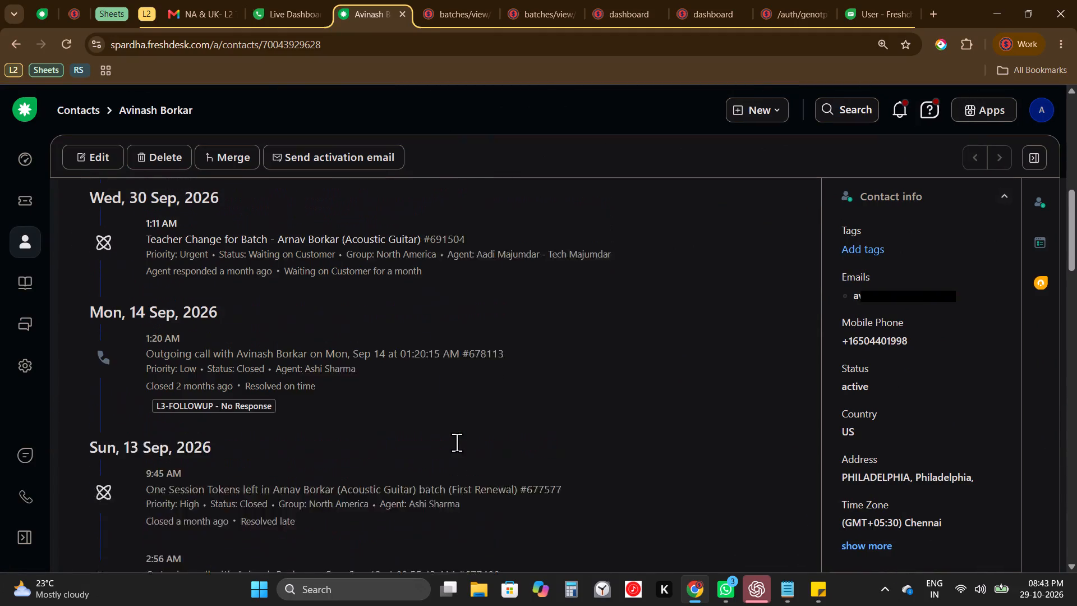
{"action": "scroll", "coordinate": [457, 442], "scroll_direction": "up", "scroll_amount": 1}
{"action": "left_click", "coordinate": [423, 268]}
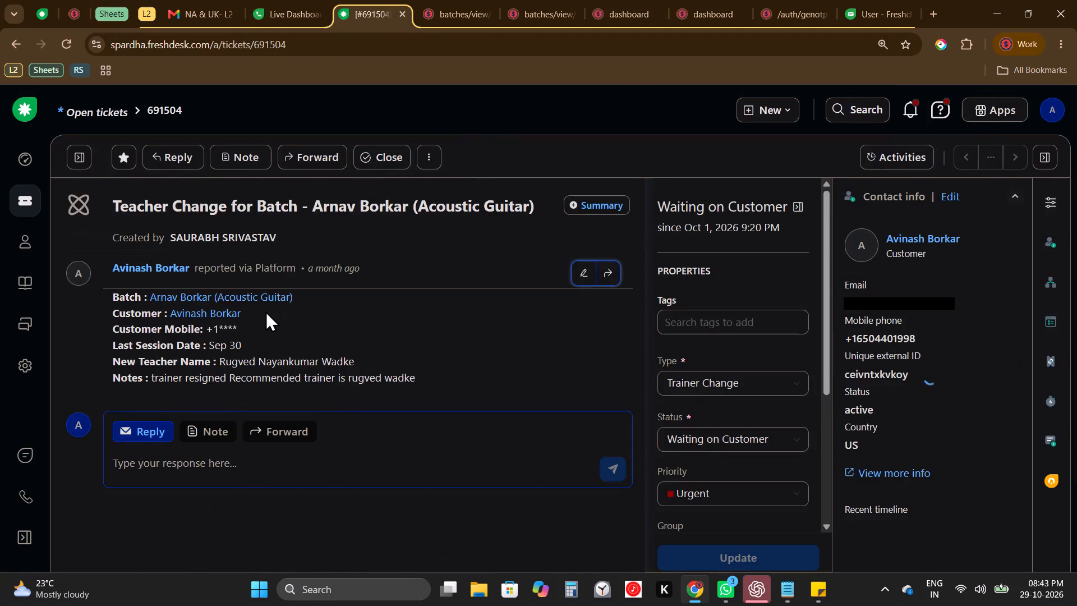
Open the Acoustic Guitar batch linked in ticket #691504 and review its October 2026 sessions, closing the two older batch tabs.
{"action": "left_click", "coordinate": [277, 296]}
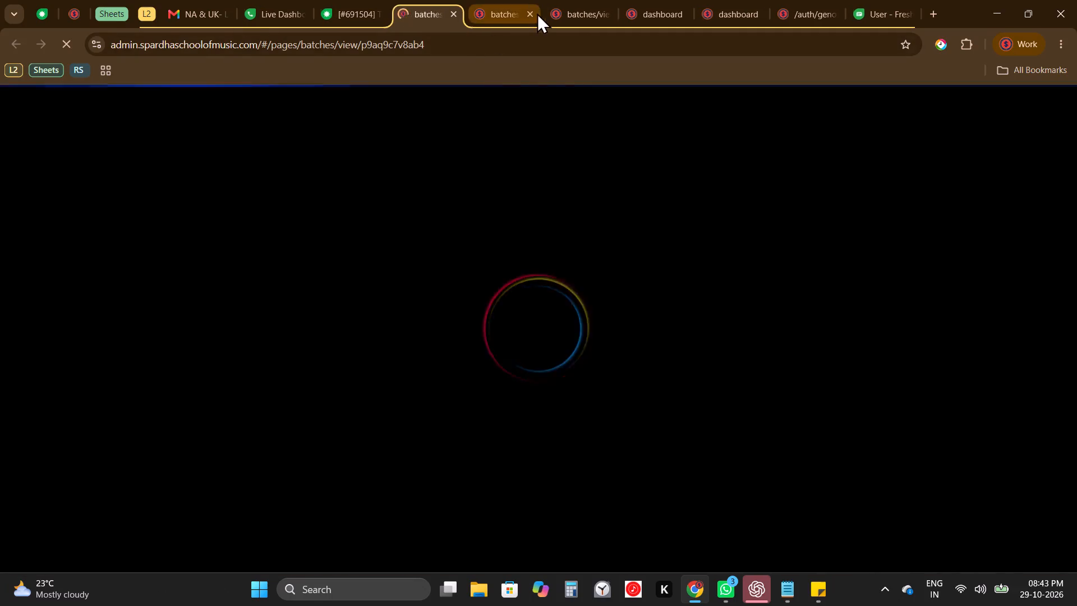
{"action": "left_click", "coordinate": [537, 13]}
{"action": "left_click", "coordinate": [531, 15]}
{"action": "left_click", "coordinate": [531, 15]}
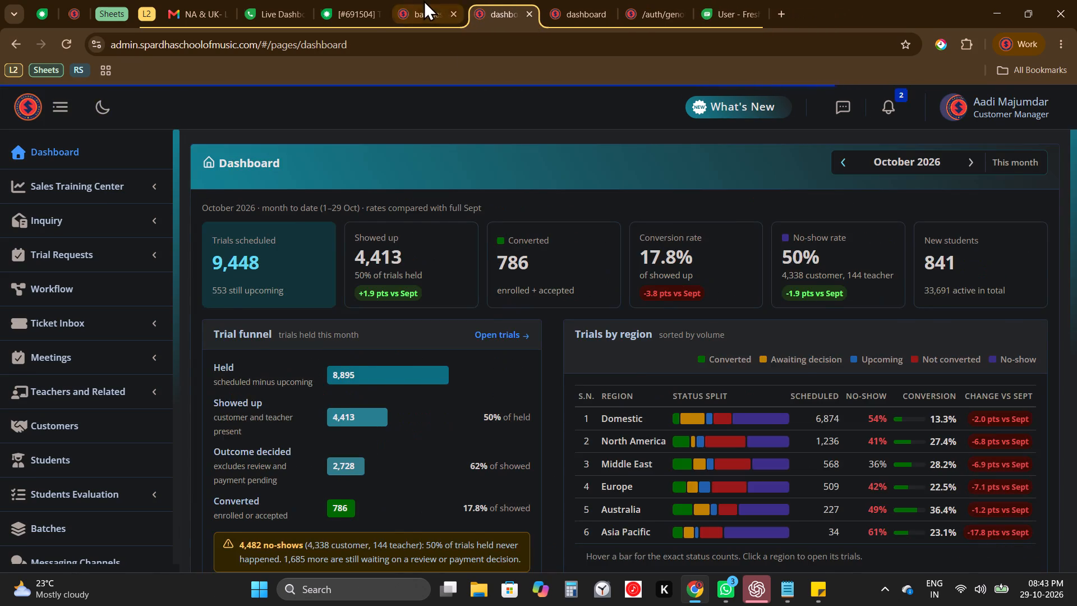
{"action": "left_click", "coordinate": [424, 0]}
{"action": "scroll", "coordinate": [458, 300], "scroll_direction": "down", "scroll_amount": 6}
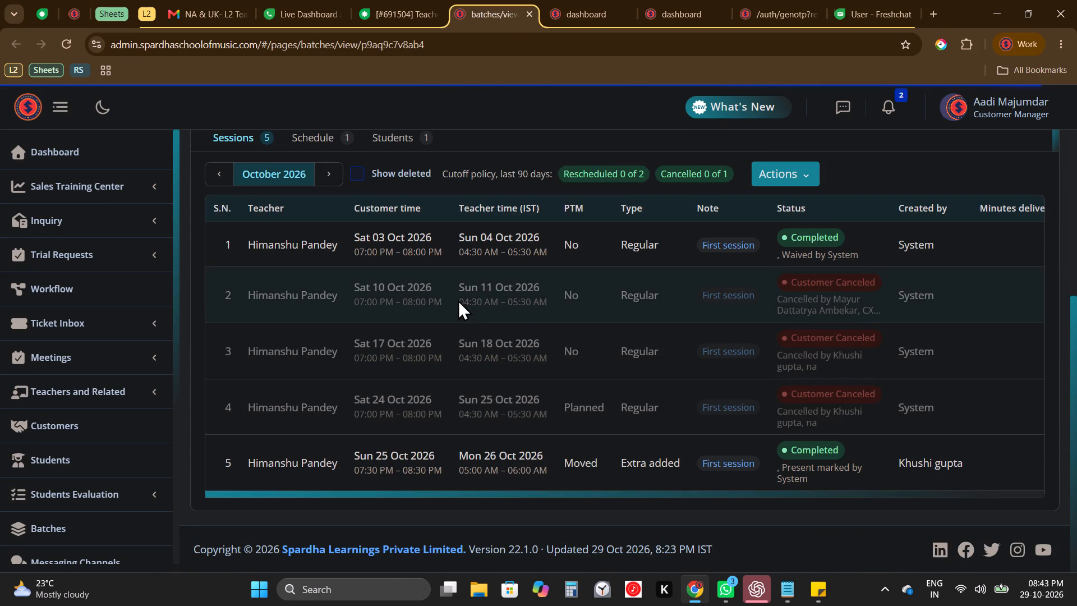
{"action": "scroll", "coordinate": [540, 374], "scroll_direction": "up", "scroll_amount": 2}
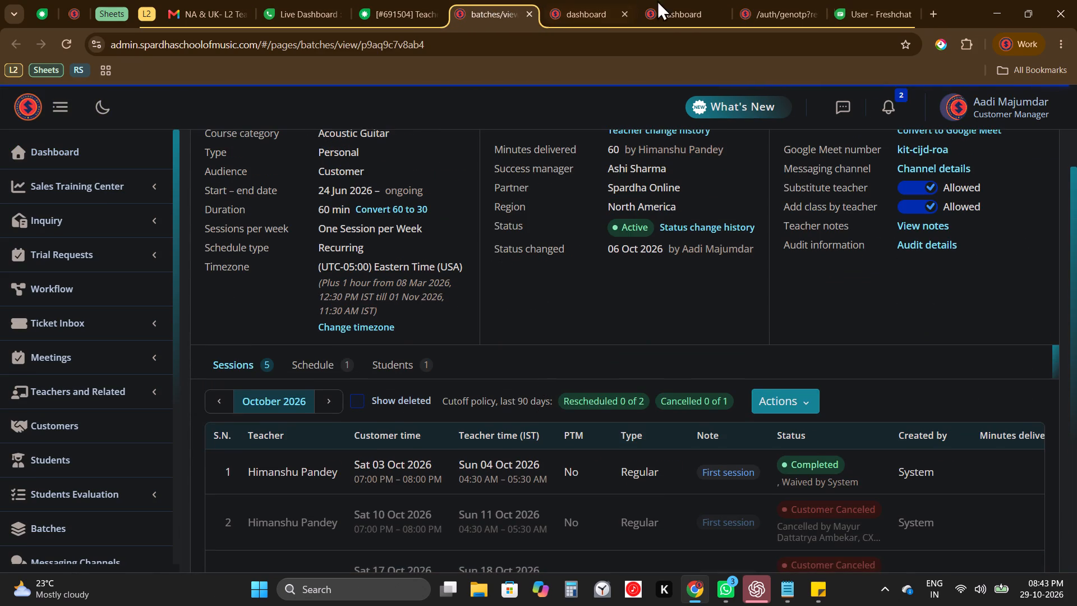
Search the trial requests by the customer's mobile number without the country code.
{"action": "left_click", "coordinate": [714, 0]}
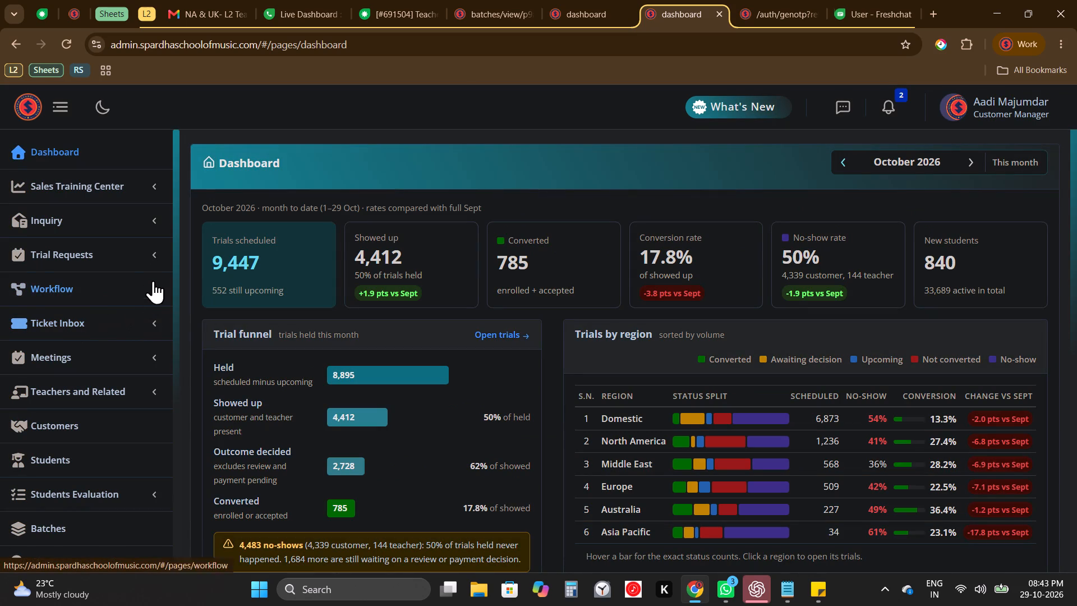
{"action": "left_click", "coordinate": [150, 245]}
{"action": "left_click", "coordinate": [123, 290]}
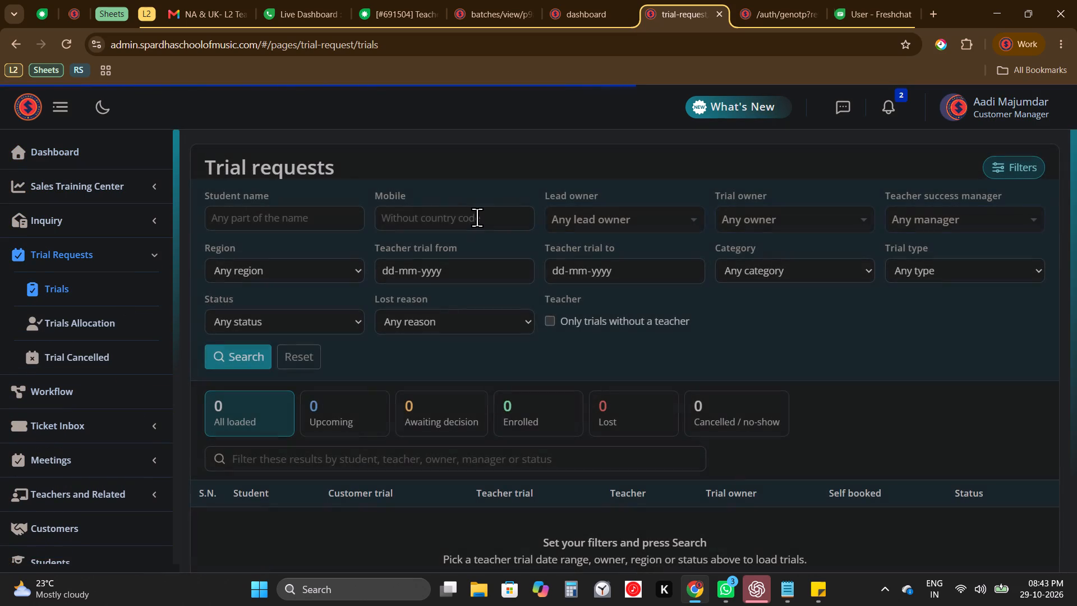
{"action": "left_click", "coordinate": [477, 217]}
{"action": "key", "text": "ctrl+v"}
{"action": "key", "text": "ctrl+Left"}
{"action": "key", "text": "Right"}
{"action": "key", "text": "BackSpace"}
{"action": "key", "text": "BackSpace"}
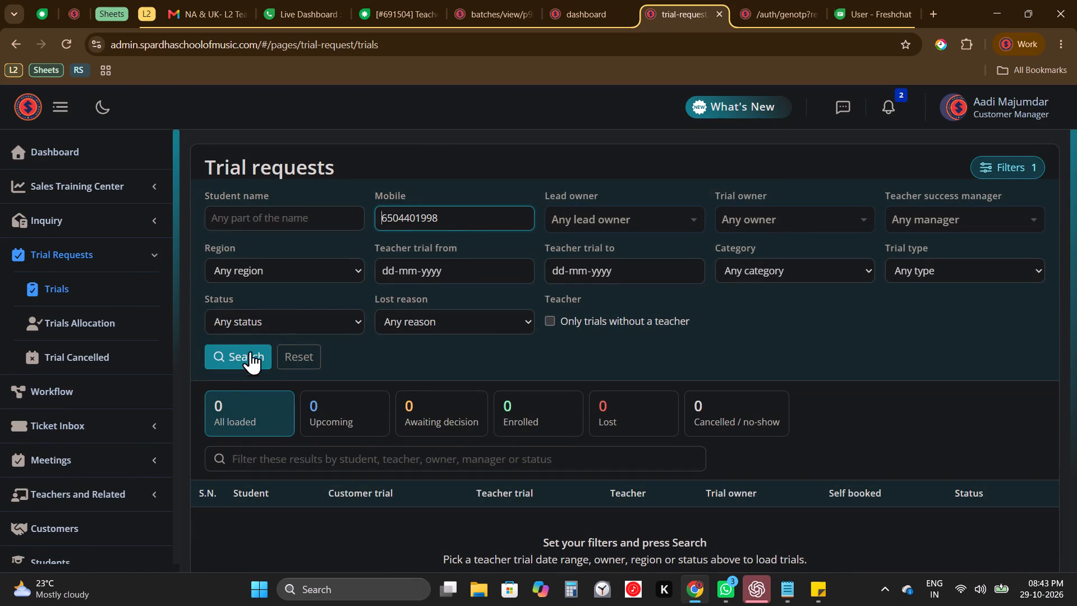
{"action": "left_click", "coordinate": [242, 360]}
{"action": "left_click", "coordinate": [1052, 591]}
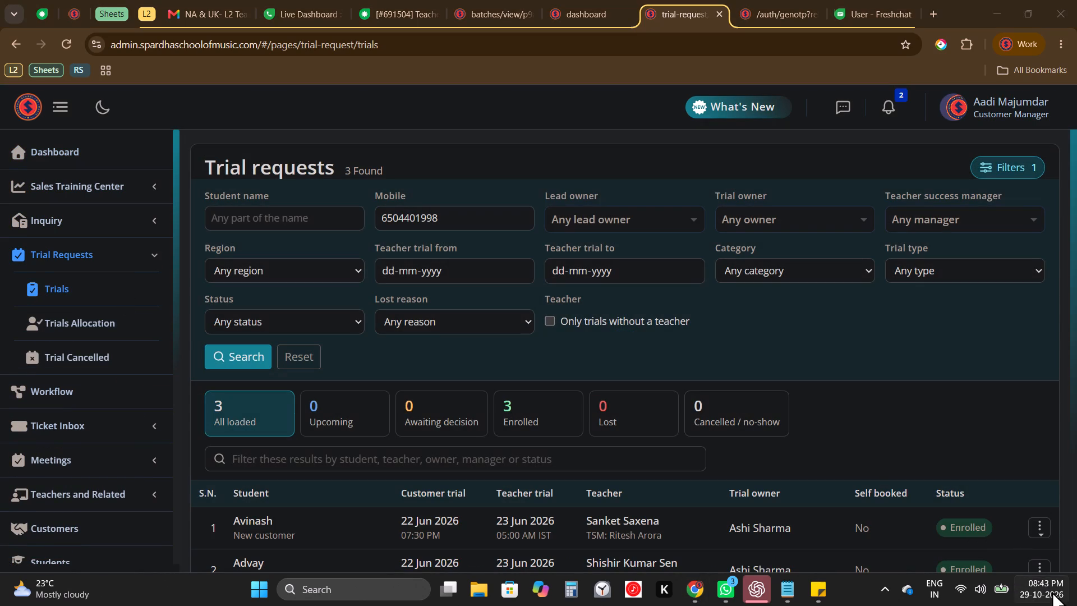
Check the October 2026 calendar for the dates of the coming weekend.
{"action": "left_click", "coordinate": [377, 375]}
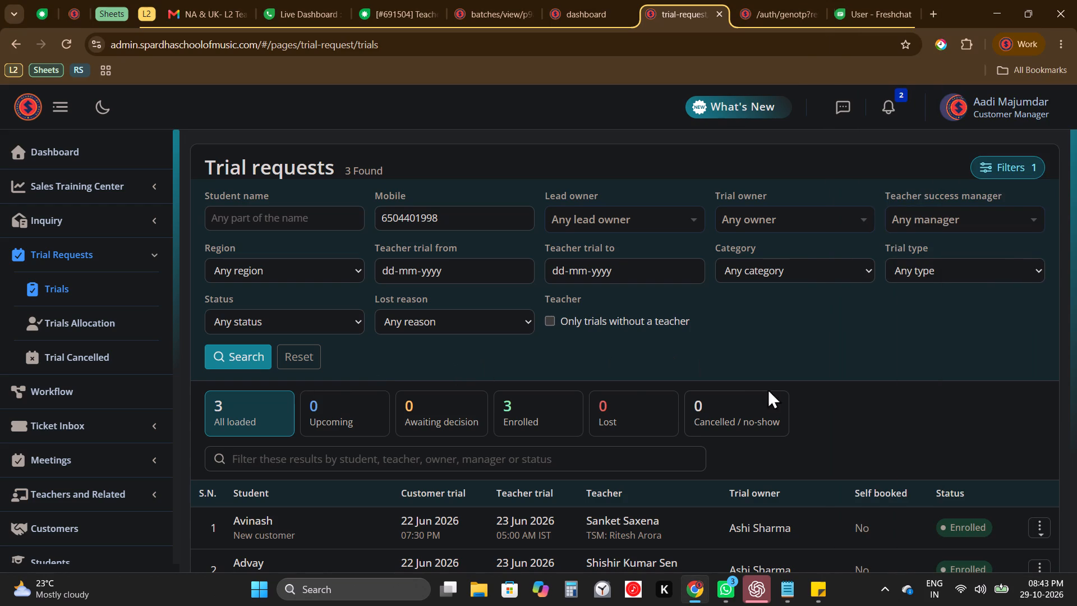
{"action": "left_click", "coordinate": [1029, 600]}
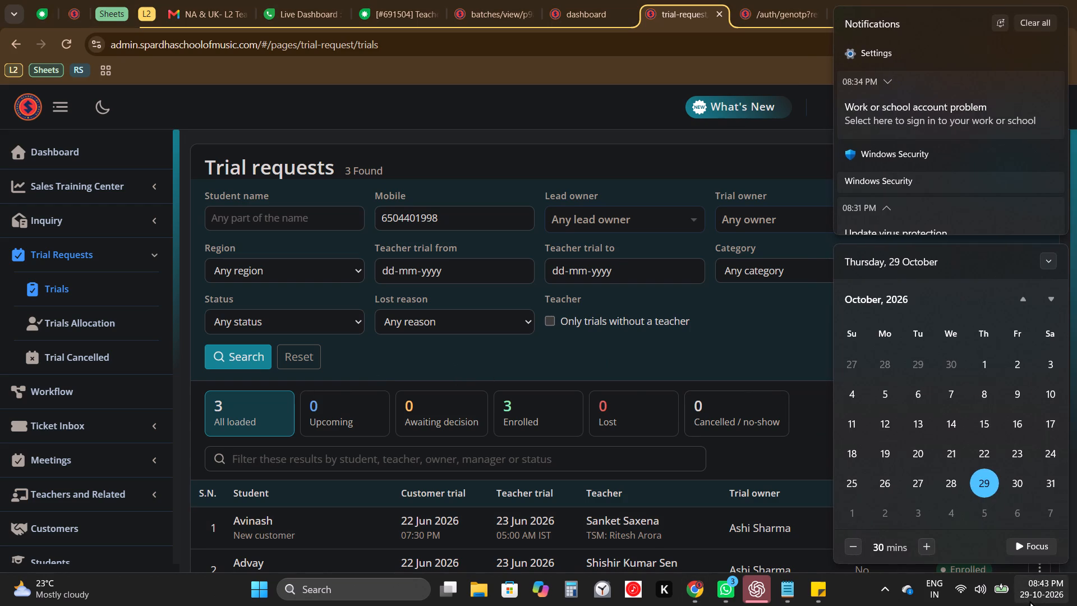
{"action": "left_click", "coordinate": [1043, 476]}
{"action": "left_click", "coordinate": [705, 366]}
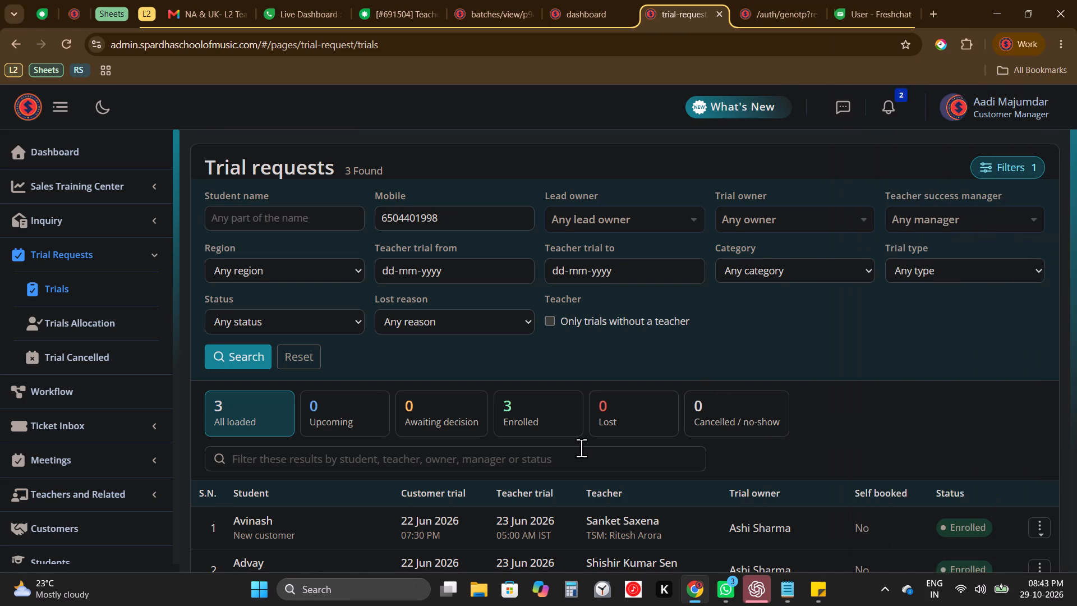
Examine the customer's batch sessions for October and November 2026, including the 31 Oct session's day.
{"action": "scroll", "coordinate": [581, 448], "scroll_direction": "down", "scroll_amount": 1}
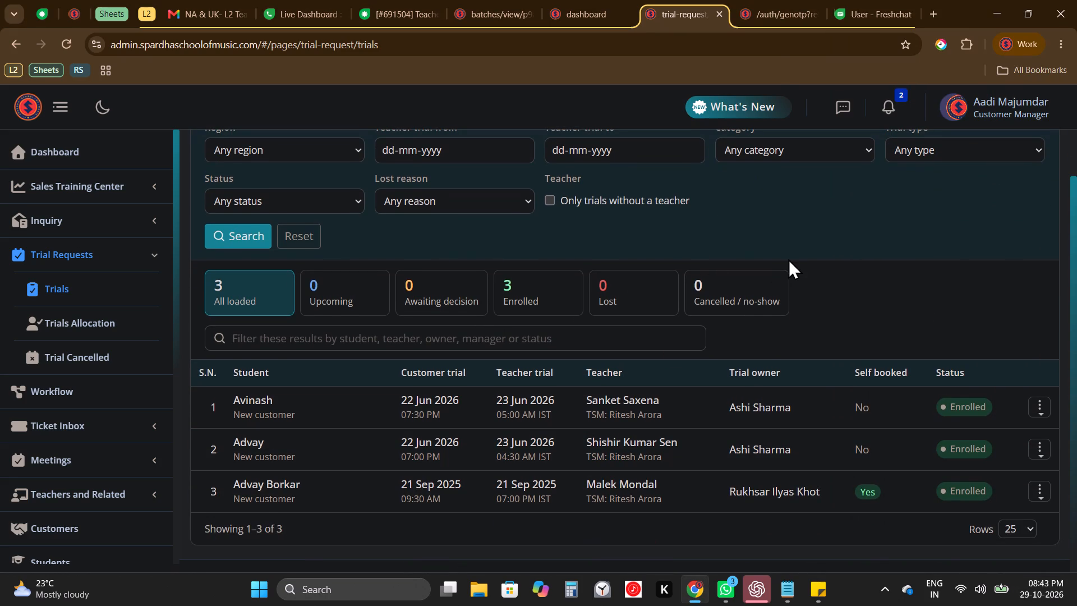
{"action": "left_click", "coordinate": [482, 0]}
{"action": "left_click", "coordinate": [393, 0]}
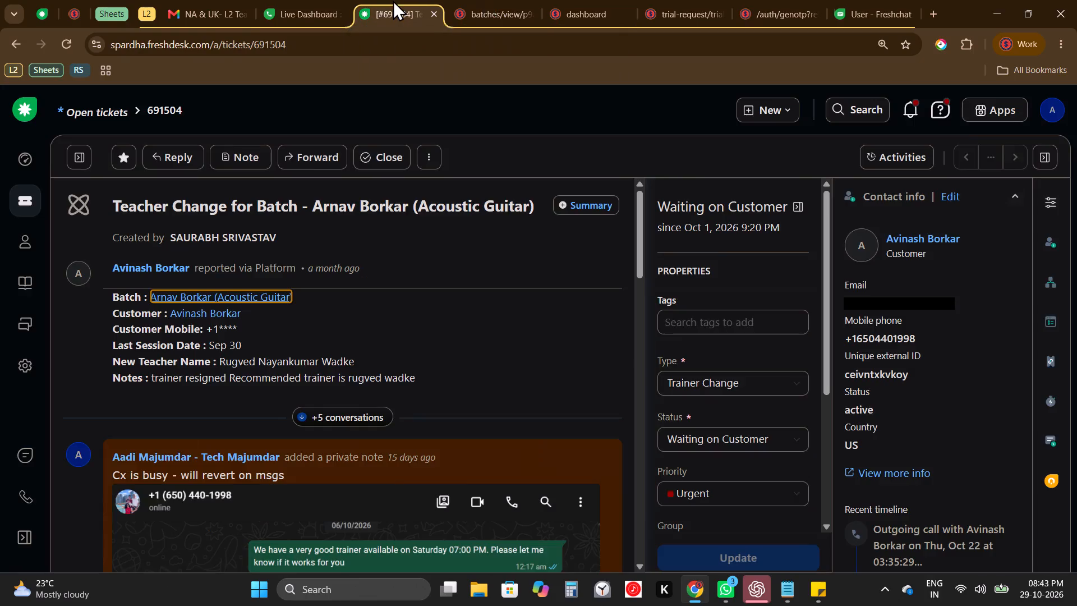
{"action": "left_click", "coordinate": [476, 0]}
{"action": "scroll", "coordinate": [517, 302], "scroll_direction": "down", "scroll_amount": 4}
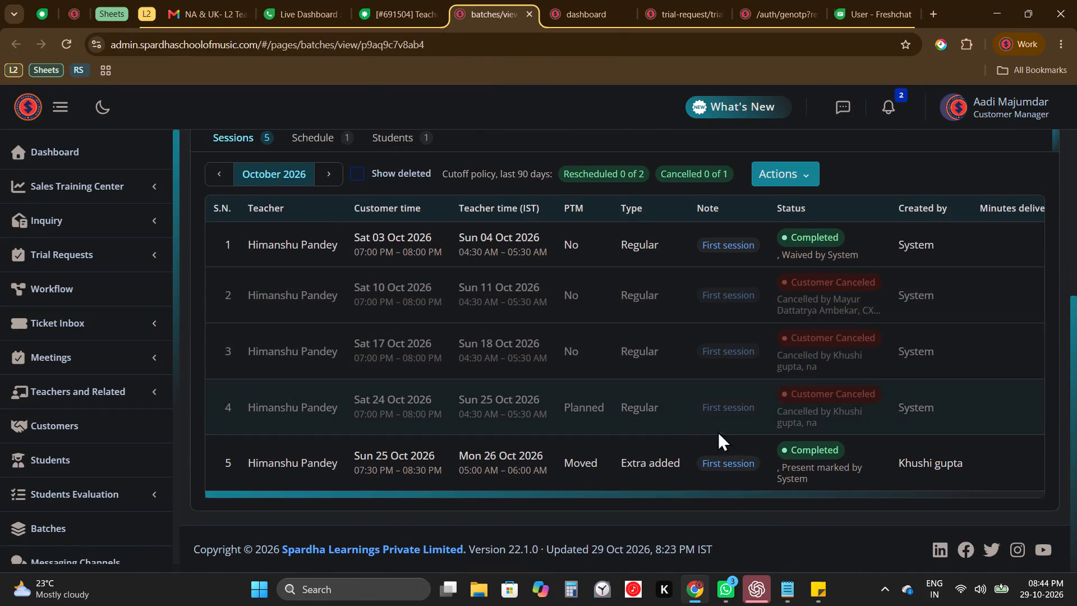
{"action": "left_click", "coordinate": [334, 173]}
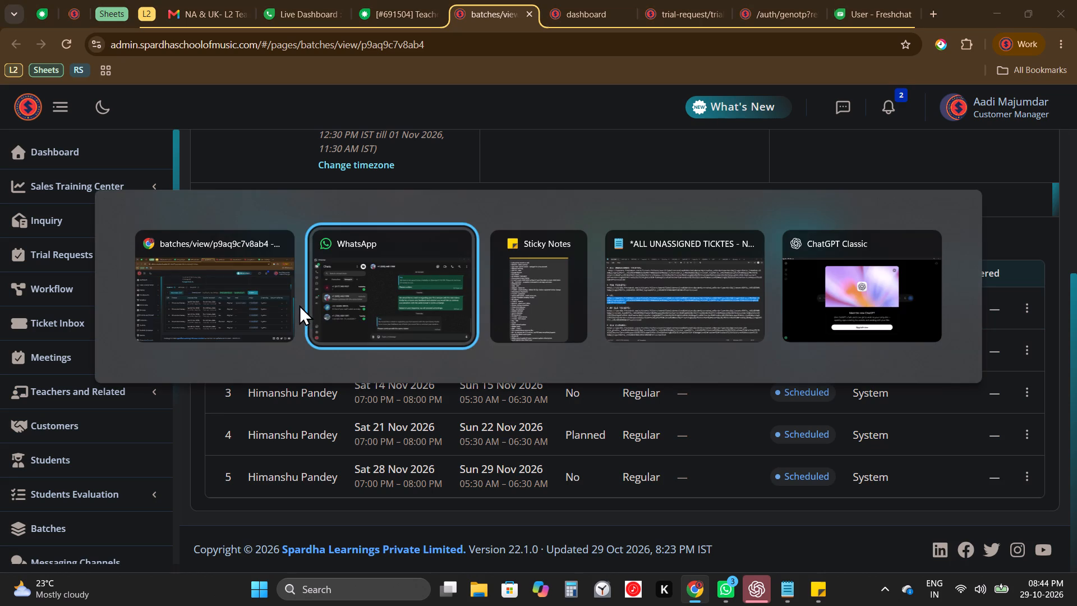
{"action": "double_click", "coordinate": [351, 291]}
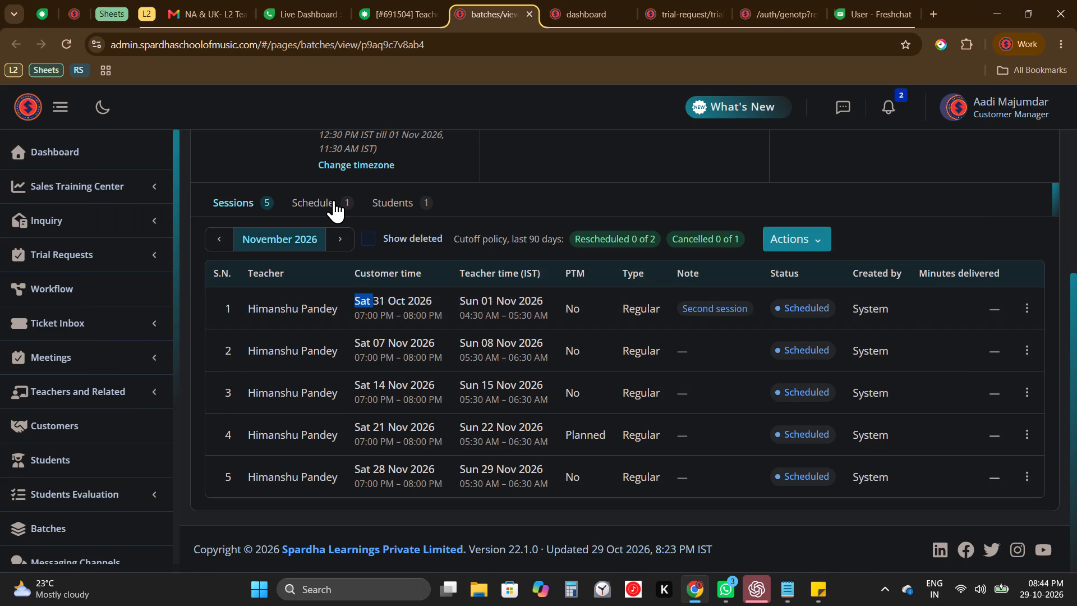
Look up the batch's recurring schedule and highlight the customer day and start time.
{"action": "left_click", "coordinate": [333, 199]}
{"action": "double_click", "coordinate": [294, 452]}
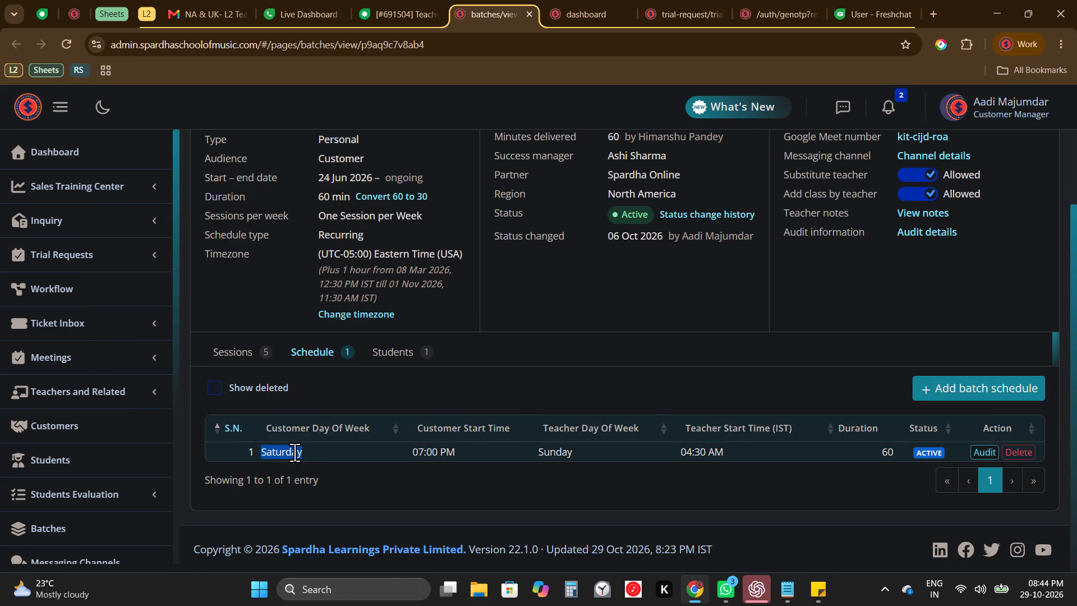
{"action": "left_click_drag", "start_coordinate": [294, 452], "coordinate": [470, 454]}
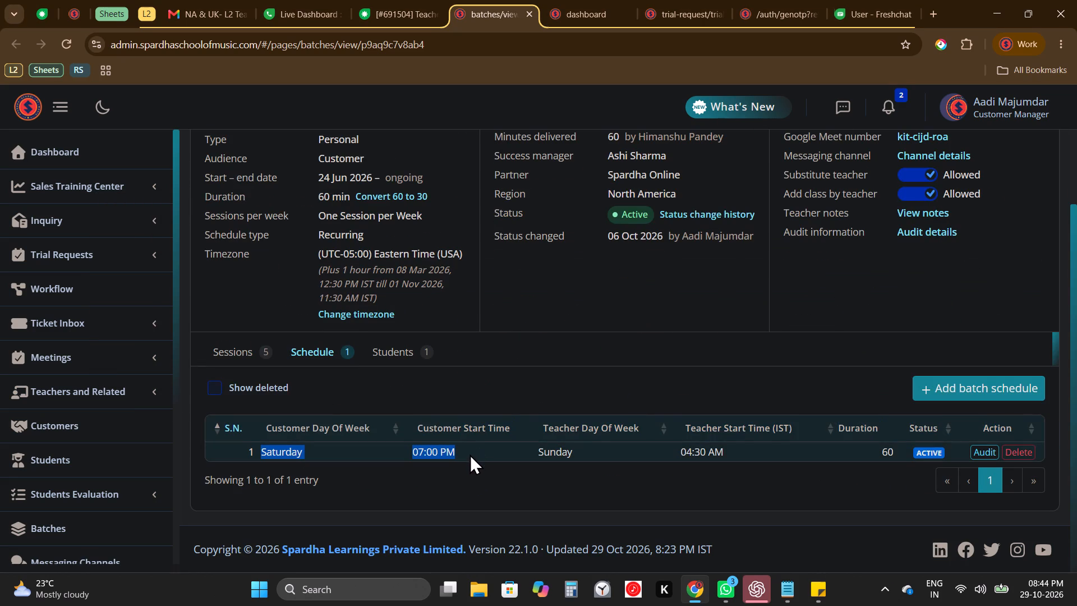
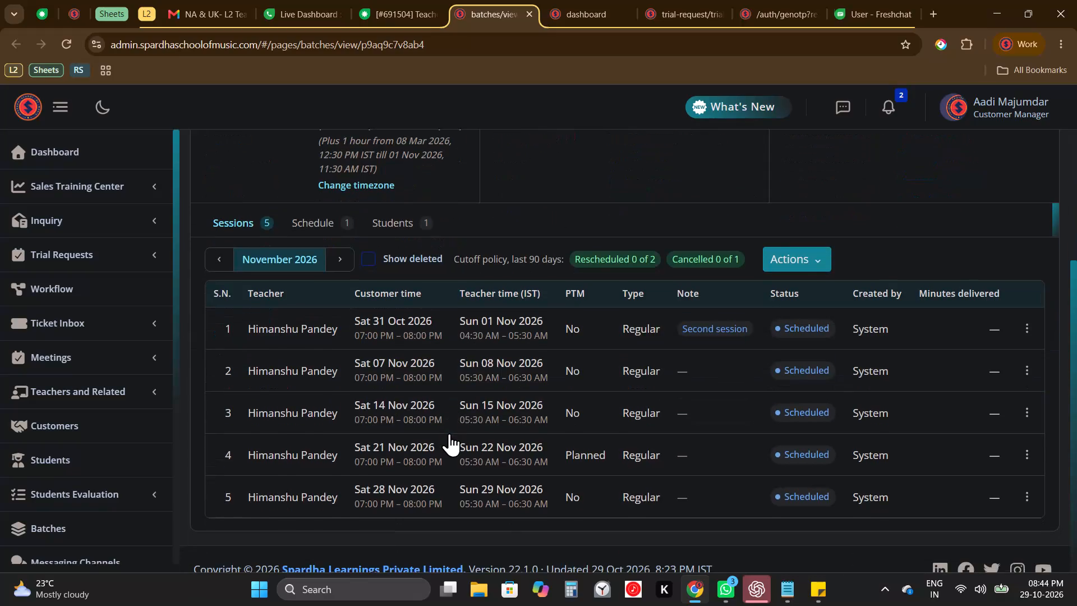
Copy the customer date and time of the Sat 31 Oct 2026 session, 07:00 PM – 08:00 PM.
{"action": "scroll", "coordinate": [449, 433], "scroll_direction": "down", "scroll_amount": 1}
{"action": "double_click", "coordinate": [411, 311]}
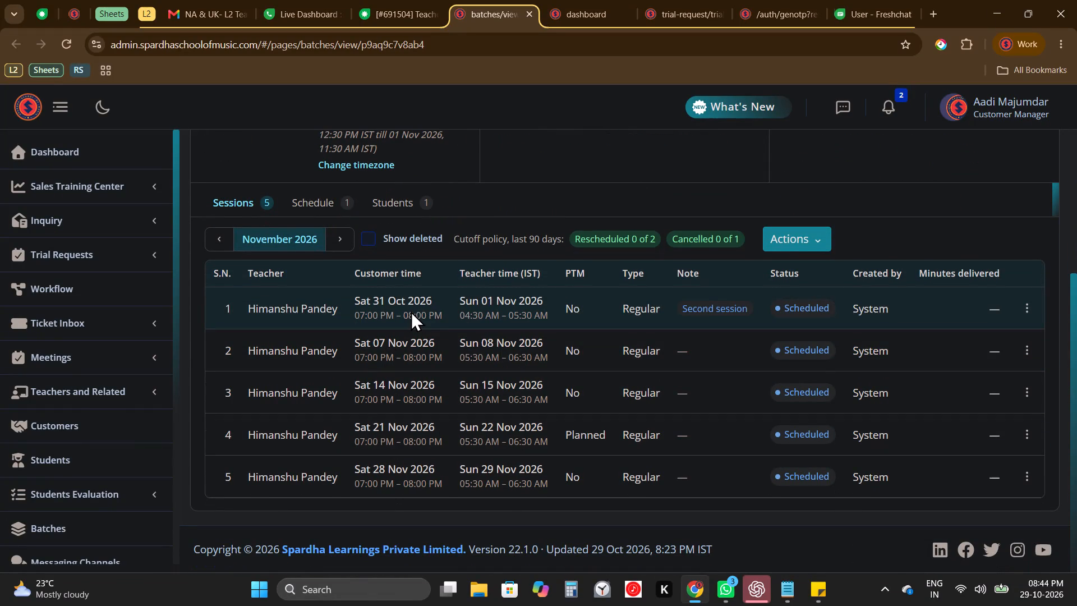
{"action": "left_click_drag", "start_coordinate": [411, 311], "coordinate": [420, 295]}
{"action": "key", "text": "ctrl+c"}
{"action": "key", "text": "ctrl+c"}
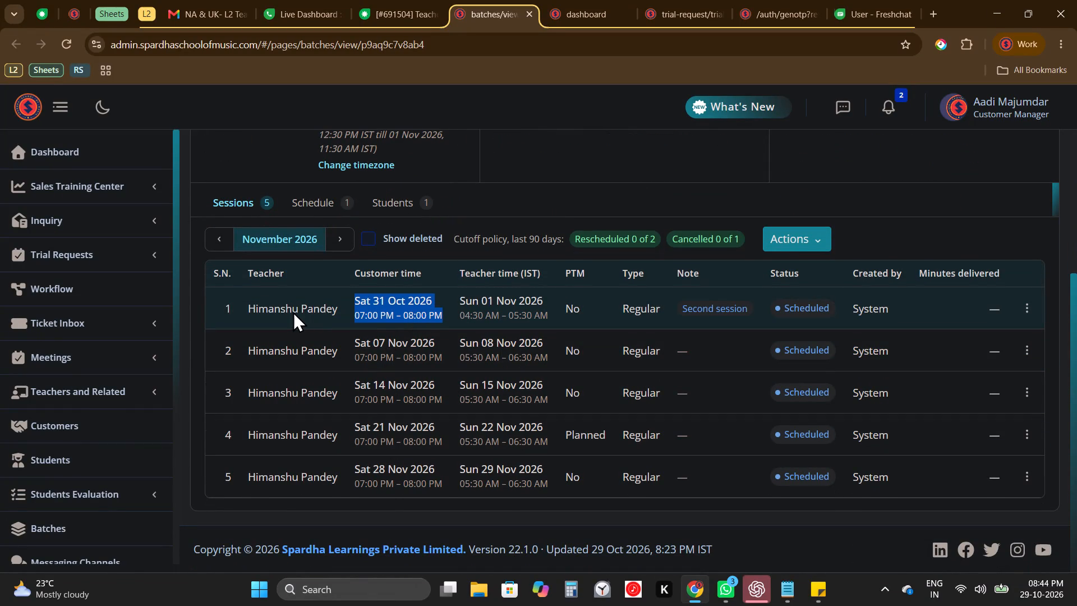
Copy the teacher's name from the 31 Oct 2026 session row.
{"action": "triple_click", "coordinate": [293, 311]}
{"action": "key", "text": "ctrl+c"}
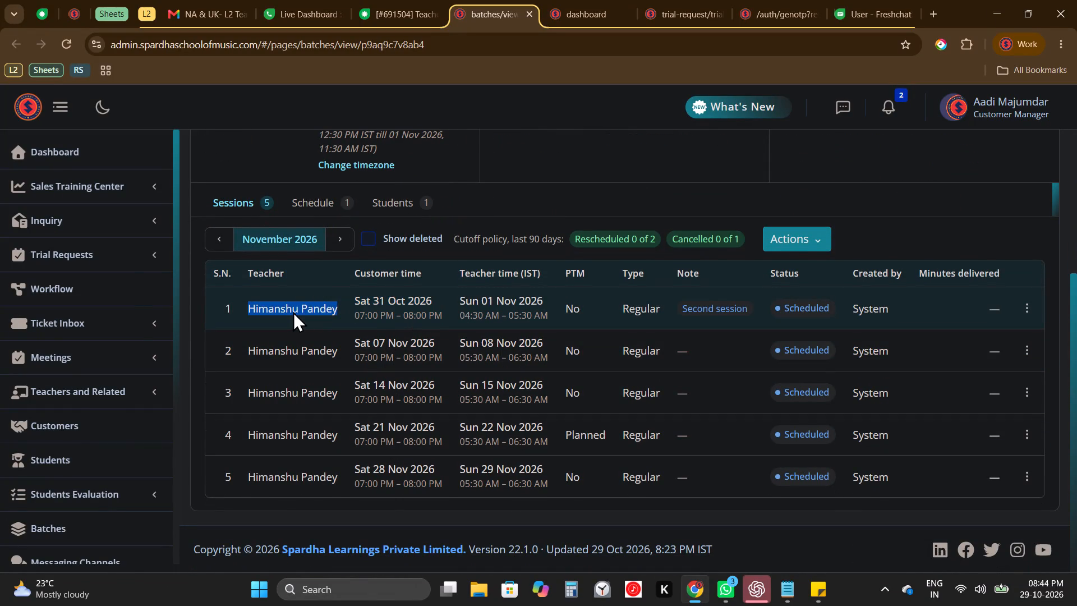
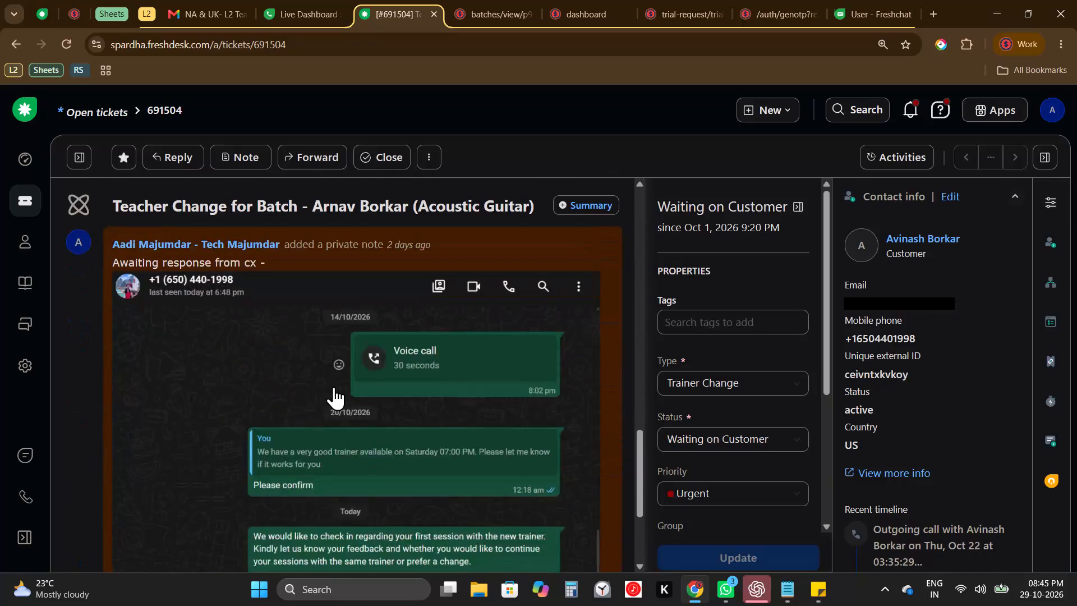
Start a private note on ticket 691504 and insert the copied WhatsApp chat screenshot.
{"action": "left_click", "coordinate": [218, 495]}
{"action": "scroll", "coordinate": [303, 439], "scroll_direction": "up", "scroll_amount": 1}
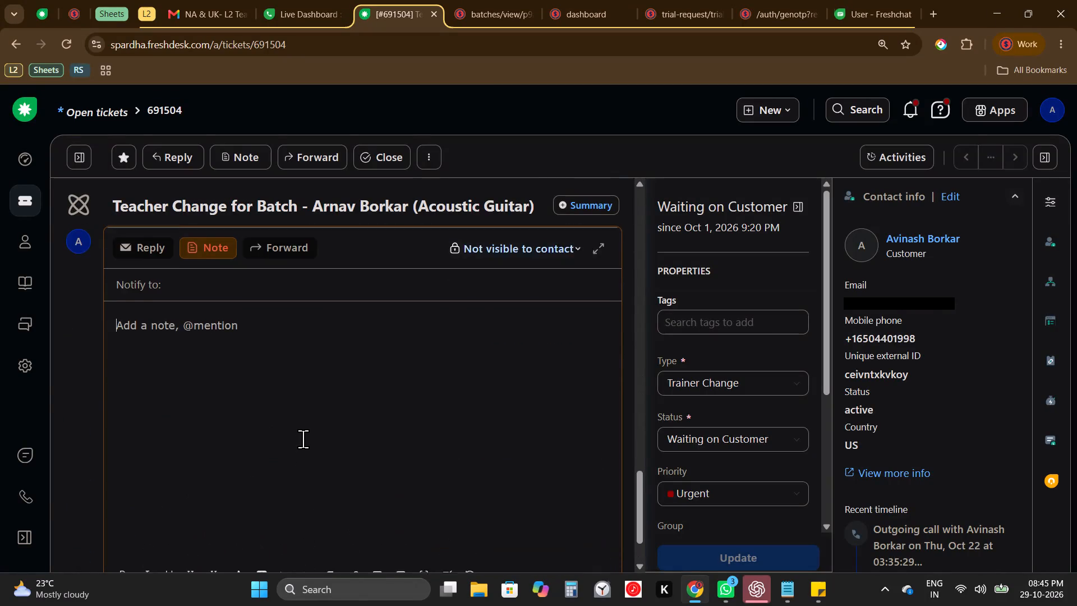
{"action": "scroll", "coordinate": [303, 439], "scroll_direction": "up", "scroll_amount": 1}
{"action": "left_click", "coordinate": [303, 439]}
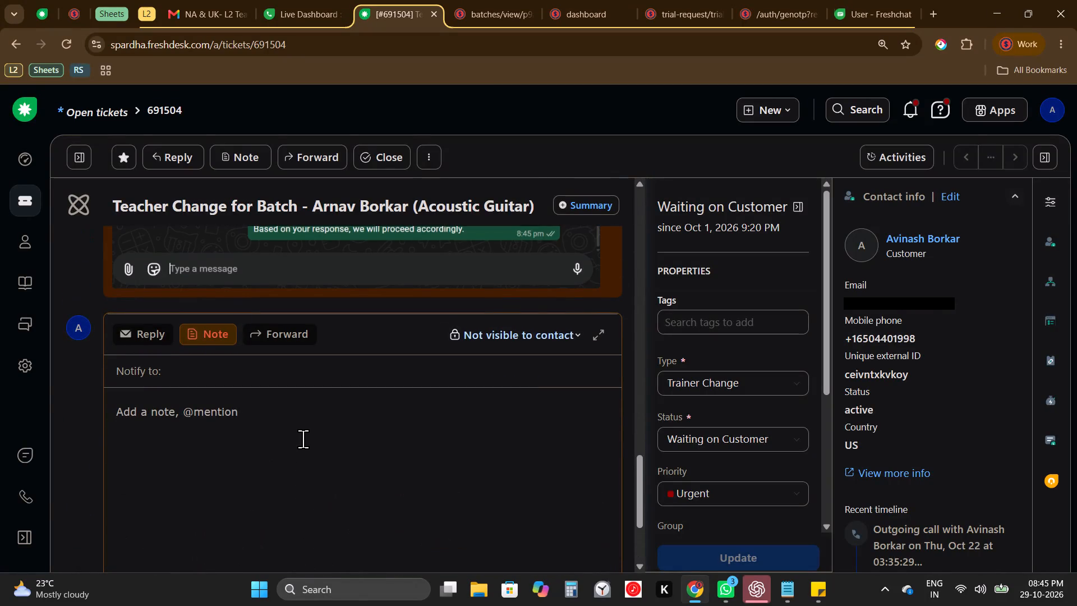
{"action": "key", "text": "ctrl+v"}
Capture and copy a screenshot of the batch's November 2026 sessions table.
{"action": "left_click", "coordinate": [477, 0]}
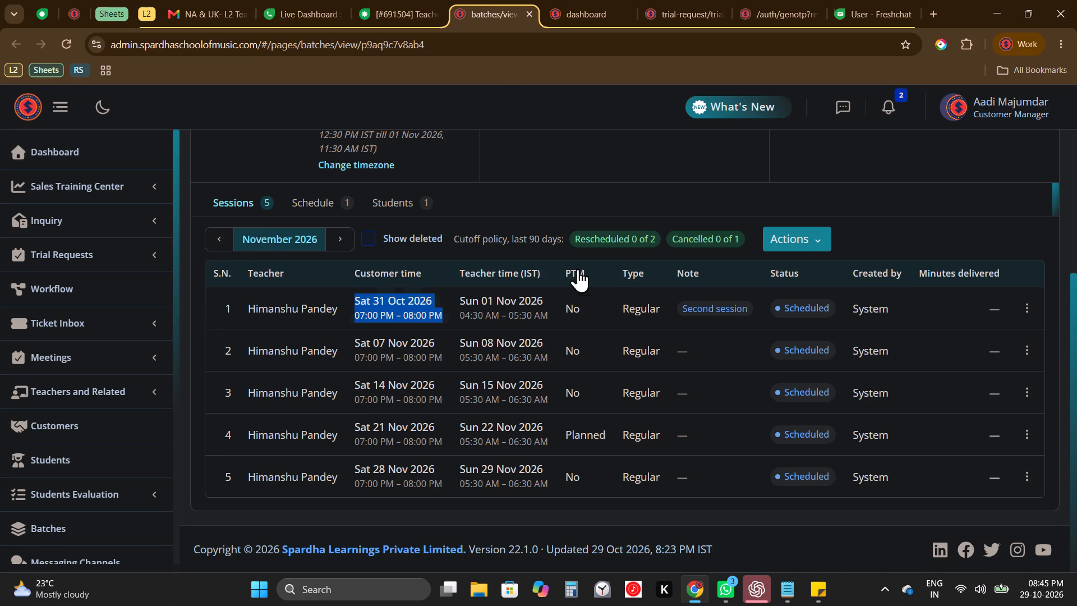
{"action": "left_click", "coordinate": [598, 306]}
{"action": "key", "text": "Print"}
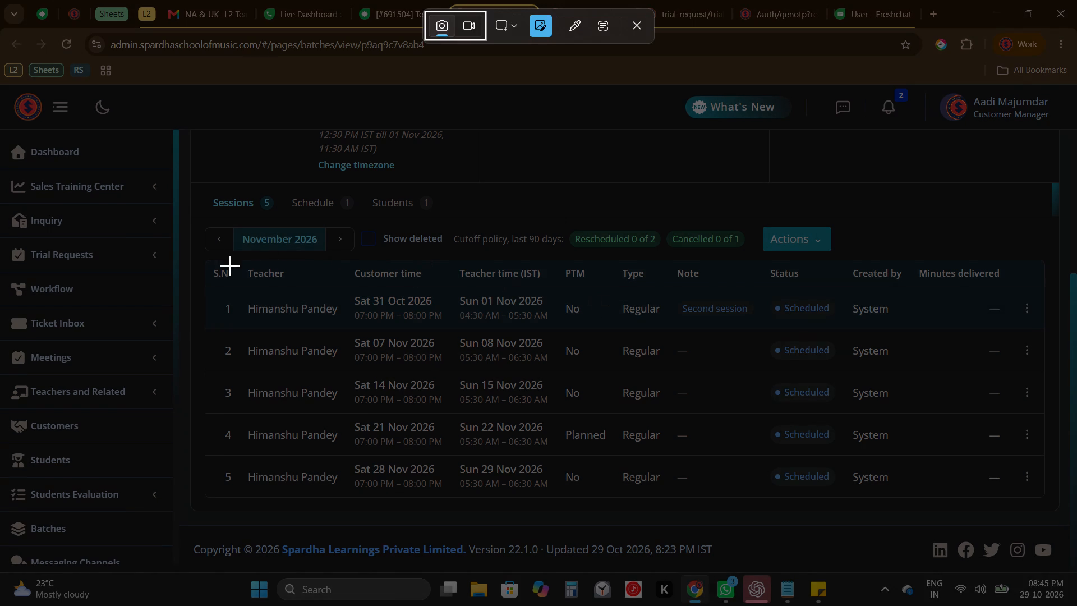
{"action": "left_click_drag", "start_coordinate": [201, 254], "coordinate": [1050, 497]}
{"action": "key", "text": "ctrl+c"}
Insert the sessions table screenshot above the chat image in the draft note and add the note to the ticket.
{"action": "left_click", "coordinate": [405, 19]}
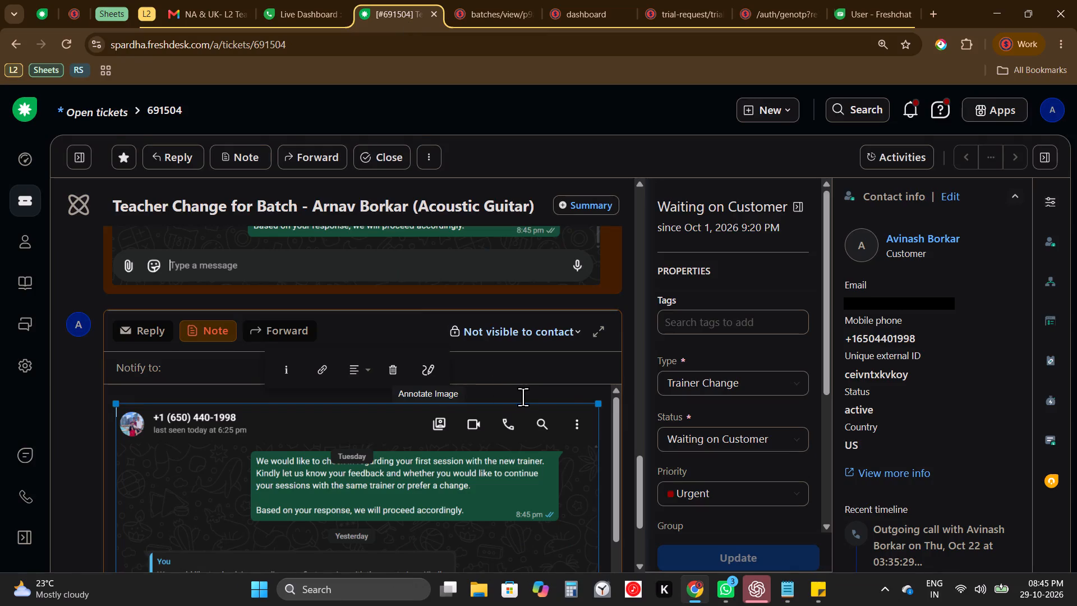
{"action": "double_click", "coordinate": [560, 385]}
{"action": "key", "text": "Return"}
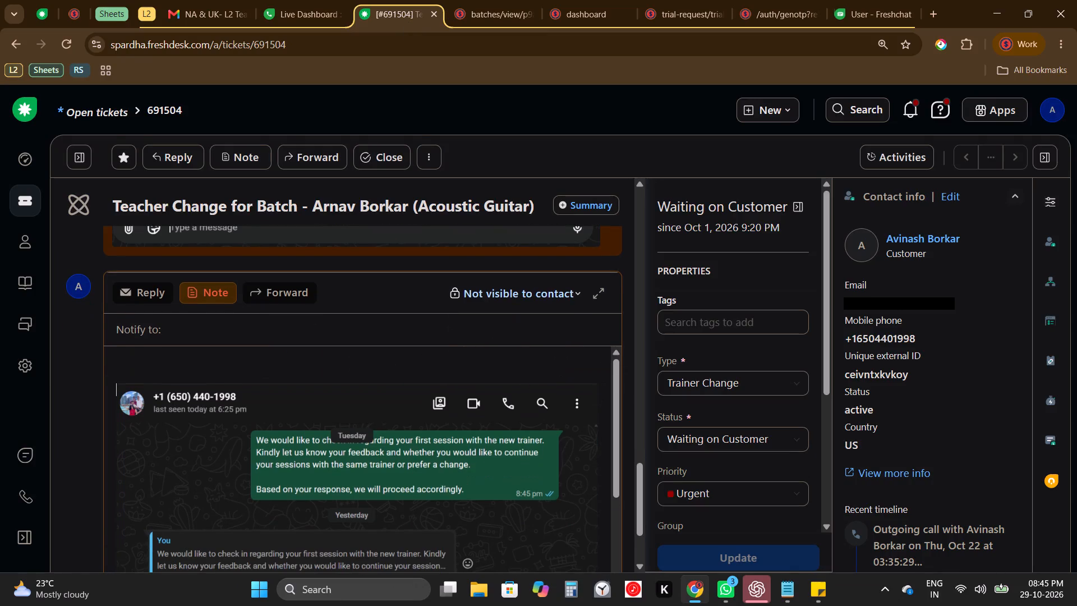
{"action": "key", "text": "Up"}
{"action": "key", "text": "Up"}
{"action": "key", "text": "Return"}
{"action": "key", "text": "Up"}
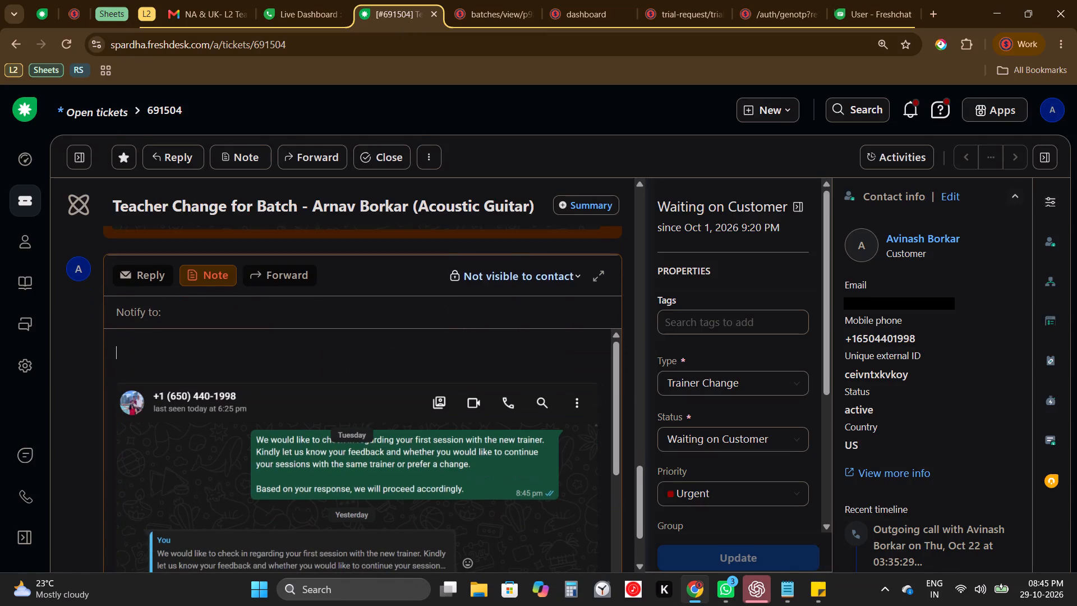
{"action": "key", "text": "ctrl+v"}
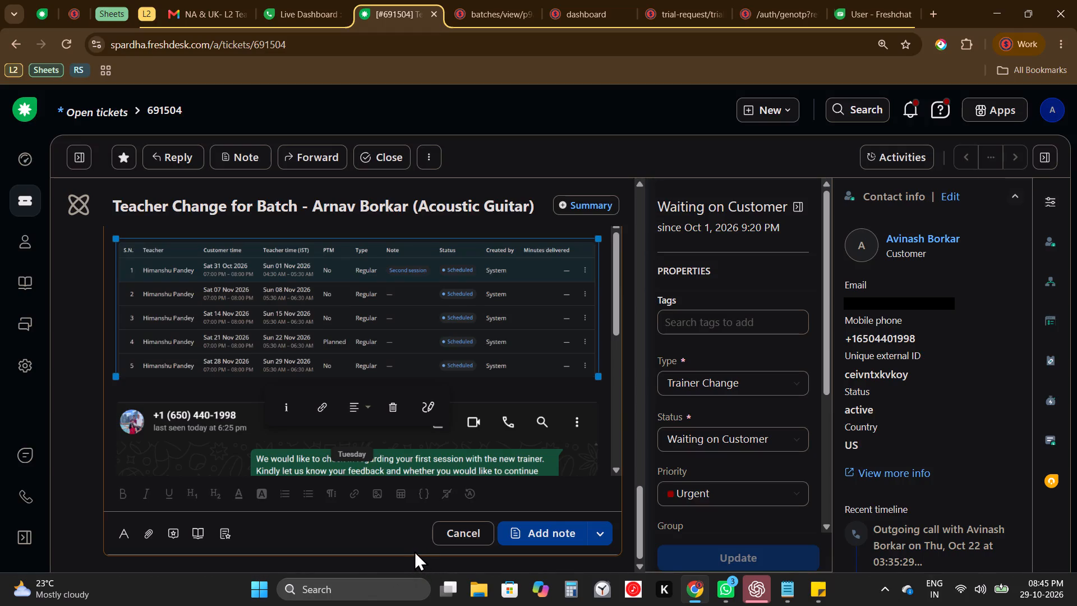
{"action": "left_click", "coordinate": [561, 525]}
Look back over the ticket's notes and copy the ticket number 691504.
{"action": "scroll", "coordinate": [549, 382], "scroll_direction": "up", "scroll_amount": 2}
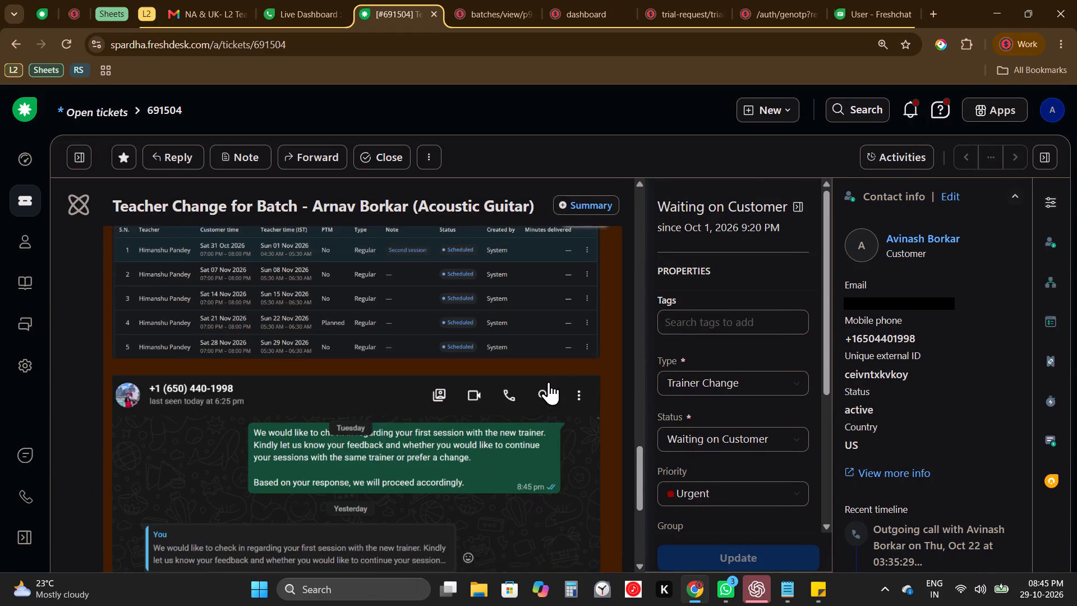
{"action": "scroll", "coordinate": [549, 382], "scroll_direction": "up", "scroll_amount": 12}
{"action": "scroll", "coordinate": [549, 382], "scroll_direction": "down", "scroll_amount": 6}
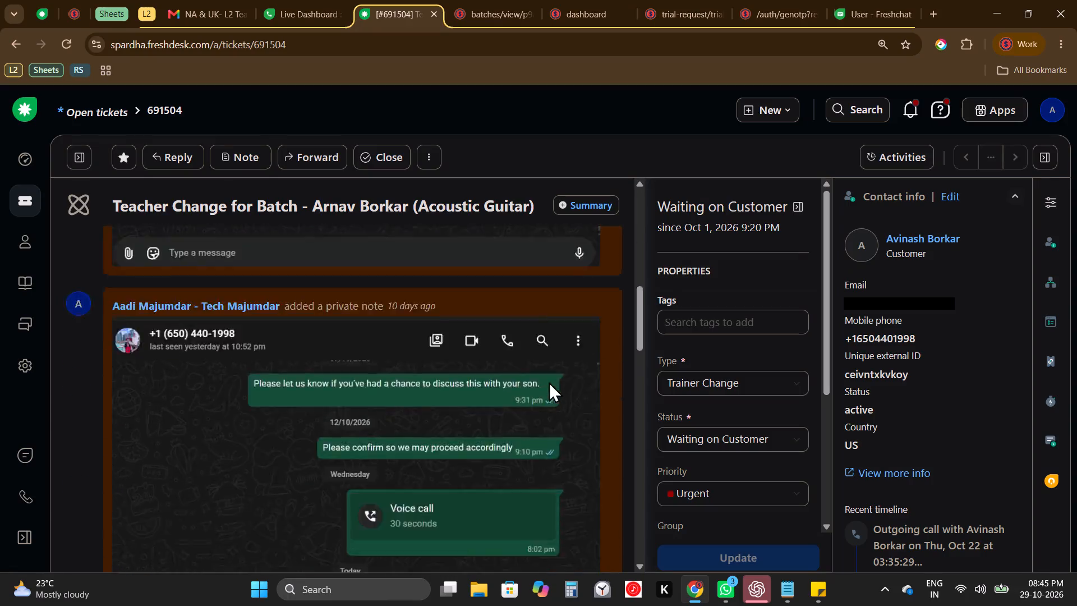
{"action": "scroll", "coordinate": [549, 382], "scroll_direction": "down", "scroll_amount": 7}
{"action": "scroll", "coordinate": [549, 382], "scroll_direction": "up", "scroll_amount": 3}
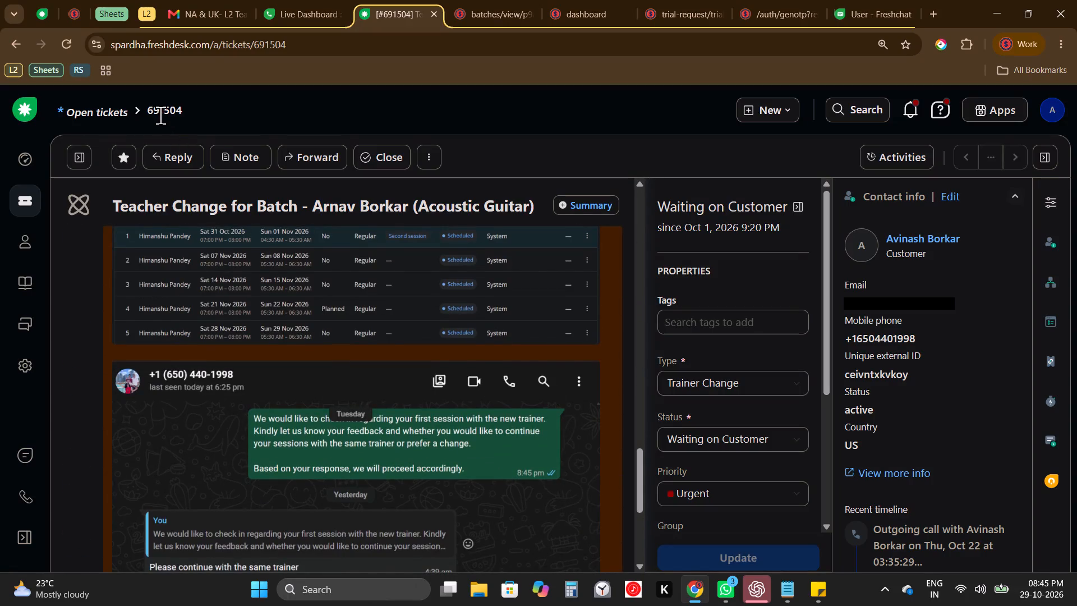
{"action": "double_click", "coordinate": [160, 114]}
{"action": "key", "text": "ctrl+c"}
Open the Teacher Change report from the favourite reports in the admin portal.
{"action": "left_click", "coordinate": [85, 4]}
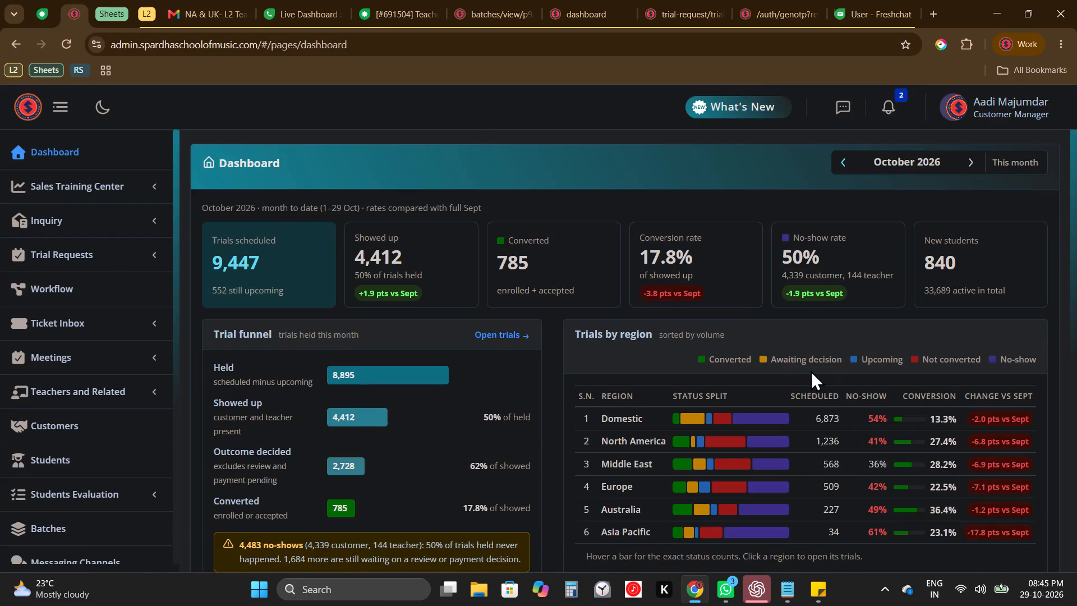
{"action": "scroll", "coordinate": [811, 370], "scroll_direction": "down", "scroll_amount": 3}
{"action": "left_click", "coordinate": [149, 405]}
{"action": "left_click", "coordinate": [127, 426]}
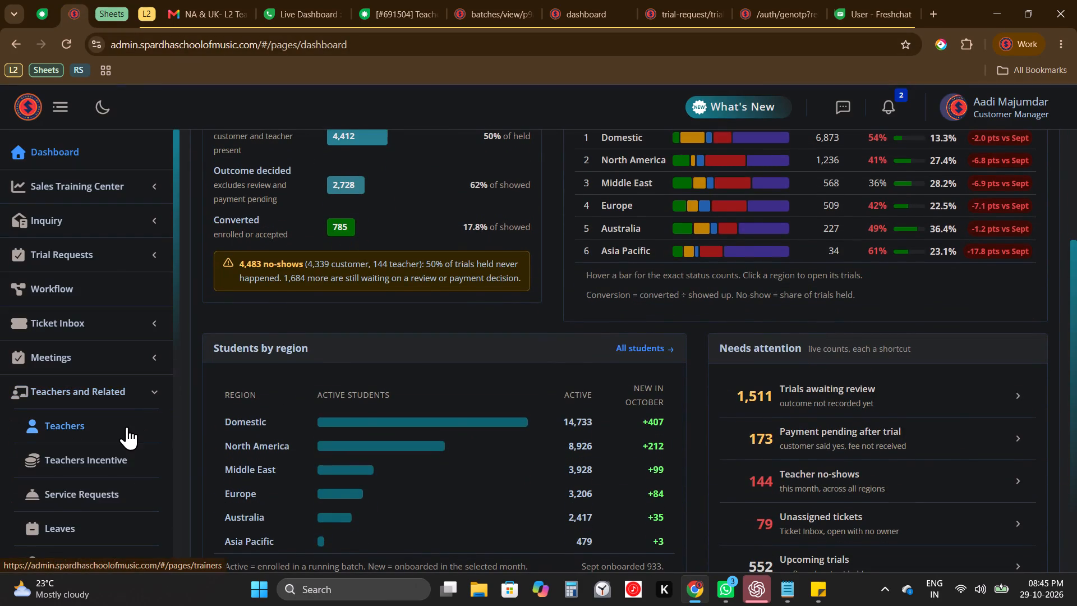
{"action": "left_click", "coordinate": [144, 410]}
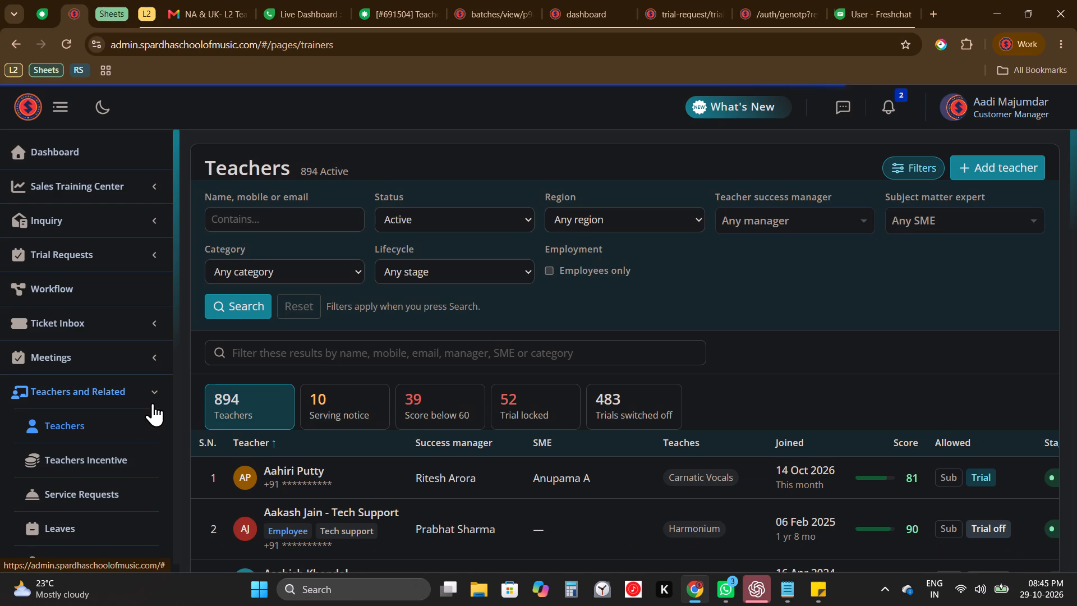
{"action": "left_click", "coordinate": [153, 403]}
{"action": "scroll", "coordinate": [153, 403], "scroll_direction": "down", "scroll_amount": 3}
{"action": "left_click", "coordinate": [138, 343]}
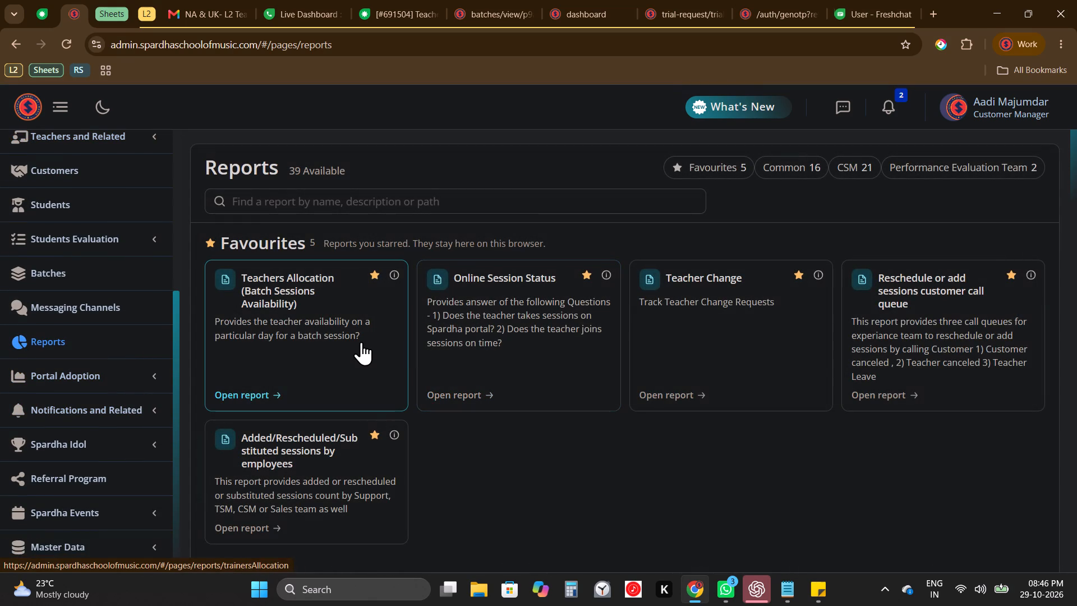
{"action": "left_click", "coordinate": [733, 335]}
{"action": "scroll", "coordinate": [911, 447], "scroll_direction": "down", "scroll_amount": 1}
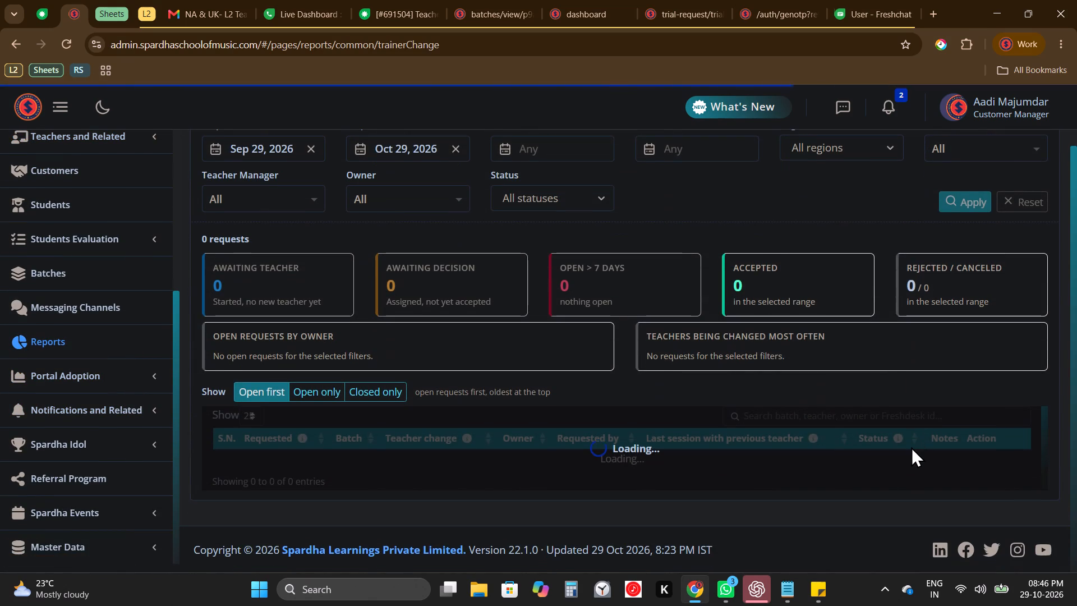
{"action": "scroll", "coordinate": [946, 421], "scroll_direction": "down", "scroll_amount": 1}
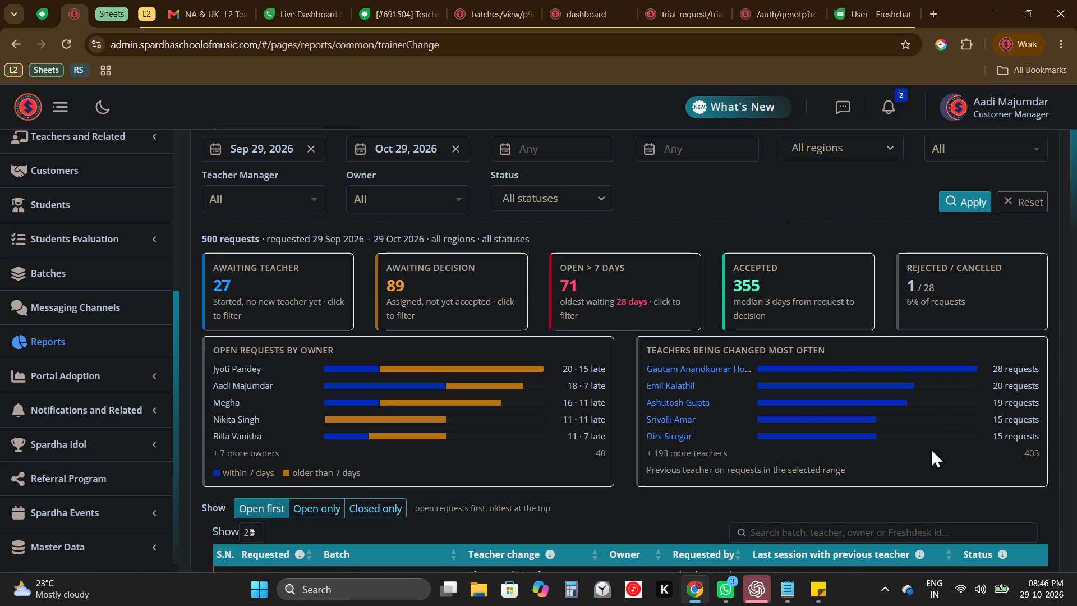
{"action": "left_click", "coordinate": [894, 538]}
{"action": "key", "text": "ctrl+v"}
{"action": "scroll", "coordinate": [894, 538], "scroll_direction": "down", "scroll_amount": 3}
{"action": "scroll", "coordinate": [951, 430], "scroll_direction": "down", "scroll_amount": 3}
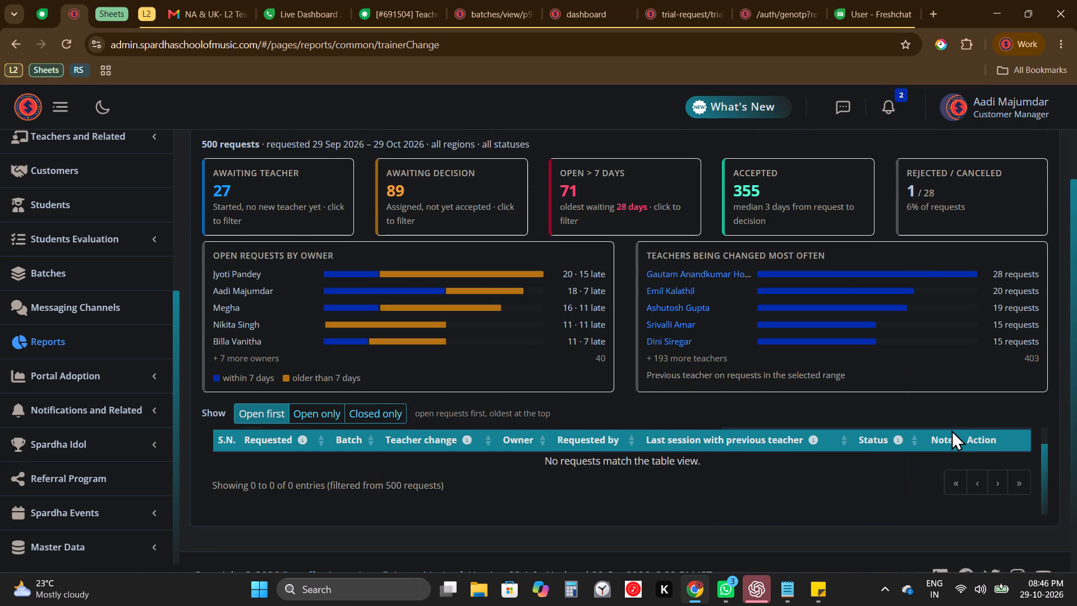
Clear the Requested From and Requested To dates, apply the filters, and search the requests for 691504 again.
{"action": "scroll", "coordinate": [941, 492], "scroll_direction": "up", "scroll_amount": 2}
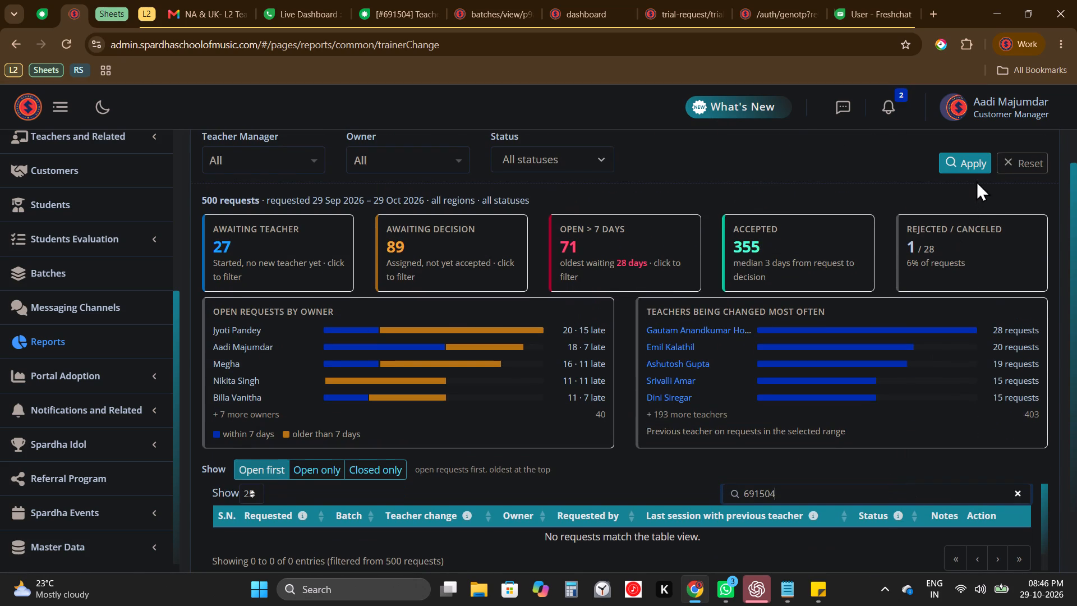
{"action": "scroll", "coordinate": [856, 203], "scroll_direction": "up", "scroll_amount": 3}
{"action": "left_click", "coordinate": [451, 224]}
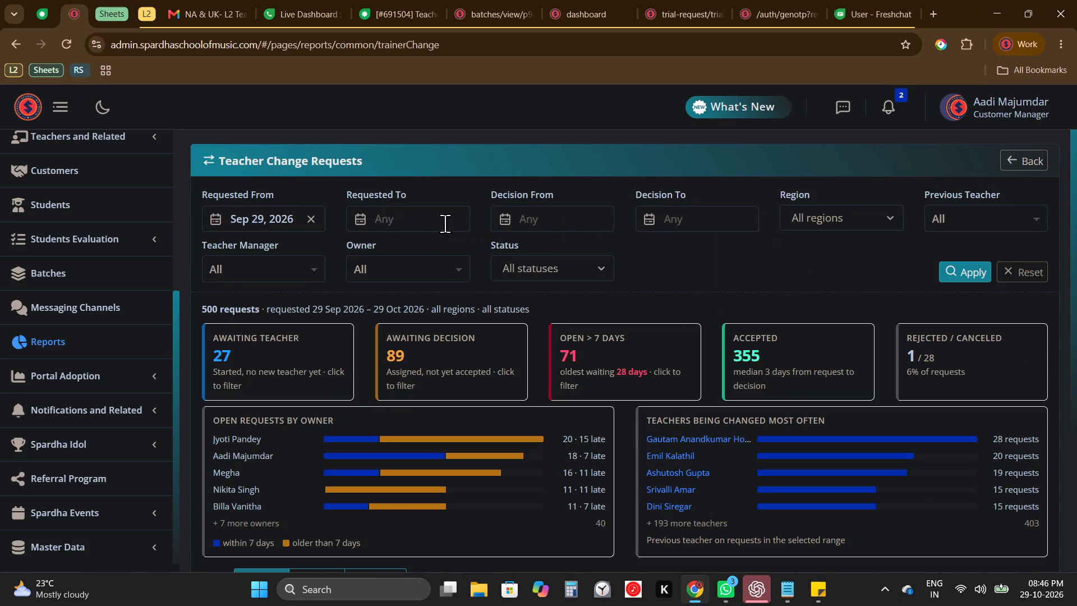
{"action": "left_click", "coordinate": [318, 217]}
{"action": "left_click", "coordinate": [959, 271]}
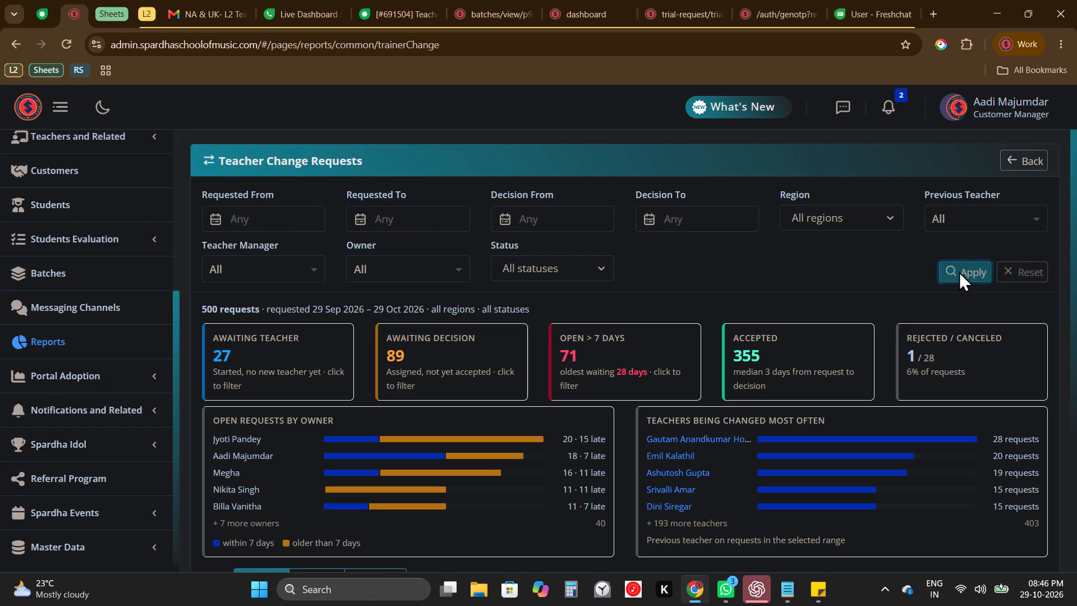
{"action": "scroll", "coordinate": [841, 352], "scroll_direction": "down", "scroll_amount": 4}
{"action": "scroll", "coordinate": [841, 352], "scroll_direction": "up", "scroll_amount": 2}
{"action": "left_click", "coordinate": [895, 287]}
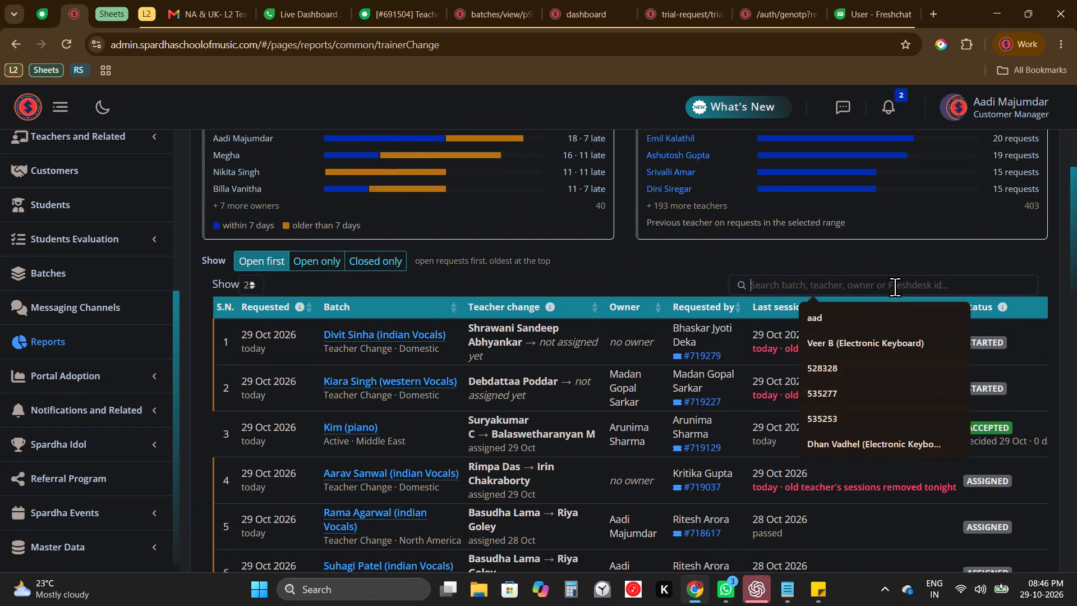
{"action": "key", "text": "ctrl+v"}
Set the status of ticket 691504 to Closed and update the ticket.
{"action": "left_click_drag", "start_coordinate": [825, 406], "coordinate": [440, 0]}
{"action": "left_click", "coordinate": [440, 0]}
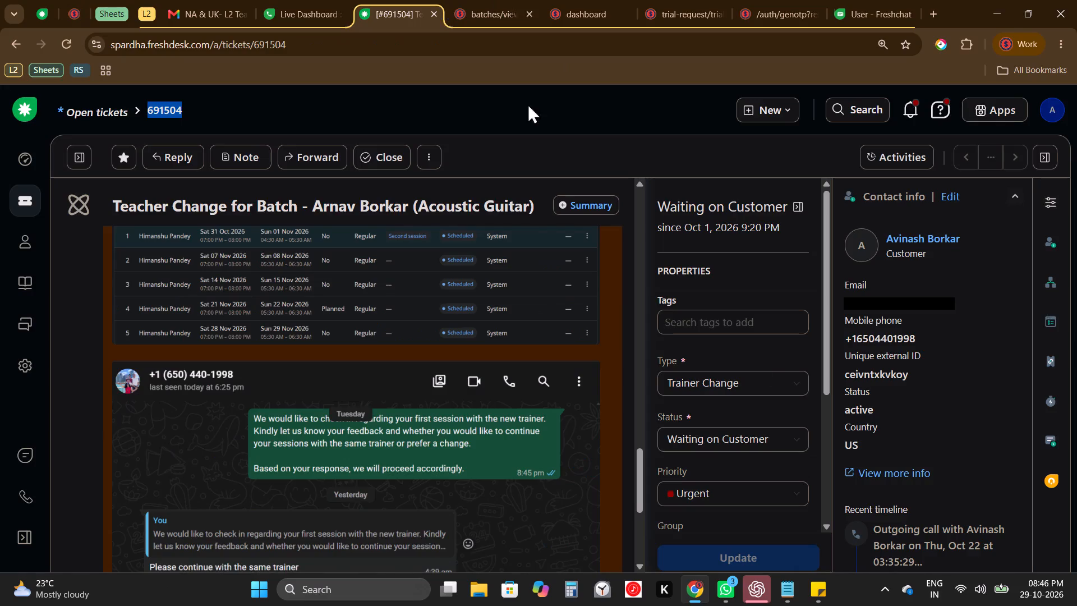
{"action": "left_click", "coordinate": [751, 435]}
{"action": "left_click", "coordinate": [765, 378]}
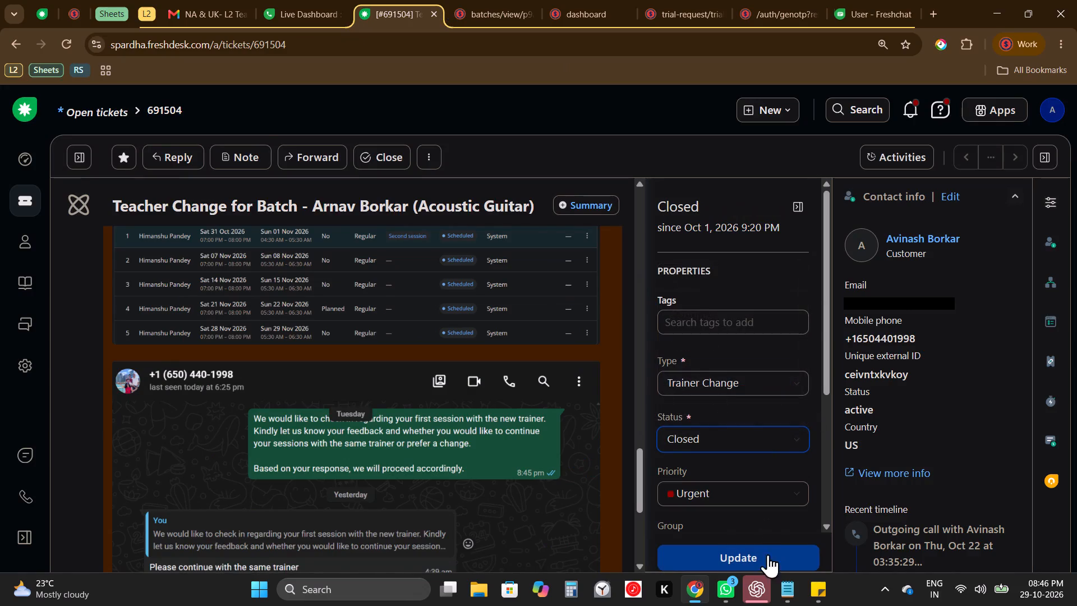
{"action": "left_click", "coordinate": [783, 561]}
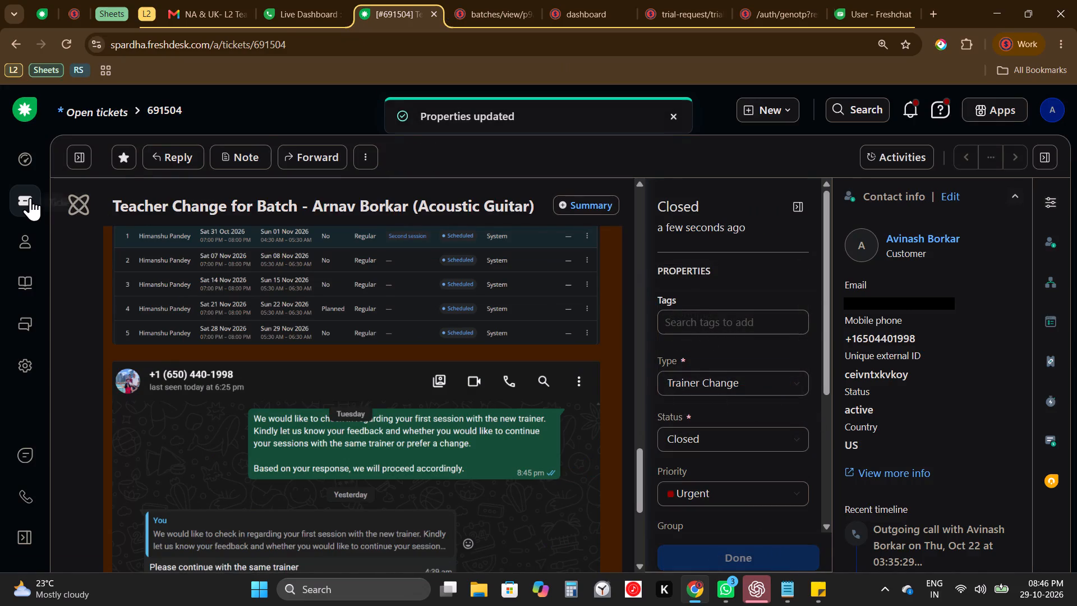
Return to the Open tickets list.
{"action": "left_click", "coordinate": [30, 198]}
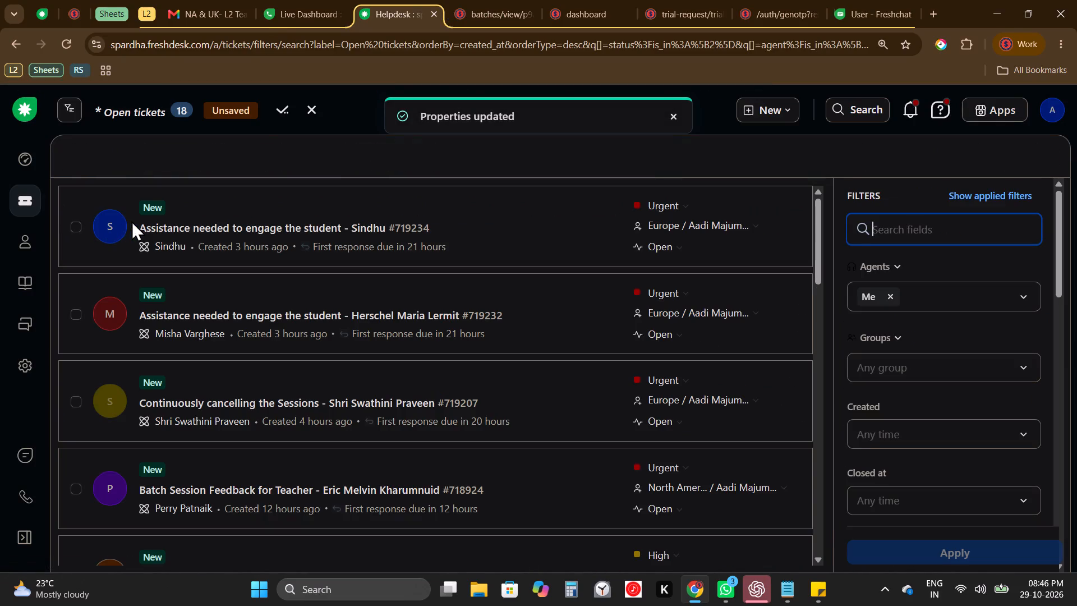
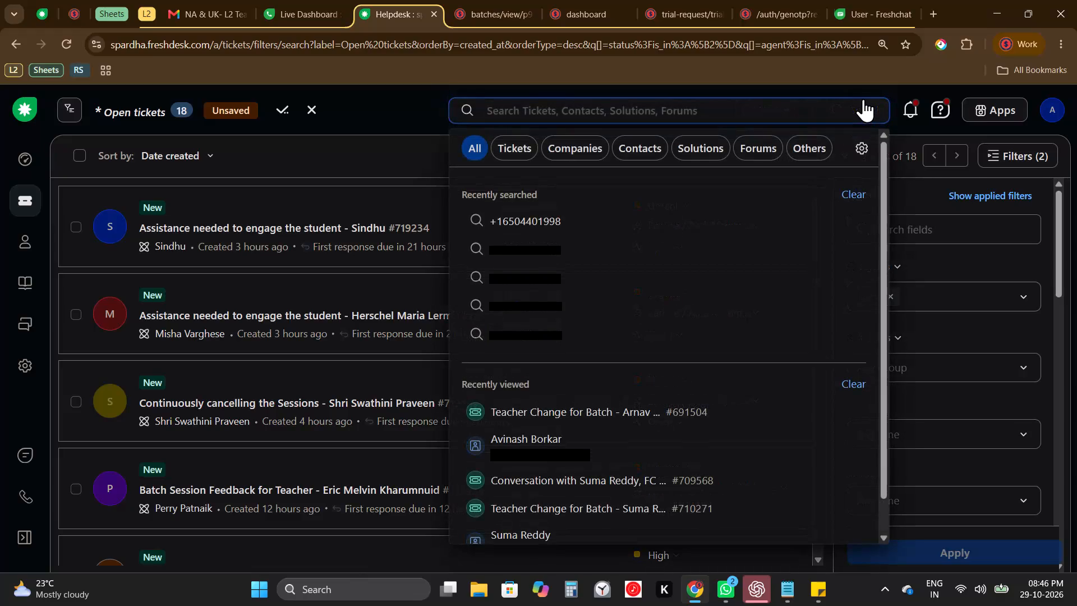
Search the helpdesk for the customer's copied phone number, trimming the pasted text, copy the trimmed entry, and open the matching contact.
{"action": "key", "text": "ctrl+v"}
{"action": "key", "text": "ctrl+Left"}
{"action": "key", "text": "ctrl+BackSpace"}
{"action": "key", "text": "ctrl+Left"}
{"action": "key", "text": "ctrl+BackSpace"}
{"action": "key", "text": "ctrl+Left"}
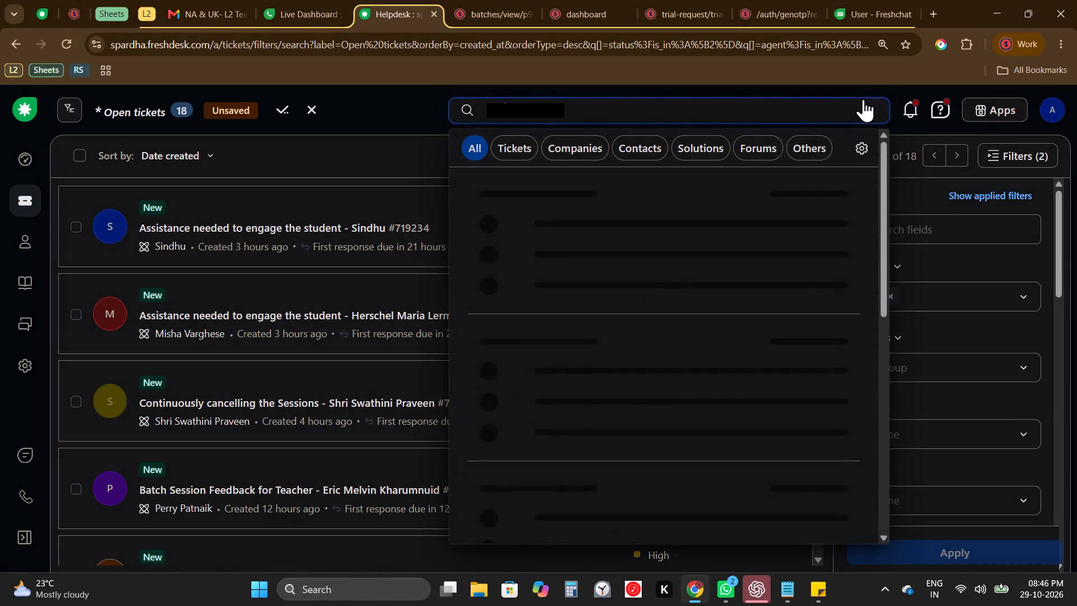
{"action": "key", "text": "BackSpace"}
{"action": "key", "text": "BackSpace"}
{"action": "key", "text": "ctrl+a"}
{"action": "key", "text": "ctrl+c"}
{"action": "key", "text": "ctrl+c"}
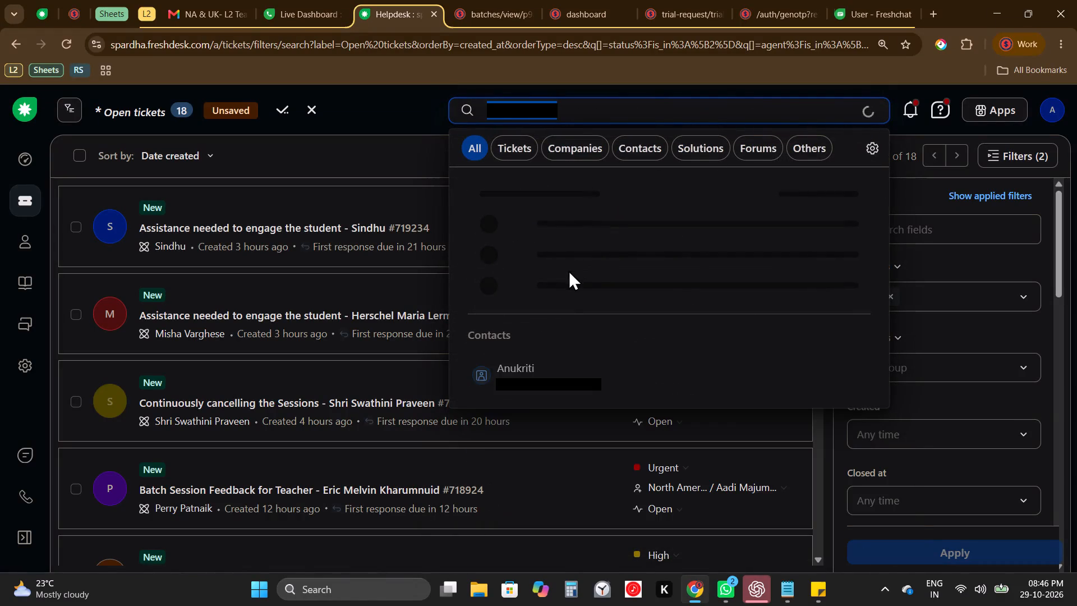
{"action": "left_click", "coordinate": [567, 352]}
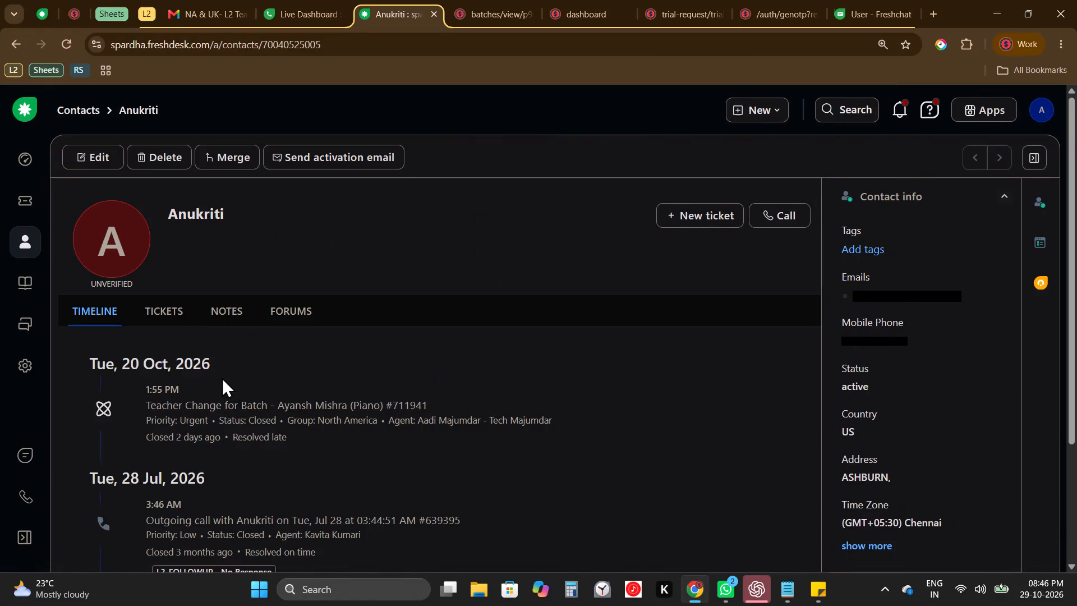
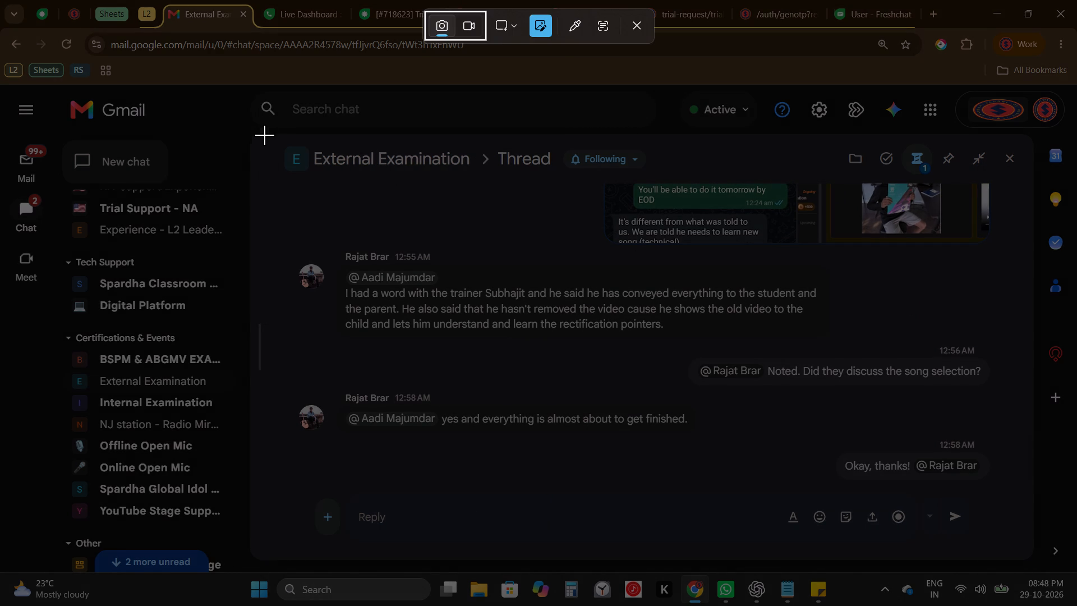
{"action": "left_click_drag", "start_coordinate": [263, 141], "coordinate": [1028, 550]}
{"action": "key", "text": "ctrl+c"}
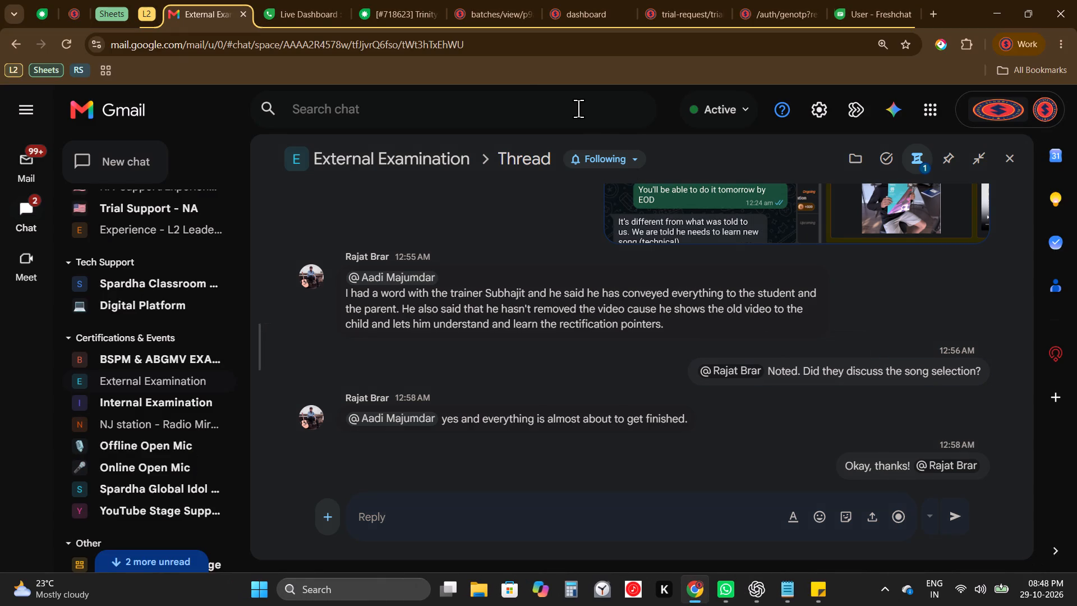
Return to ticket 718623 in Freshdesk and start a private note beginning "CLOSING THIS".
{"action": "left_click", "coordinate": [401, 0]}
{"action": "scroll", "coordinate": [330, 369], "scroll_direction": "down", "scroll_amount": 11}
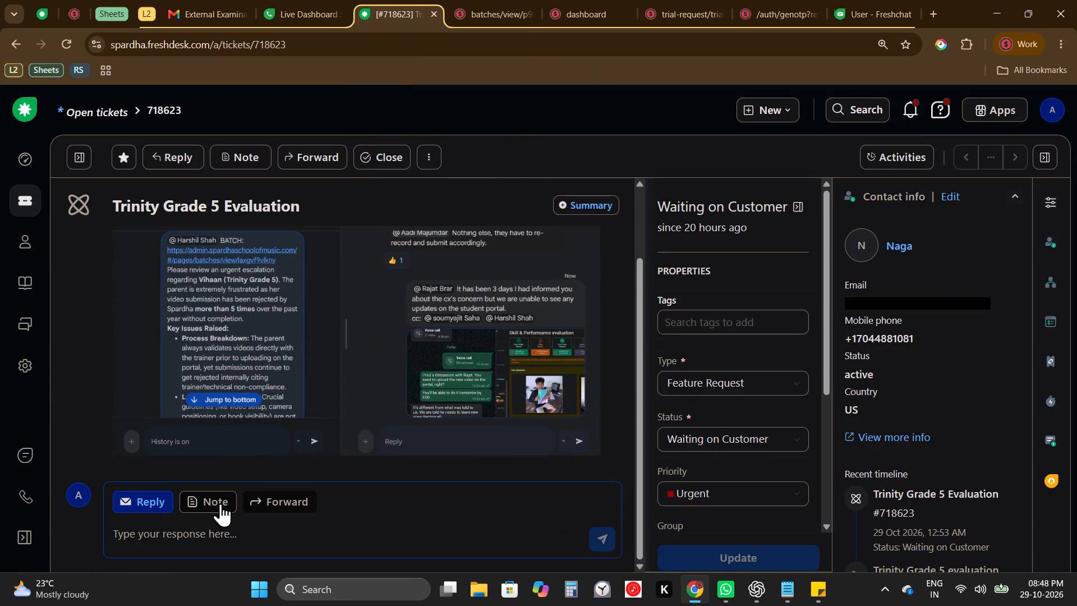
{"action": "left_click", "coordinate": [220, 503]}
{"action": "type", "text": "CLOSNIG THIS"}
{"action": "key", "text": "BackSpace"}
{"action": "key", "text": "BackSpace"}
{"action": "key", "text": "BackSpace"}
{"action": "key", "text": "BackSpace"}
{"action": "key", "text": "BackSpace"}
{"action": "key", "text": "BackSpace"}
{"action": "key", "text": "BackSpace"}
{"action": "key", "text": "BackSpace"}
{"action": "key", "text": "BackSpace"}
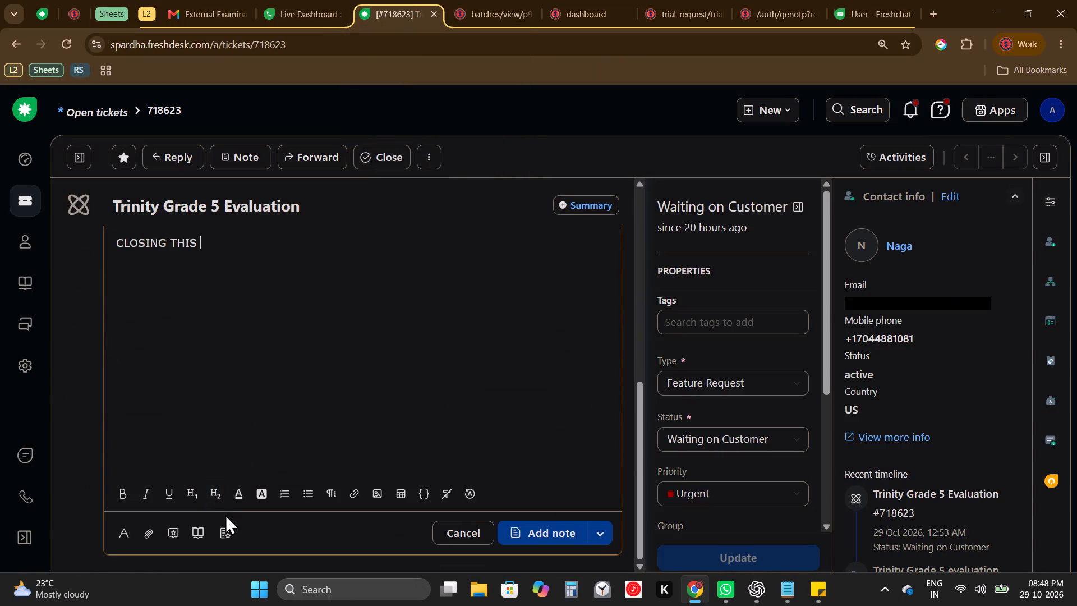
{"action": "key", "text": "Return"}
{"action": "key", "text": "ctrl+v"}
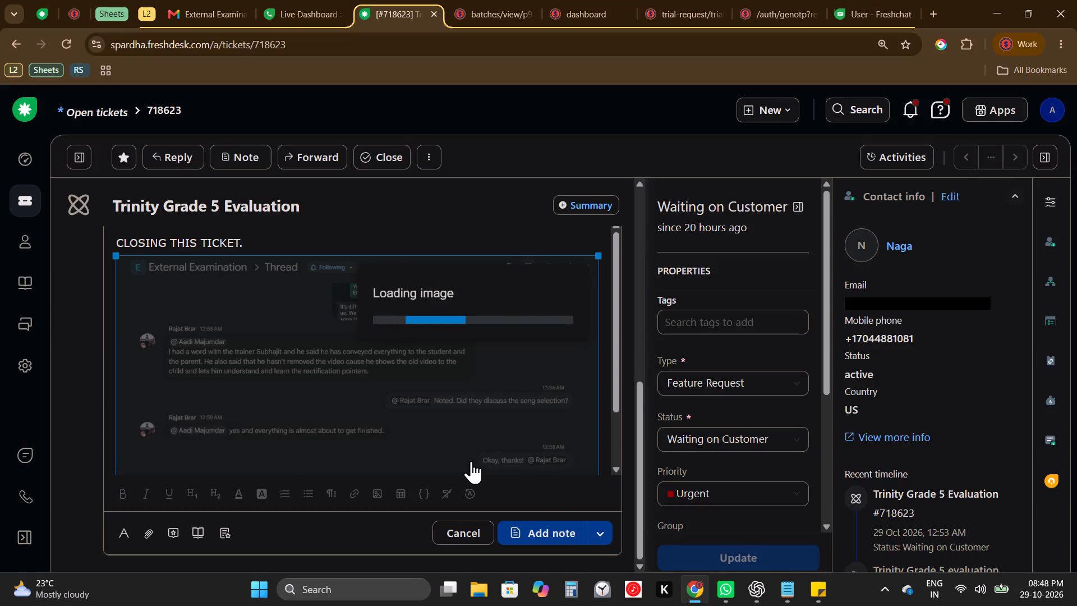
{"action": "left_click", "coordinate": [537, 521]}
Set the status of ticket 718623 to Closed, save the update, and return to the open tickets list.
{"action": "left_click", "coordinate": [714, 438]}
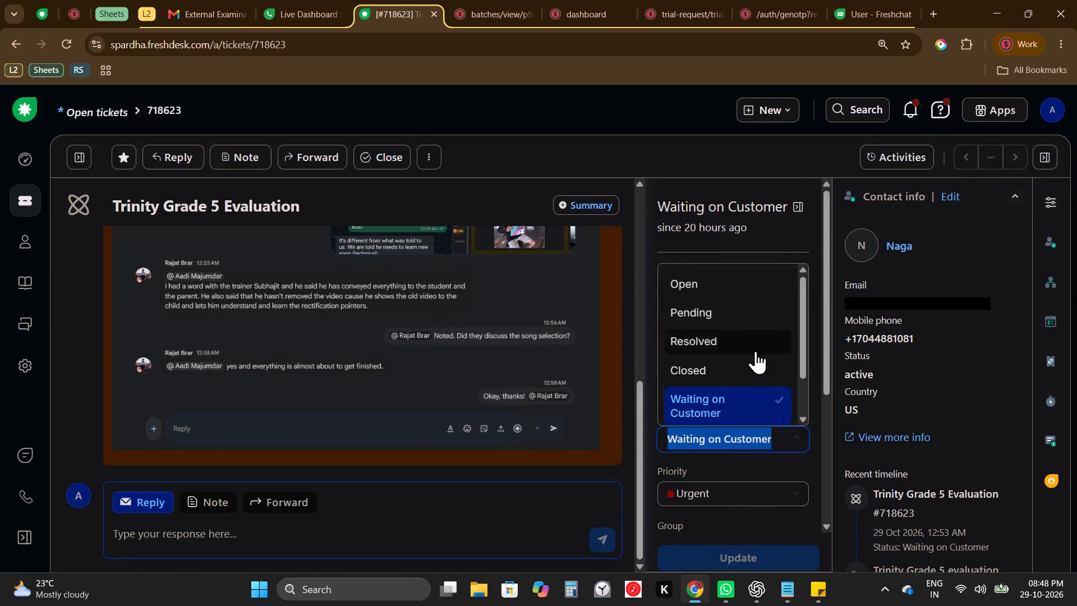
{"action": "left_click", "coordinate": [753, 358]}
{"action": "left_click", "coordinate": [786, 563]}
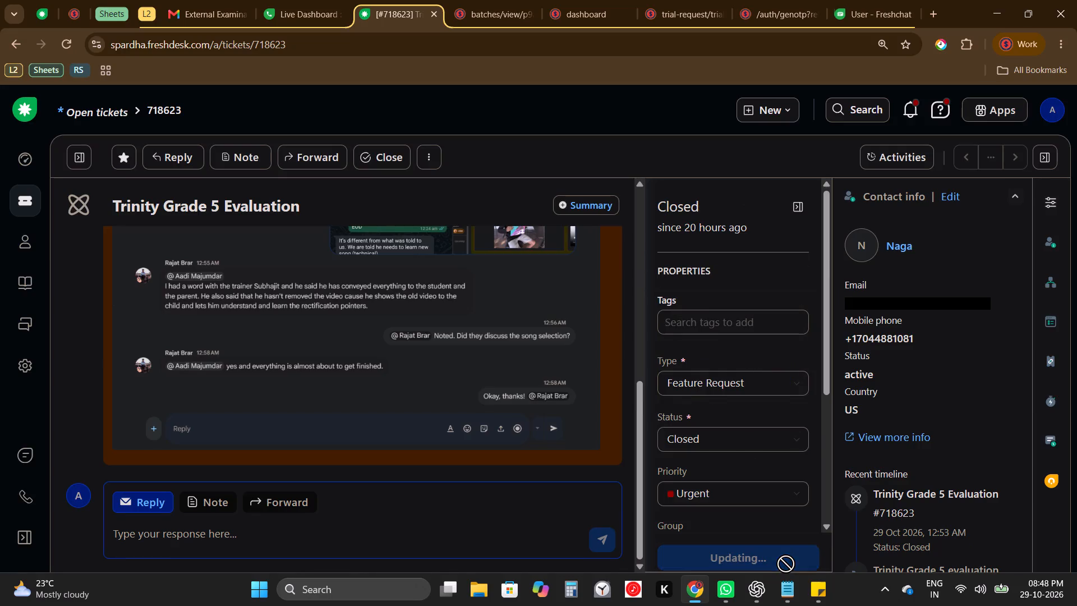
{"action": "left_click", "coordinate": [24, 196]}
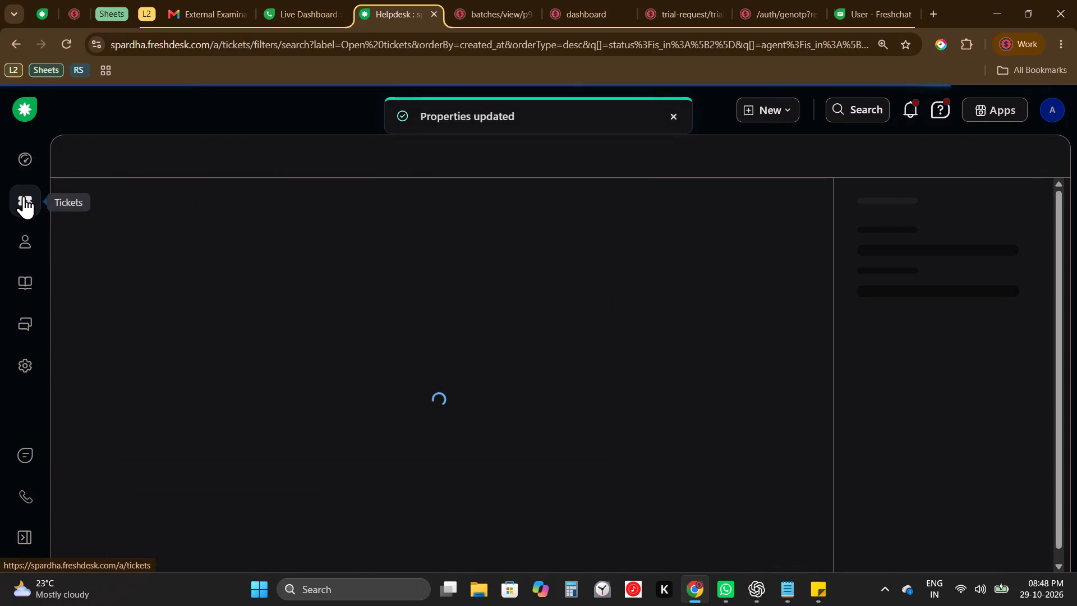
{"action": "left_click", "coordinate": [24, 196]}
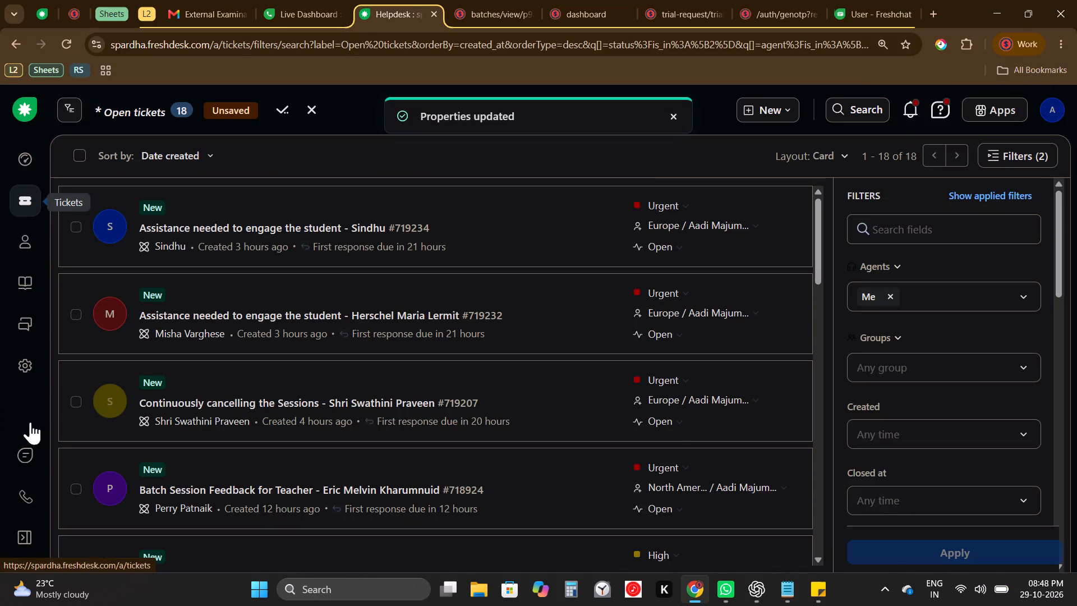
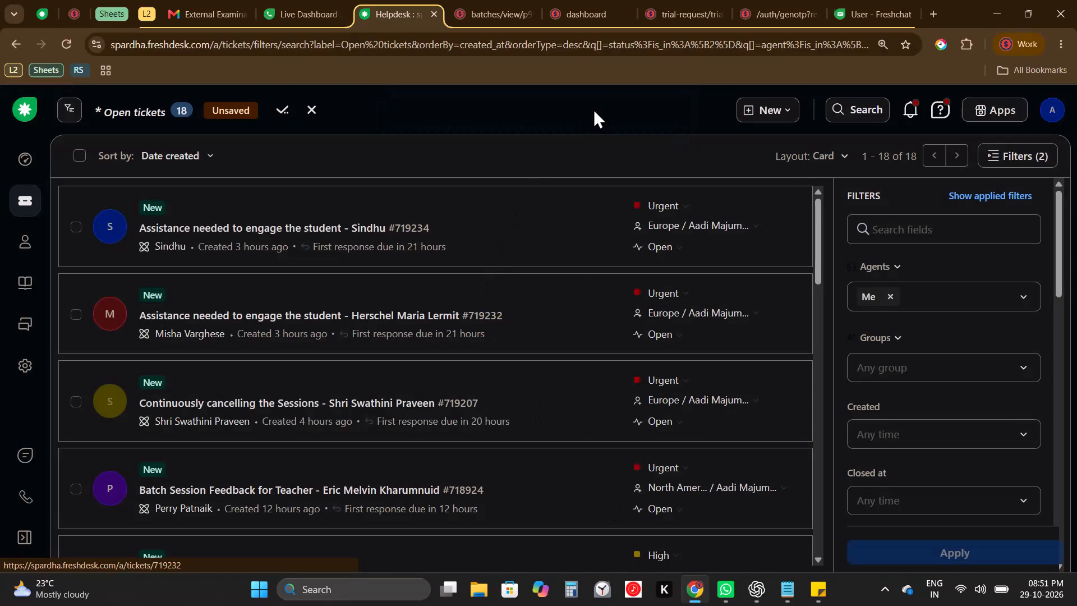
Look through the assigned open tickets for the next case to handle, reopening the list from the dashboard.
{"action": "scroll", "coordinate": [448, 337], "scroll_direction": "down", "scroll_amount": 4}
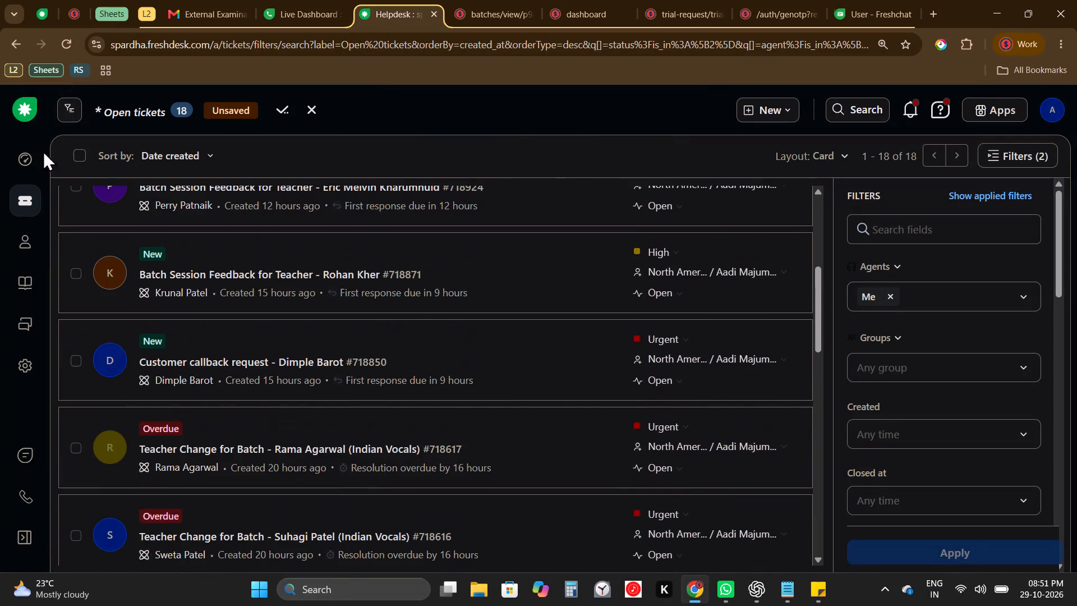
{"action": "left_click", "coordinate": [21, 109]}
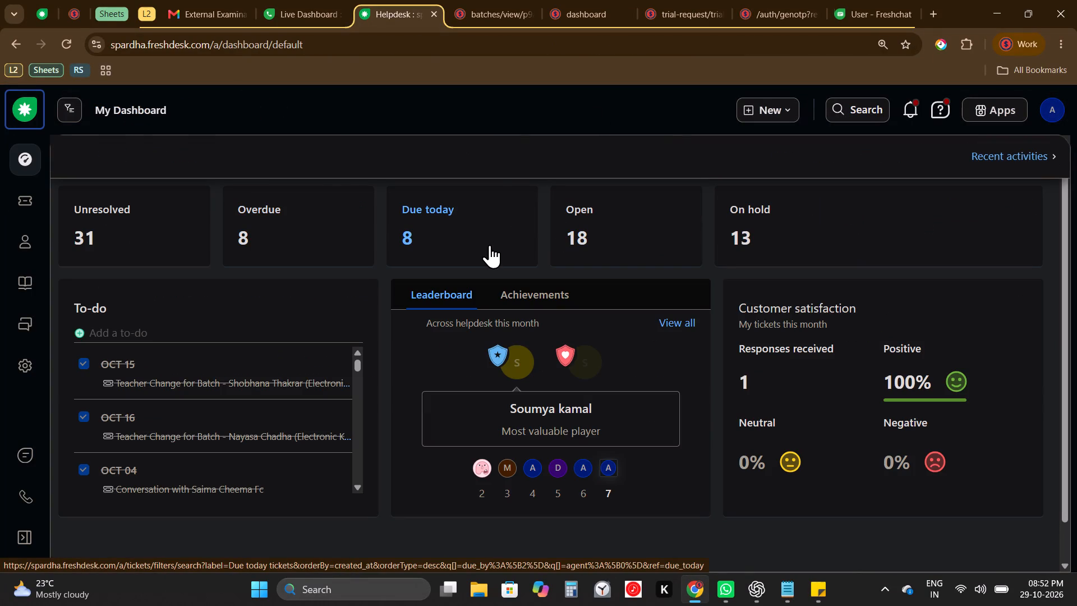
{"action": "left_click", "coordinate": [662, 232]}
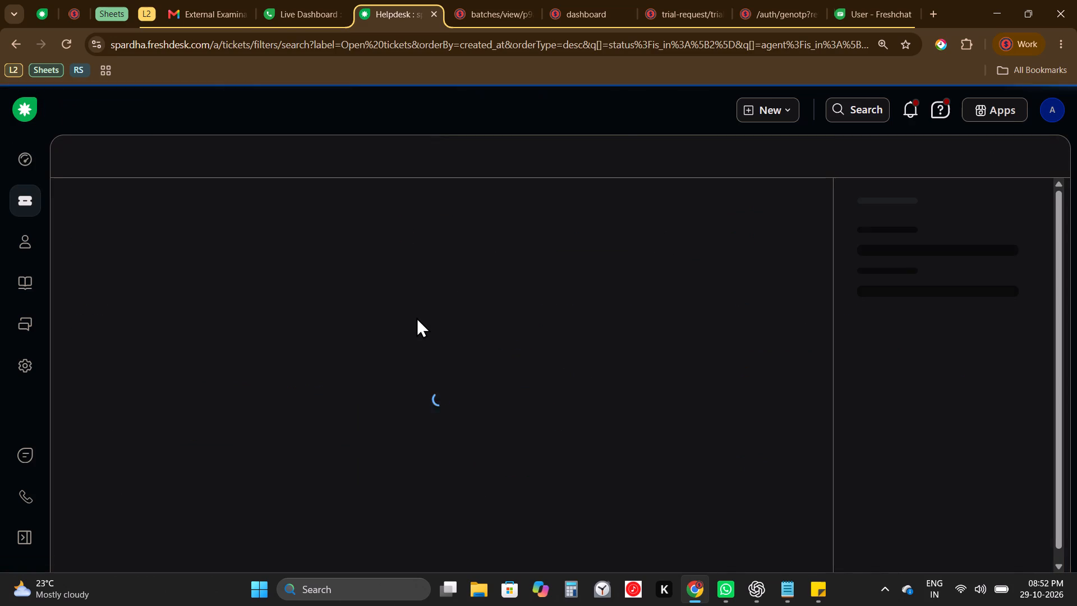
{"action": "scroll", "coordinate": [296, 416], "scroll_direction": "down", "scroll_amount": 6}
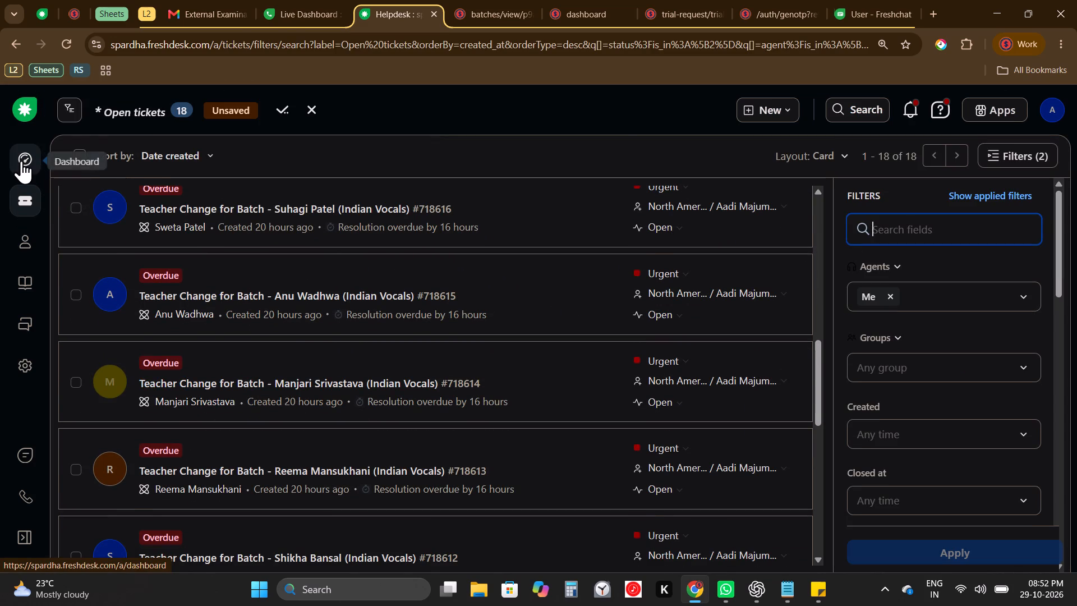
{"action": "left_click", "coordinate": [25, 200]}
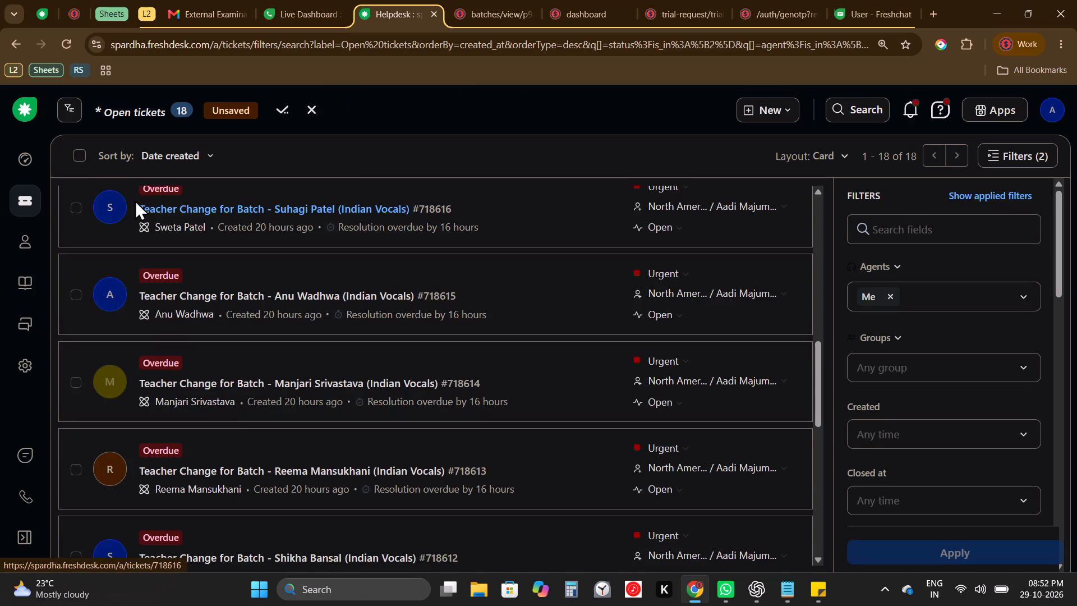
Open the unresolved tickets from the dashboard and filter them to the status Waiting on Customer instead of All unresolved.
{"action": "left_click", "coordinate": [25, 116]}
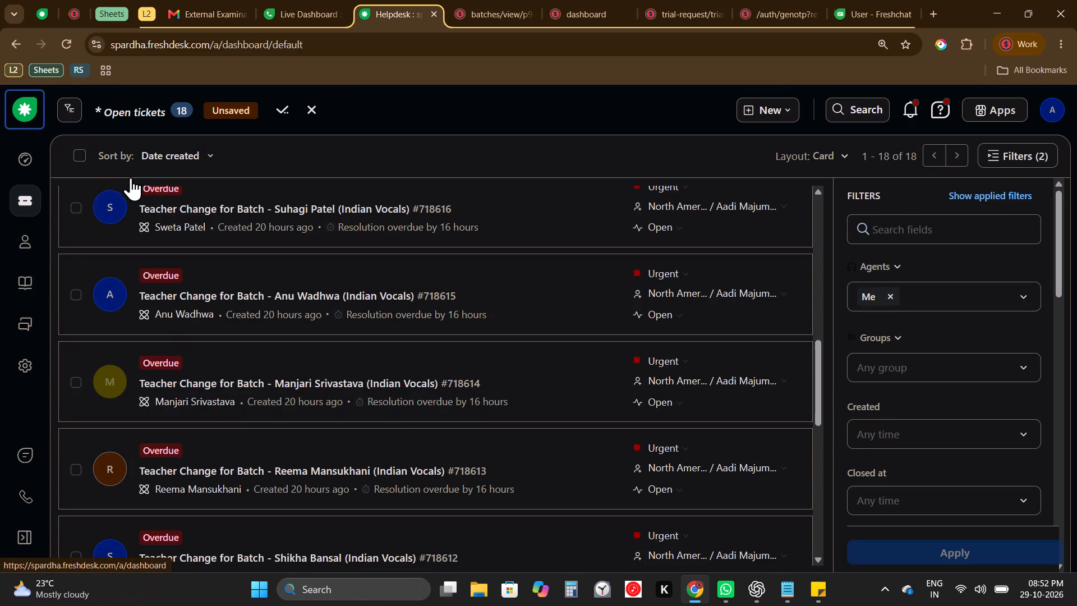
{"action": "left_click", "coordinate": [146, 208]}
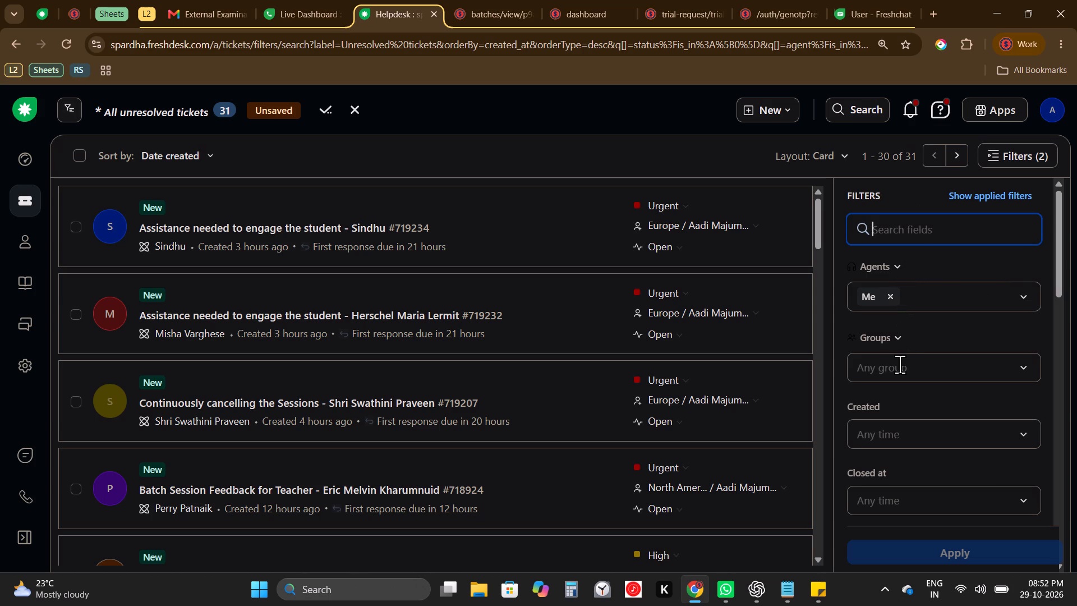
{"action": "scroll", "coordinate": [904, 493], "scroll_direction": "down", "scroll_amount": 2}
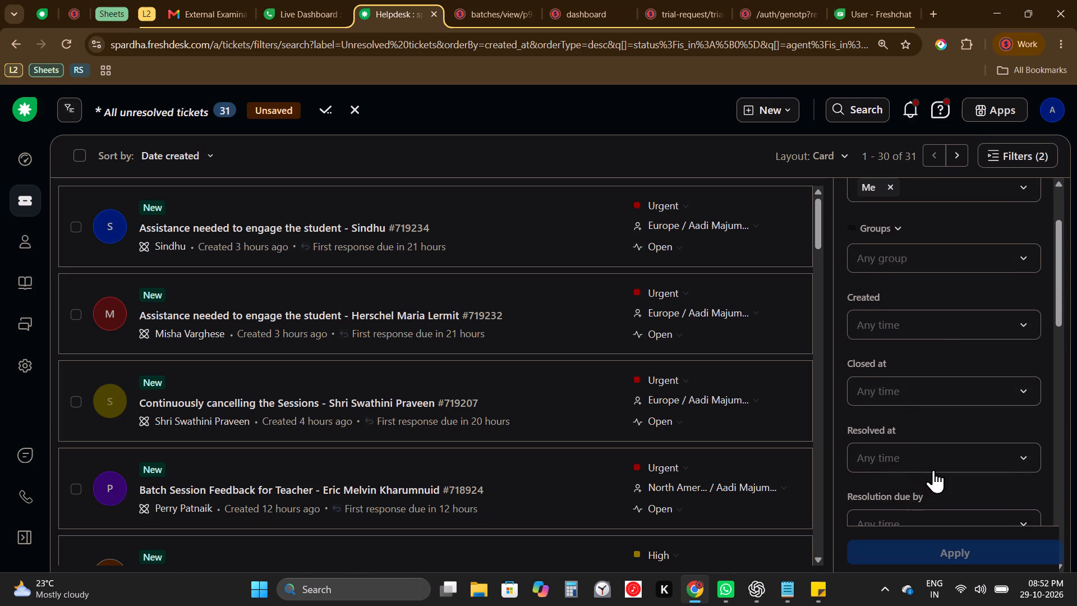
{"action": "scroll", "coordinate": [948, 328], "scroll_direction": "down", "scroll_amount": 2}
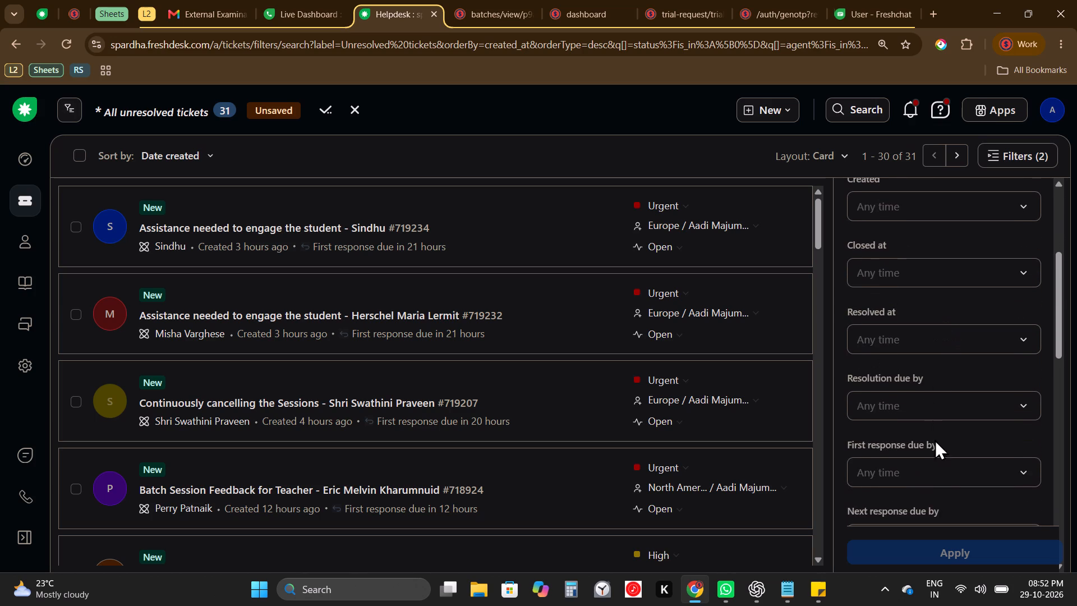
{"action": "scroll", "coordinate": [936, 469], "scroll_direction": "down", "scroll_amount": 2}
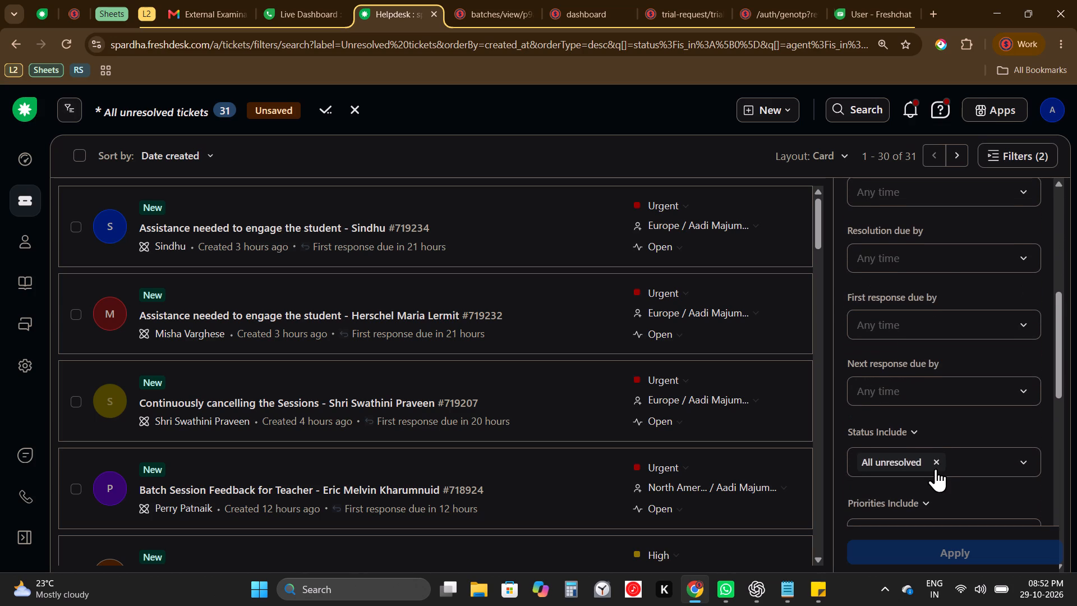
{"action": "left_click", "coordinate": [936, 469]}
{"action": "left_click", "coordinate": [936, 469]}
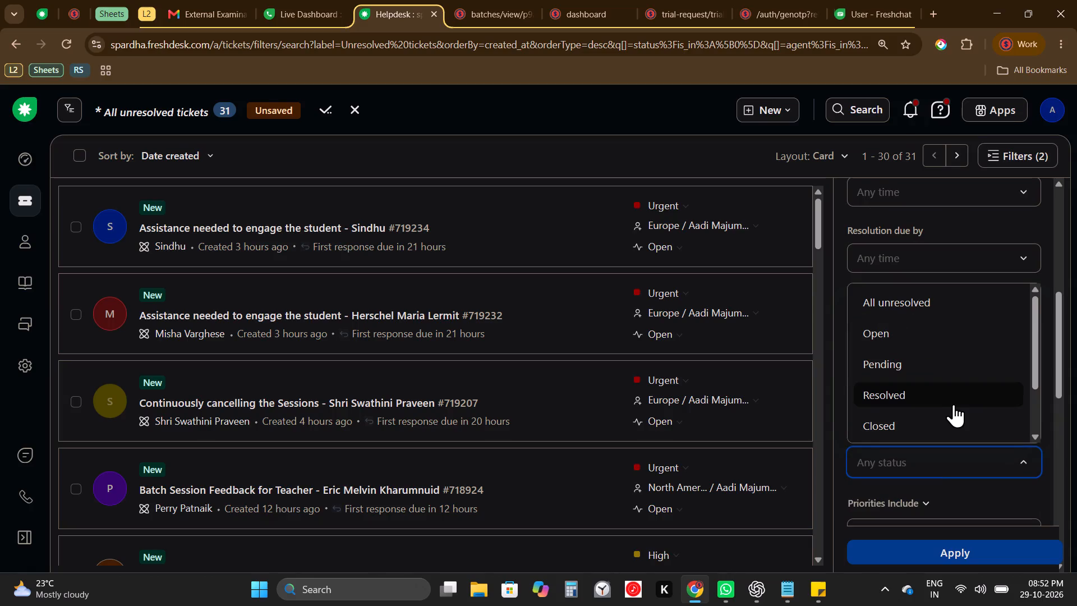
{"action": "scroll", "coordinate": [965, 346], "scroll_direction": "down", "scroll_amount": 1}
{"action": "left_click", "coordinate": [942, 396]}
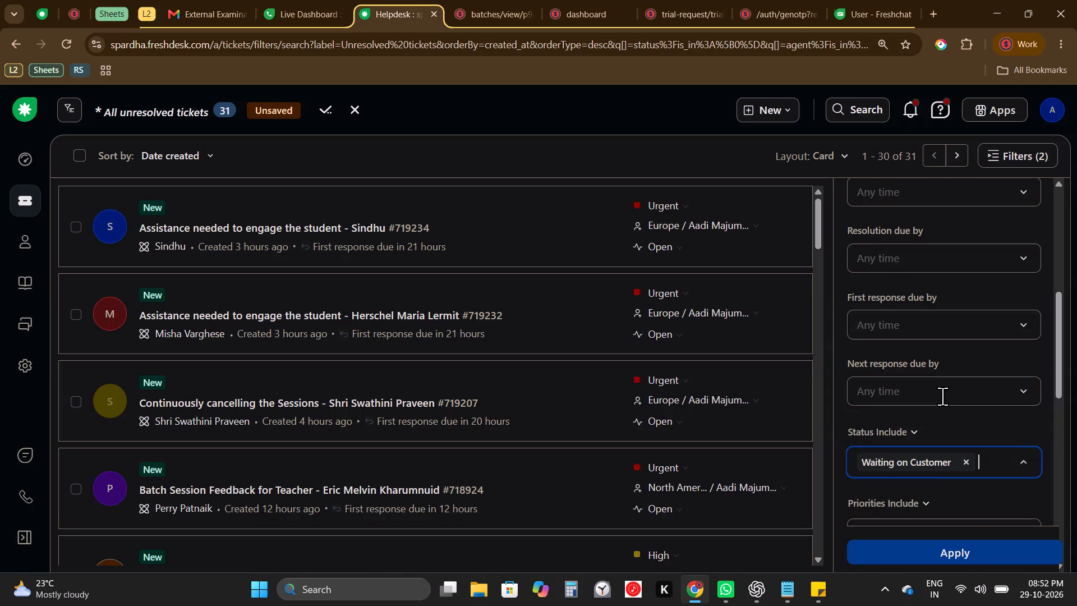
{"action": "left_click", "coordinate": [969, 544]}
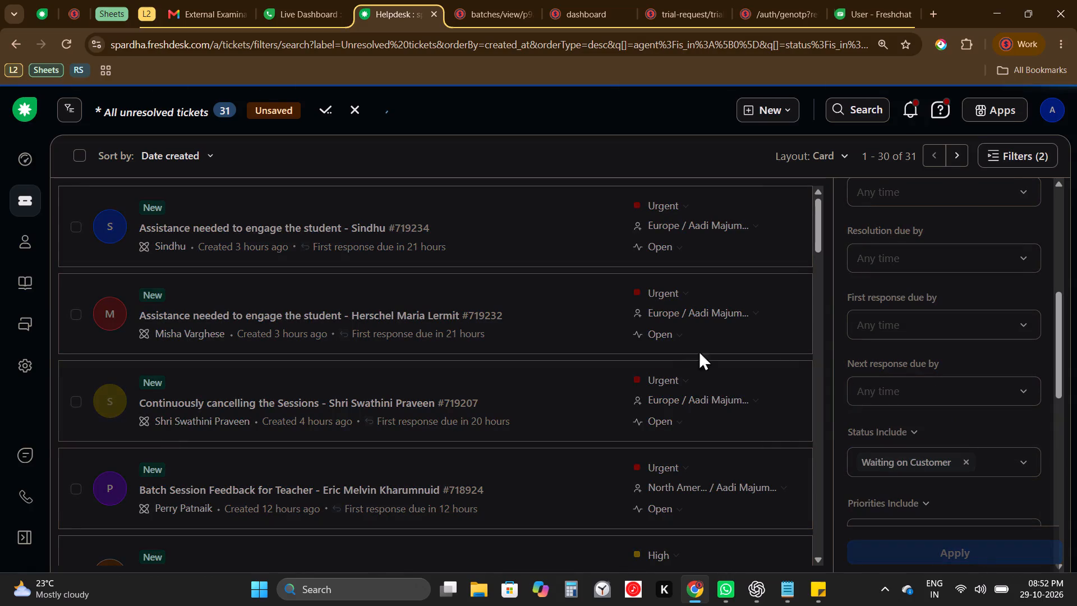
{"action": "scroll", "coordinate": [671, 350], "scroll_direction": "down", "scroll_amount": 6}
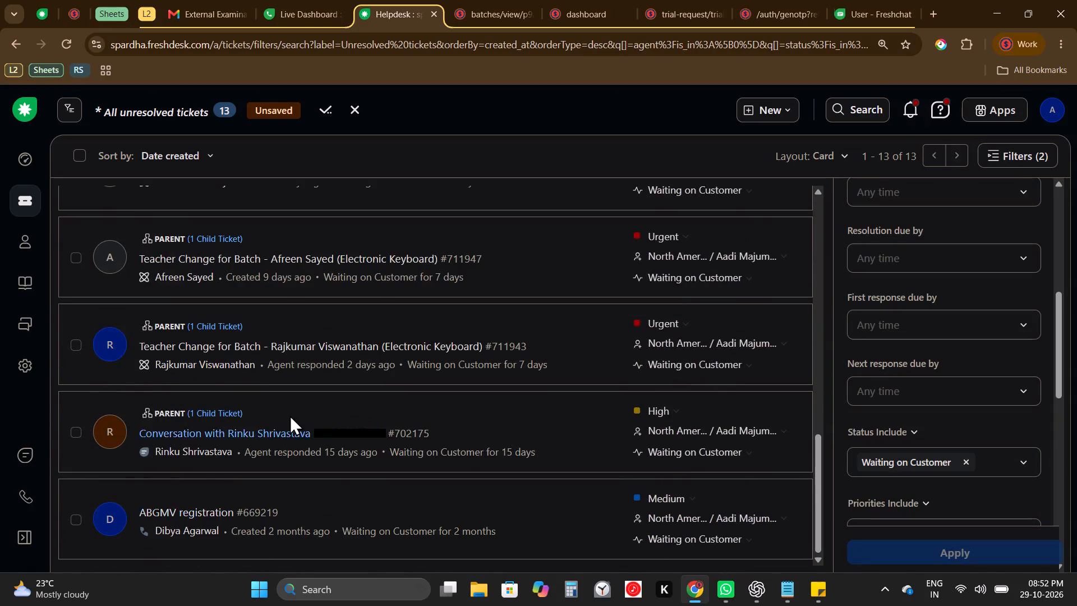
{"action": "scroll", "coordinate": [289, 415], "scroll_direction": "up", "scroll_amount": 7}
{"action": "left_click", "coordinate": [304, 219]}
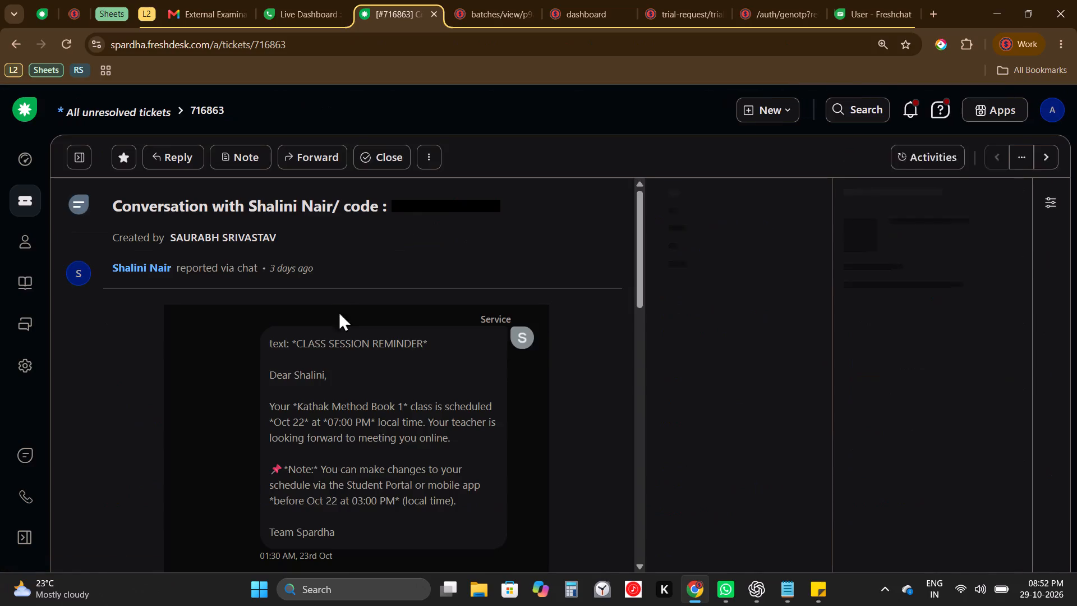
{"action": "scroll", "coordinate": [382, 429], "scroll_direction": "down", "scroll_amount": 13}
{"action": "scroll", "coordinate": [382, 429], "scroll_direction": "up", "scroll_amount": 1}
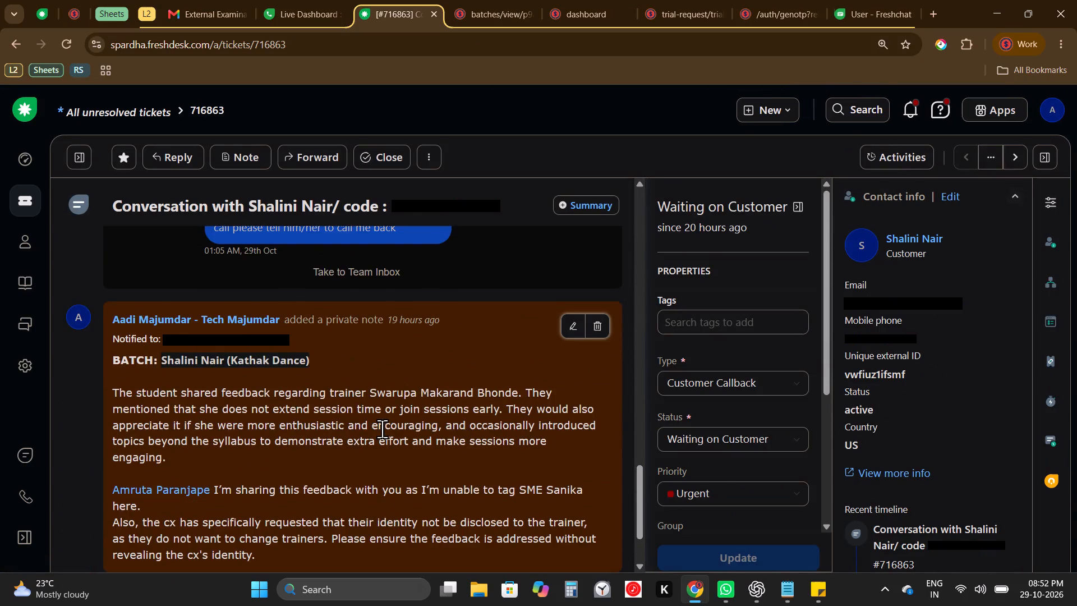
{"action": "double_click", "coordinate": [268, 417]}
{"action": "left_click_drag", "start_coordinate": [268, 417], "coordinate": [273, 454]}
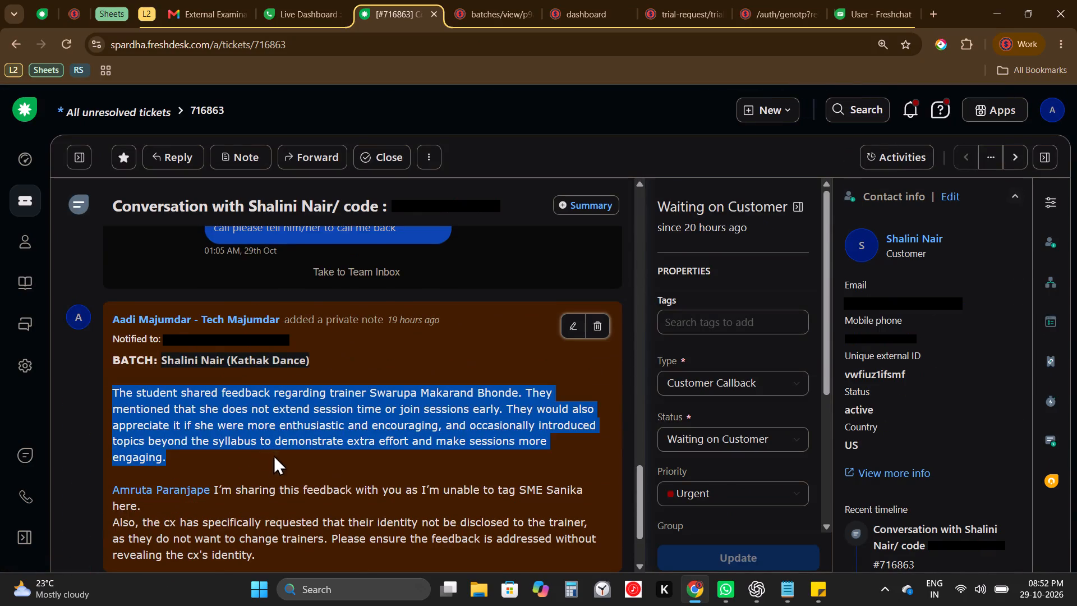
{"action": "left_click_drag", "start_coordinate": [273, 454], "coordinate": [298, 516]}
{"action": "left_click", "coordinate": [298, 516]}
{"action": "scroll", "coordinate": [298, 516], "scroll_direction": "down", "scroll_amount": 1}
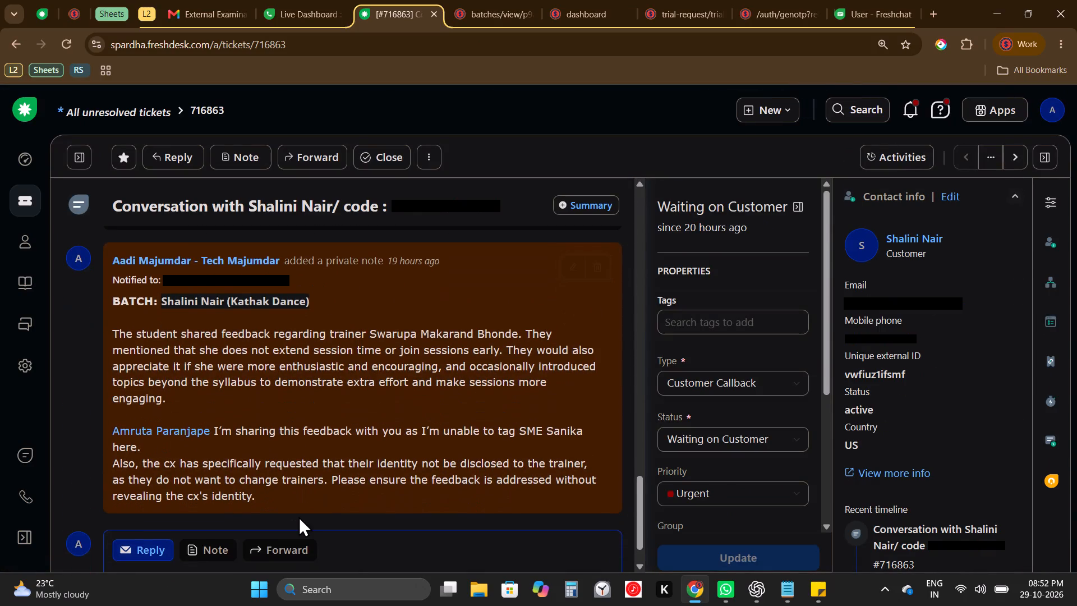
{"action": "double_click", "coordinate": [338, 431]}
{"action": "left_click_drag", "start_coordinate": [338, 431], "coordinate": [333, 498]}
{"action": "left_click", "coordinate": [333, 498]}
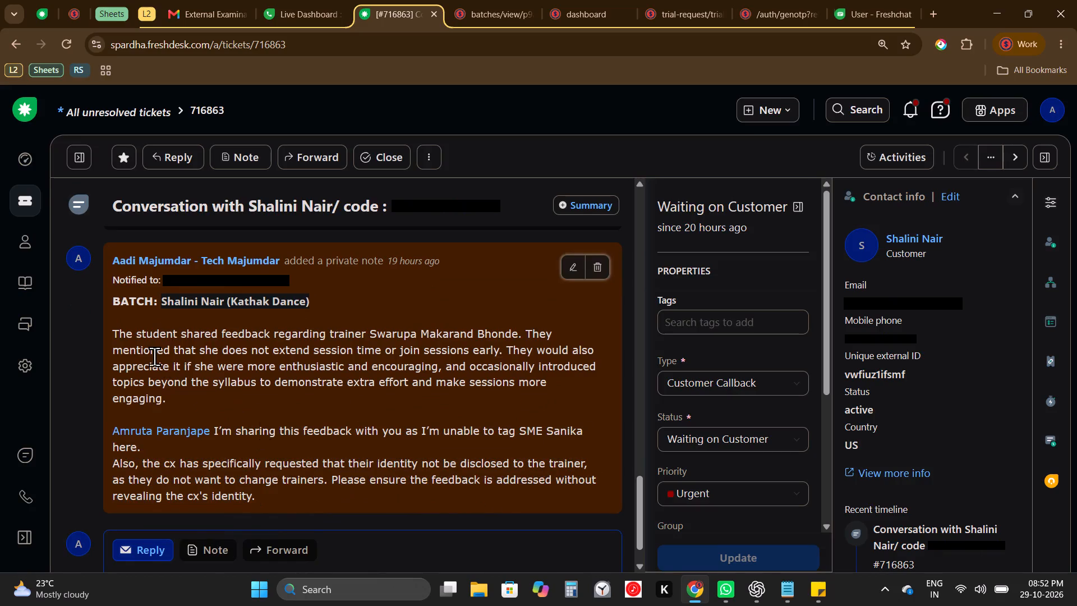
Copy the customer code from the title of ticket 716863 and search the admin portal's students by that family unique number.
{"action": "scroll", "coordinate": [152, 356], "scroll_direction": "up", "scroll_amount": 4}
{"action": "left_click_drag", "start_coordinate": [412, 212], "coordinate": [554, 206]}
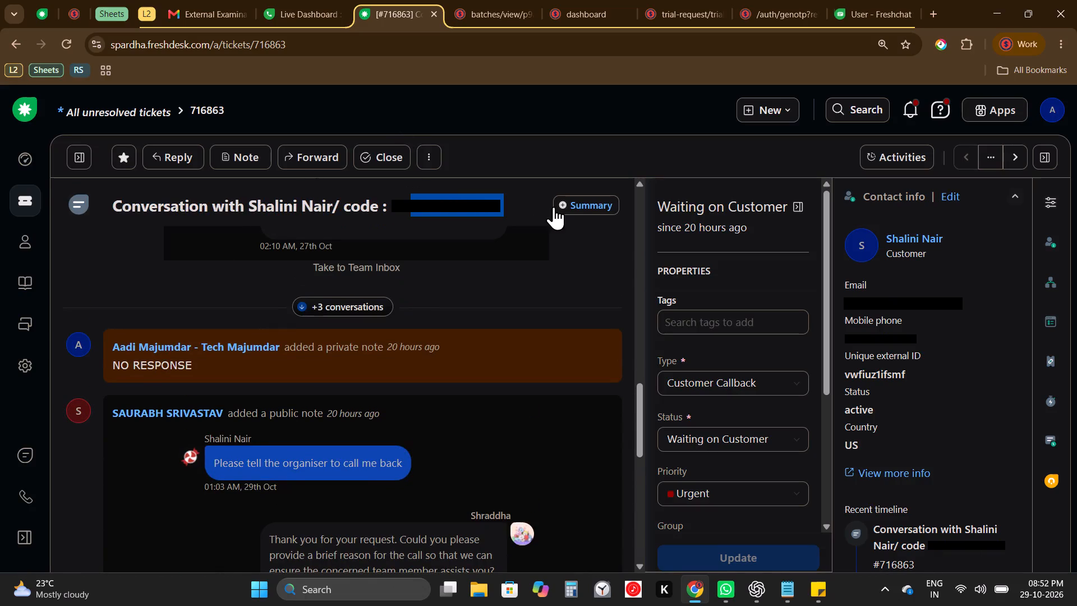
{"action": "left_click_drag", "start_coordinate": [554, 206], "coordinate": [553, 206]}
{"action": "key", "text": "ctrl+c"}
{"action": "left_click", "coordinate": [491, 0]}
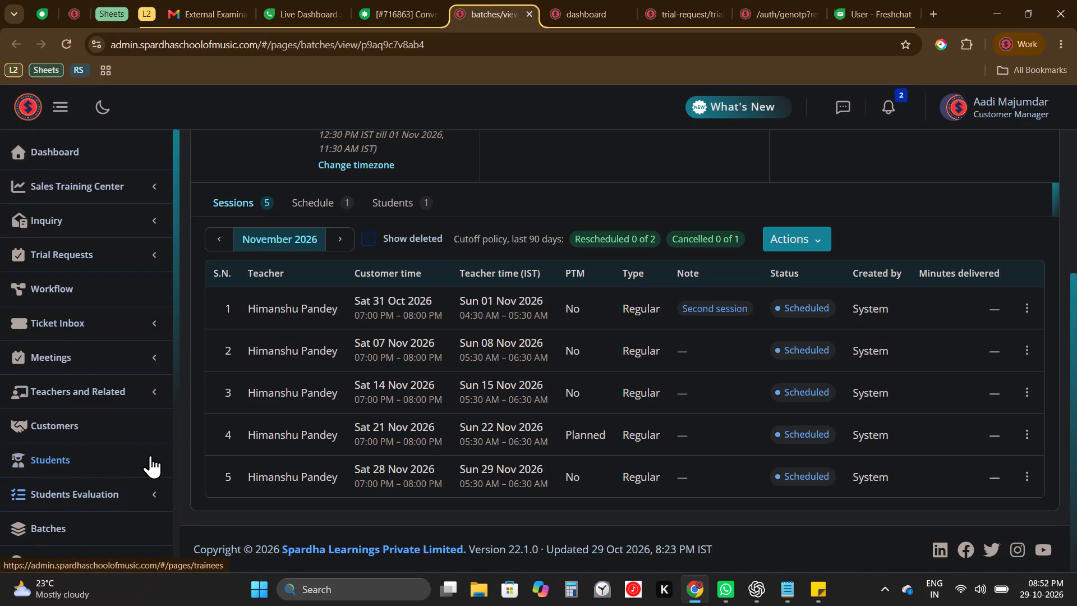
{"action": "left_click", "coordinate": [150, 455]}
{"action": "left_click", "coordinate": [500, 226]}
{"action": "key", "text": "ctrl+v"}
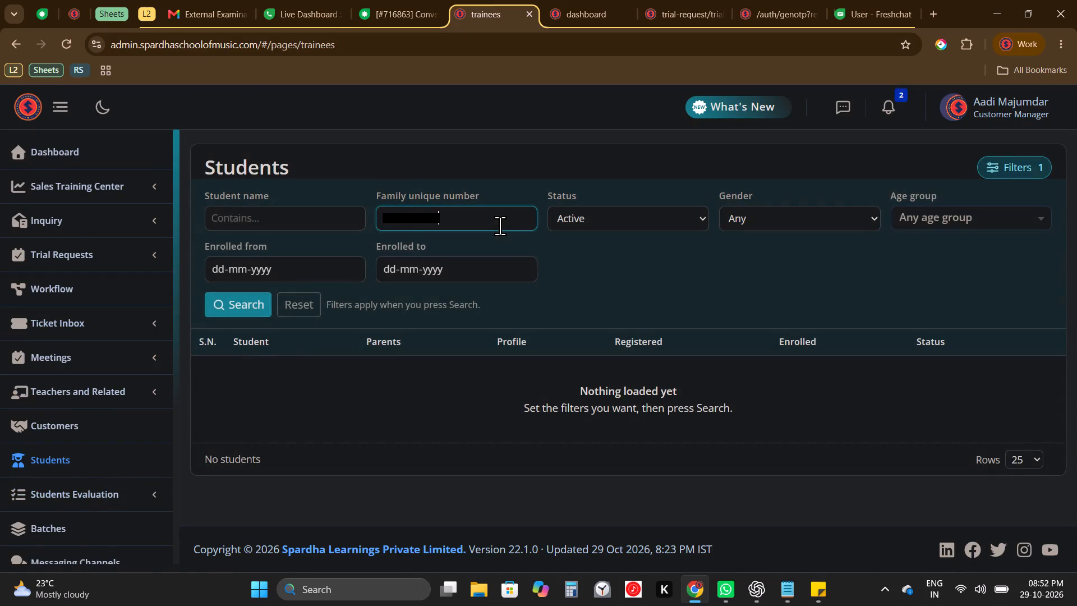
{"action": "key", "text": "ctrl+Left"}
{"action": "left_click", "coordinate": [221, 308]}
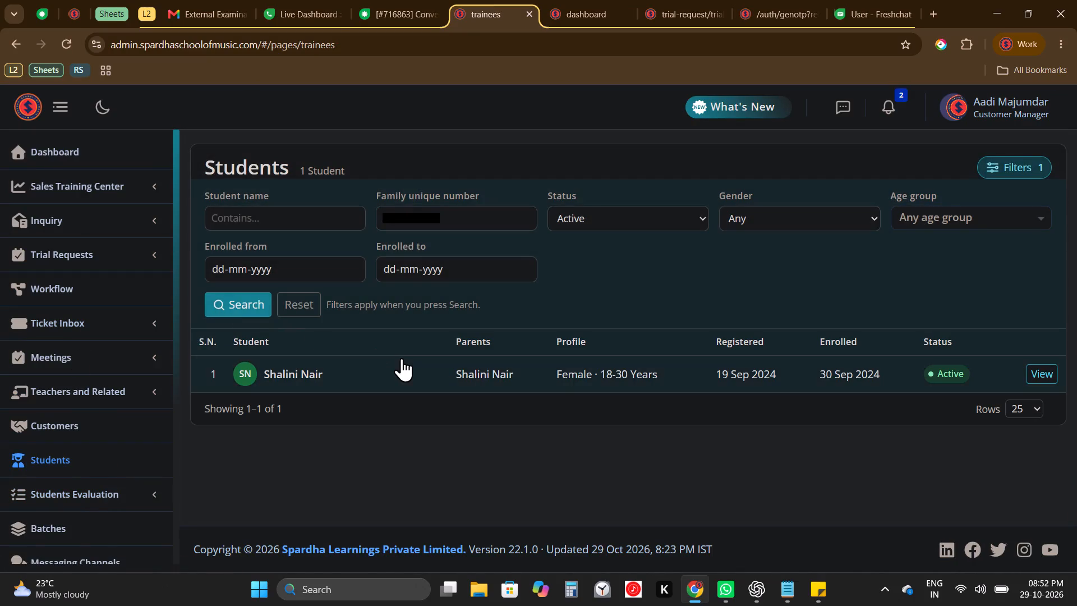
Open the found student's profile and the Kathak Dance batch, and check its October 2026 sessions.
{"action": "left_click", "coordinate": [402, 358]}
{"action": "left_click", "coordinate": [340, 376]}
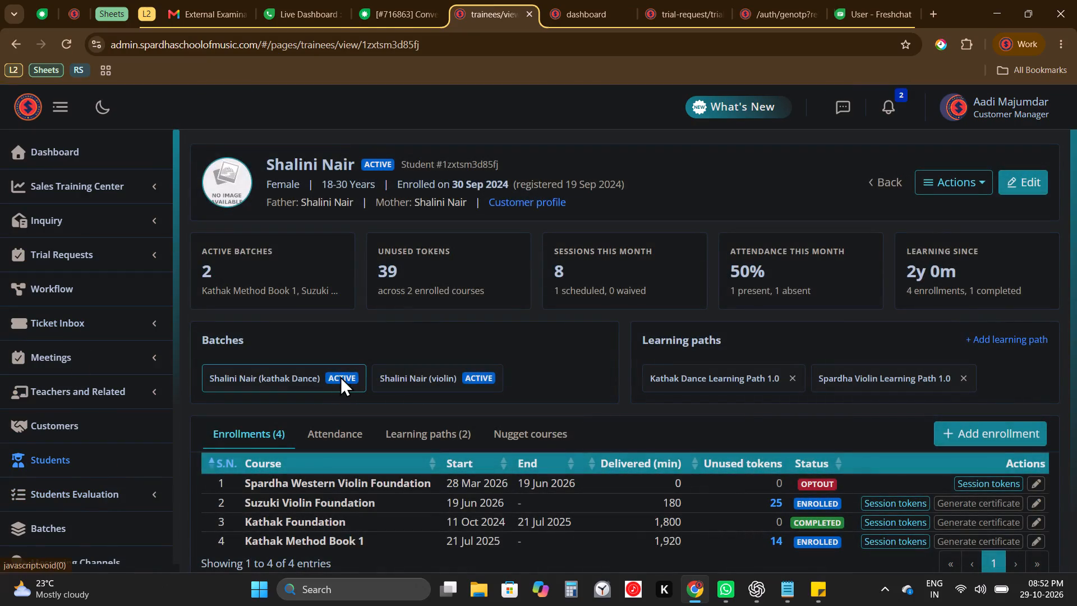
{"action": "scroll", "coordinate": [340, 376], "scroll_direction": "down", "scroll_amount": 8}
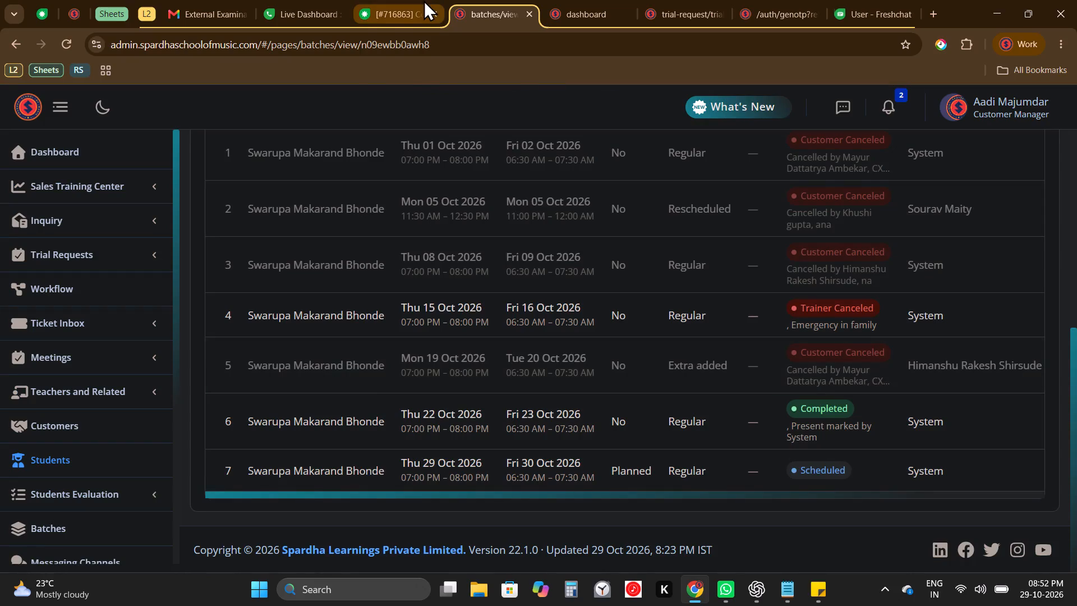
Return to ticket 716863 and start a blank private note below the trainer feedback note.
{"action": "left_click", "coordinate": [424, 0]}
{"action": "scroll", "coordinate": [372, 382], "scroll_direction": "down", "scroll_amount": 8}
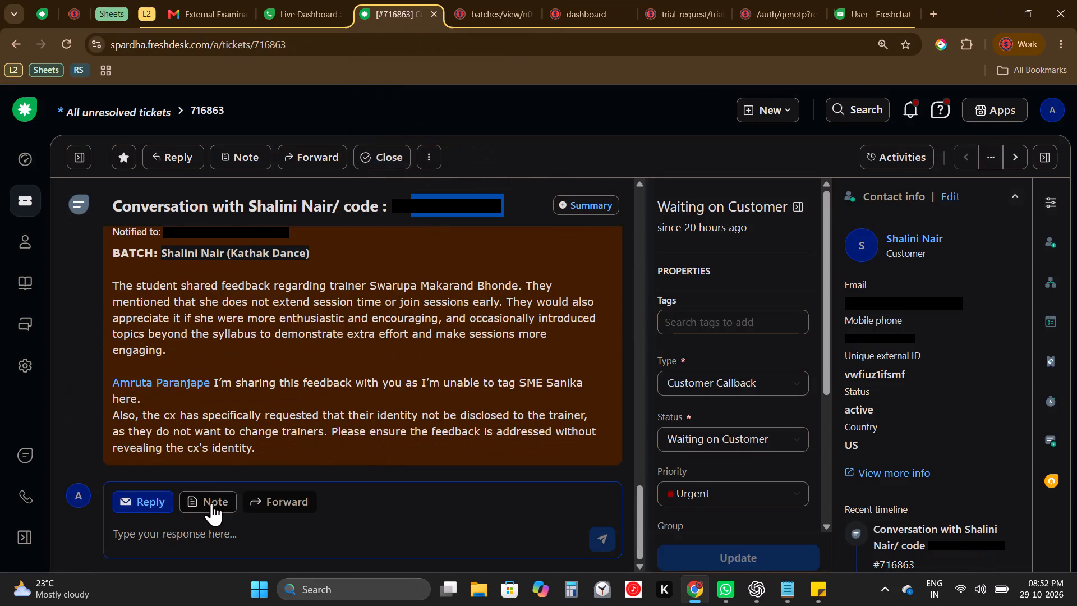
{"action": "left_click", "coordinate": [211, 504]}
{"action": "scroll", "coordinate": [211, 504], "scroll_direction": "up", "scroll_amount": 1}
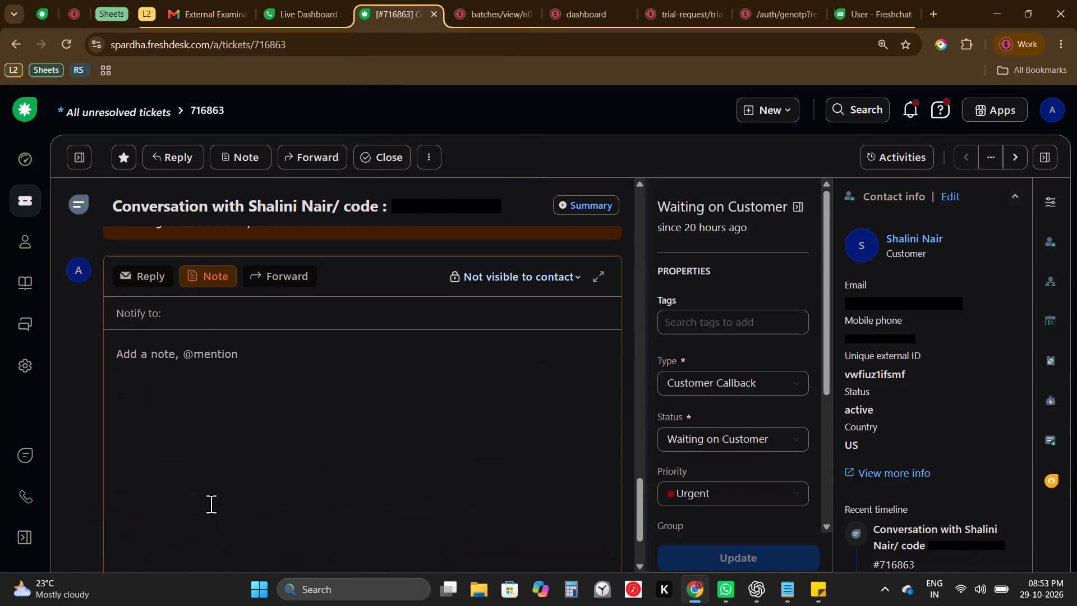
{"action": "left_click", "coordinate": [279, 456]}
{"action": "scroll", "coordinate": [279, 456], "scroll_direction": "up", "scroll_amount": 1}
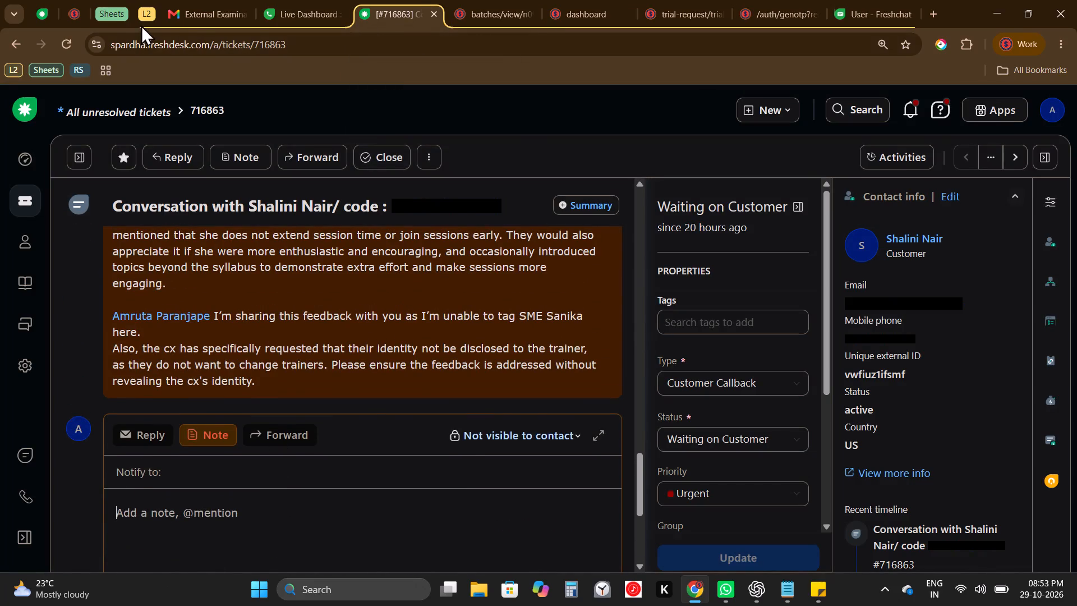
Move the L2 tab group ahead of the Sheets tab group in the browser.
{"action": "left_click_drag", "start_coordinate": [146, 16], "coordinate": [110, 6]}
{"action": "left_click", "coordinate": [110, 6]}
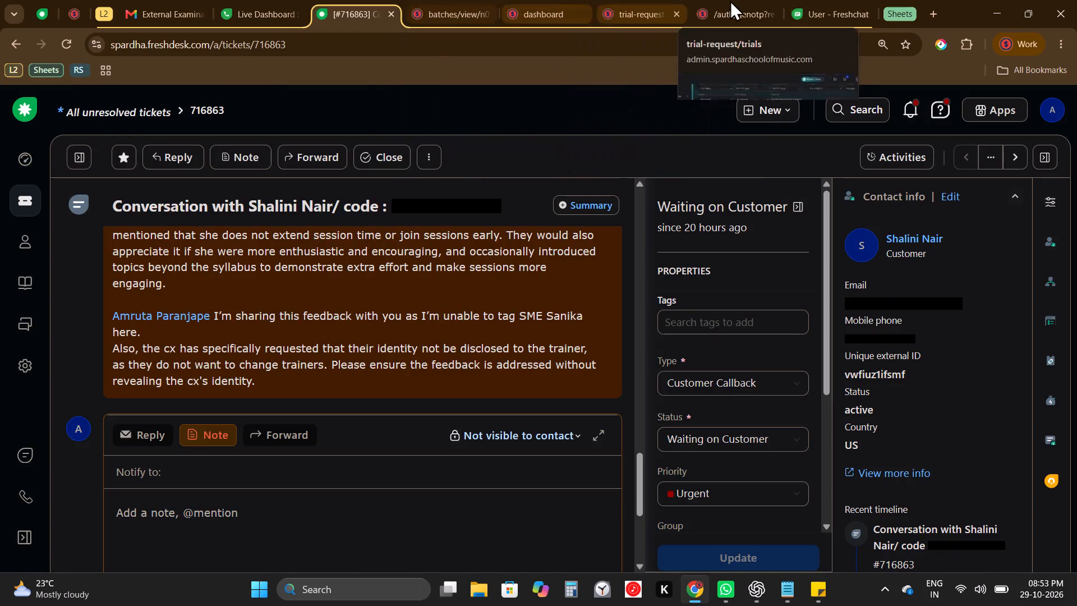
Examine the Kathak Dance batch's details, enrolled students and October 2026 session list in the admin portal.
{"action": "left_click", "coordinate": [432, 1]}
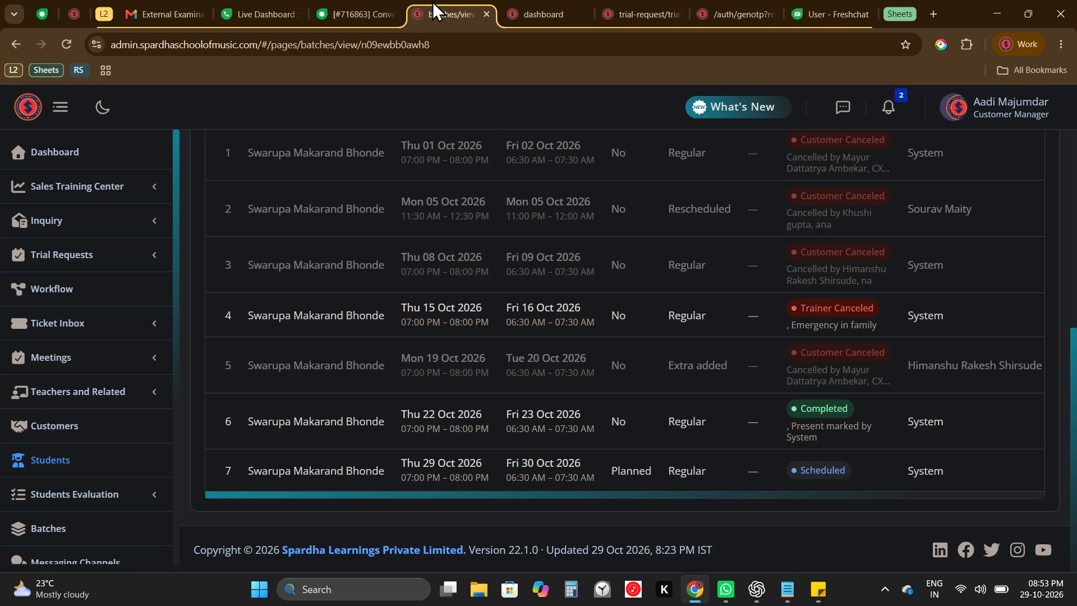
{"action": "scroll", "coordinate": [503, 327], "scroll_direction": "up", "scroll_amount": 3}
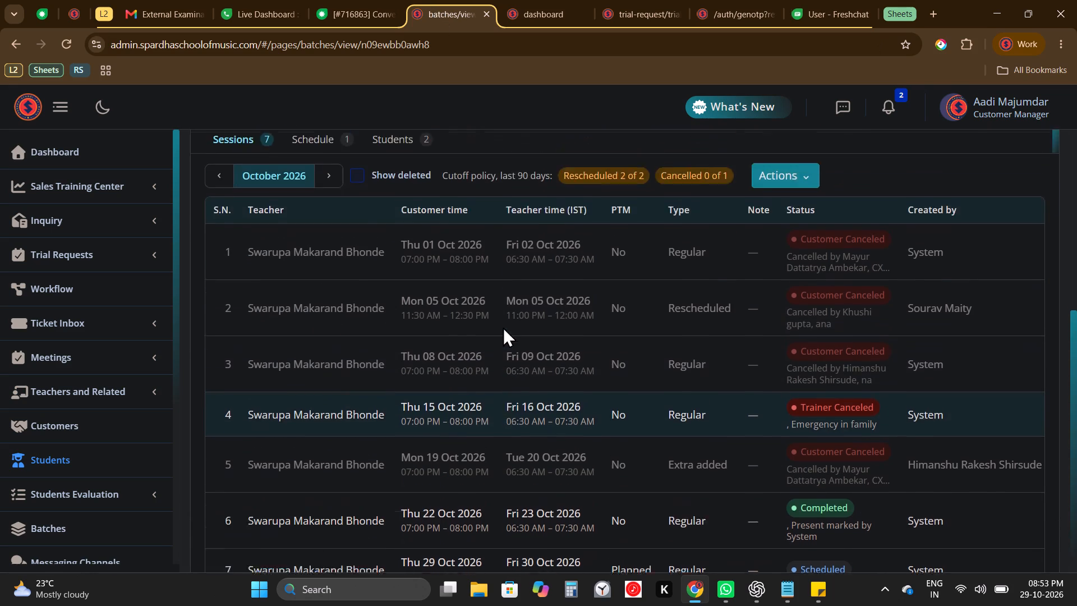
{"action": "double_click", "coordinate": [394, 333]}
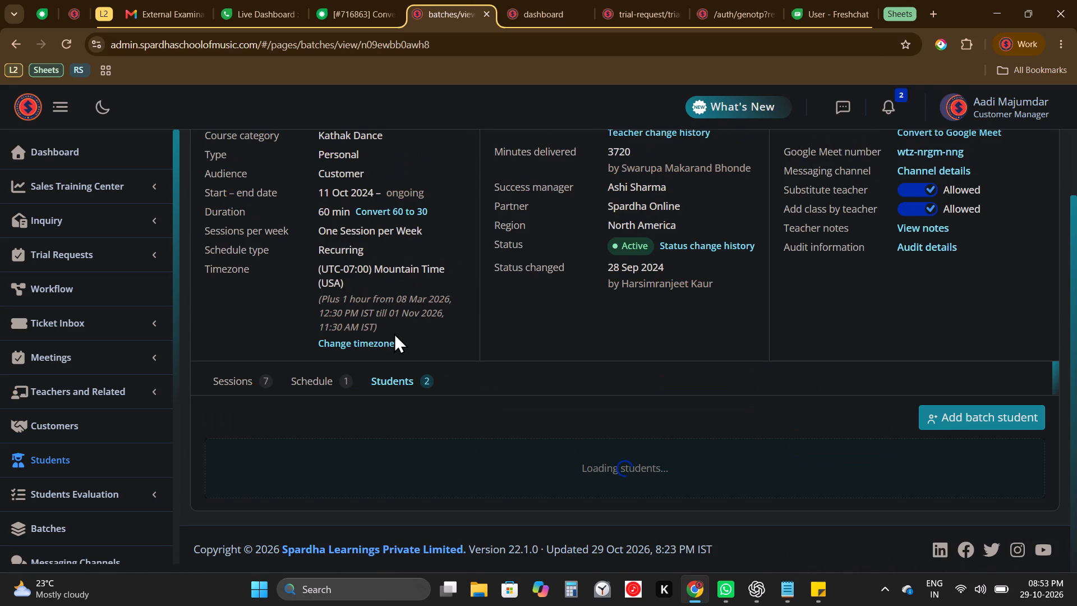
{"action": "scroll", "coordinate": [394, 333], "scroll_direction": "up", "scroll_amount": 1}
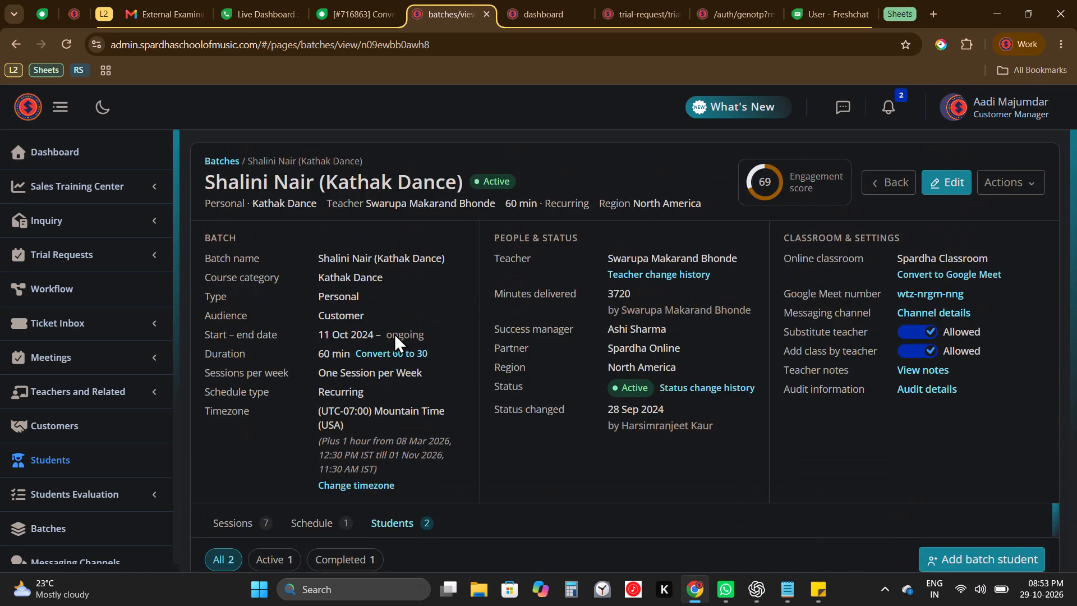
{"action": "scroll", "coordinate": [394, 333], "scroll_direction": "up", "scroll_amount": 1}
{"action": "scroll", "coordinate": [394, 333], "scroll_direction": "down", "scroll_amount": 3}
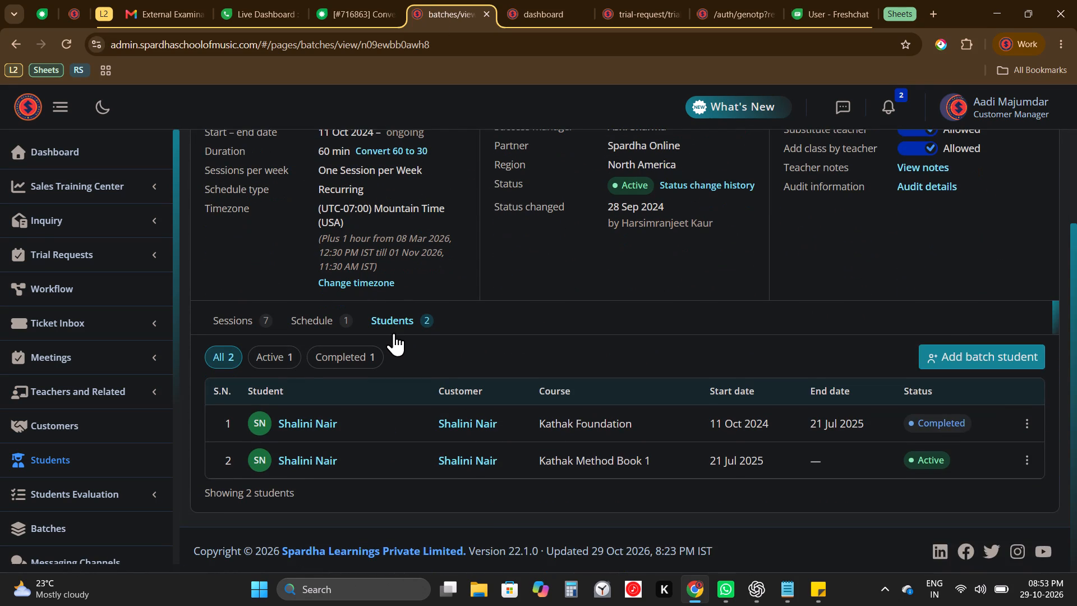
{"action": "left_click", "coordinate": [234, 311]}
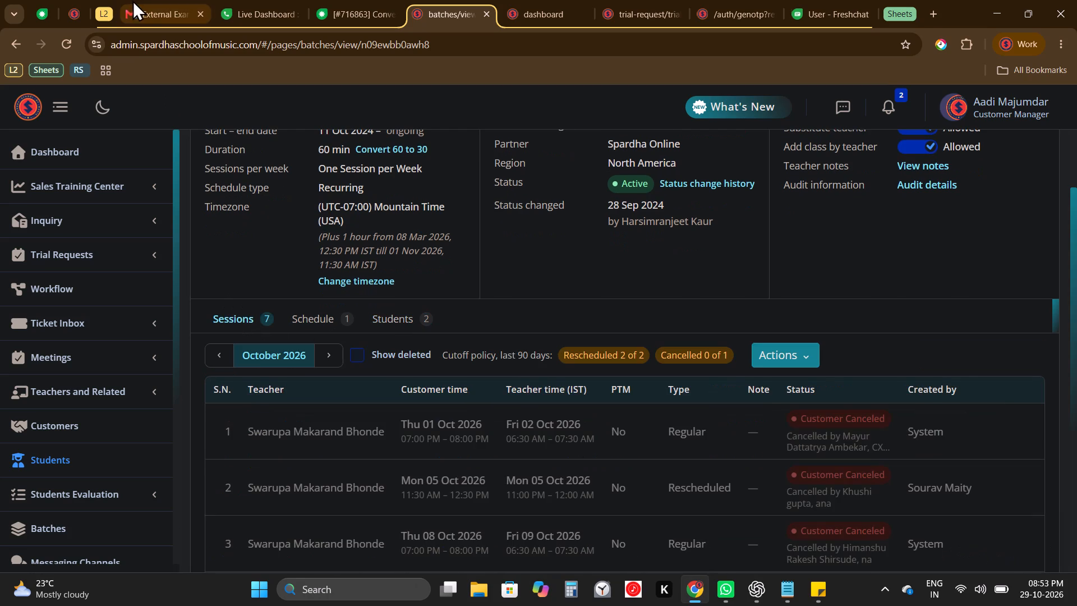
Examine the Guidelines for Tagging SME spreadsheet for the Kathak head SME and the contacts for certifications, Radio Mirchi and YouTube Stage.
{"action": "left_click", "coordinate": [103, 10]}
{"action": "left_click", "coordinate": [140, 11]}
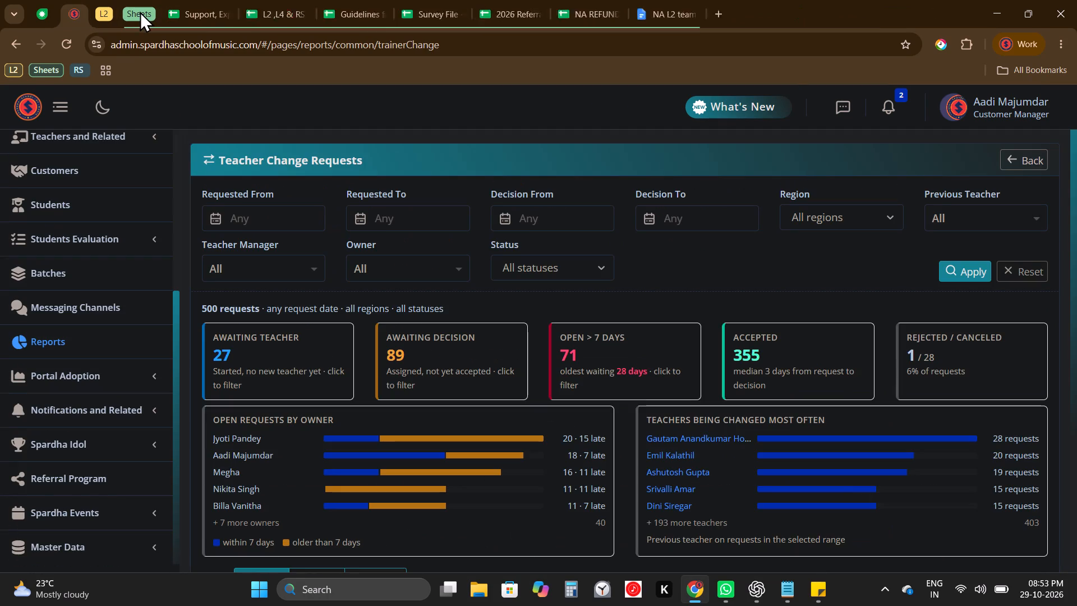
{"action": "left_click", "coordinate": [382, 0]}
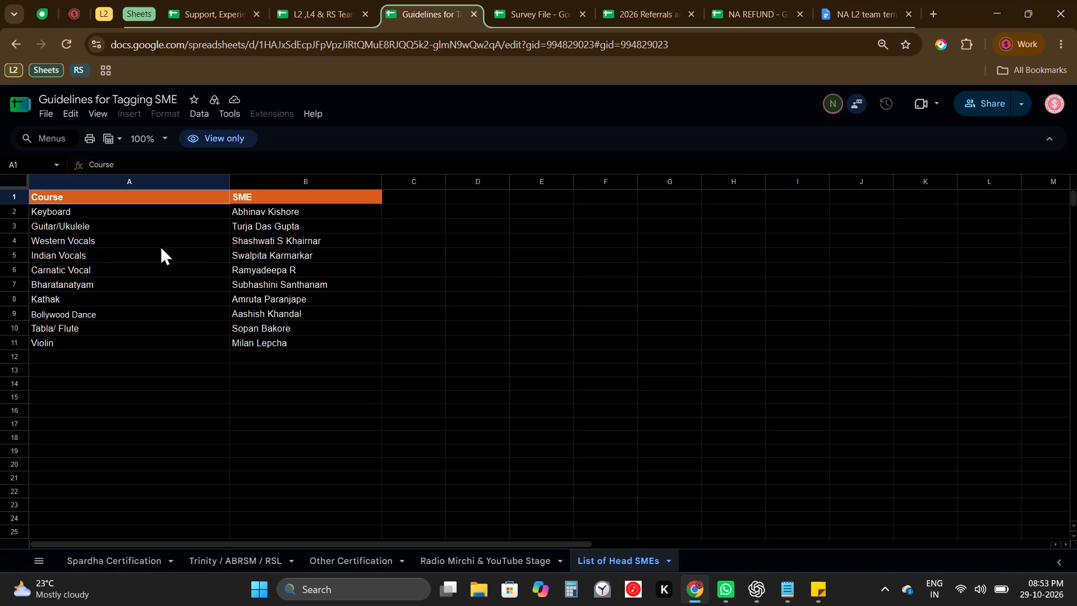
{"action": "left_click", "coordinate": [257, 299]}
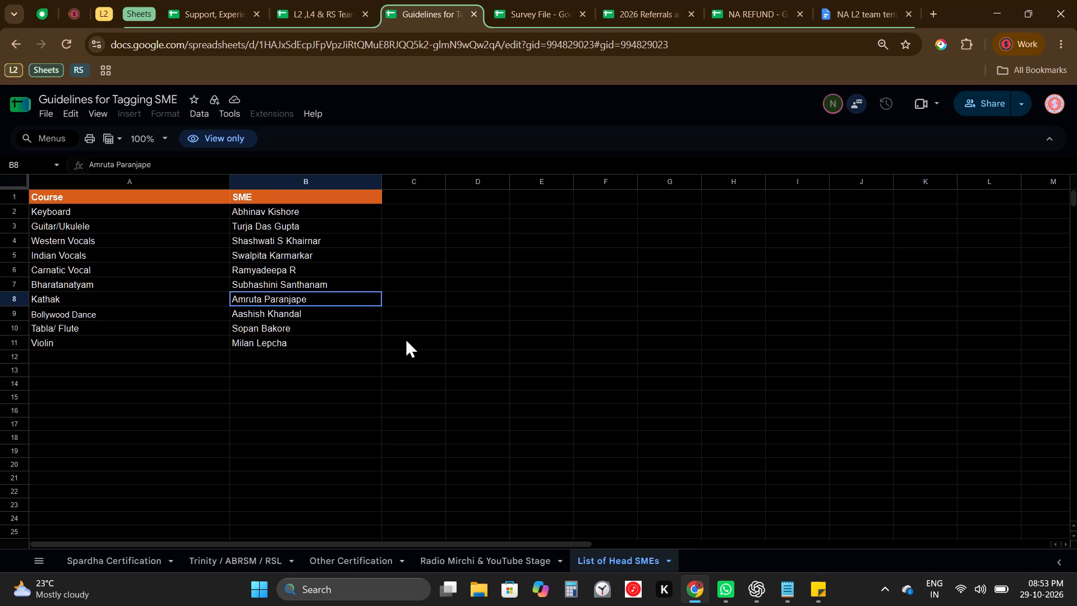
{"action": "left_click", "coordinate": [506, 564]}
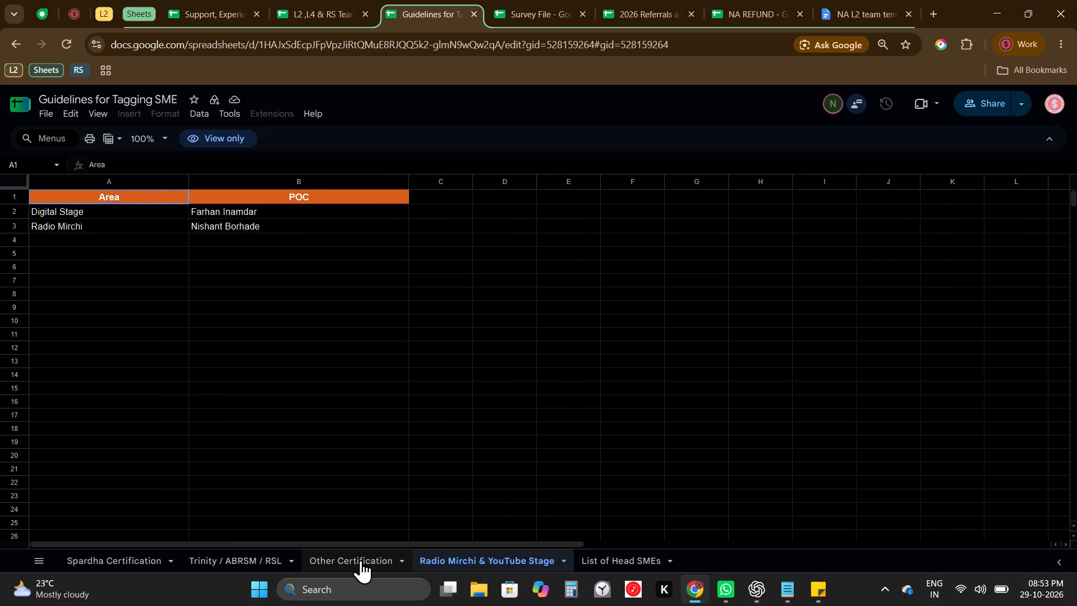
{"action": "left_click", "coordinate": [361, 560]}
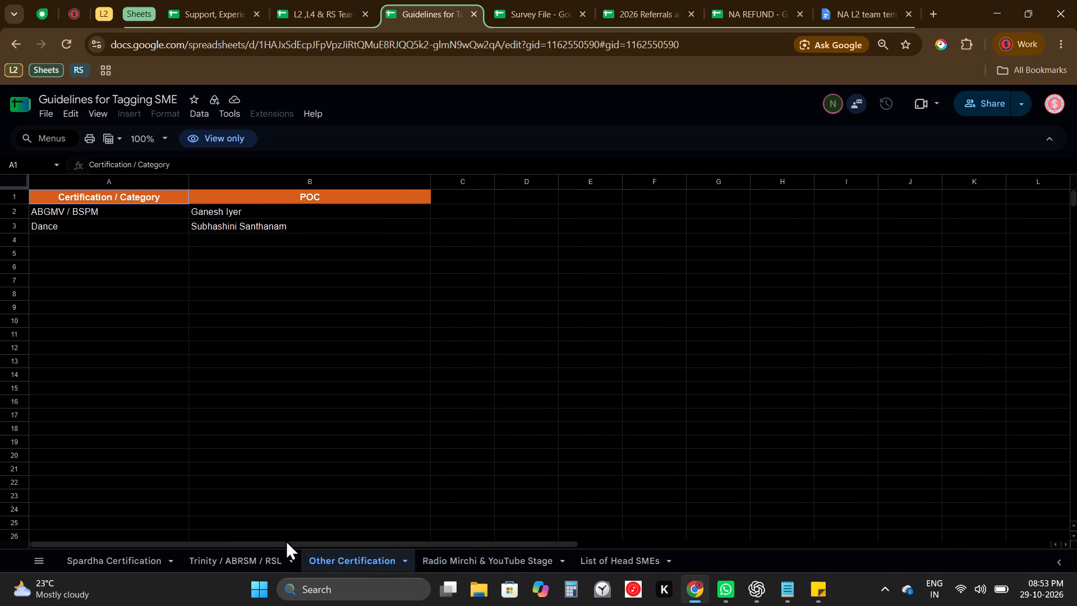
{"action": "left_click", "coordinate": [250, 540]}
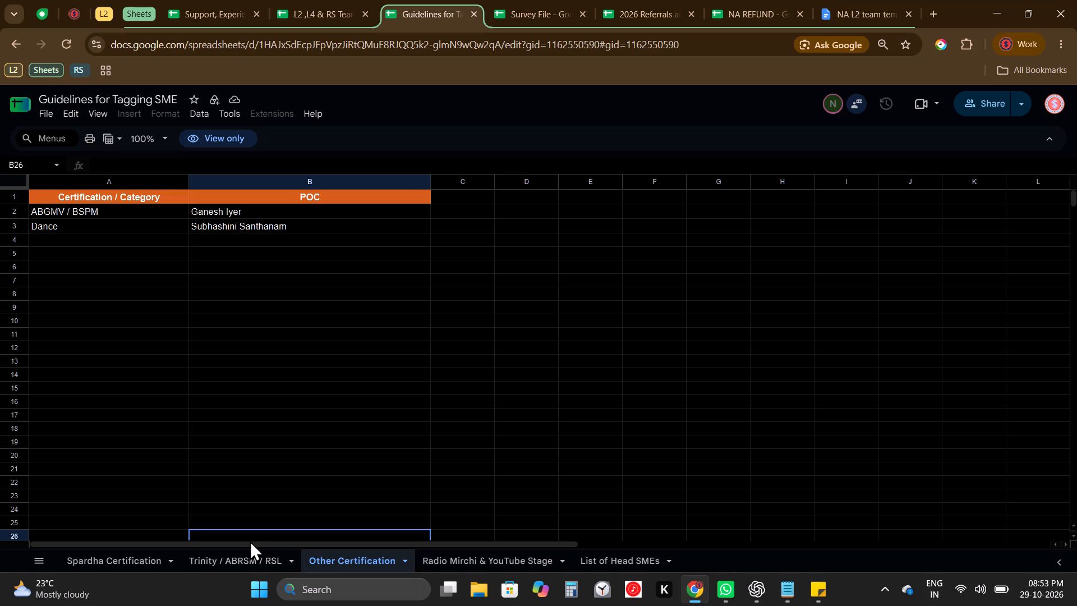
{"action": "left_click", "coordinate": [246, 564]}
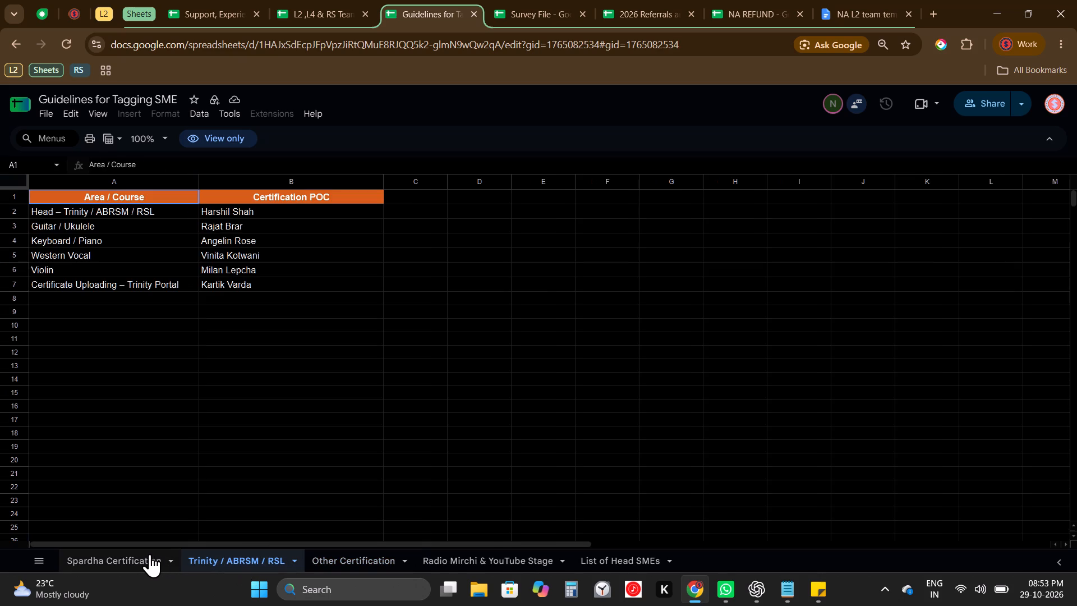
{"action": "left_click", "coordinate": [150, 554]}
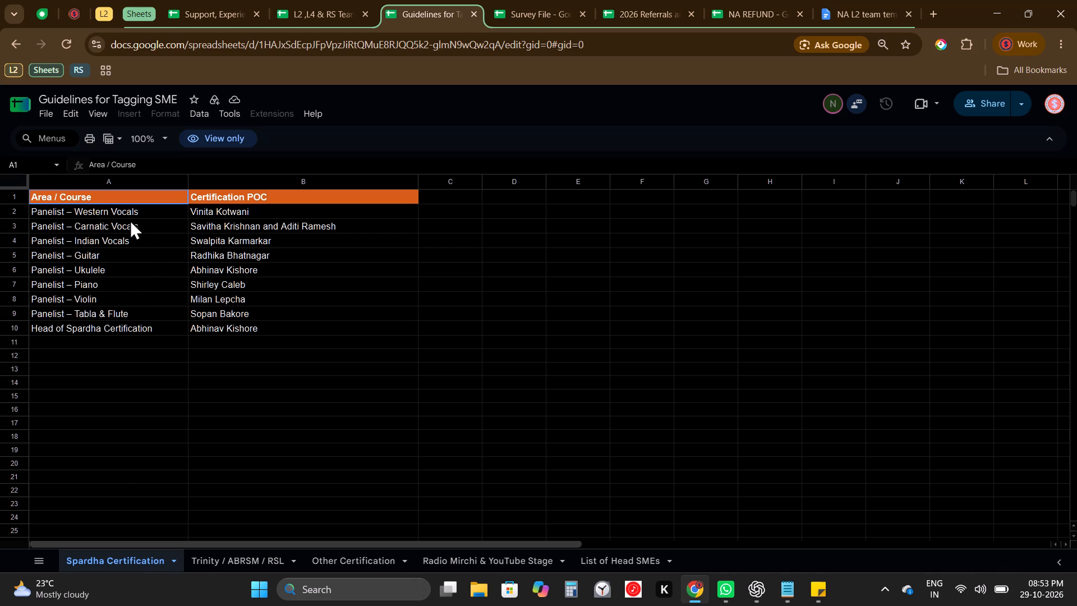
{"action": "left_click", "coordinate": [249, 551]}
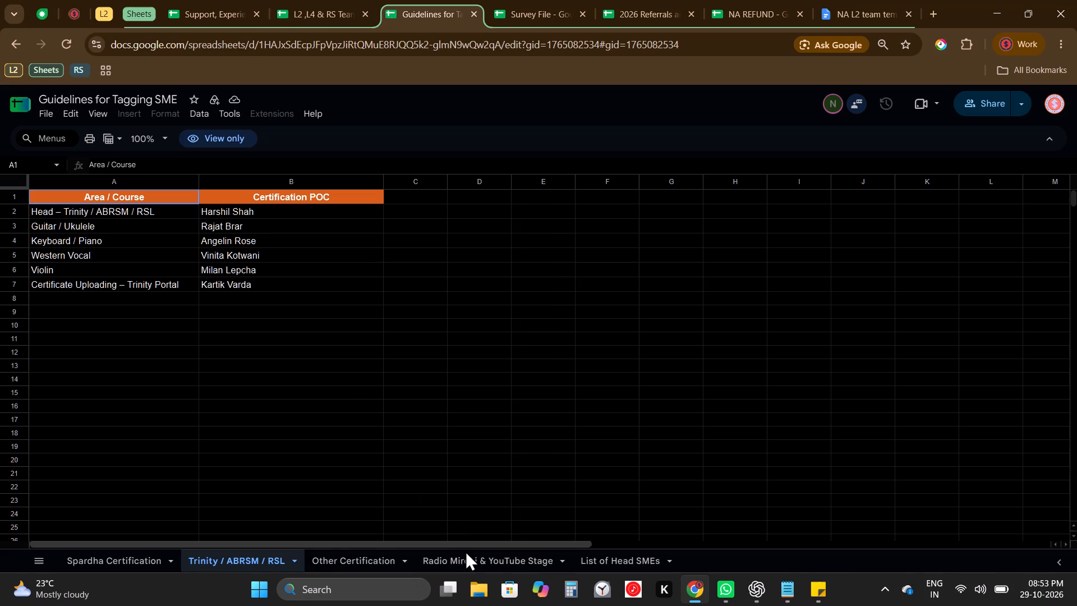
{"action": "left_click", "coordinate": [354, 556]}
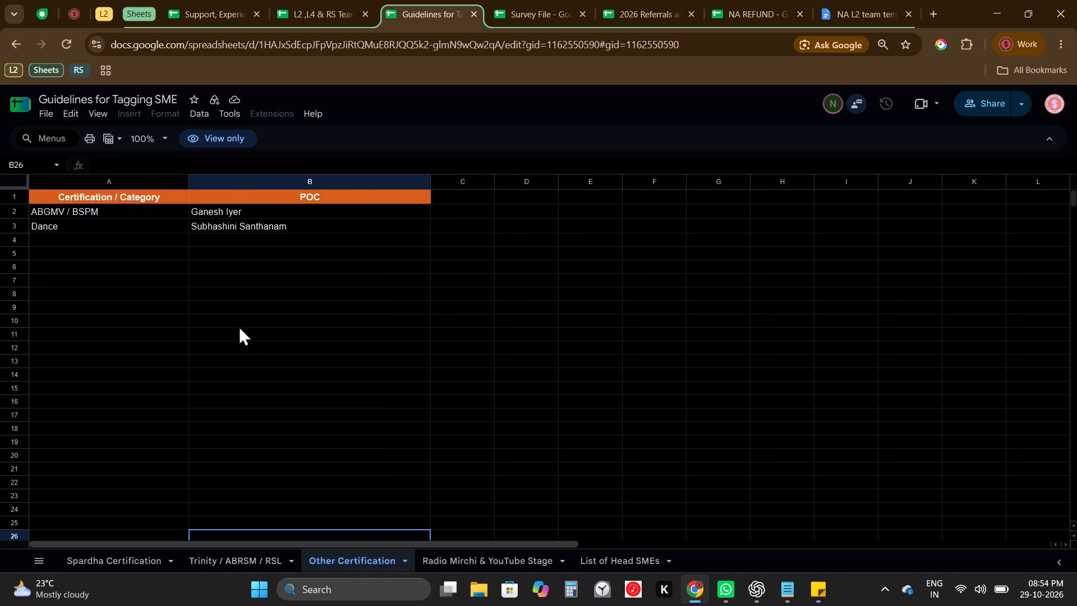
Return to ticket 716863 and start its private note with a mention of the Kathak head SME.
{"action": "left_click", "coordinate": [140, 14]}
{"action": "left_click", "coordinate": [99, 1]}
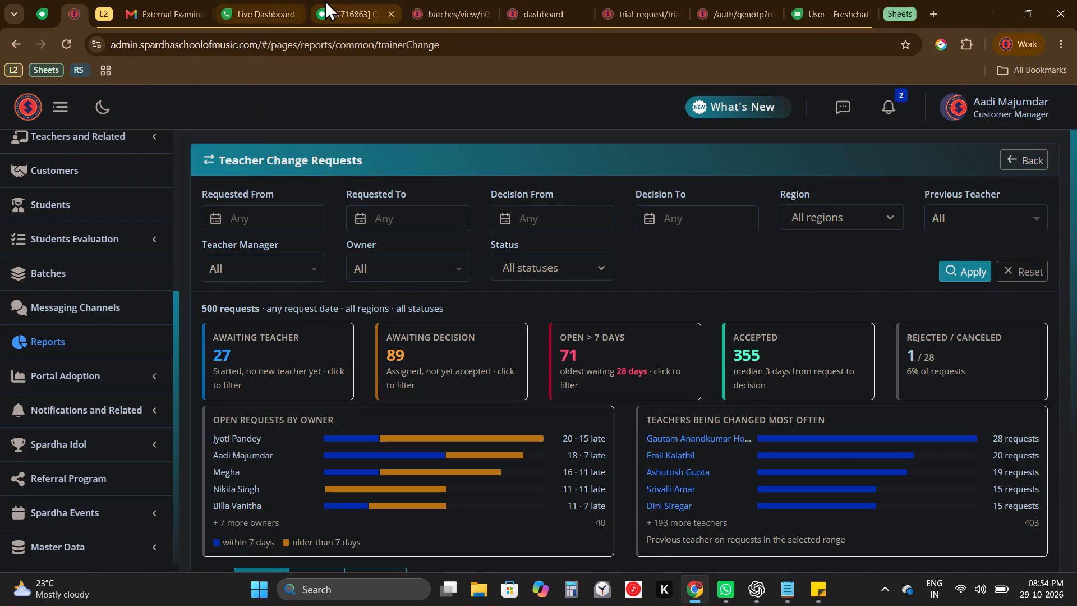
{"action": "left_click", "coordinate": [325, 0]}
{"action": "scroll", "coordinate": [294, 240], "scroll_direction": "down", "scroll_amount": 5}
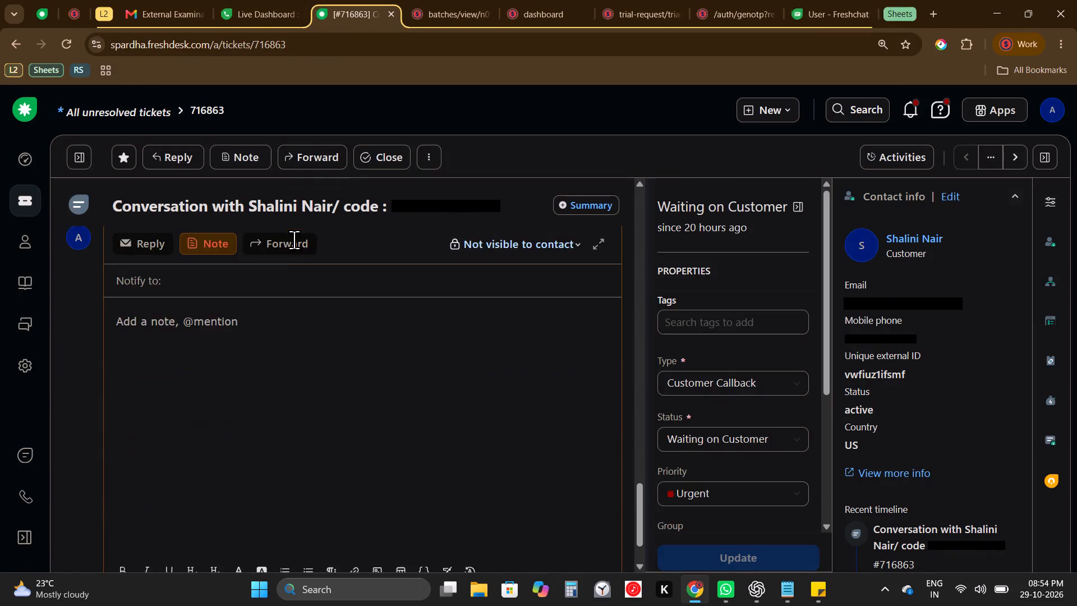
{"action": "left_click", "coordinate": [341, 332]}
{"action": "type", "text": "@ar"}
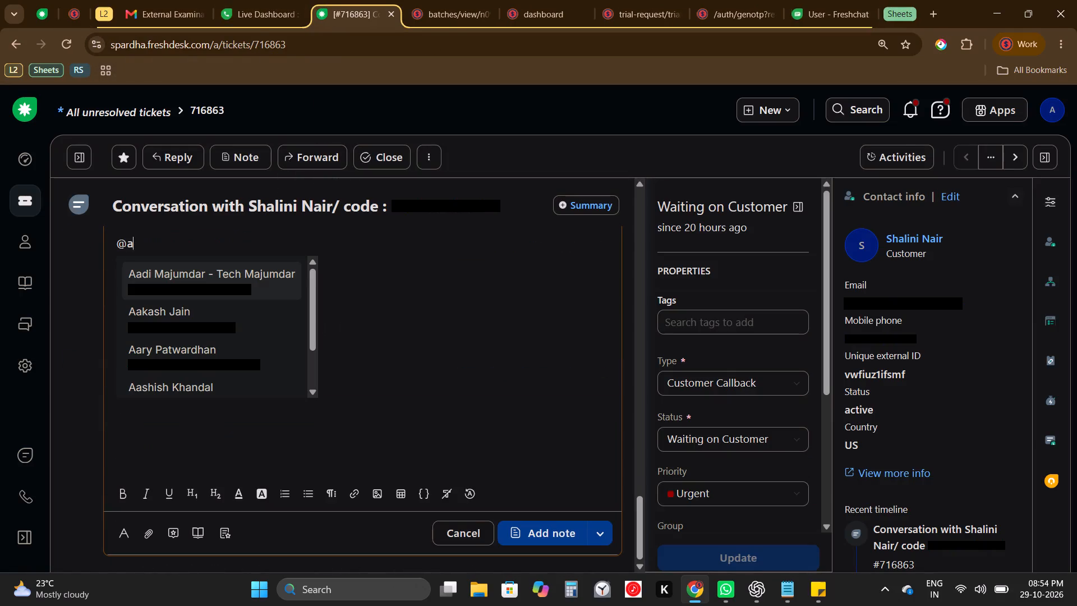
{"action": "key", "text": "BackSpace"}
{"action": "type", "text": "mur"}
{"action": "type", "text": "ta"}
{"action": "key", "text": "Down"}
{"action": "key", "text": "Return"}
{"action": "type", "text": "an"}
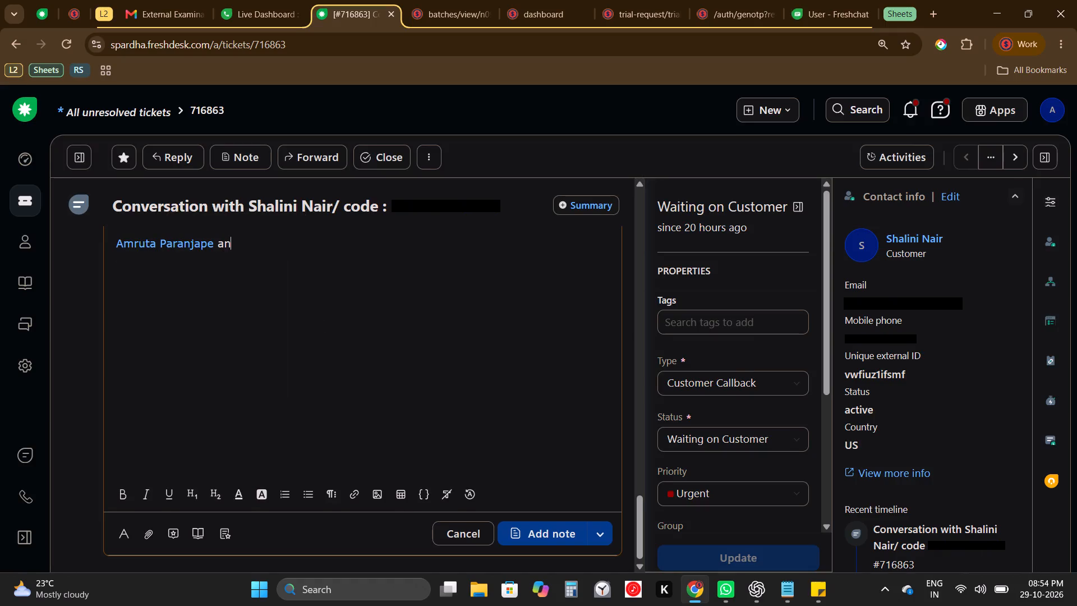
Complete the private note's text with "any update?" after the Kathak head SME's mention.
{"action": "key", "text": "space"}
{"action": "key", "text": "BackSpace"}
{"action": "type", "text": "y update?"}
{"action": "scroll", "coordinate": [341, 332], "scroll_direction": "up", "scroll_amount": 2}
{"action": "left_click", "coordinate": [484, 307]}
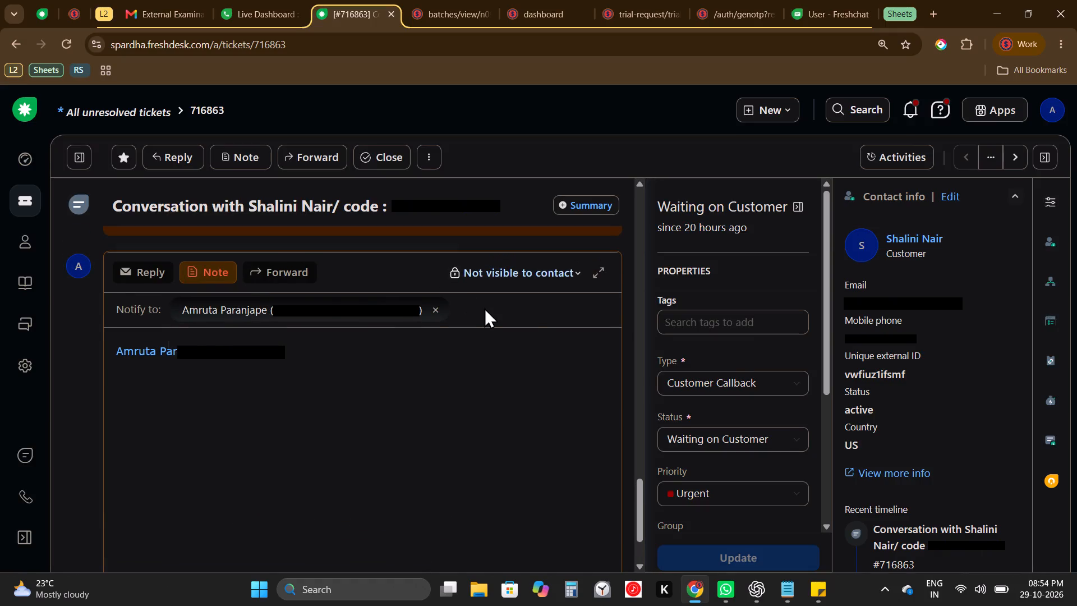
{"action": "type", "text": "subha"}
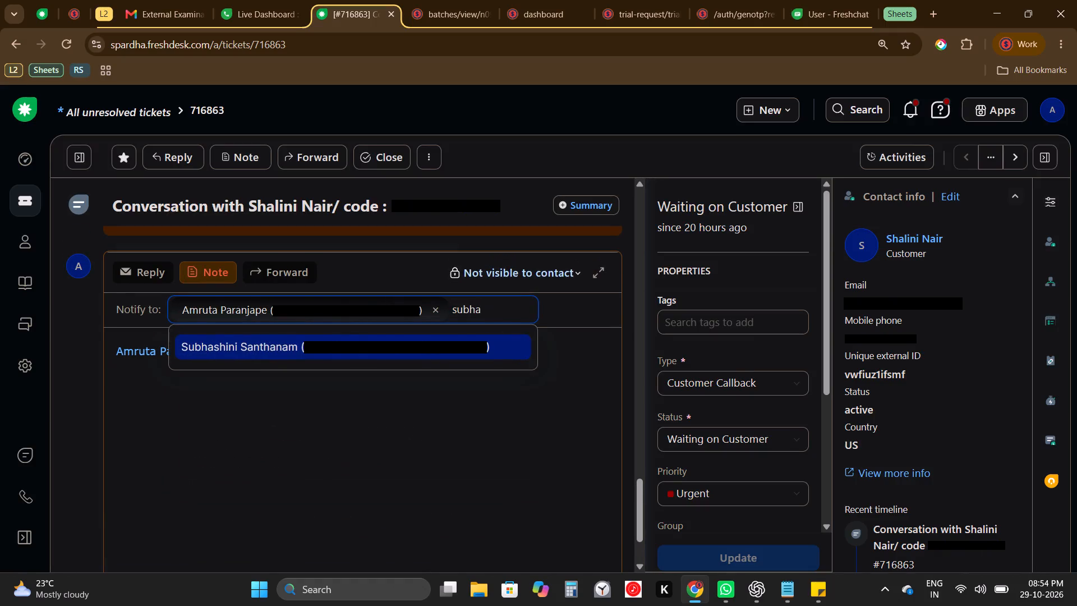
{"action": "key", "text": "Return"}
{"action": "scroll", "coordinate": [484, 307], "scroll_direction": "up", "scroll_amount": 6}
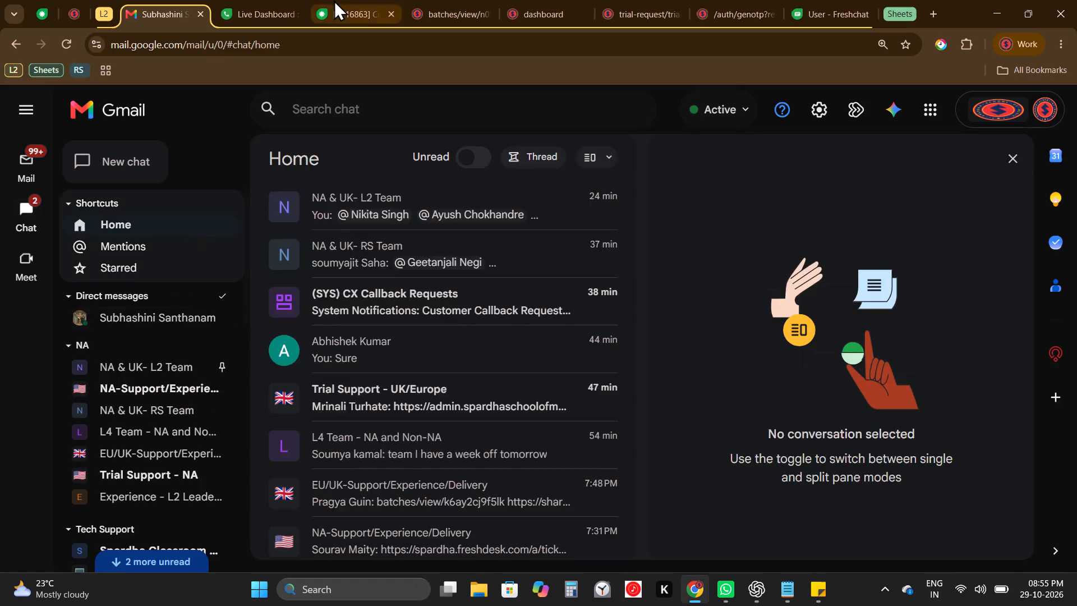
Advance from ticket 716863 to the next ticket, 716789, and examine its teacher comments, private notes and properties.
{"action": "left_click", "coordinate": [334, 0]}
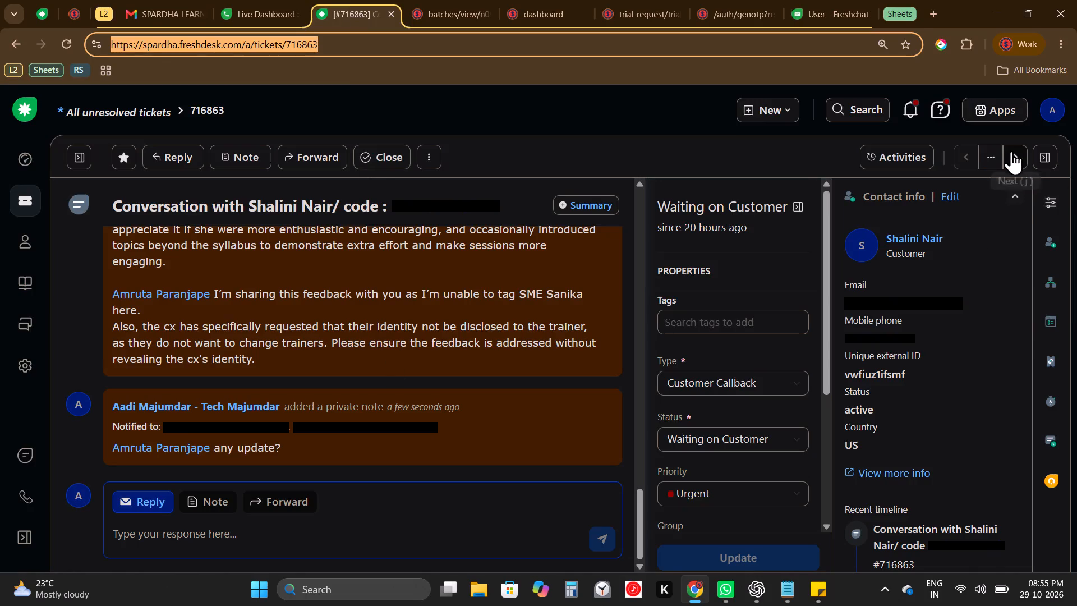
{"action": "left_click", "coordinate": [1011, 151]}
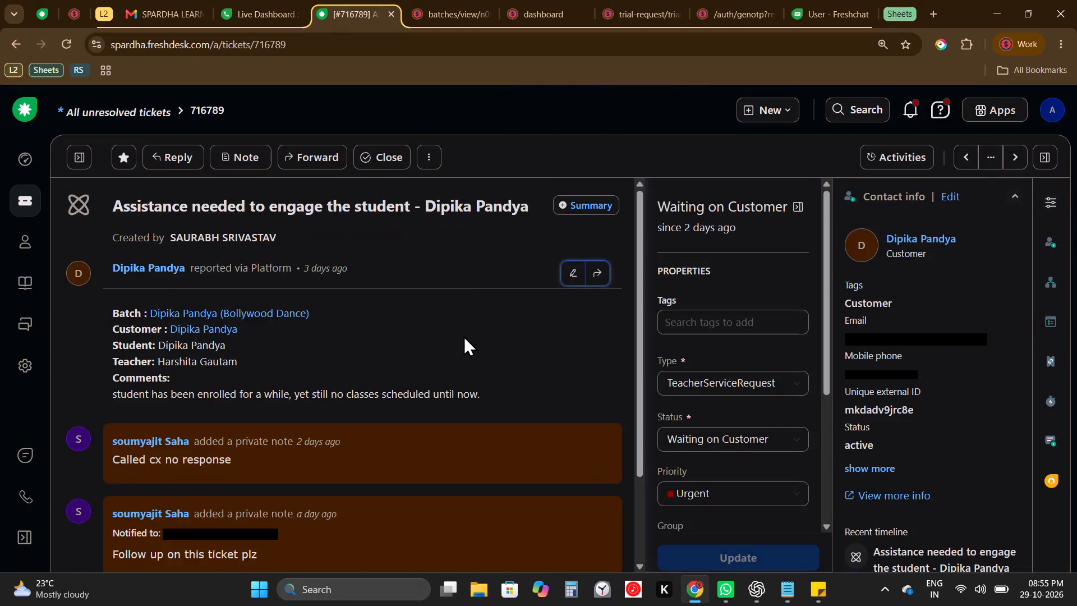
{"action": "scroll", "coordinate": [463, 336], "scroll_direction": "down", "scroll_amount": 7}
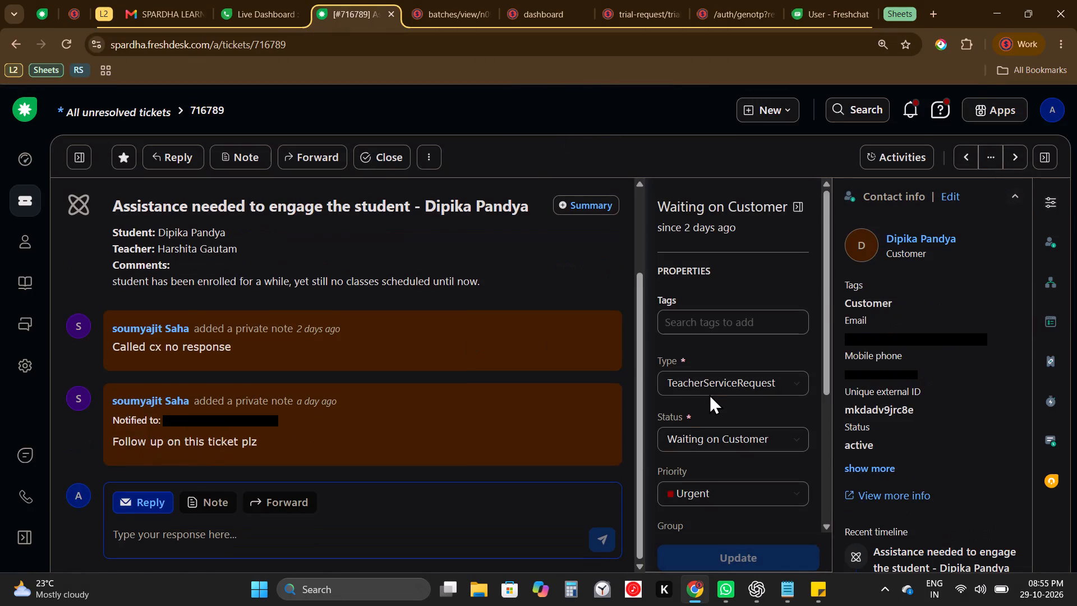
{"action": "scroll", "coordinate": [709, 394], "scroll_direction": "down", "scroll_amount": 3}
{"action": "left_click", "coordinate": [453, 398]}
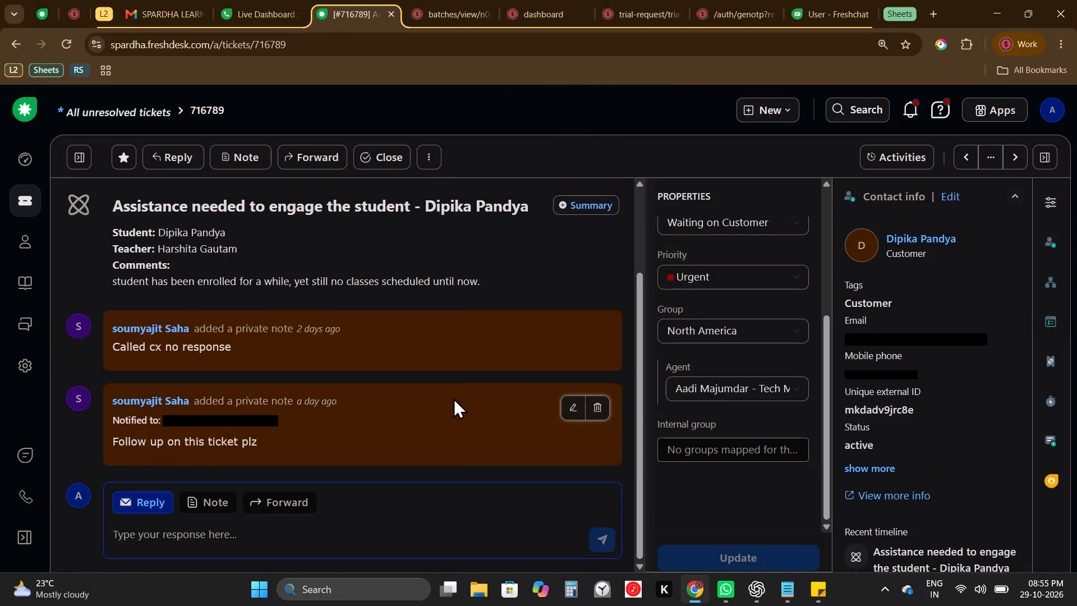
{"action": "scroll", "coordinate": [453, 398], "scroll_direction": "up", "scroll_amount": 1}
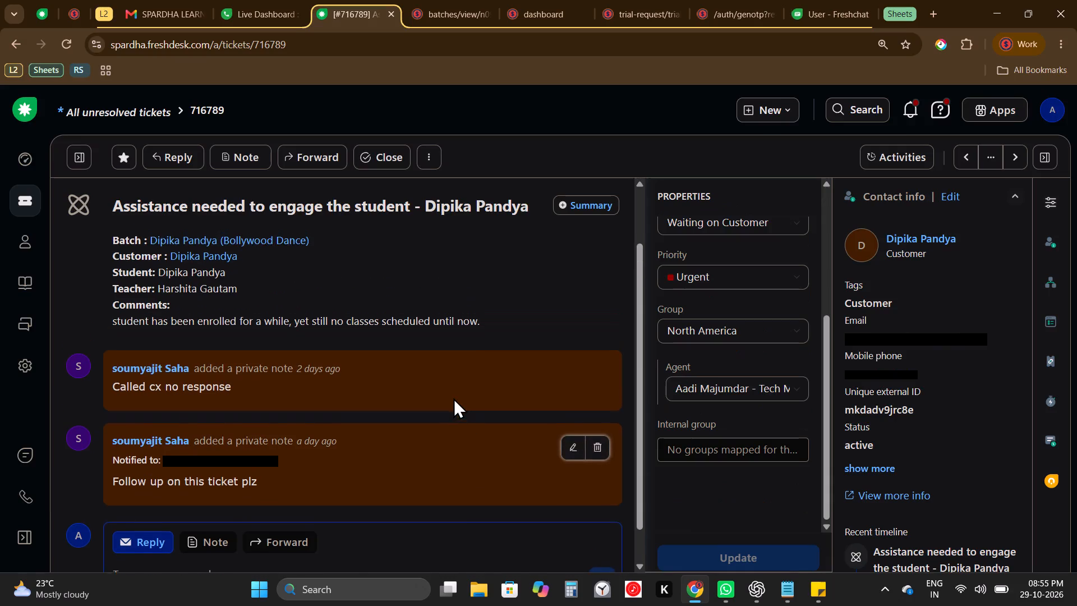
{"action": "scroll", "coordinate": [453, 398], "scroll_direction": "up", "scroll_amount": 1}
{"action": "triple_click", "coordinate": [181, 390]}
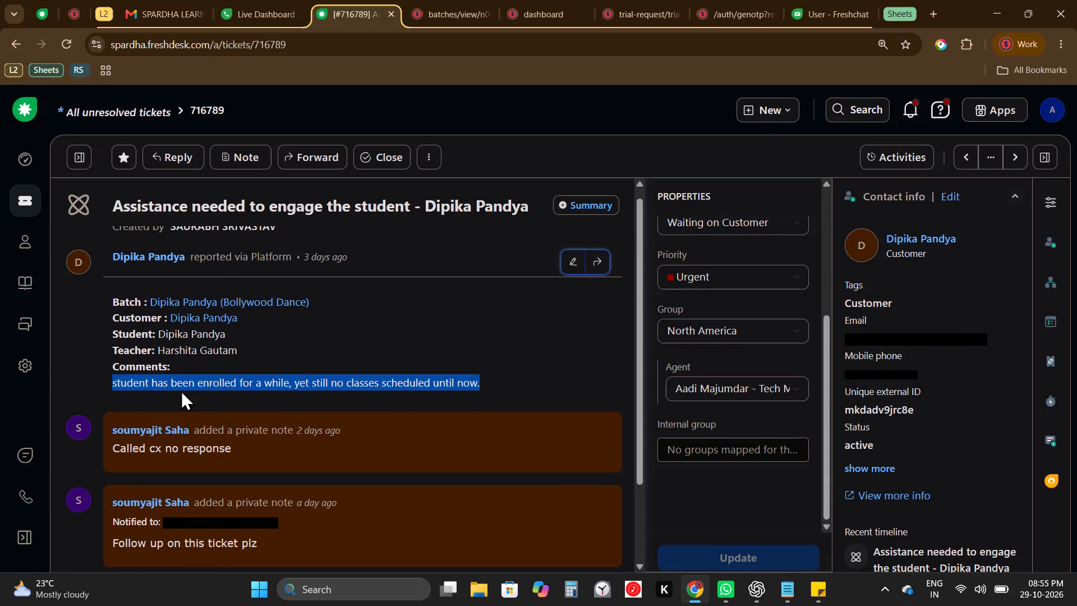
{"action": "left_click", "coordinate": [300, 383]}
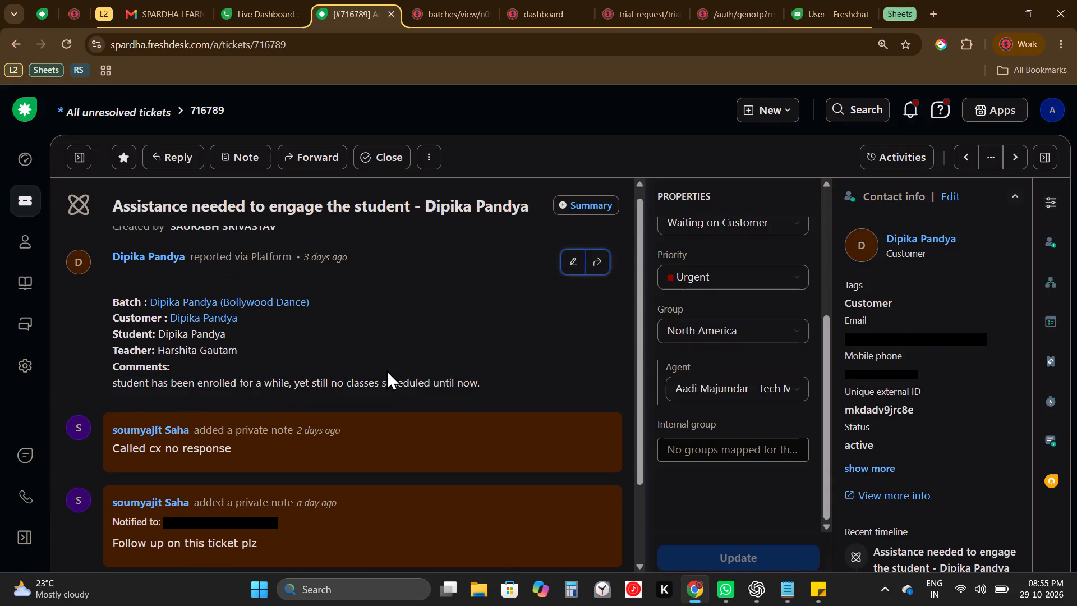
{"action": "left_click", "coordinate": [295, 387]}
{"action": "left_click_drag", "start_coordinate": [295, 387], "coordinate": [491, 378]}
Open the Bollywood Dance batch linked in ticket 716789 and close the earlier batch's browser tab.
{"action": "left_click", "coordinate": [262, 297]}
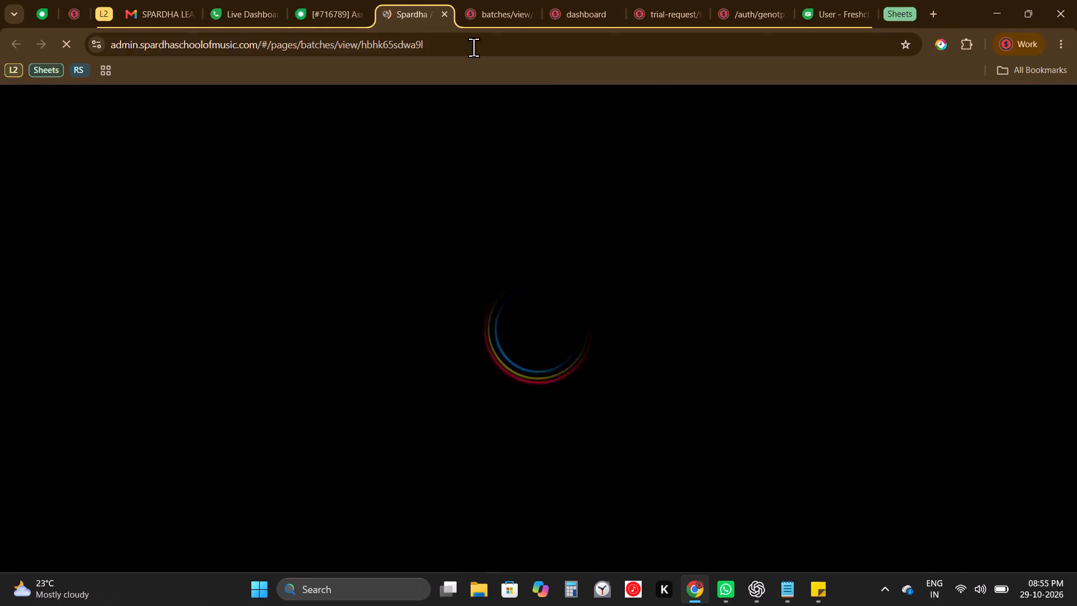
{"action": "left_click", "coordinate": [530, 15]}
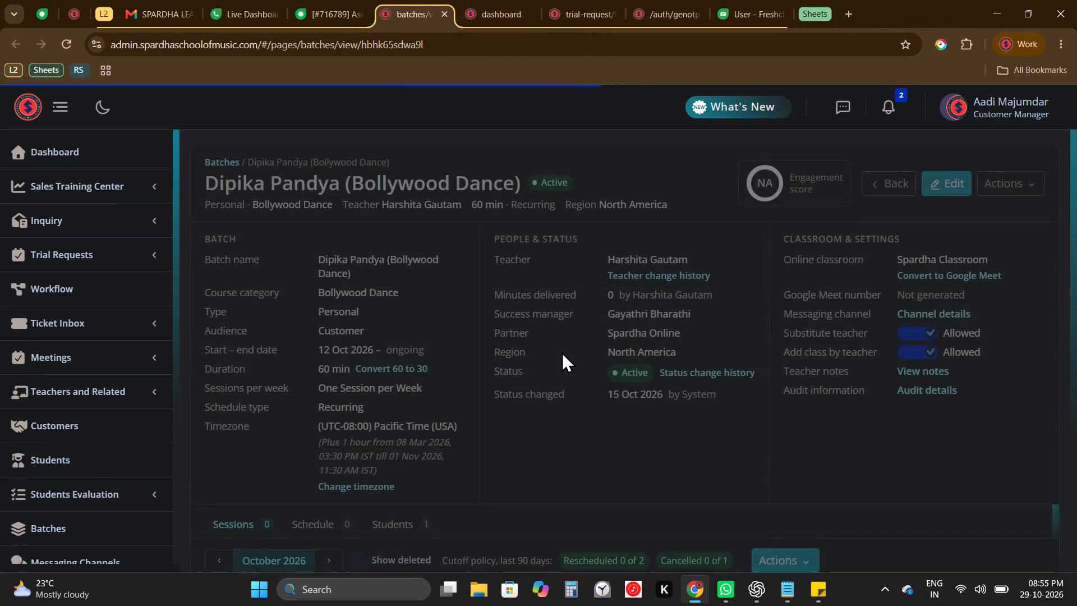
Examine the Bollywood Dance batch's October and September 2026 sessions, its enrolled student and that student's profile, and return to the batch.
{"action": "scroll", "coordinate": [561, 352], "scroll_direction": "down", "scroll_amount": 5}
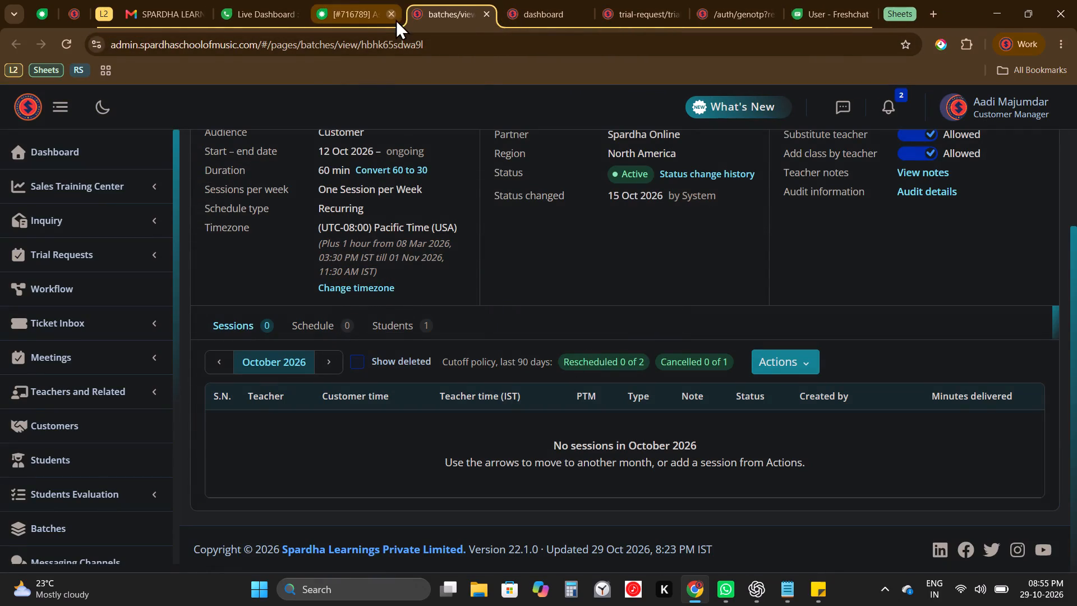
{"action": "left_click", "coordinate": [220, 366]}
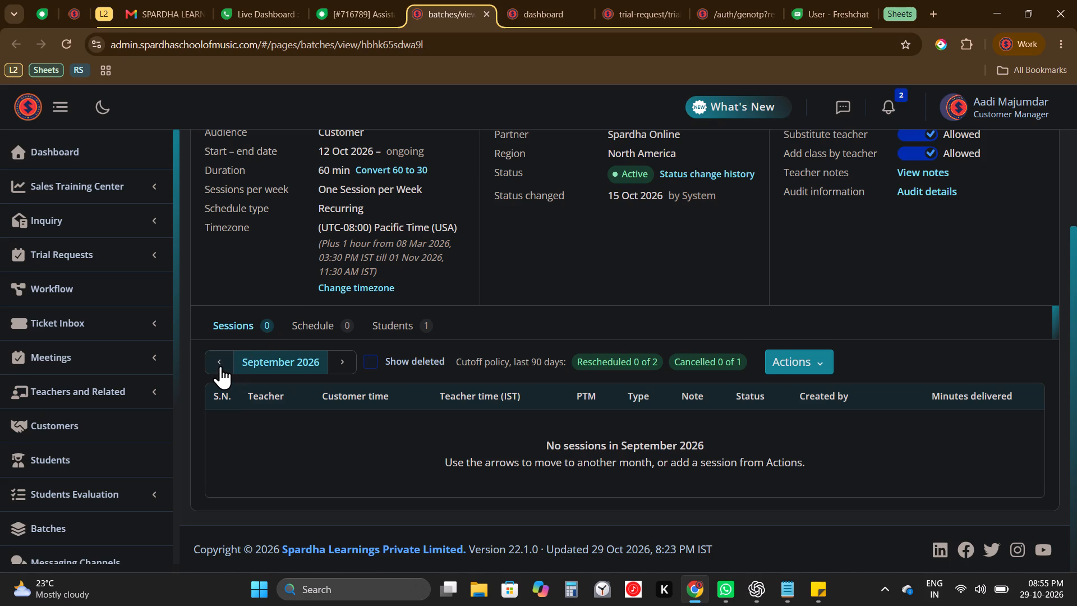
{"action": "left_click", "coordinate": [220, 366]}
{"action": "double_click", "coordinate": [319, 364]}
{"action": "left_click", "coordinate": [409, 311]}
{"action": "left_click", "coordinate": [413, 318]}
{"action": "left_click", "coordinate": [332, 467]}
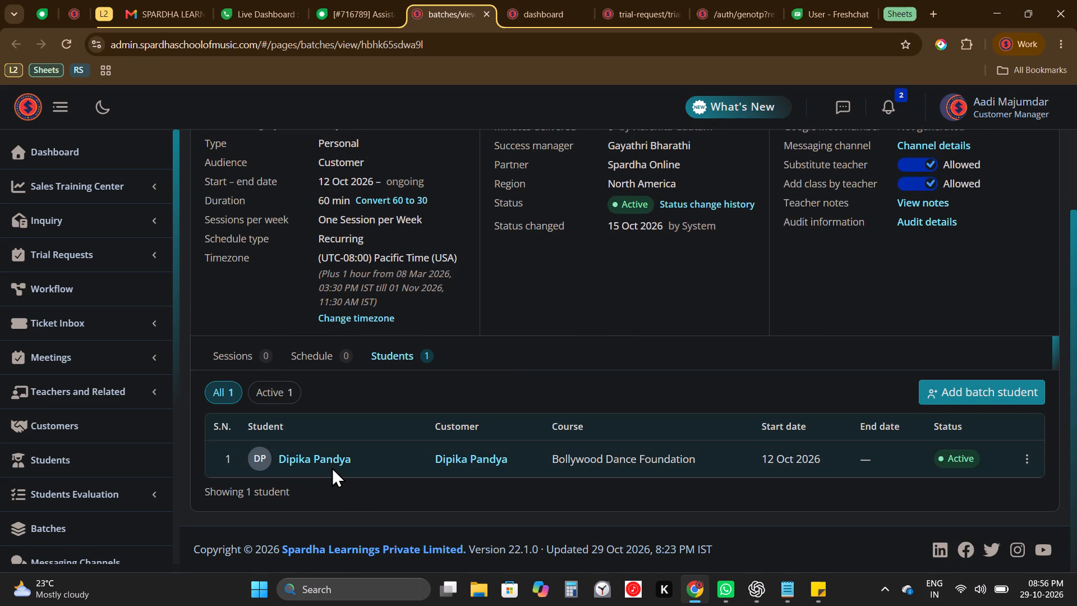
{"action": "left_click", "coordinate": [340, 458]}
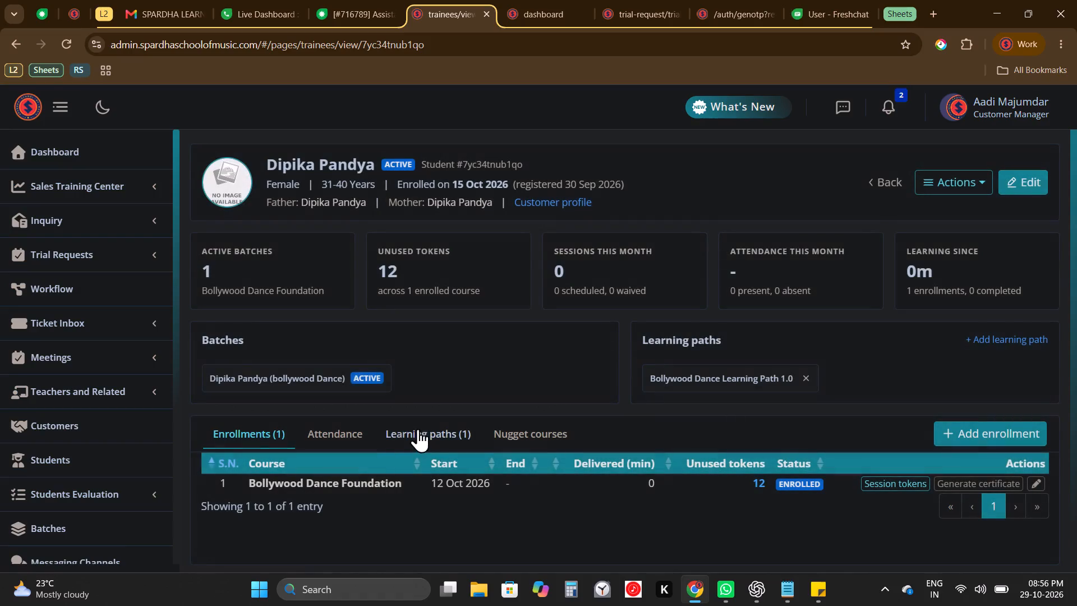
{"action": "left_click", "coordinate": [348, 371]}
{"action": "left_click", "coordinate": [363, 0]}
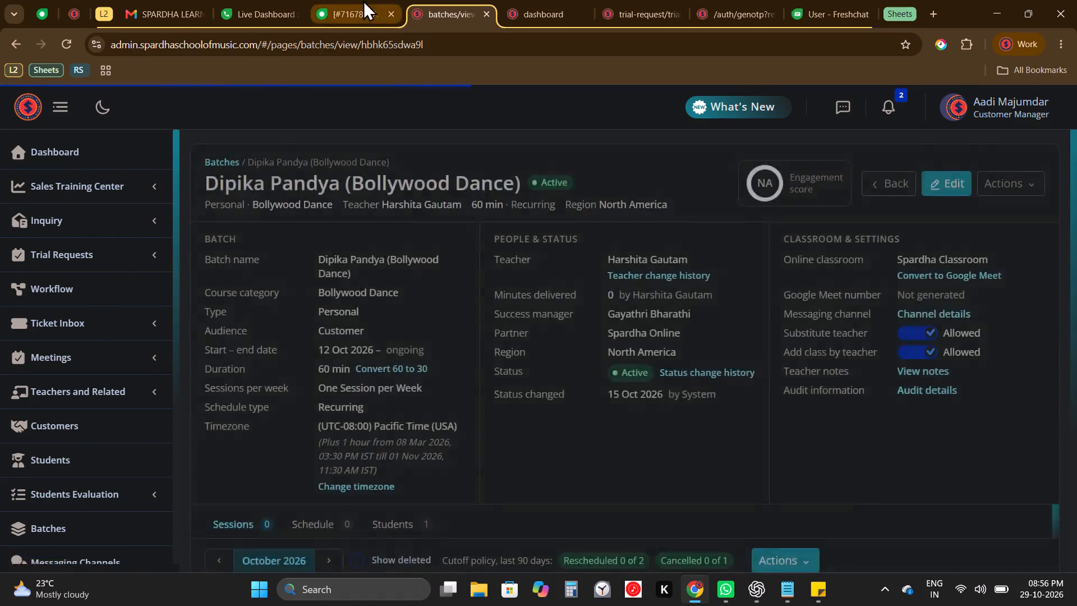
{"action": "triple_click", "coordinate": [938, 375]}
{"action": "key", "text": "ctrl+c"}
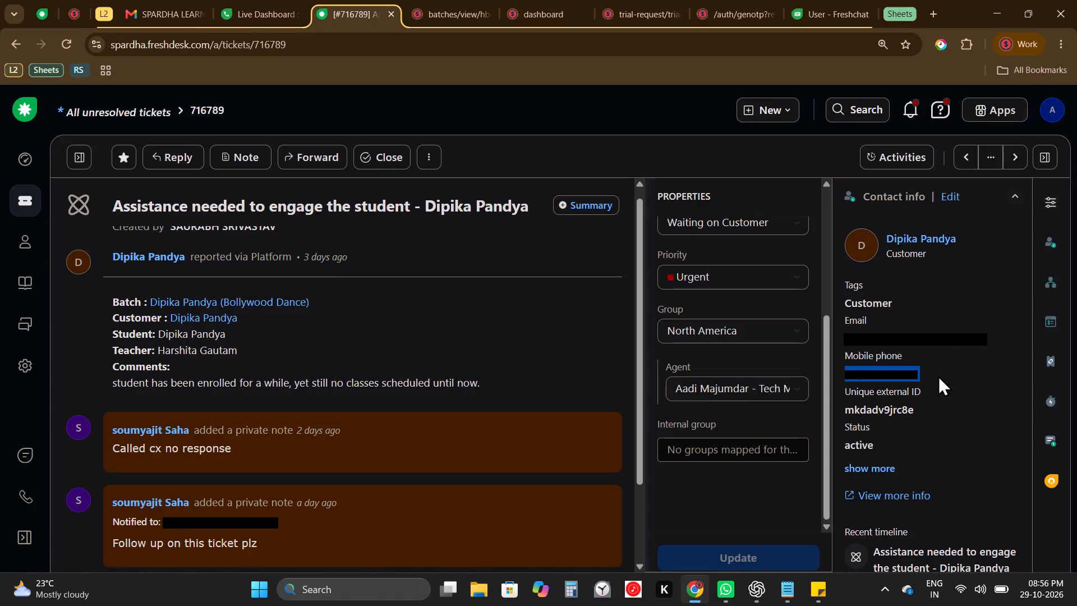
{"action": "key", "text": "ctrl+c"}
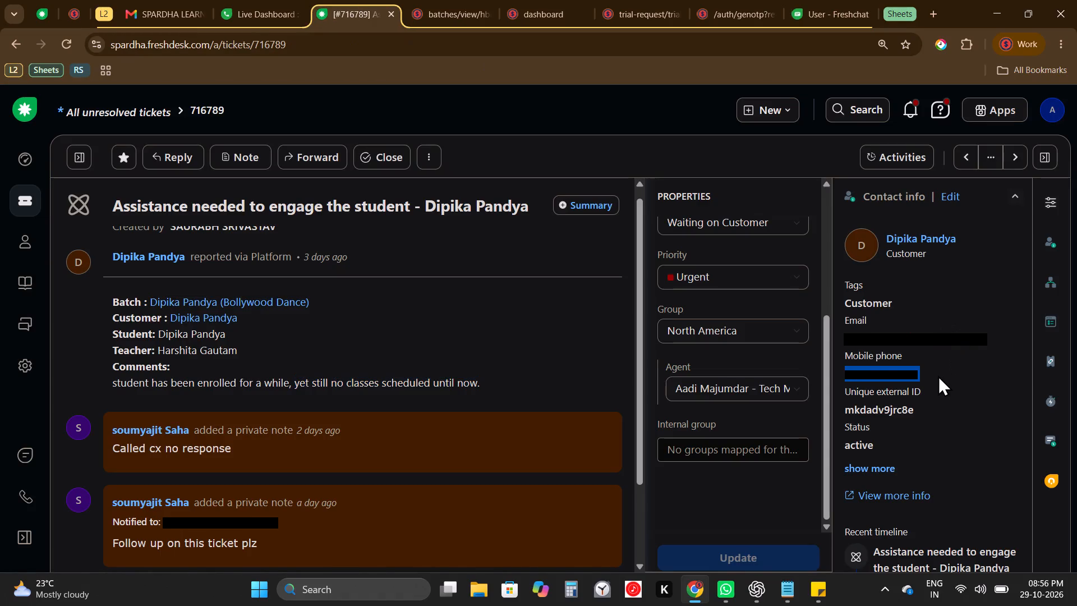
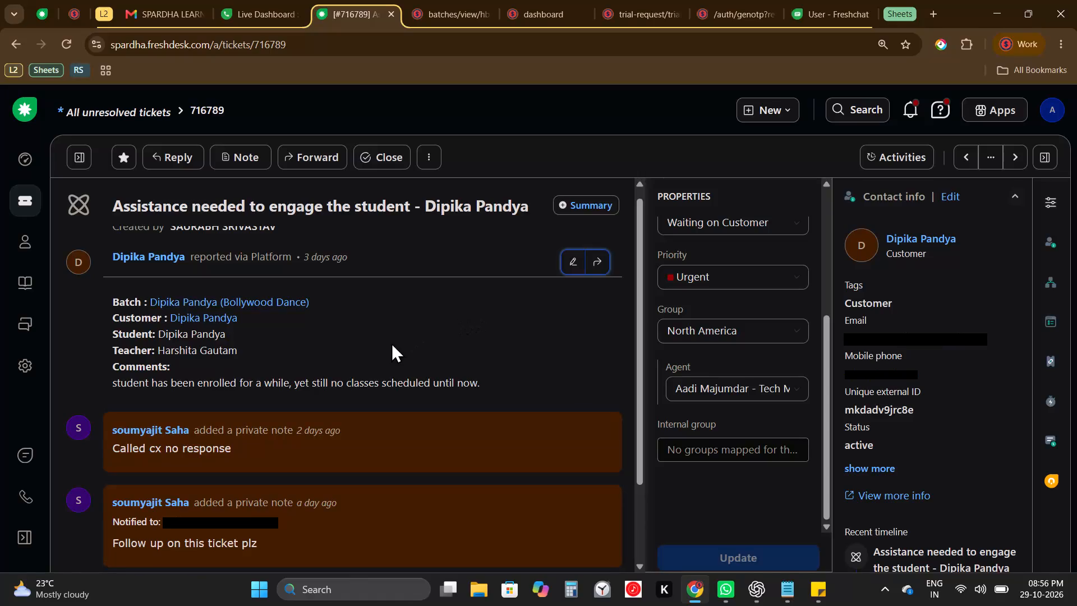
Review ticket 716789's description, the comment about unscheduled classes and the earlier private notes.
{"action": "scroll", "coordinate": [391, 342], "scroll_direction": "down", "scroll_amount": 1}
{"action": "scroll", "coordinate": [391, 342], "scroll_direction": "up", "scroll_amount": 4}
{"action": "left_click", "coordinate": [1050, 160]}
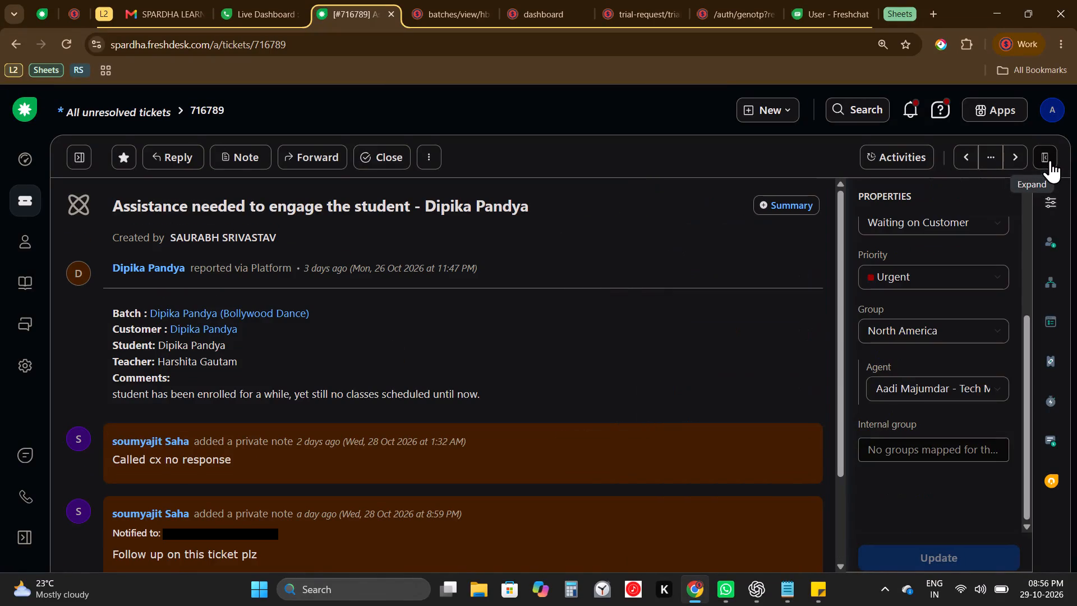
{"action": "left_click", "coordinate": [1050, 160]}
{"action": "scroll", "coordinate": [446, 300], "scroll_direction": "down", "scroll_amount": 4}
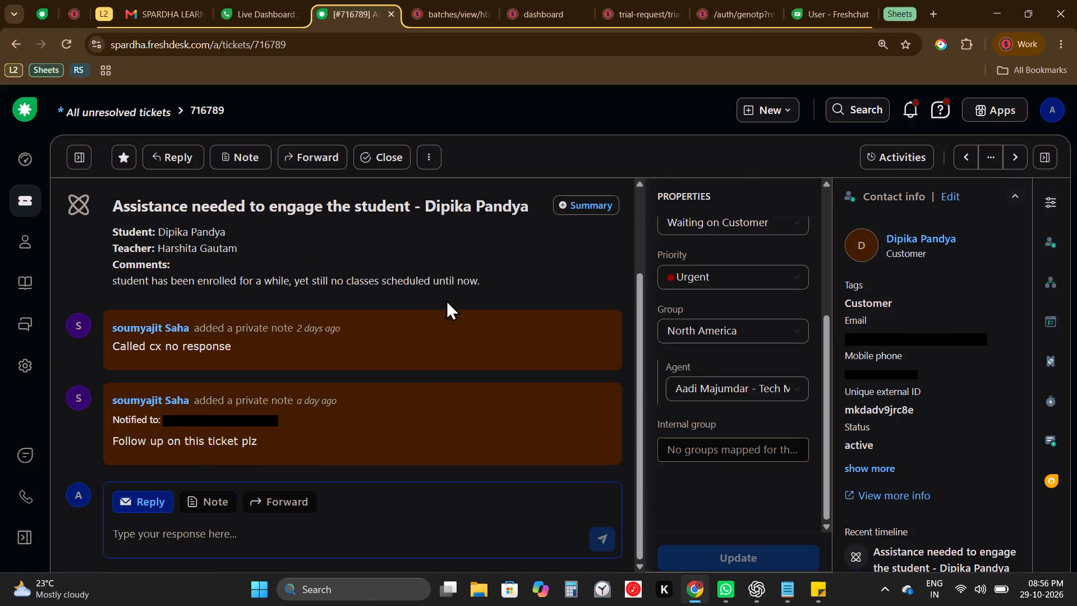
{"action": "scroll", "coordinate": [446, 300], "scroll_direction": "down", "scroll_amount": 3}
{"action": "double_click", "coordinate": [499, 277]}
{"action": "left_click_drag", "start_coordinate": [499, 277], "coordinate": [493, 433]}
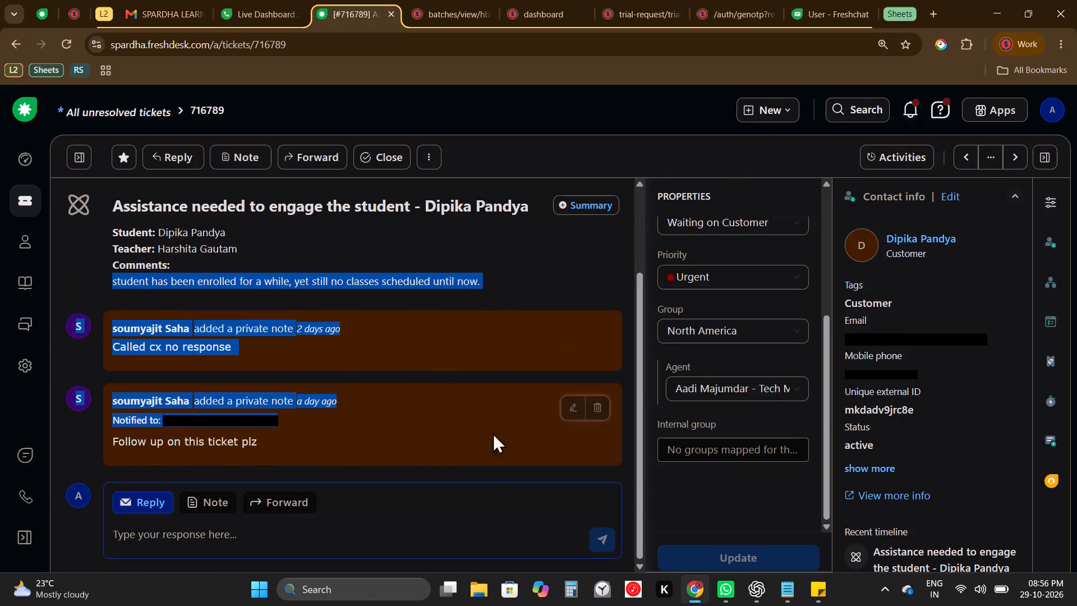
{"action": "left_click_drag", "start_coordinate": [493, 433], "coordinate": [481, 466]}
{"action": "left_click", "coordinate": [481, 466]}
{"action": "scroll", "coordinate": [481, 466], "scroll_direction": "down", "scroll_amount": 2}
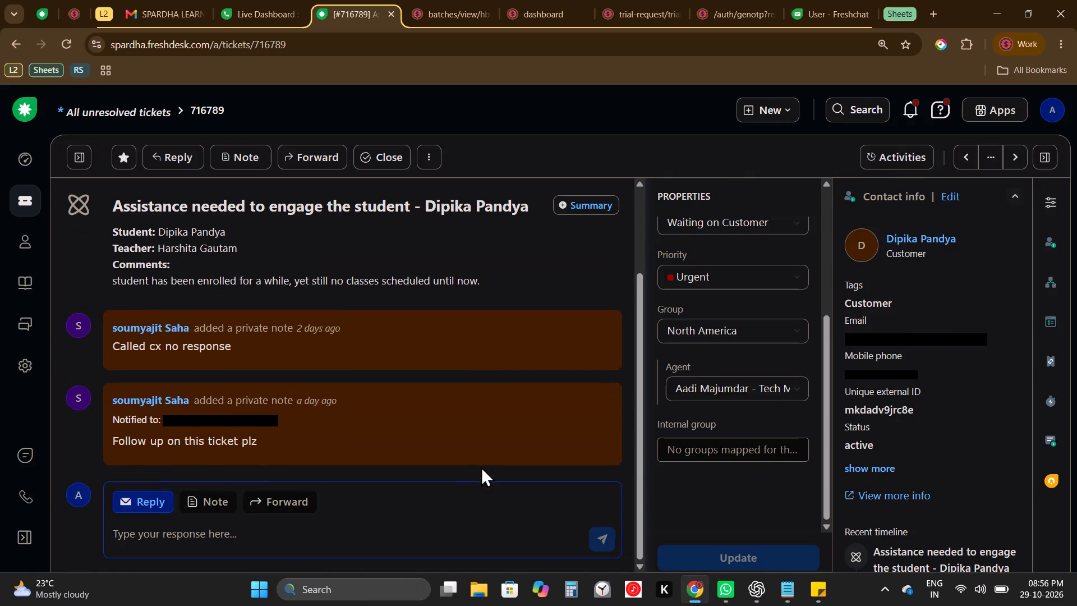
{"action": "scroll", "coordinate": [481, 466], "scroll_direction": "down", "scroll_amount": 1}
Start a private note on ticket 716789 and begin its text with "Tr".
{"action": "left_click", "coordinate": [203, 507]}
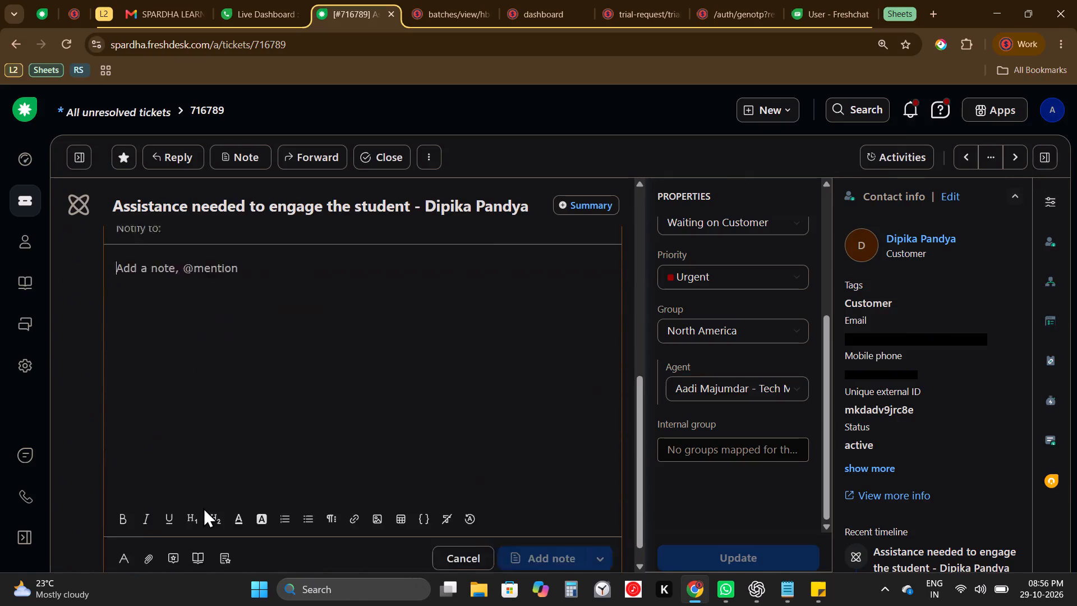
{"action": "scroll", "coordinate": [203, 507], "scroll_direction": "up", "scroll_amount": 1}
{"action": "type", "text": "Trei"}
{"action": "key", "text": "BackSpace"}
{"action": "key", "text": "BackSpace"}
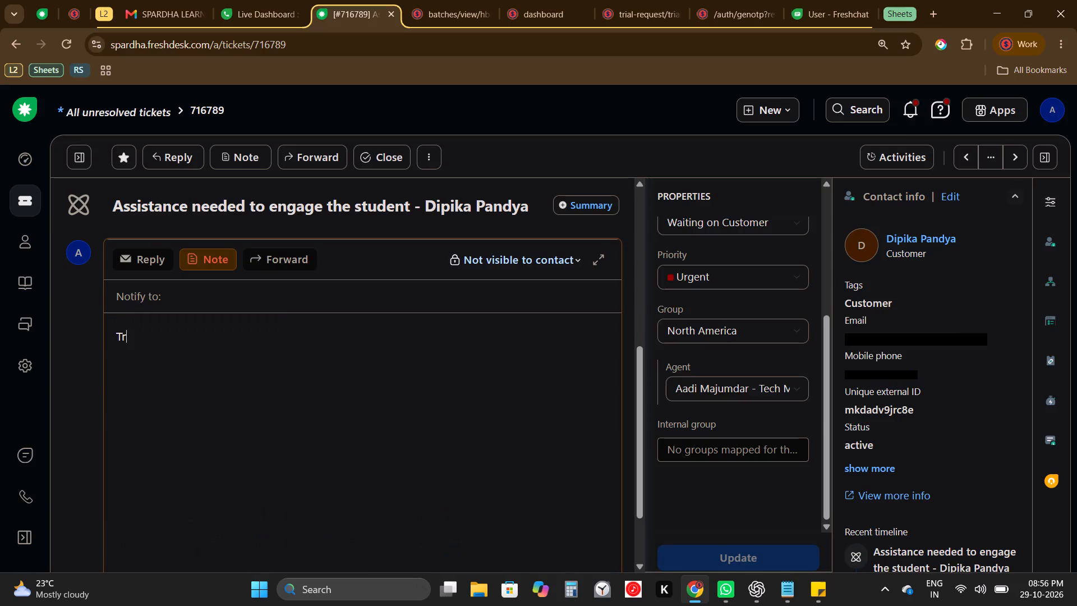
Complete and add ticket 716789's private note: "Tried calling - no response.", tagging colleague Saha with "please place it OH".
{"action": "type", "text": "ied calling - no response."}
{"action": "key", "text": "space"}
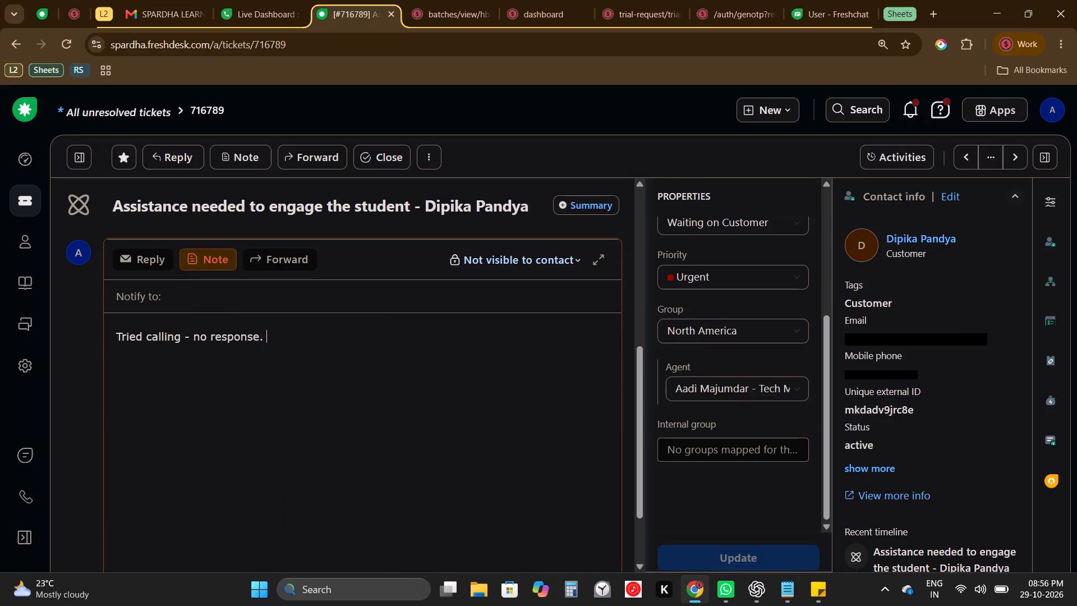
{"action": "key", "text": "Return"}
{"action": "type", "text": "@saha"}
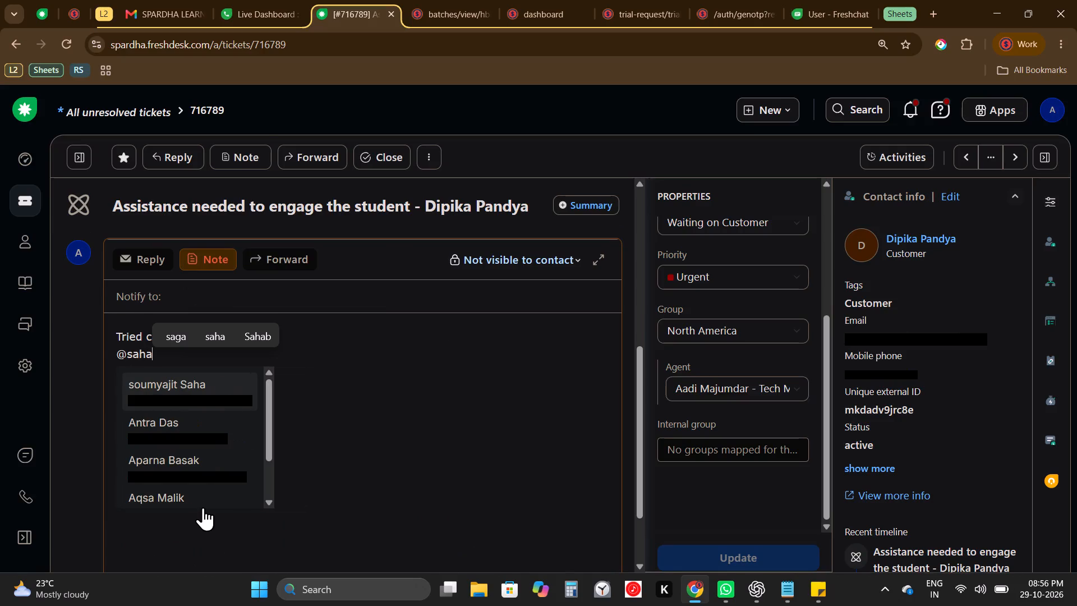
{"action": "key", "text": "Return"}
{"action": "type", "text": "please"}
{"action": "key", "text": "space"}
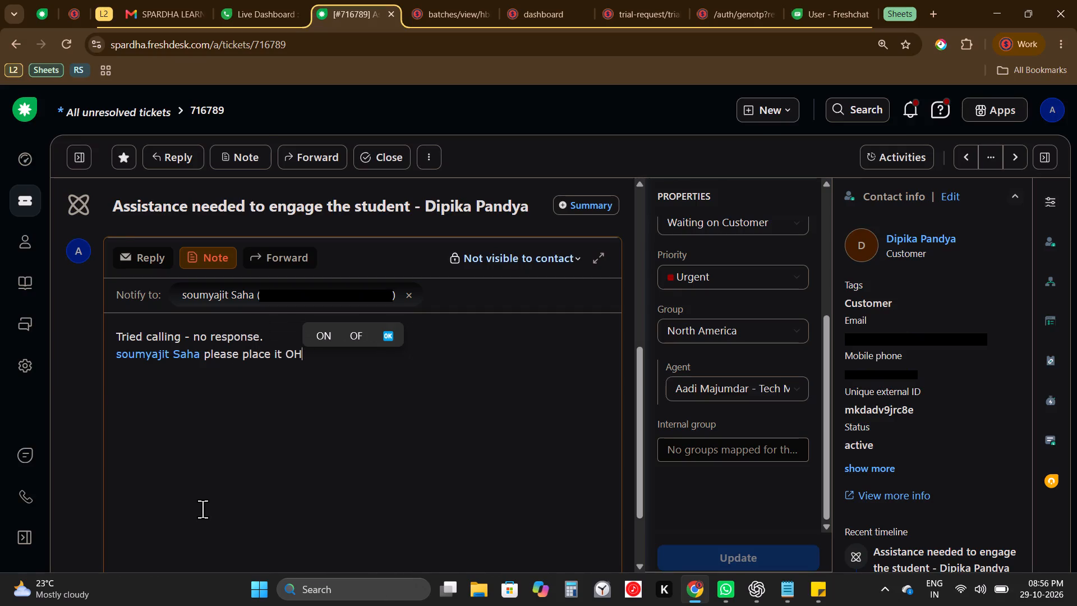
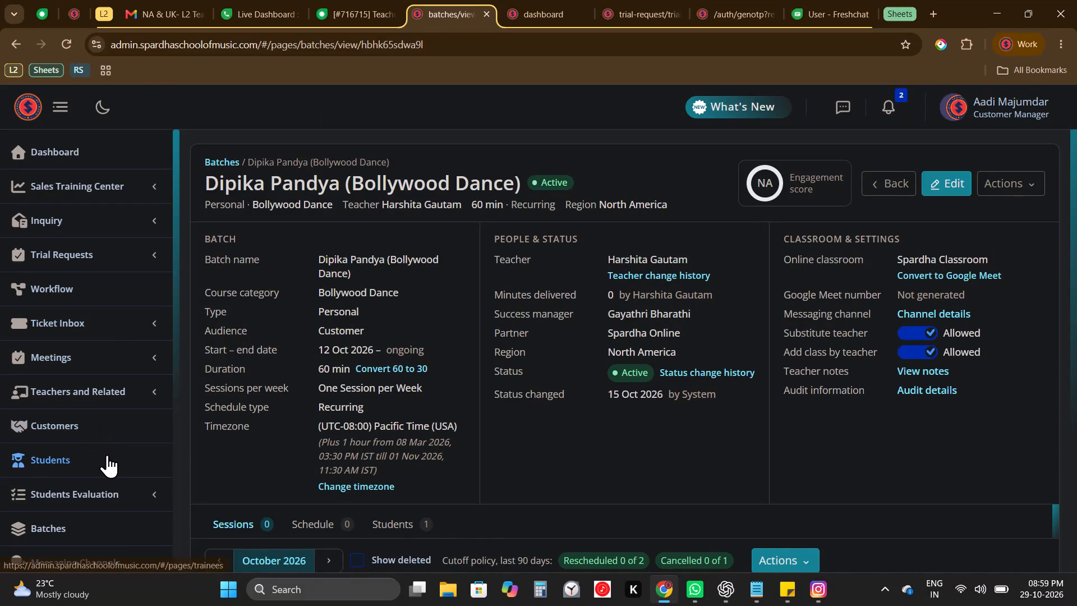
Search the active students by the copied family unique number, leaving out its +1 country code.
{"action": "left_click", "coordinate": [107, 454]}
{"action": "left_click", "coordinate": [509, 221]}
{"action": "key", "text": "ctrl+v"}
{"action": "key", "text": "ctrl+Left"}
{"action": "key", "text": "Right"}
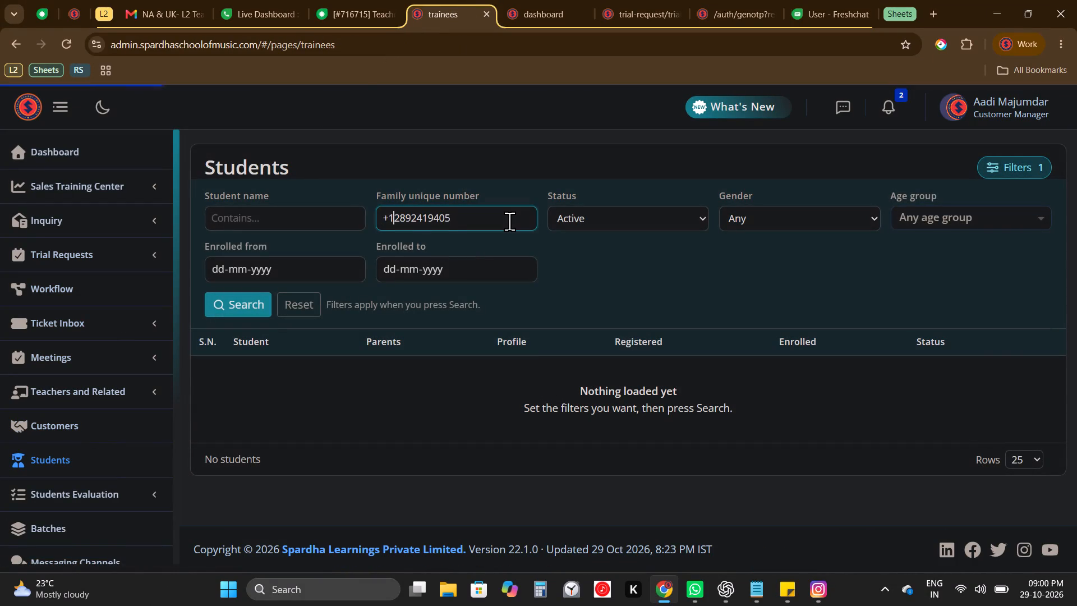
{"action": "key", "text": "BackSpace"}
{"action": "key", "text": "BackSpace"}
{"action": "left_click", "coordinate": [241, 312]}
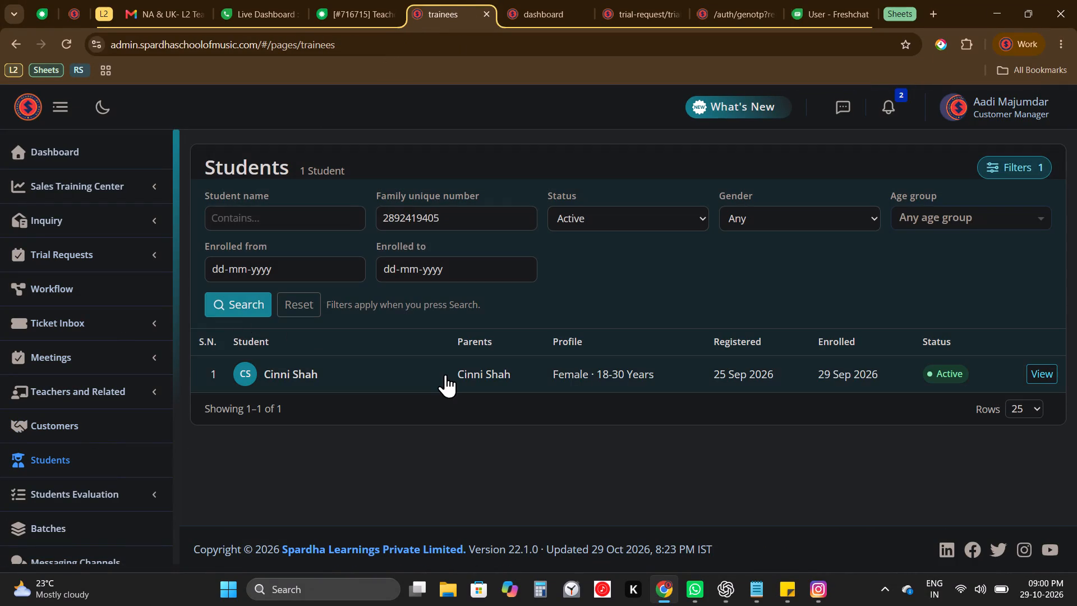
Open the found student's Indian Vocals batch and examine its October and November 2026 sessions and its recurring schedule.
{"action": "left_click", "coordinate": [450, 377]}
{"action": "left_click", "coordinate": [320, 375]}
{"action": "scroll", "coordinate": [320, 375], "scroll_direction": "down", "scroll_amount": 2}
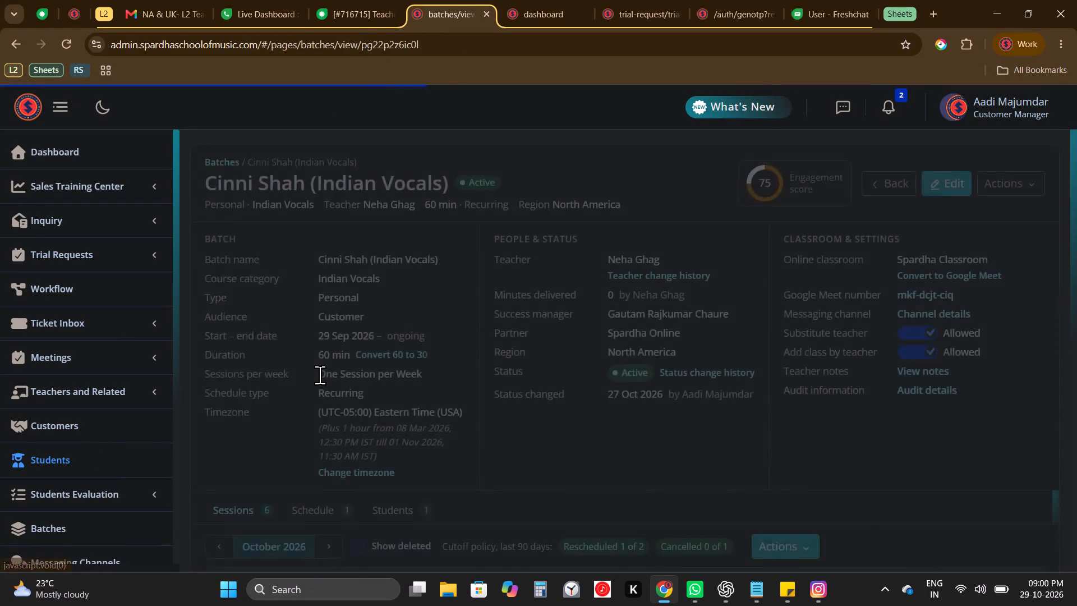
{"action": "scroll", "coordinate": [320, 375], "scroll_direction": "down", "scroll_amount": 5}
{"action": "scroll", "coordinate": [359, 361], "scroll_direction": "up", "scroll_amount": 1}
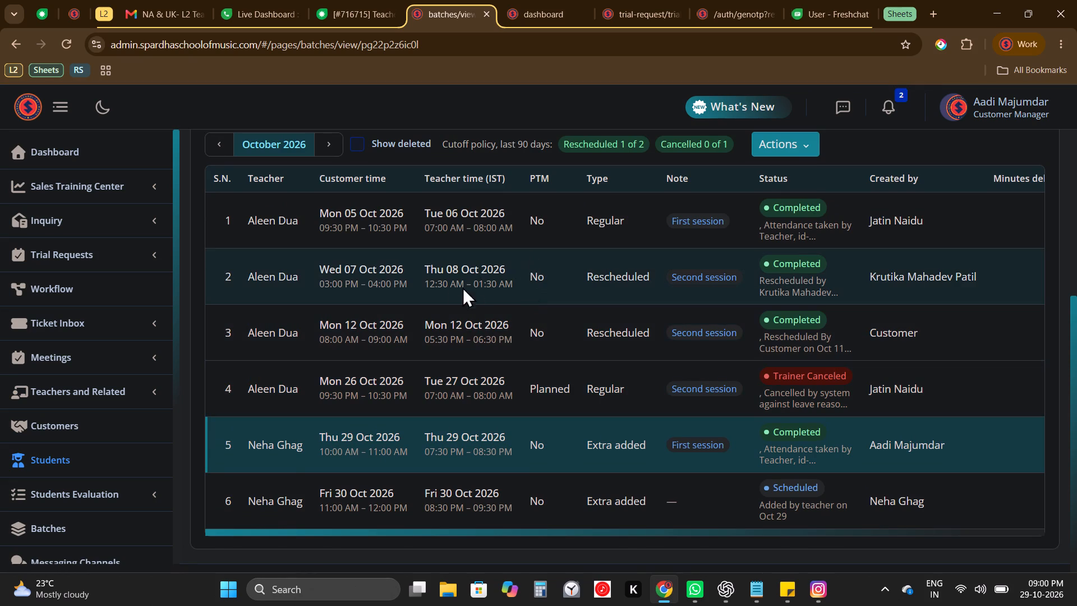
{"action": "scroll", "coordinate": [434, 302], "scroll_direction": "up", "scroll_amount": 1}
{"action": "left_click", "coordinate": [332, 201]}
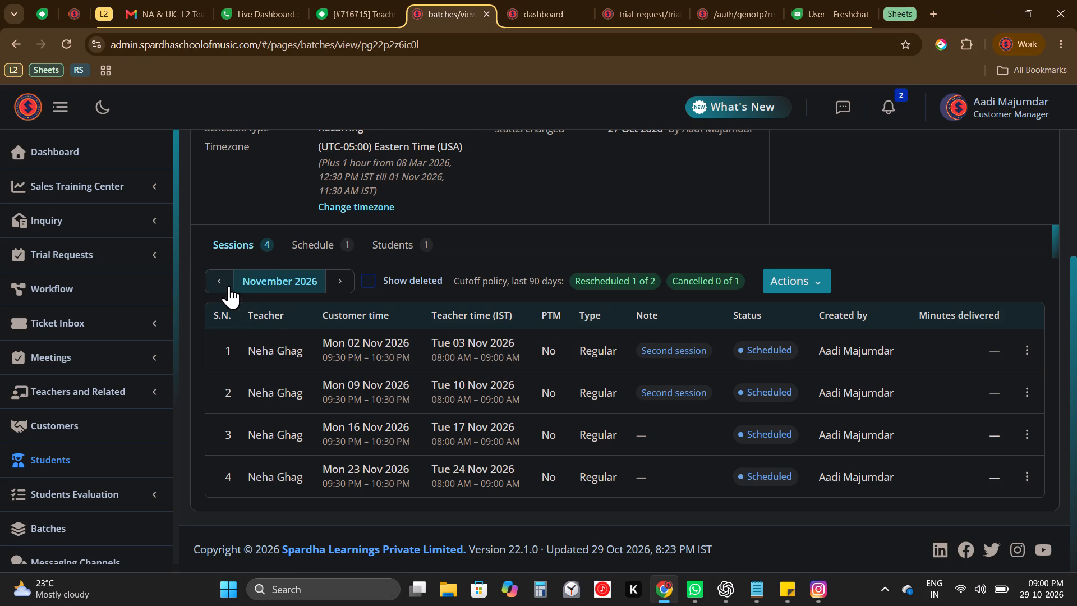
{"action": "left_click", "coordinate": [334, 237]}
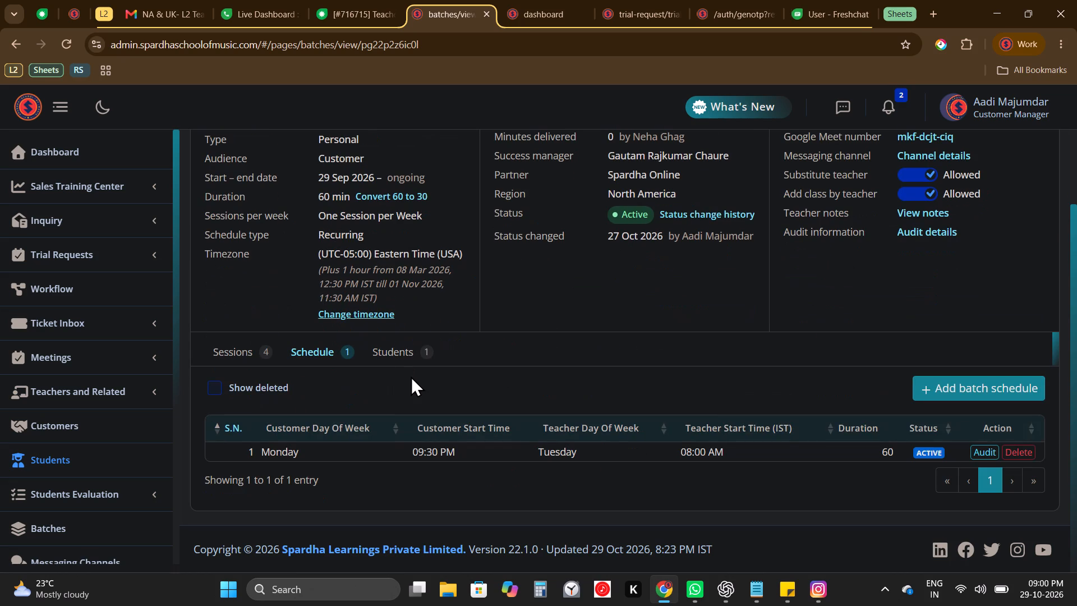
{"action": "left_click", "coordinate": [250, 339]}
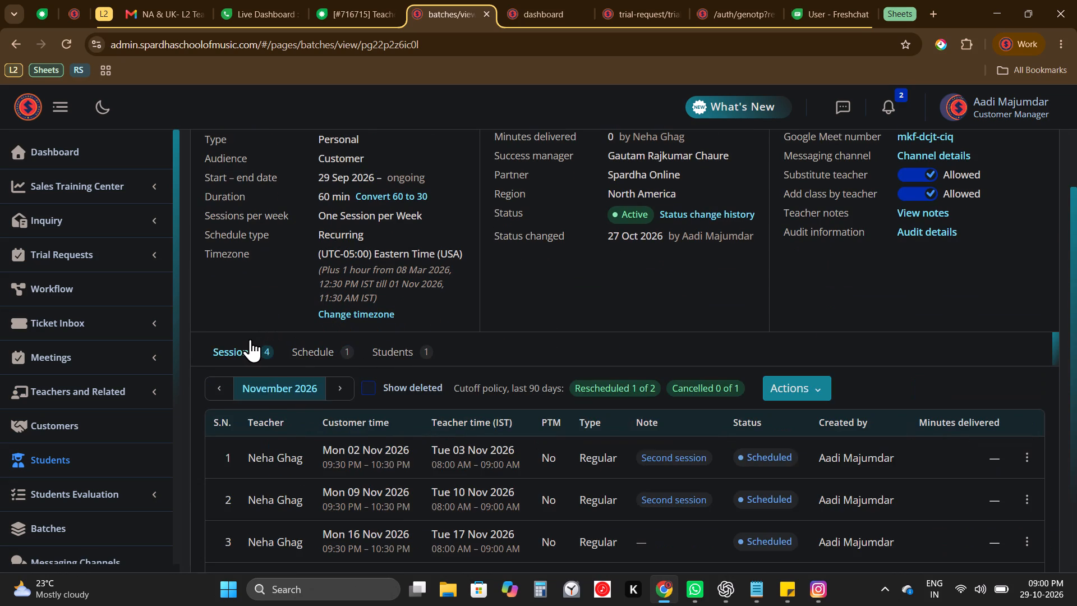
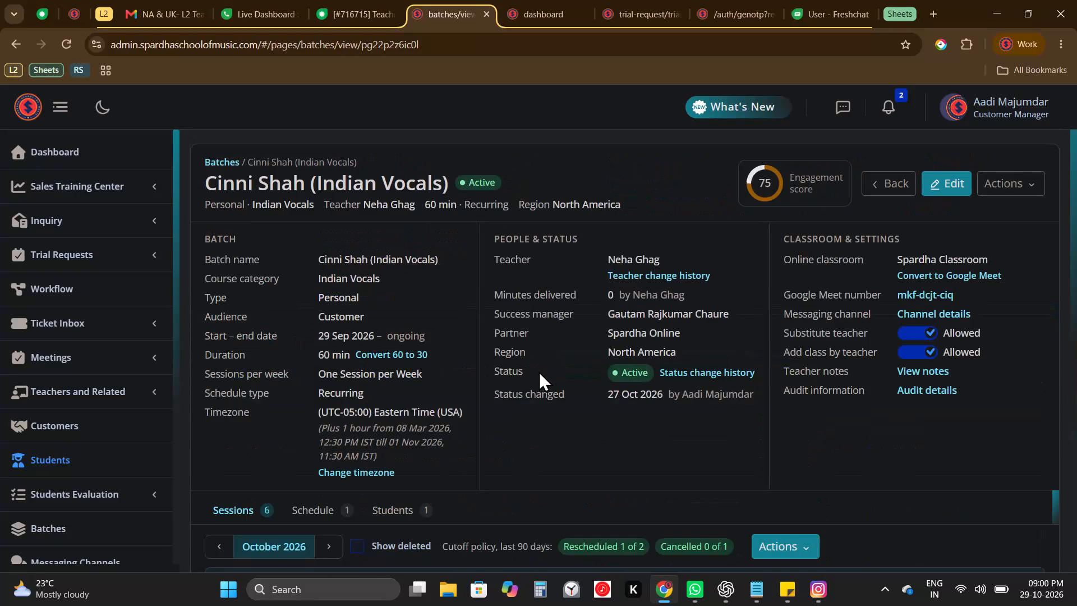
Check the batch's recurring schedule, including the audit log of its active Monday entry and the deleted schedule entries.
{"action": "scroll", "coordinate": [538, 371], "scroll_direction": "down", "scroll_amount": 1}
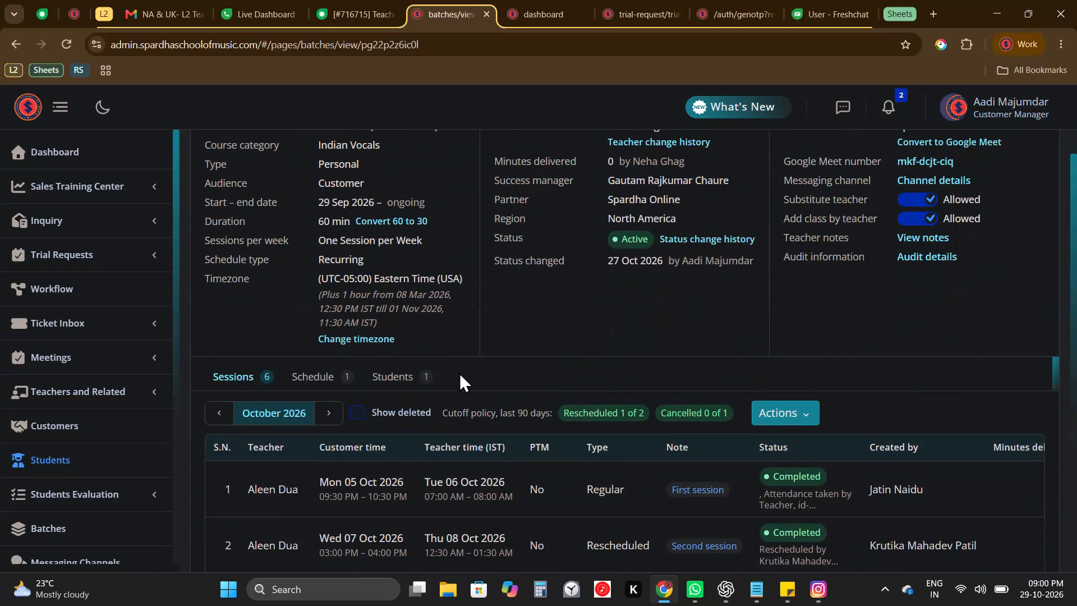
{"action": "left_click", "coordinate": [332, 375]}
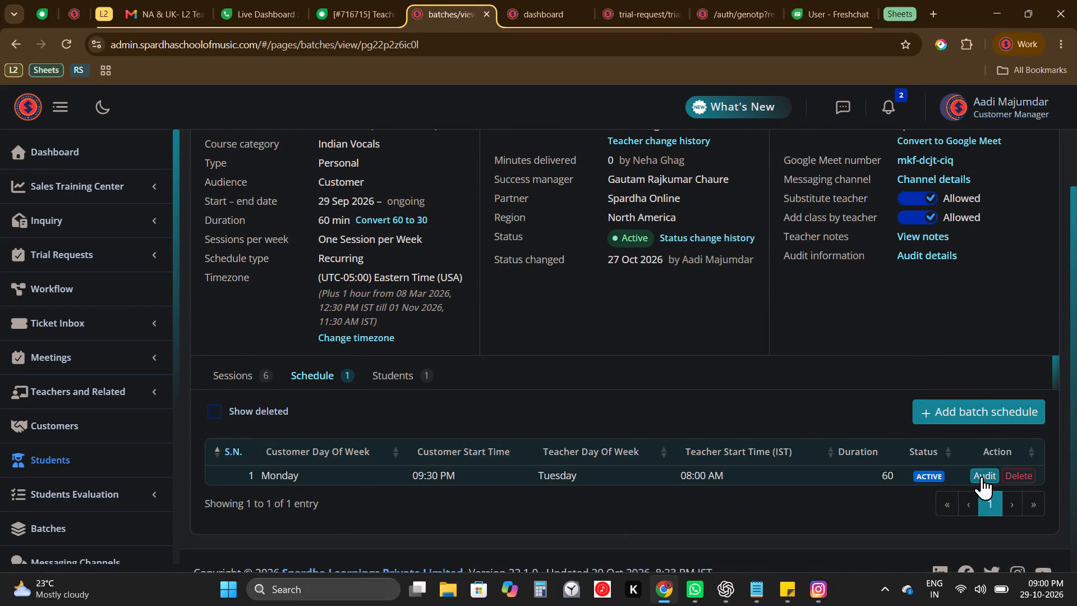
{"action": "left_click", "coordinate": [982, 476]}
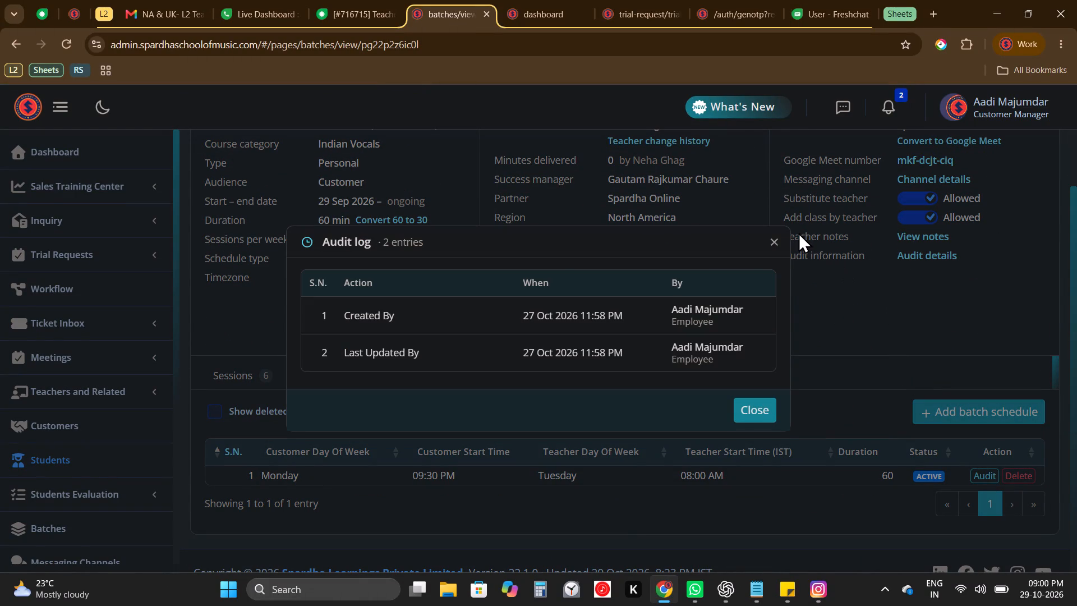
{"action": "key", "text": "Escape"}
{"action": "left_click_drag", "start_coordinate": [217, 421], "coordinate": [222, 415]}
{"action": "left_click", "coordinate": [222, 415]}
{"action": "scroll", "coordinate": [476, 423], "scroll_direction": "down", "scroll_amount": 1}
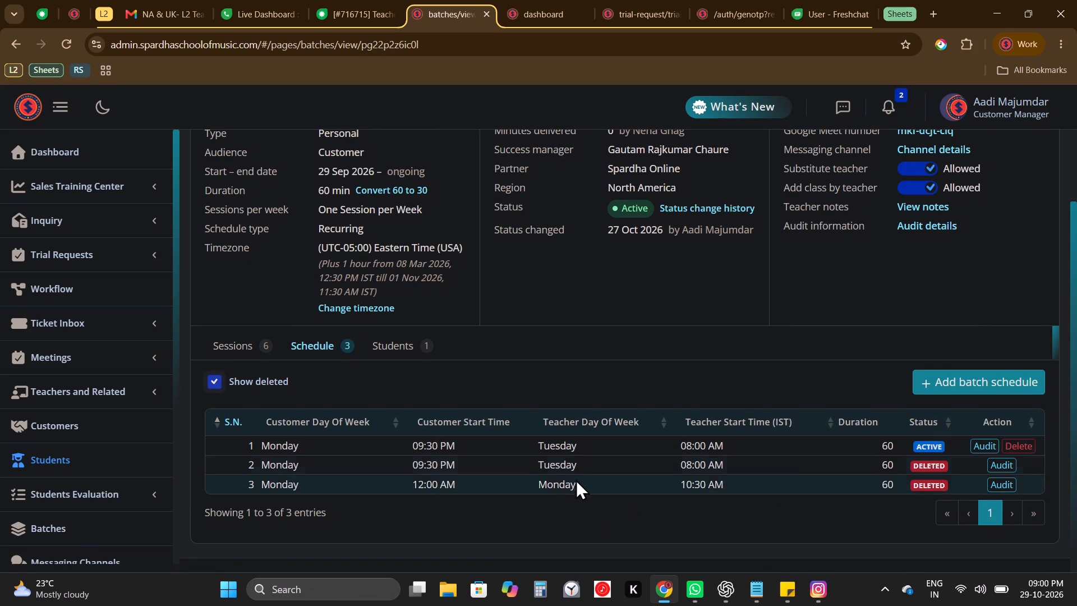
{"action": "key", "text": "Escape"}
{"action": "left_click_drag", "start_coordinate": [201, 375], "coordinate": [222, 383]}
{"action": "left_click", "coordinate": [222, 383]}
{"action": "left_click", "coordinate": [258, 348]}
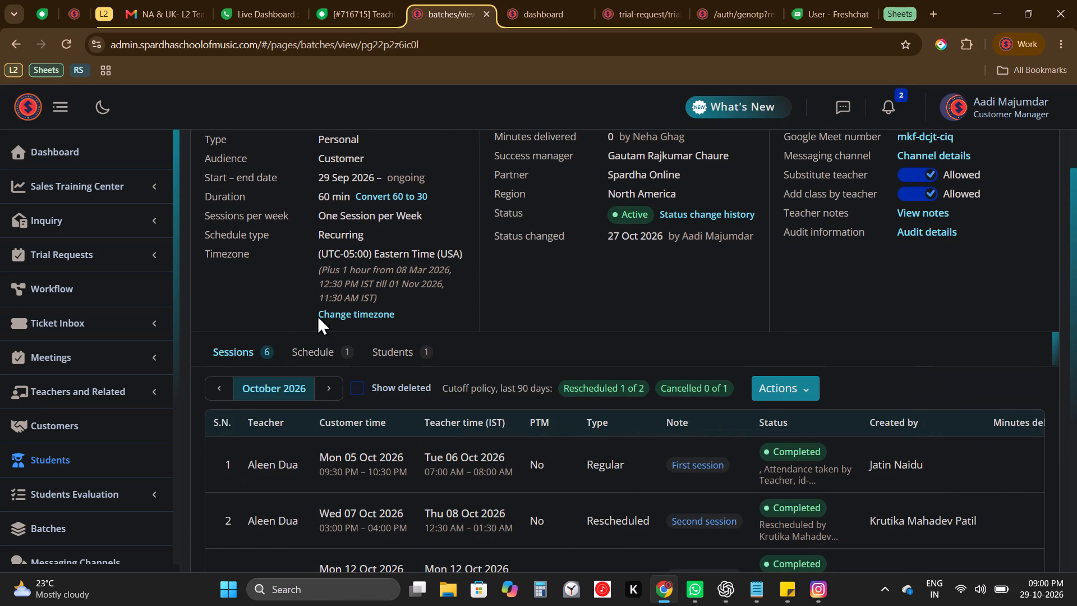
From the batch's student list, open the customer's profile and access the student dashboard as that customer, reopening the batch alongside it.
{"action": "left_click", "coordinate": [403, 357]}
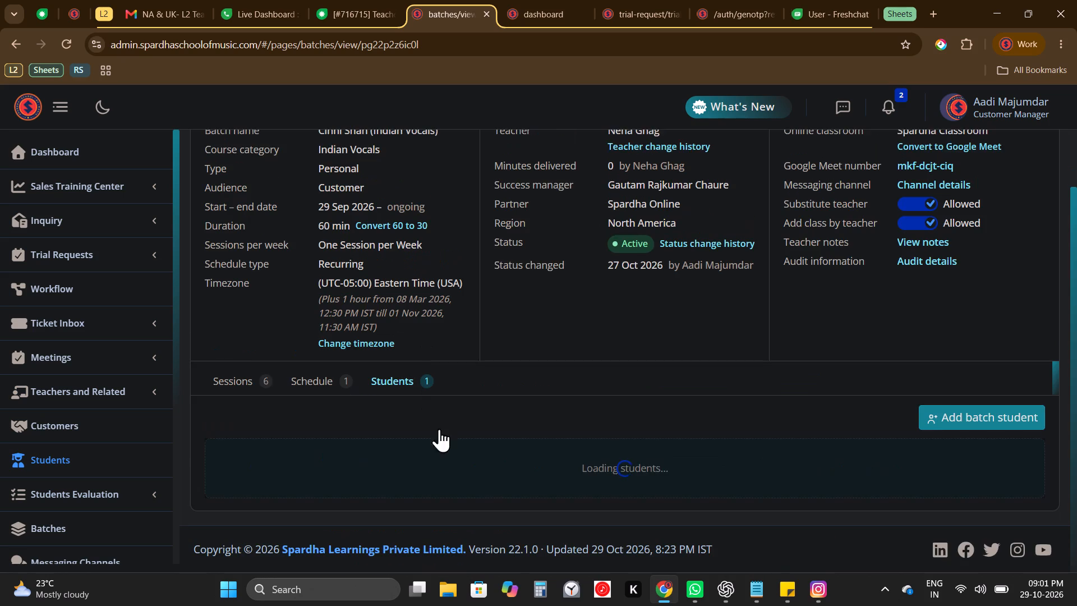
{"action": "left_click", "coordinate": [471, 462]}
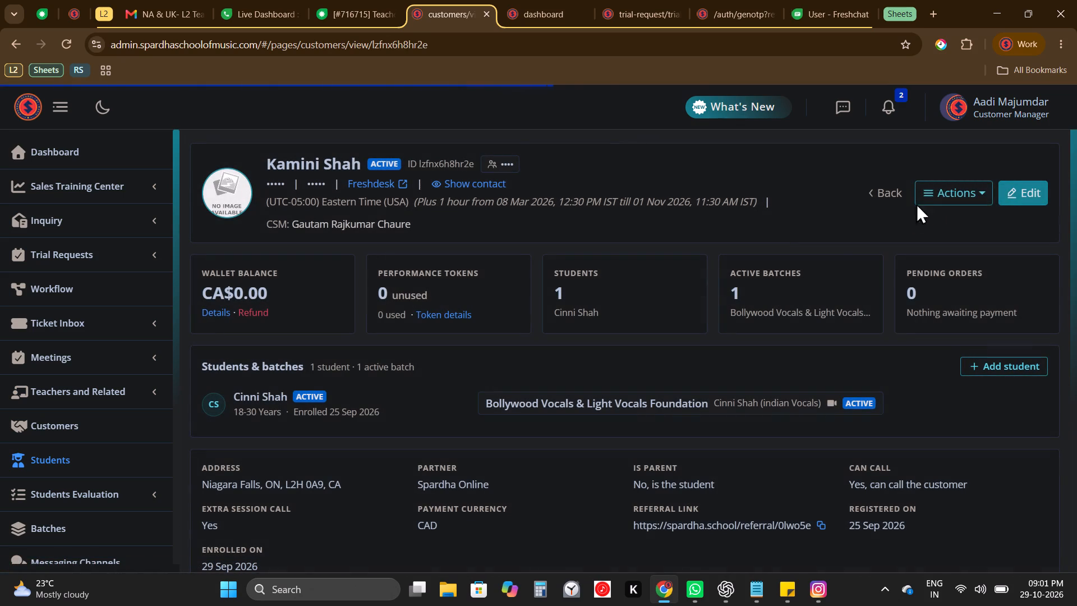
{"action": "left_click", "coordinate": [959, 200]}
{"action": "left_click", "coordinate": [894, 261]}
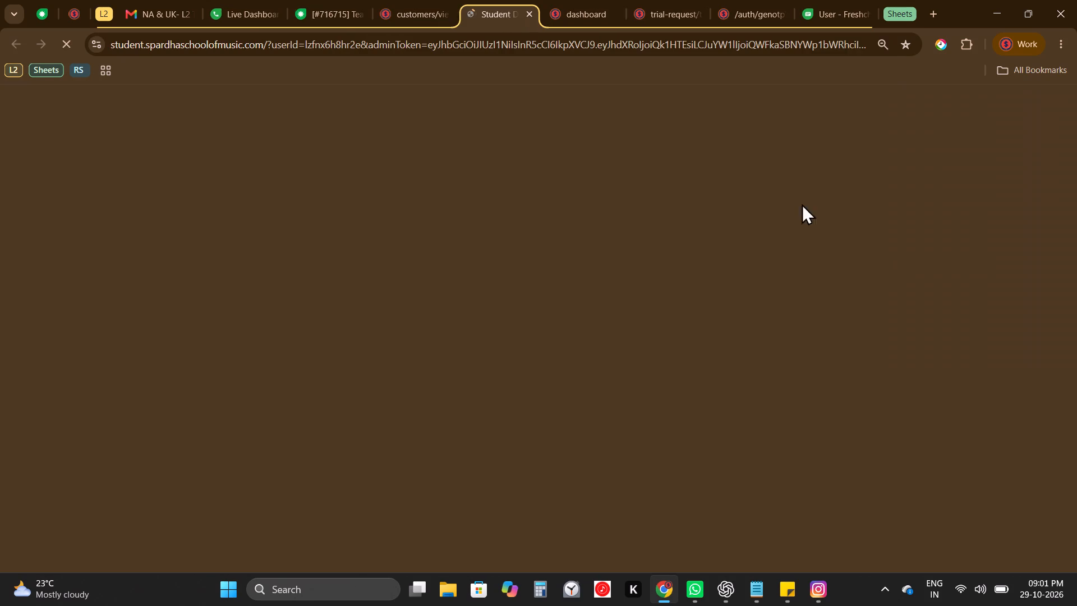
{"action": "left_click", "coordinate": [429, 1]}
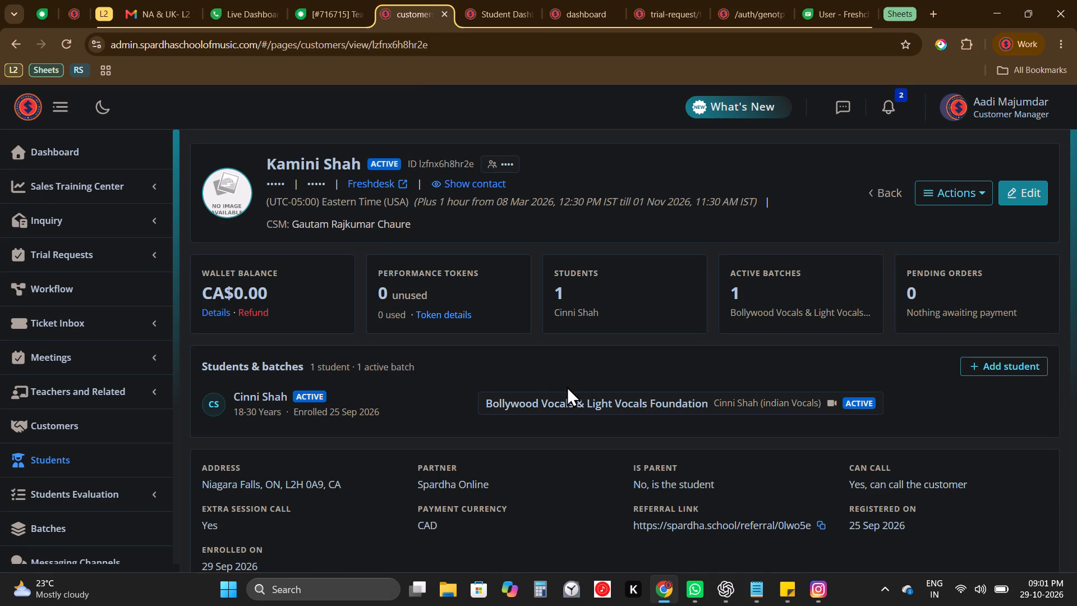
{"action": "left_click", "coordinate": [563, 401]}
{"action": "left_click", "coordinate": [470, 0]}
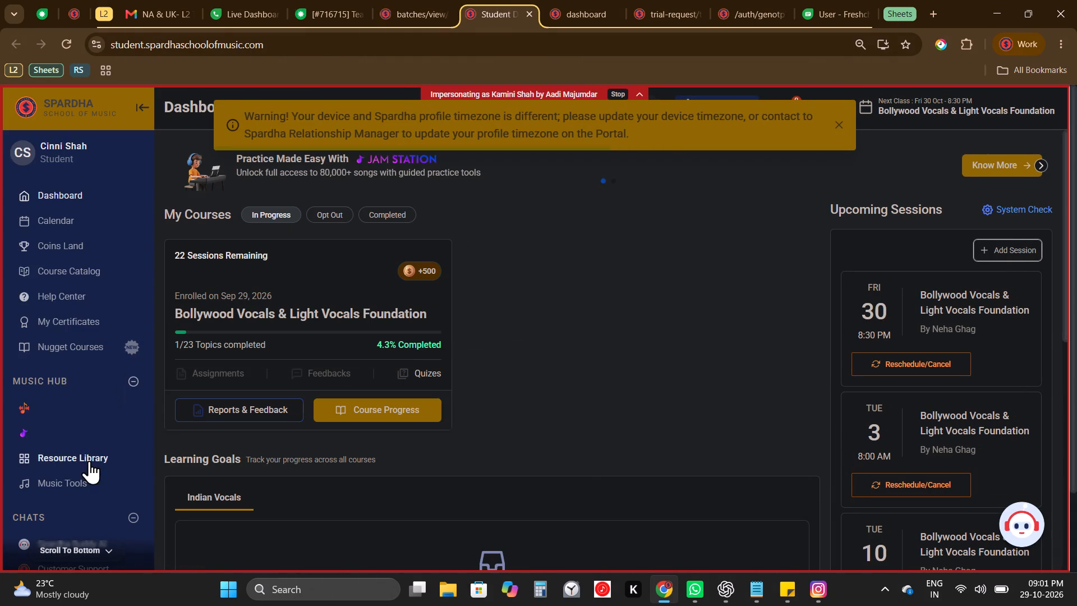
Read the Indian Vocals batch chat with the teacher, from today's messages back to the early October rescheduling talk, and close the student dashboard.
{"action": "scroll", "coordinate": [89, 461], "scroll_direction": "down", "scroll_amount": 2}
{"action": "left_click", "coordinate": [89, 462]}
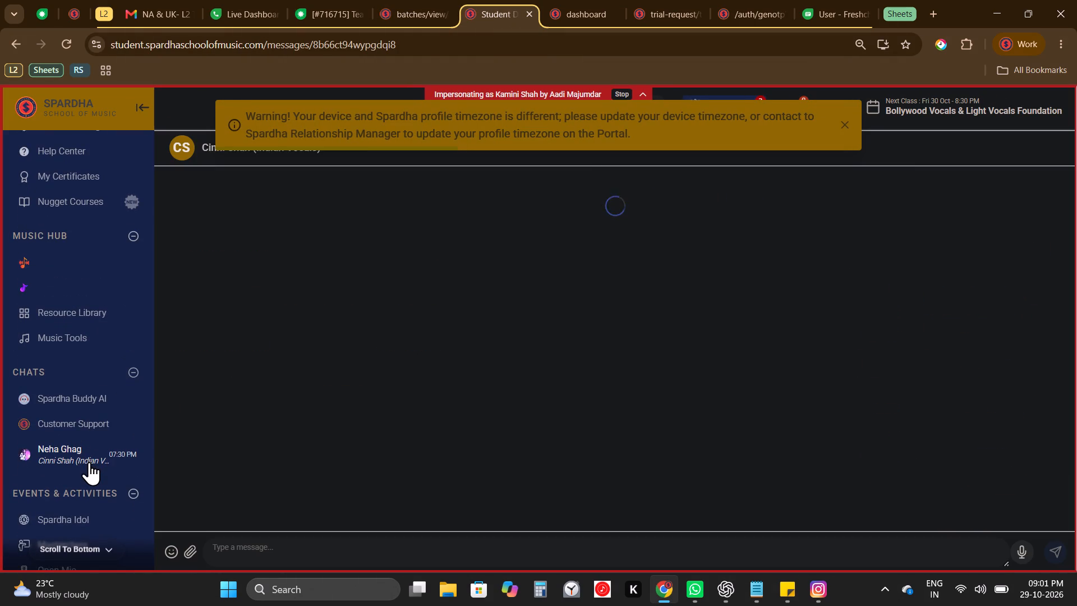
{"action": "scroll", "coordinate": [398, 425], "scroll_direction": "down", "scroll_amount": 2}
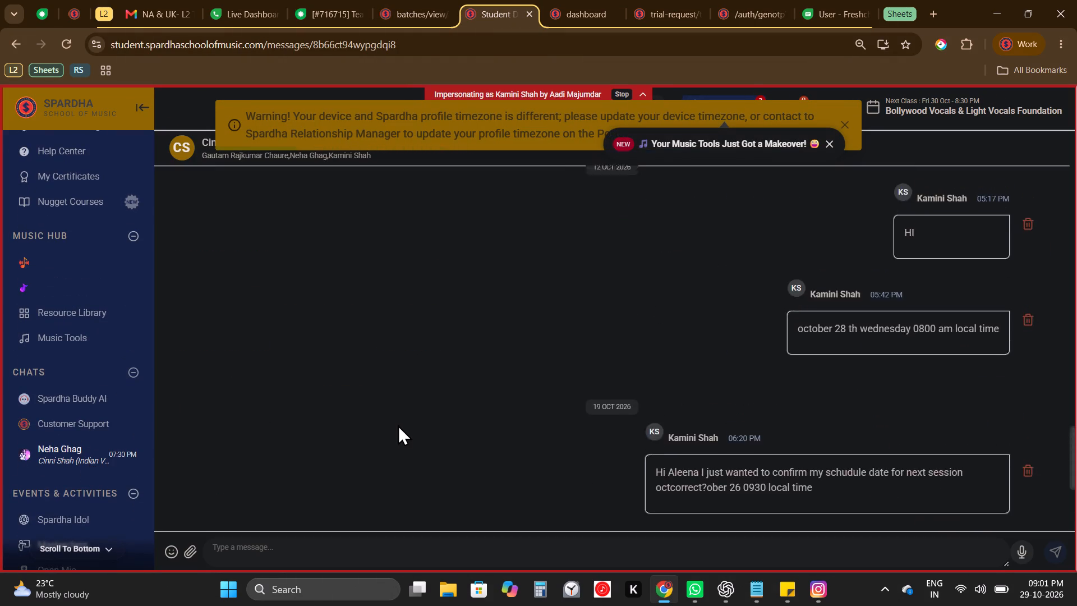
{"action": "double_click", "coordinate": [720, 234]}
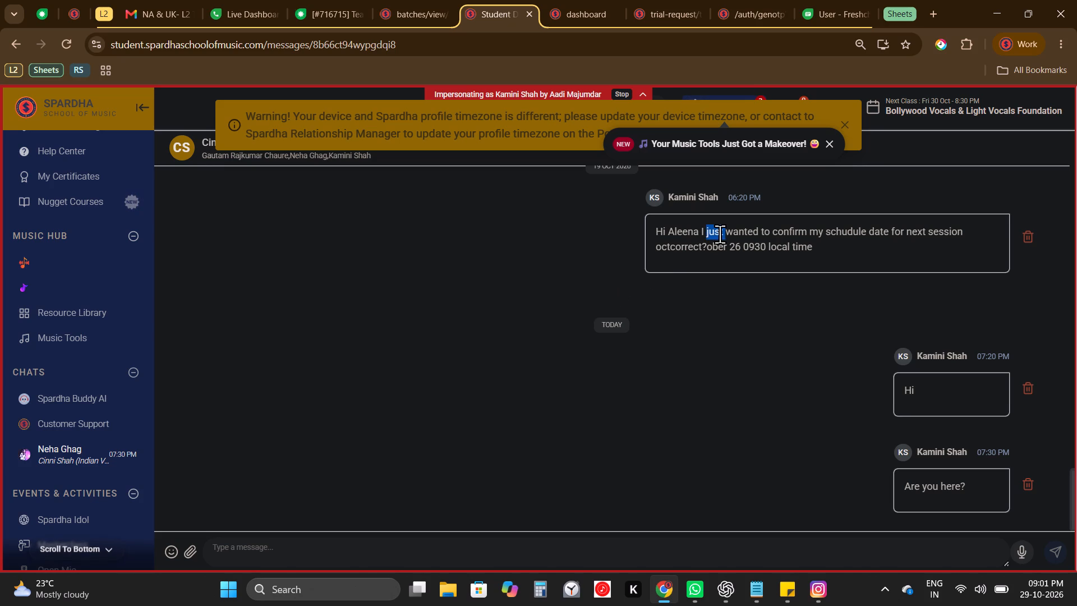
{"action": "left_click_drag", "start_coordinate": [720, 234], "coordinate": [719, 250]}
{"action": "left_click", "coordinate": [719, 250]}
{"action": "scroll", "coordinate": [812, 421], "scroll_direction": "up", "scroll_amount": 1}
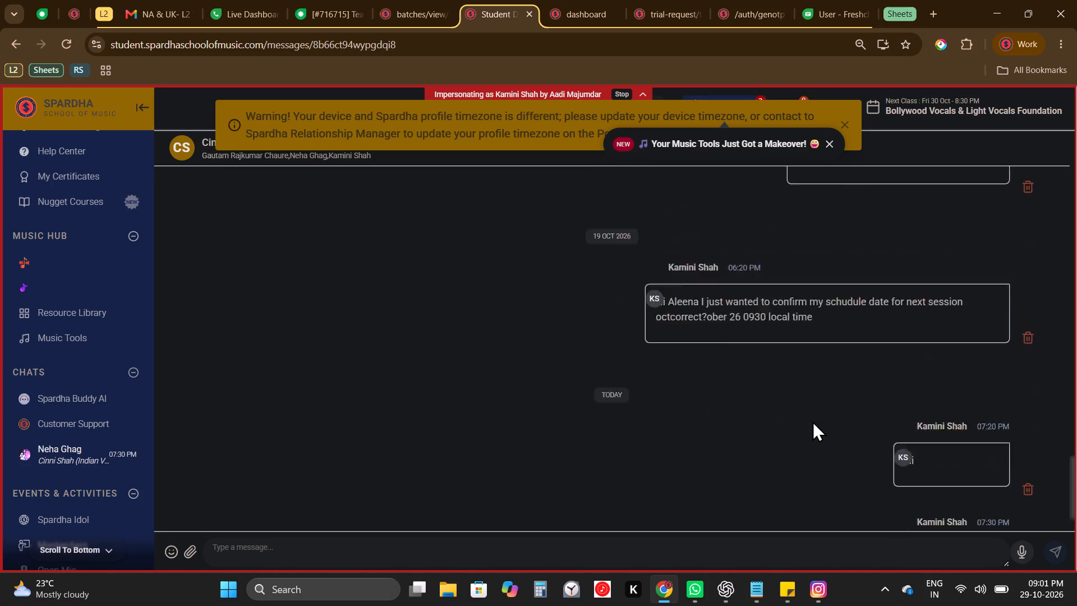
{"action": "scroll", "coordinate": [812, 421], "scroll_direction": "up", "scroll_amount": 5}
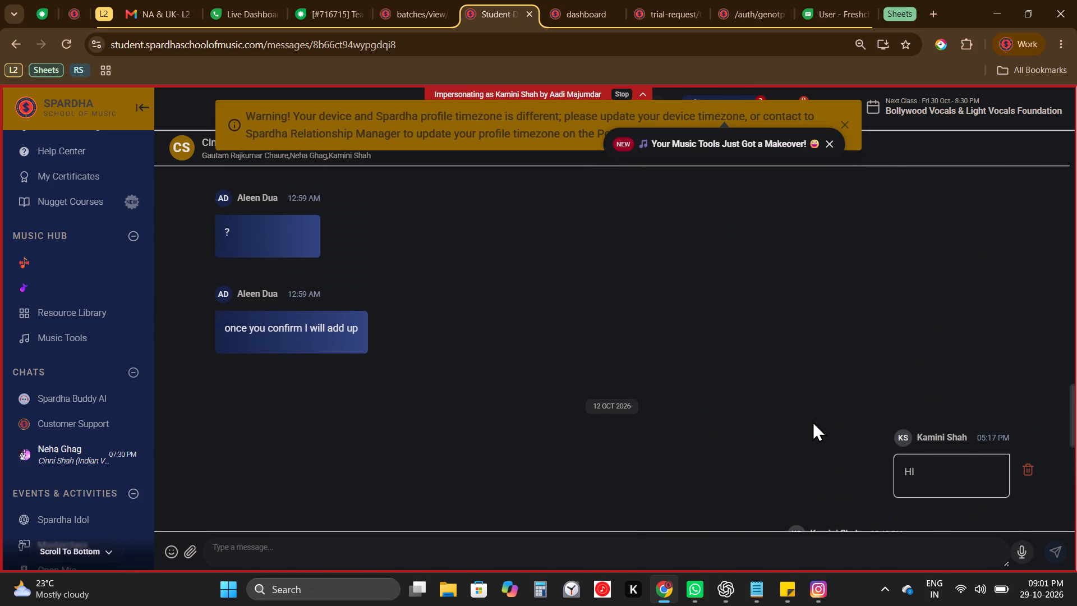
{"action": "scroll", "coordinate": [812, 421], "scroll_direction": "up", "scroll_amount": 2}
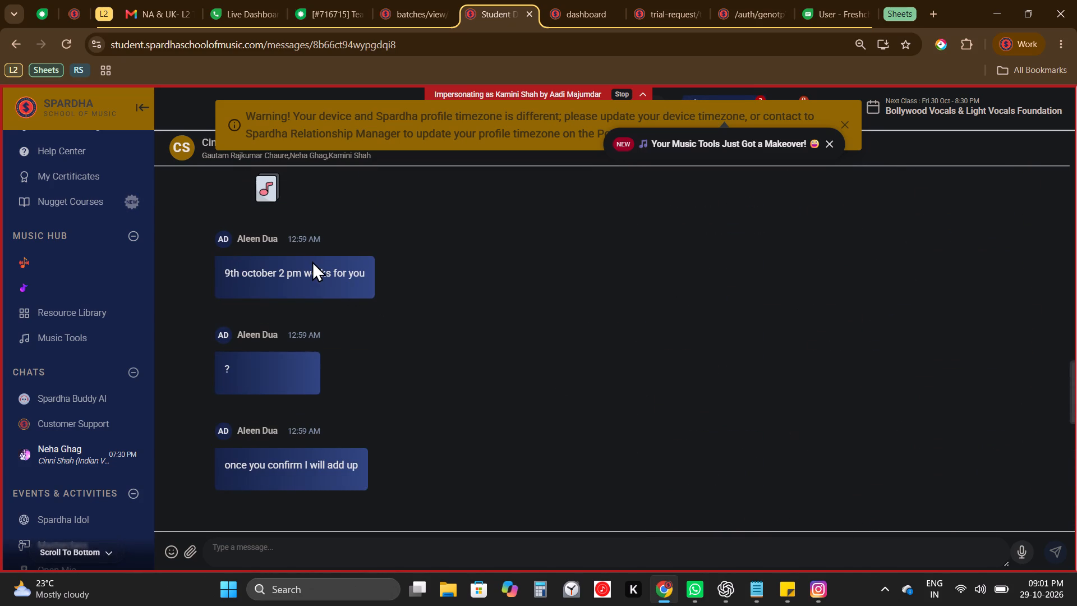
{"action": "scroll", "coordinate": [314, 274], "scroll_direction": "up", "scroll_amount": 3}
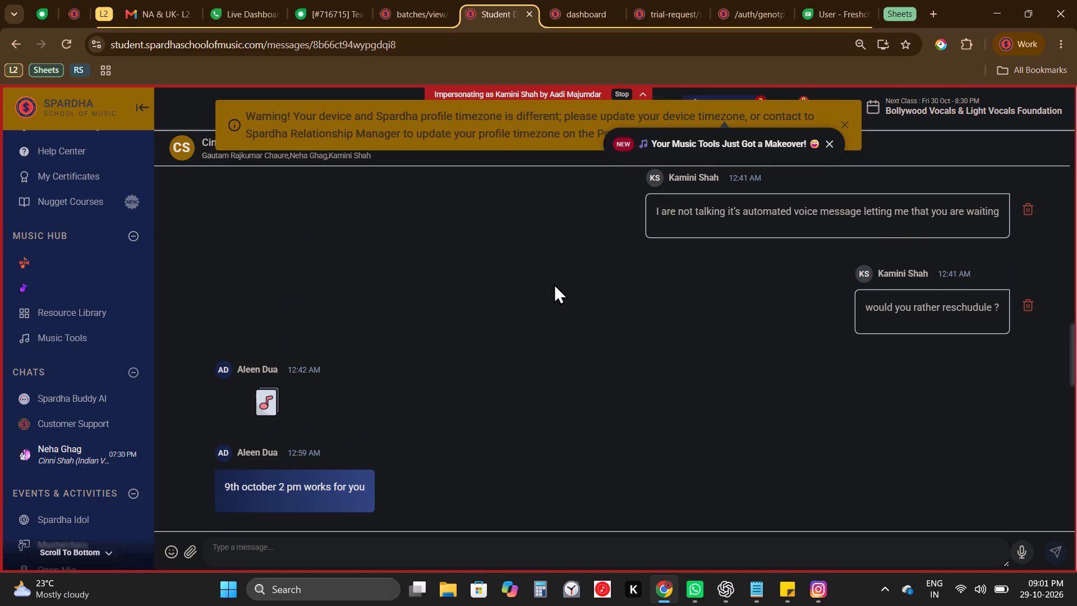
{"action": "scroll", "coordinate": [554, 283], "scroll_direction": "down", "scroll_amount": 9}
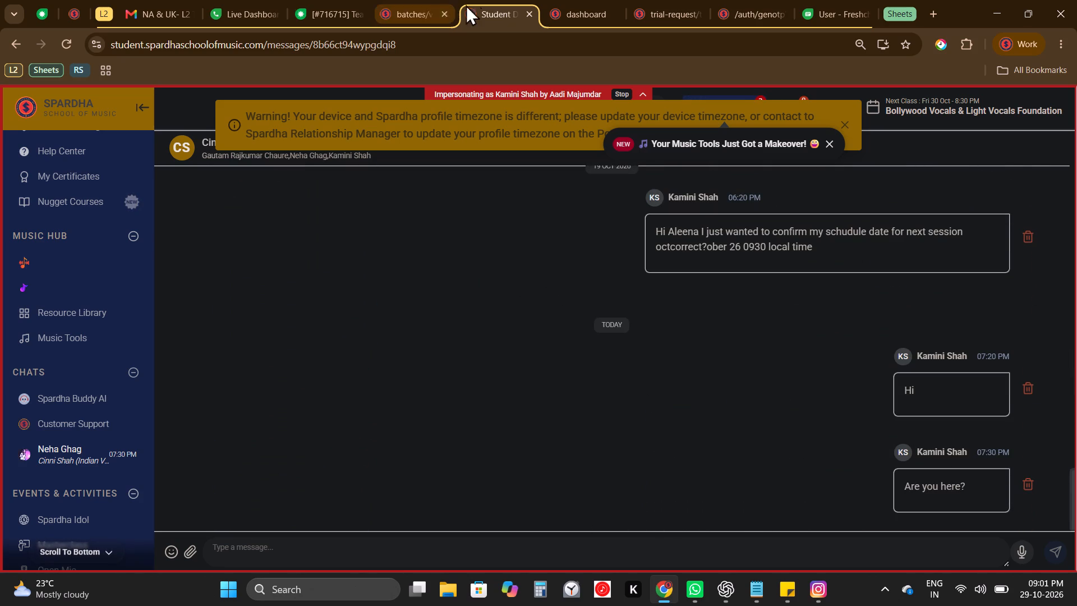
{"action": "left_click", "coordinate": [527, 10]}
Examine the extra session of Fri 30 Oct 2026 in the batch's October sessions, including its times, status and creator.
{"action": "scroll", "coordinate": [593, 368], "scroll_direction": "down", "scroll_amount": 3}
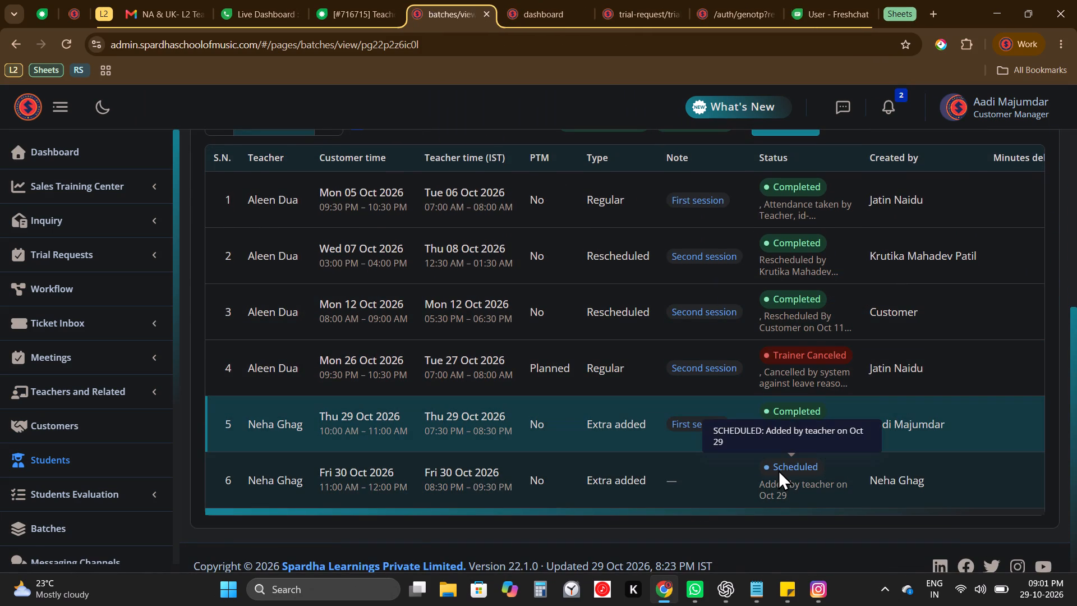
{"action": "left_click", "coordinate": [317, 471]}
{"action": "left_click_drag", "start_coordinate": [317, 471], "coordinate": [450, 496]}
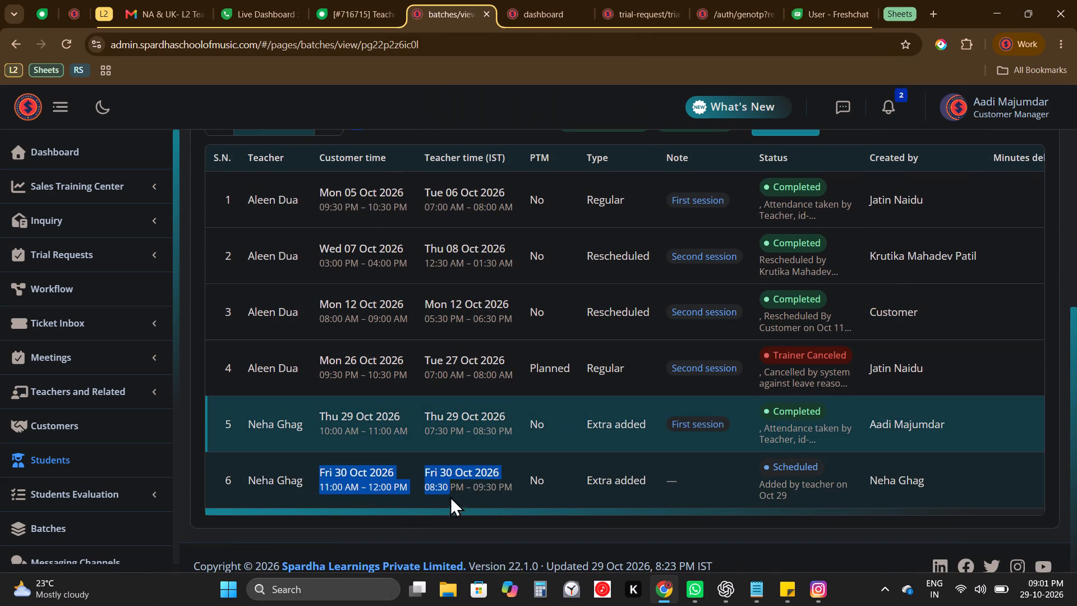
{"action": "left_click_drag", "start_coordinate": [450, 496], "coordinate": [507, 495]}
{"action": "left_click", "coordinate": [507, 495]}
{"action": "left_click_drag", "start_coordinate": [507, 495], "coordinate": [217, 465]}
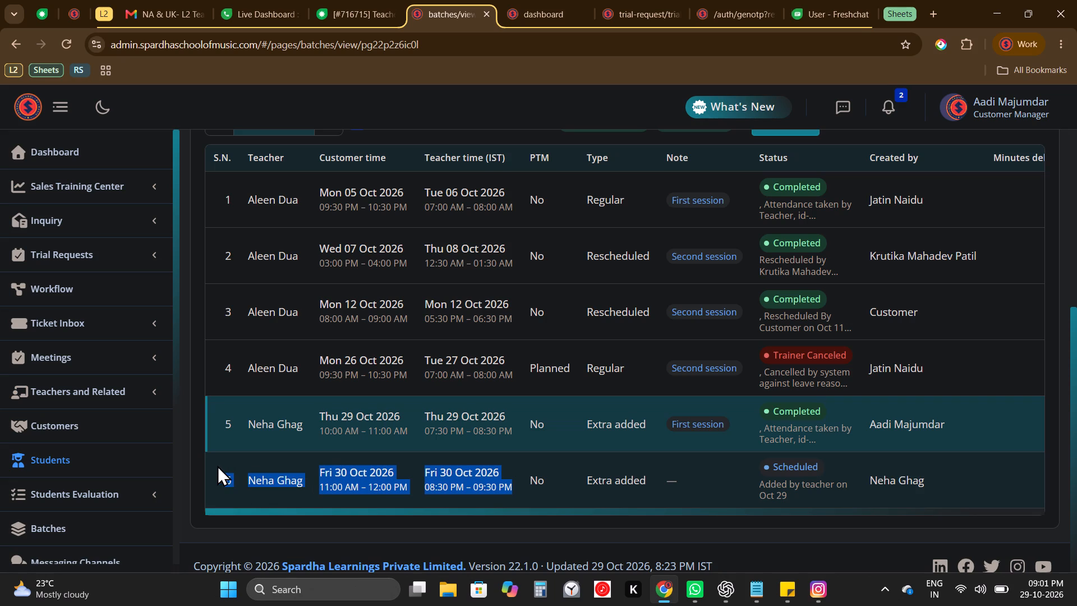
{"action": "left_click", "coordinate": [217, 465]}
{"action": "left_click_drag", "start_coordinate": [217, 465], "coordinate": [504, 496]}
{"action": "left_click", "coordinate": [504, 496]}
{"action": "left_click_drag", "start_coordinate": [504, 496], "coordinate": [242, 487]}
{"action": "left_click_drag", "start_coordinate": [242, 487], "coordinate": [214, 489]}
{"action": "left_click", "coordinate": [214, 489]}
{"action": "left_click_drag", "start_coordinate": [214, 489], "coordinate": [973, 502]}
{"action": "left_click", "coordinate": [973, 502]}
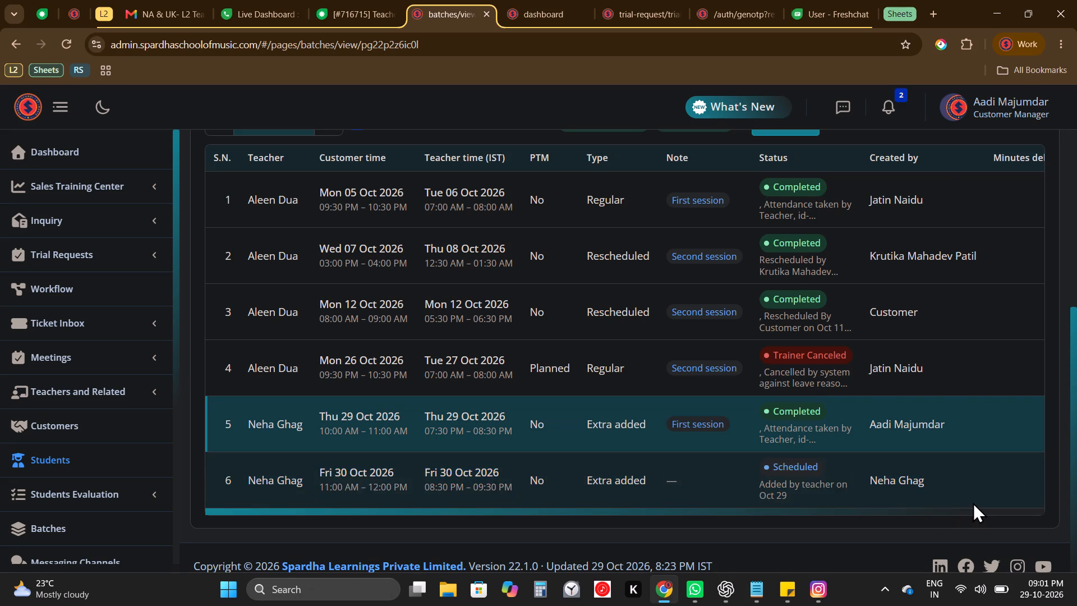
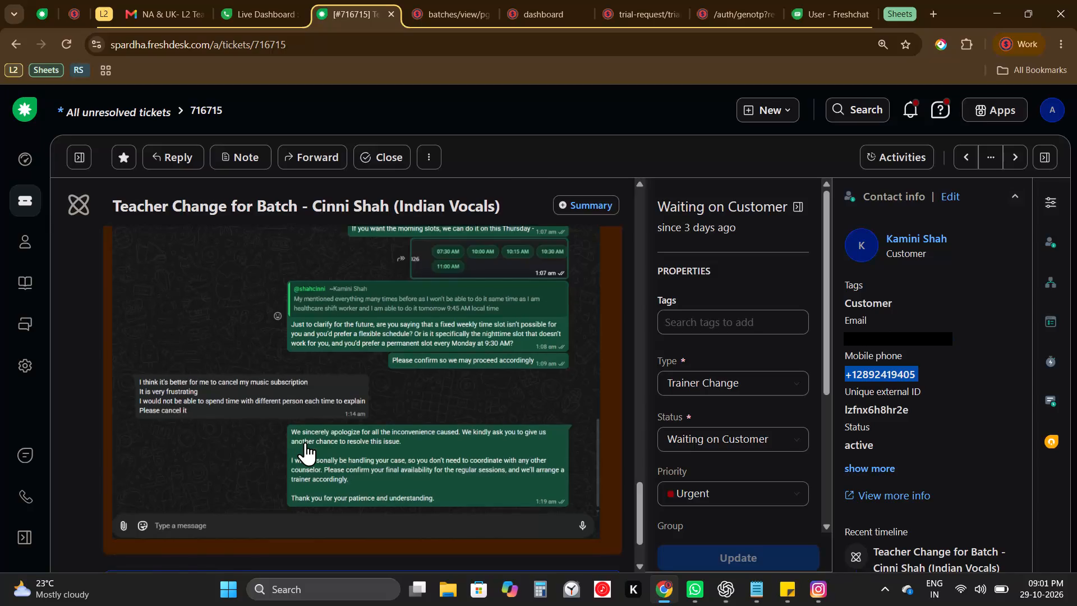
Start a note on ticket 716715 and insert the copied chat screenshot covering the Thu 29 Oct 2026 first session.
{"action": "left_click", "coordinate": [221, 504]}
{"action": "key", "text": "Return"}
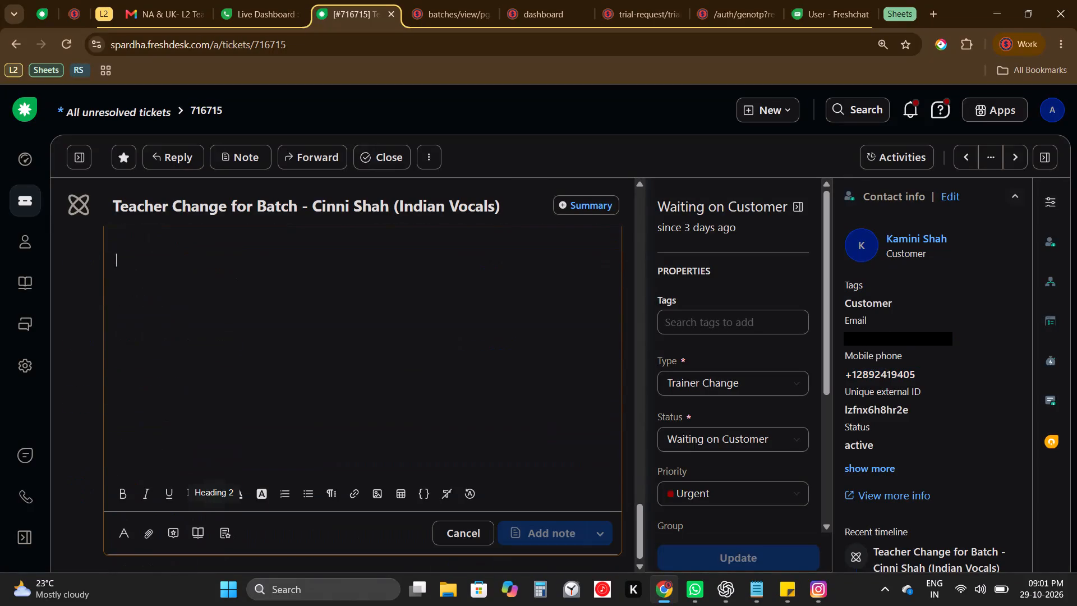
{"action": "key", "text": "ctrl+v"}
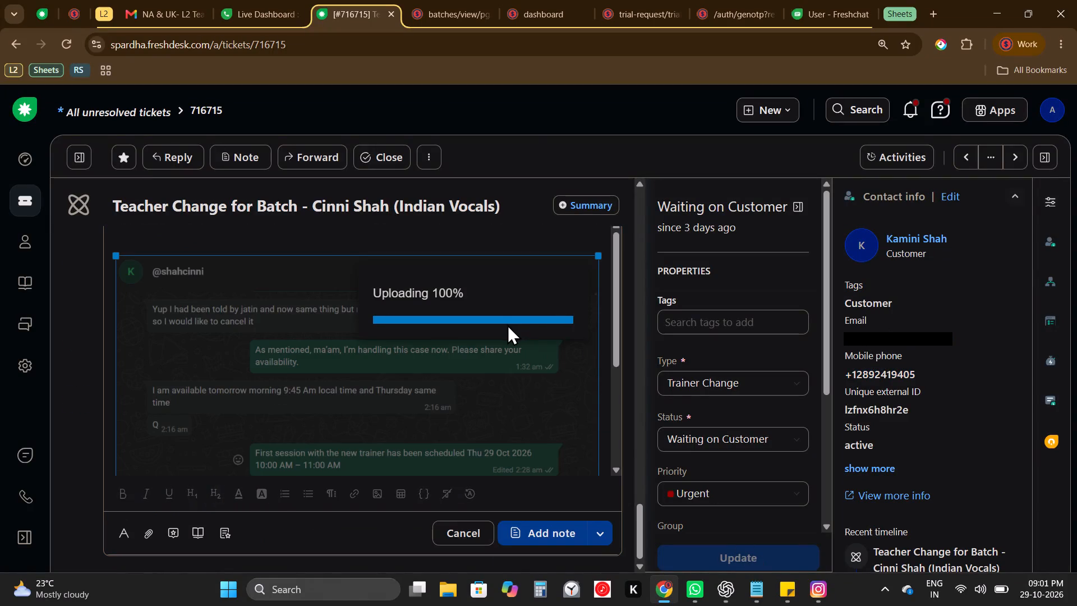
Copy the template advising the customer to reach out about concerns after the first session, ending "Closing this ticket", from the sticky notes into the note.
{"action": "left_click", "coordinate": [781, 578]}
{"action": "scroll", "coordinate": [823, 371], "scroll_direction": "up", "scroll_amount": 5}
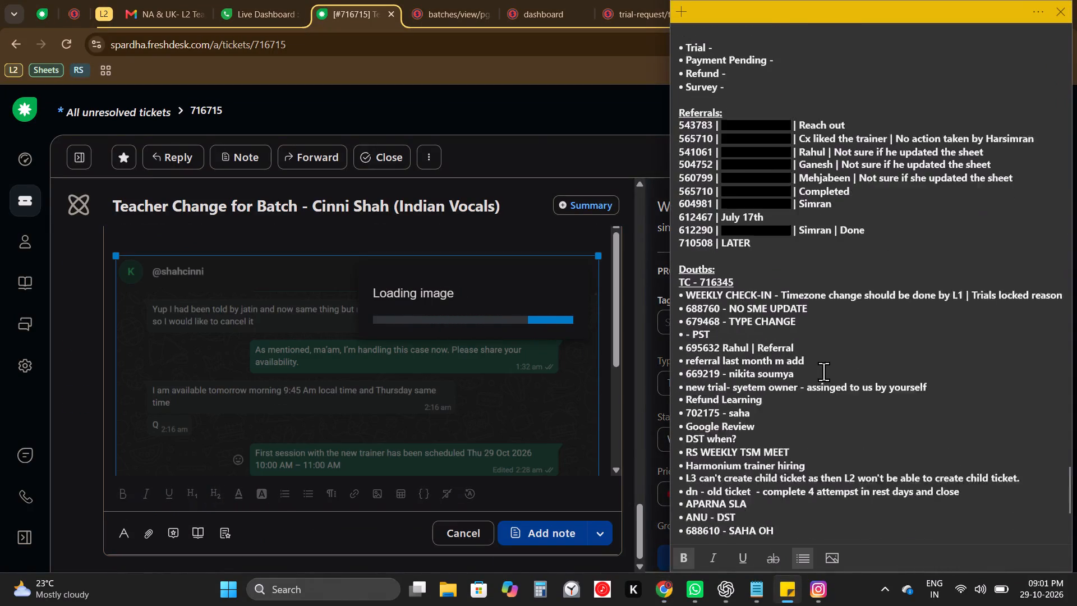
{"action": "scroll", "coordinate": [823, 371], "scroll_direction": "up", "scroll_amount": 3}
{"action": "scroll", "coordinate": [823, 371], "scroll_direction": "right", "scroll_amount": 1}
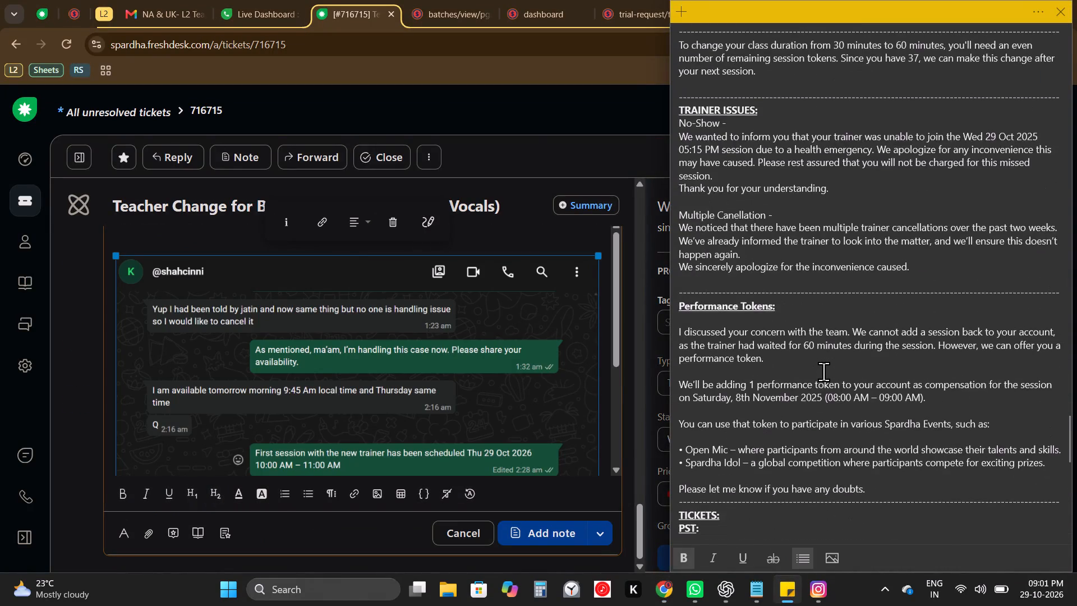
{"action": "scroll", "coordinate": [823, 371], "scroll_direction": "up", "scroll_amount": 7}
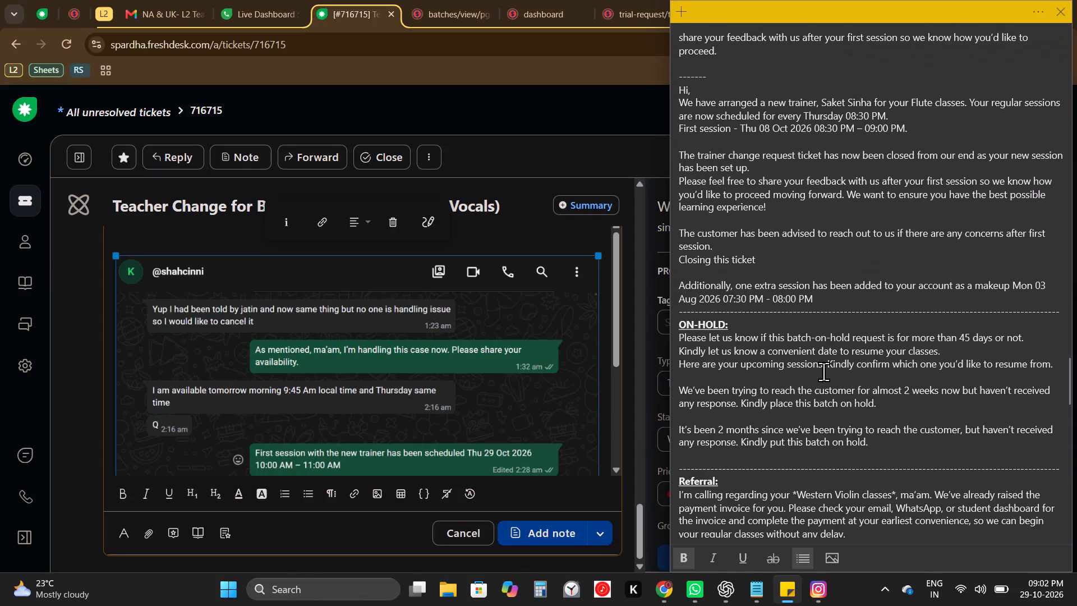
{"action": "scroll", "coordinate": [823, 371], "scroll_direction": "up", "scroll_amount": 1}
{"action": "double_click", "coordinate": [882, 241]}
{"action": "left_click_drag", "start_coordinate": [882, 241], "coordinate": [860, 278]}
{"action": "key", "text": "ctrl+c"}
{"action": "scroll", "coordinate": [560, 342], "scroll_direction": "up", "scroll_amount": 1}
{"action": "left_click", "coordinate": [582, 326]}
{"action": "key", "text": "ctrl+v"}
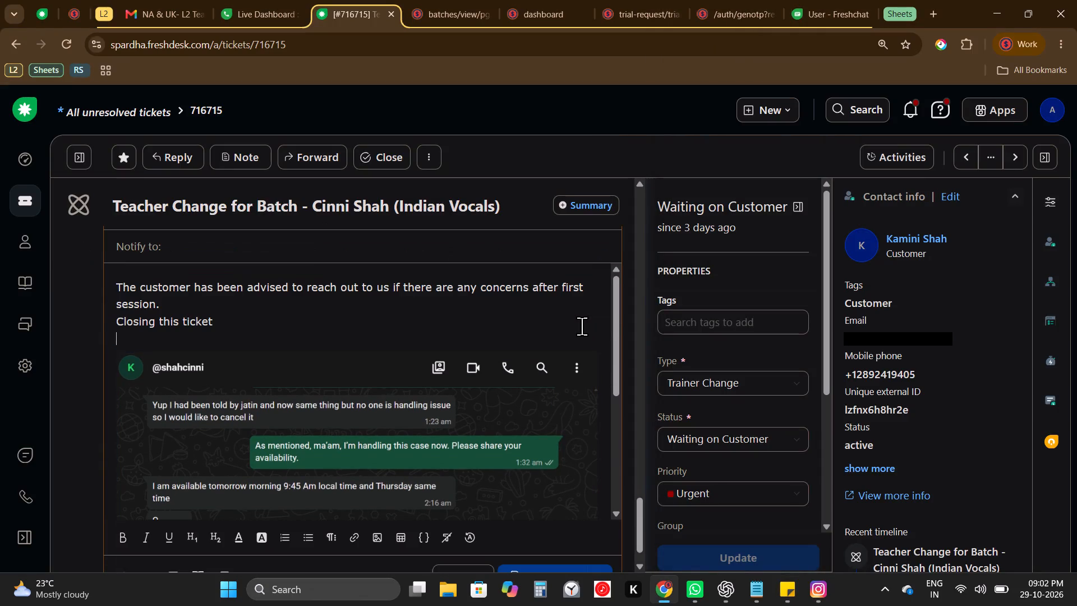
Examine the batch's extra sessions of Thu 29 Oct and Fri 30 Oct 2026, including their statuses and creators.
{"action": "left_click", "coordinate": [471, 0]}
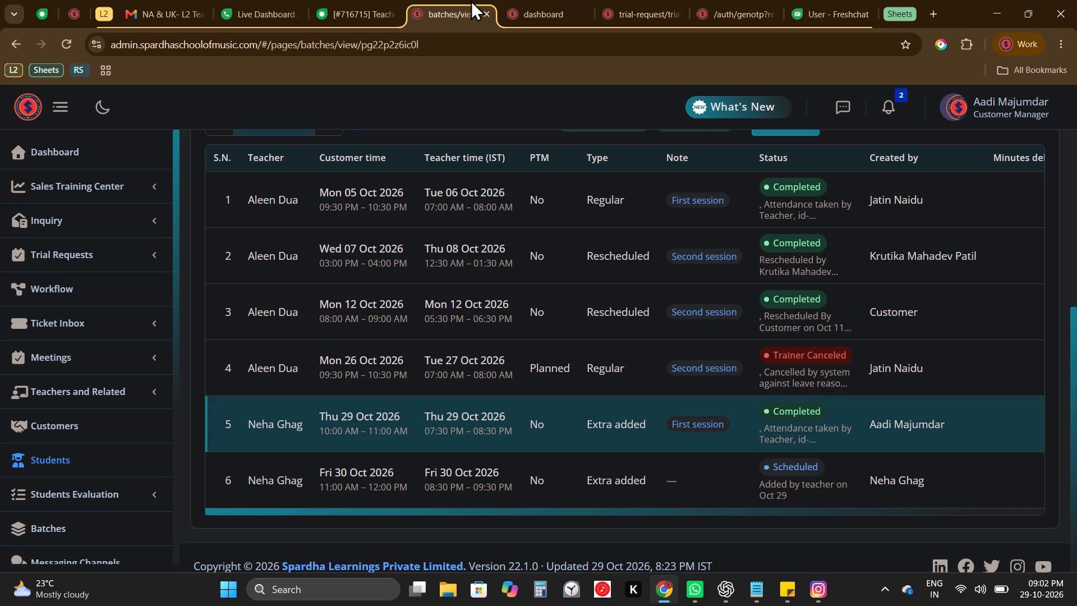
{"action": "left_click", "coordinate": [591, 369]}
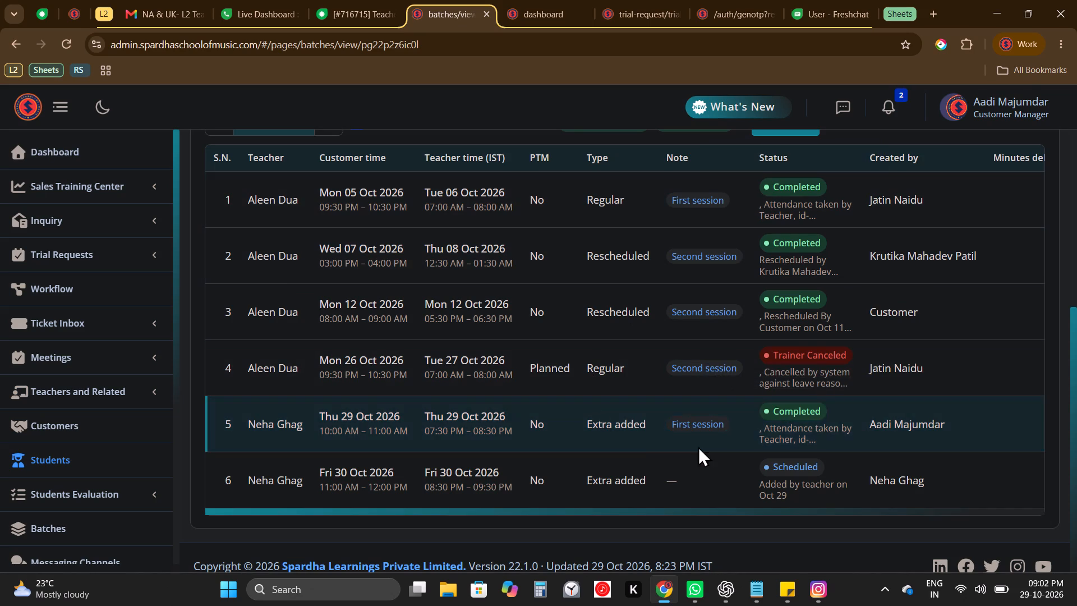
{"action": "double_click", "coordinate": [821, 478]}
{"action": "left_click_drag", "start_coordinate": [821, 478], "coordinate": [812, 465]}
{"action": "left_click", "coordinate": [603, 438]}
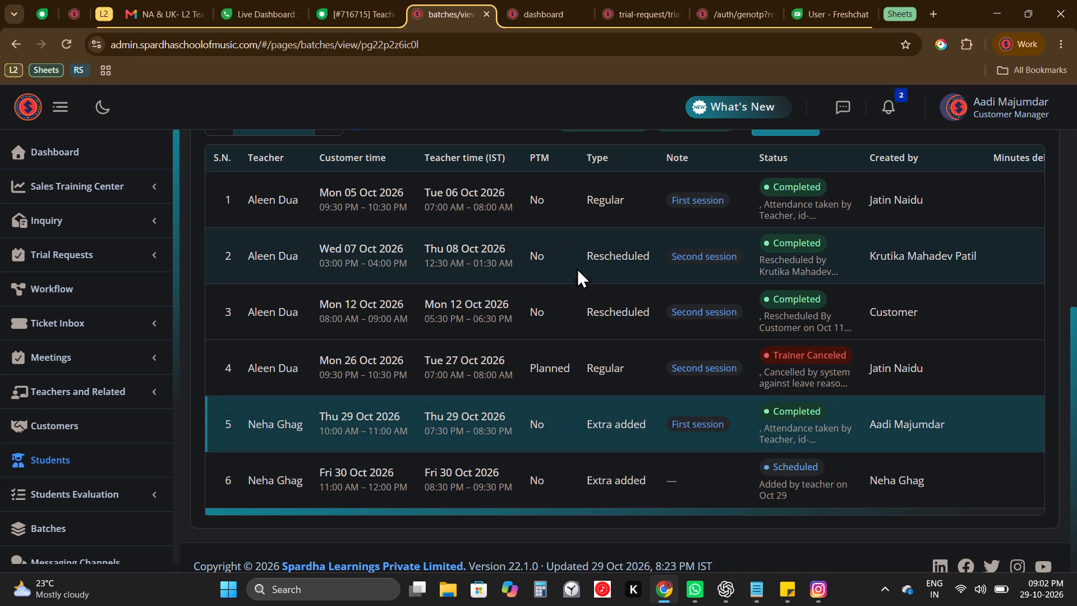
{"action": "left_click", "coordinate": [305, 475]}
{"action": "left_click_drag", "start_coordinate": [305, 475], "coordinate": [376, 543]}
{"action": "left_click", "coordinate": [368, 1]}
{"action": "left_click", "coordinate": [434, 0]}
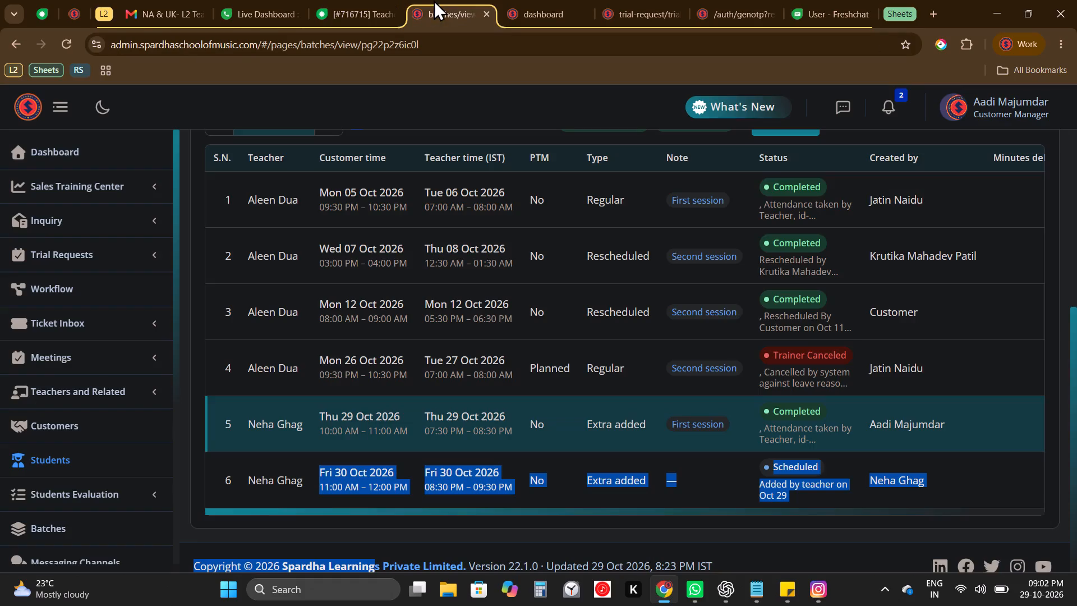
{"action": "left_click", "coordinate": [580, 332]}
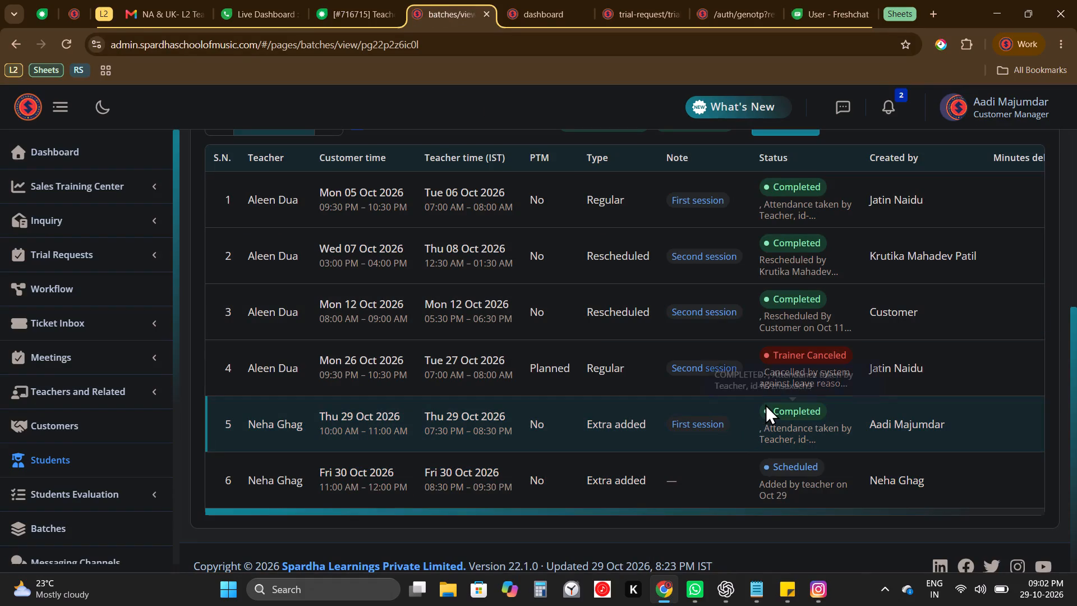
{"action": "left_click_drag", "start_coordinate": [765, 404], "coordinate": [945, 443]}
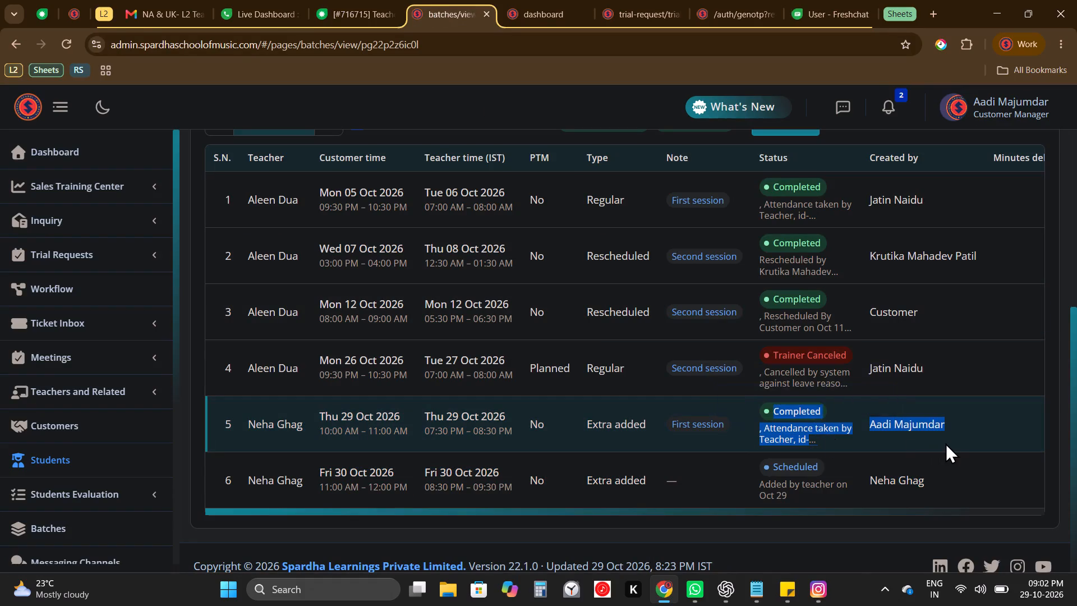
{"action": "triple_click", "coordinate": [945, 443]}
Capture the batch's October 2026 session table, insert it below the closing text in the ticket note, and add the note.
{"action": "scroll", "coordinate": [614, 368], "scroll_direction": "up", "scroll_amount": 1}
{"action": "left_click", "coordinate": [614, 368]}
{"action": "key", "text": "Print"}
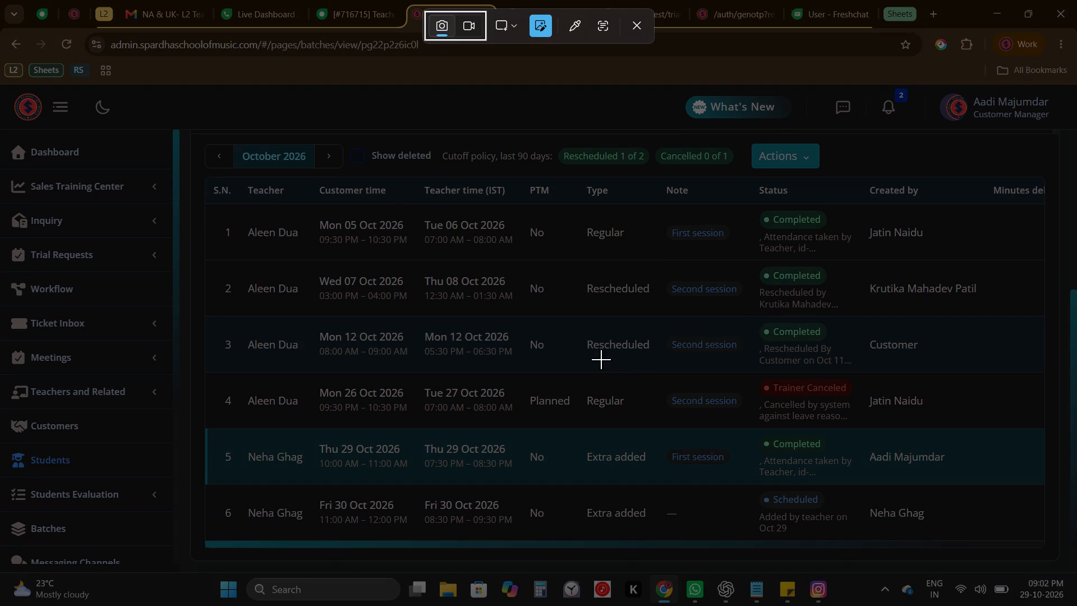
{"action": "left_click_drag", "start_coordinate": [200, 178], "coordinate": [988, 538]}
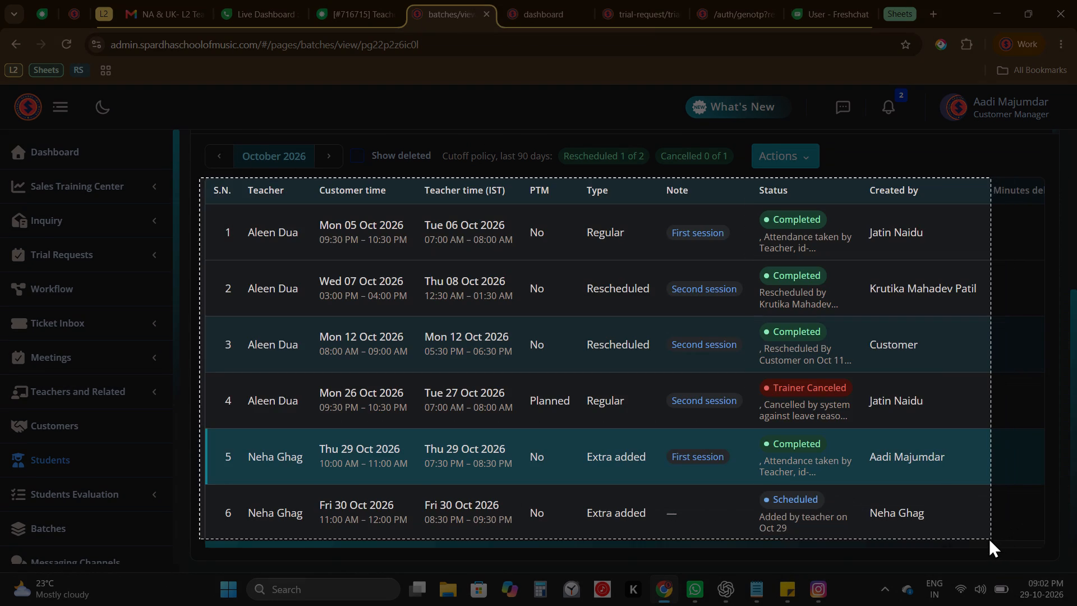
{"action": "left_click_drag", "start_coordinate": [988, 538], "coordinate": [988, 538]}
{"action": "key", "text": "ctrl+c"}
{"action": "left_click", "coordinate": [310, 2]}
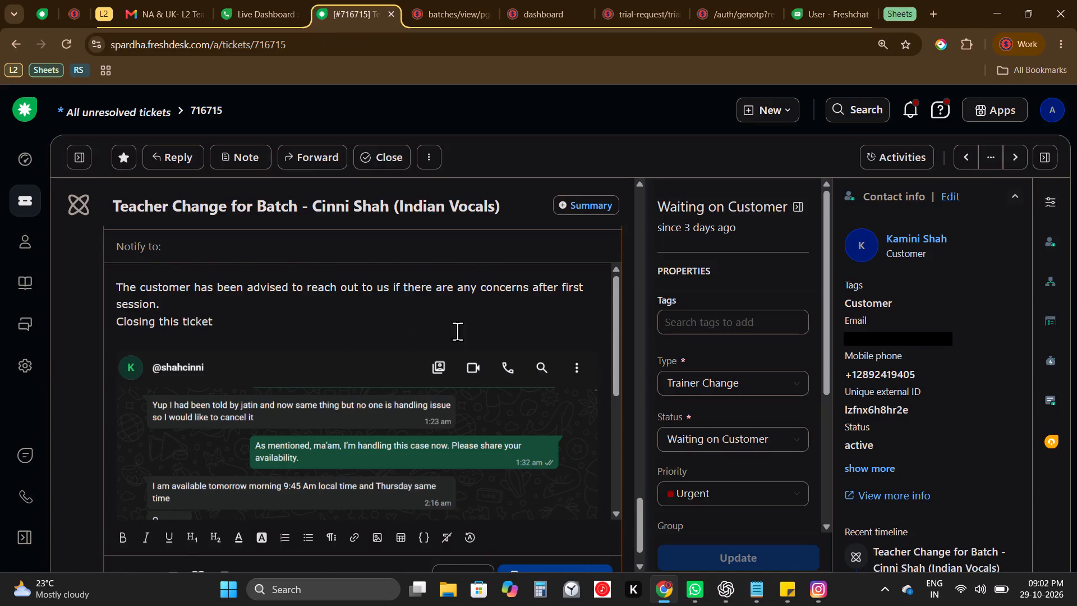
{"action": "key", "text": "Return"}
{"action": "key", "text": "Up"}
{"action": "key", "text": "ctrl+v"}
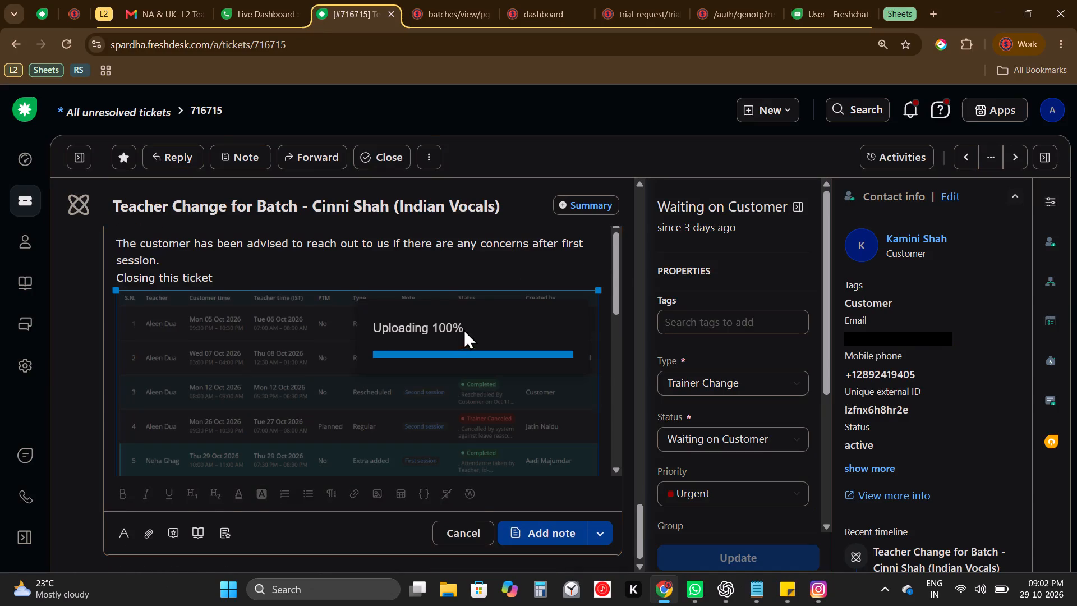
{"action": "left_click", "coordinate": [576, 523]}
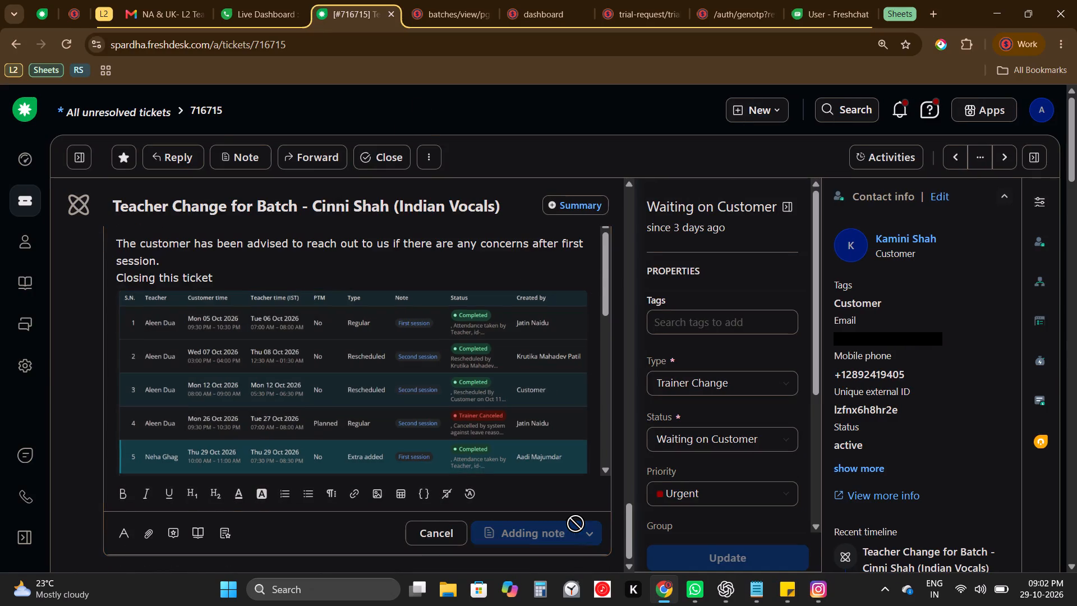
In Teacher Change Requests, find the request for ticket 716715 and assign Neha, the Thu 29 Oct session's teacher, as the new teacher.
{"action": "double_click", "coordinate": [215, 107]}
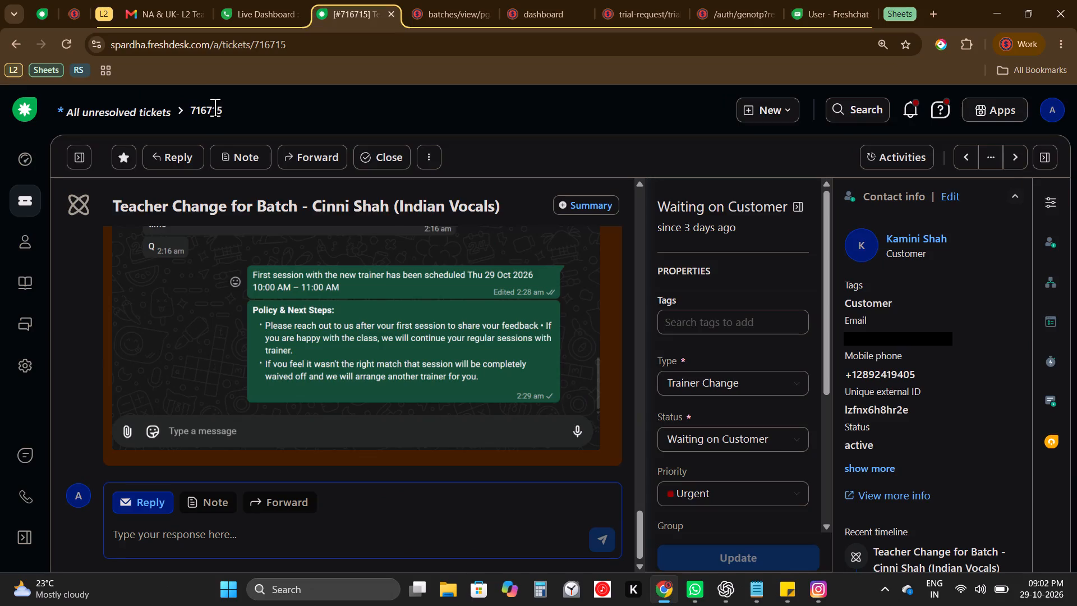
{"action": "key", "text": "ctrl+c"}
{"action": "left_click", "coordinate": [64, 6]}
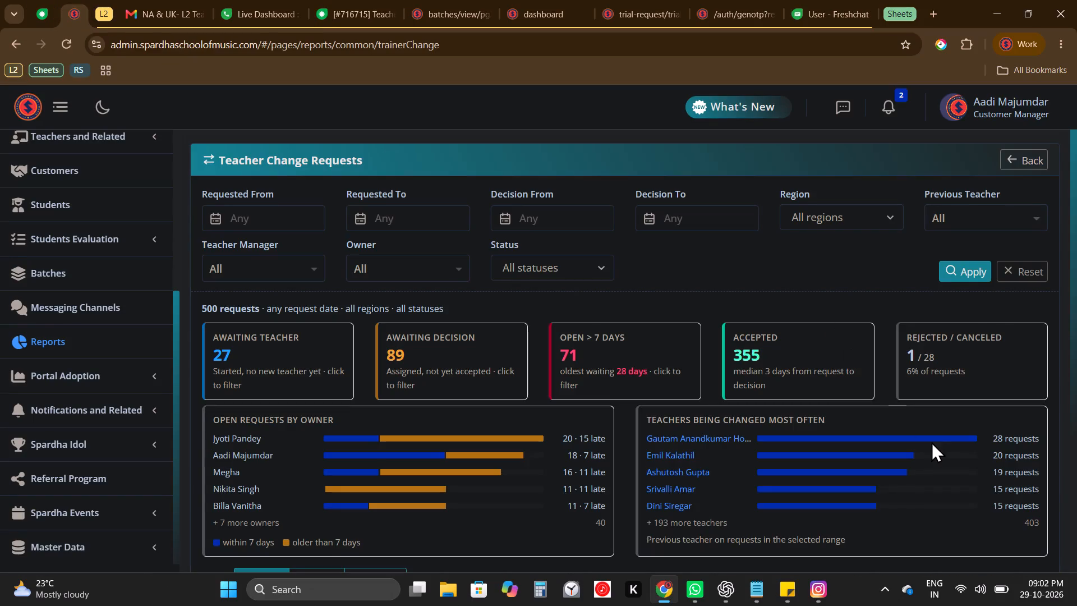
{"action": "scroll", "coordinate": [931, 442], "scroll_direction": "down", "scroll_amount": 3}
{"action": "triple_click", "coordinate": [972, 420]}
{"action": "key", "text": "ctrl+v"}
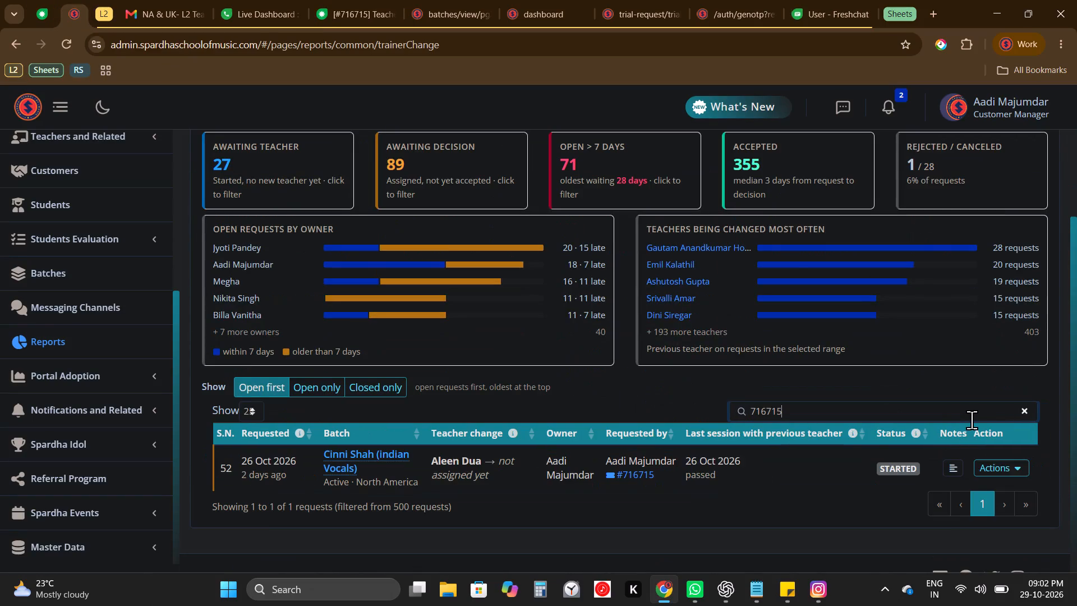
{"action": "left_click", "coordinate": [989, 472]}
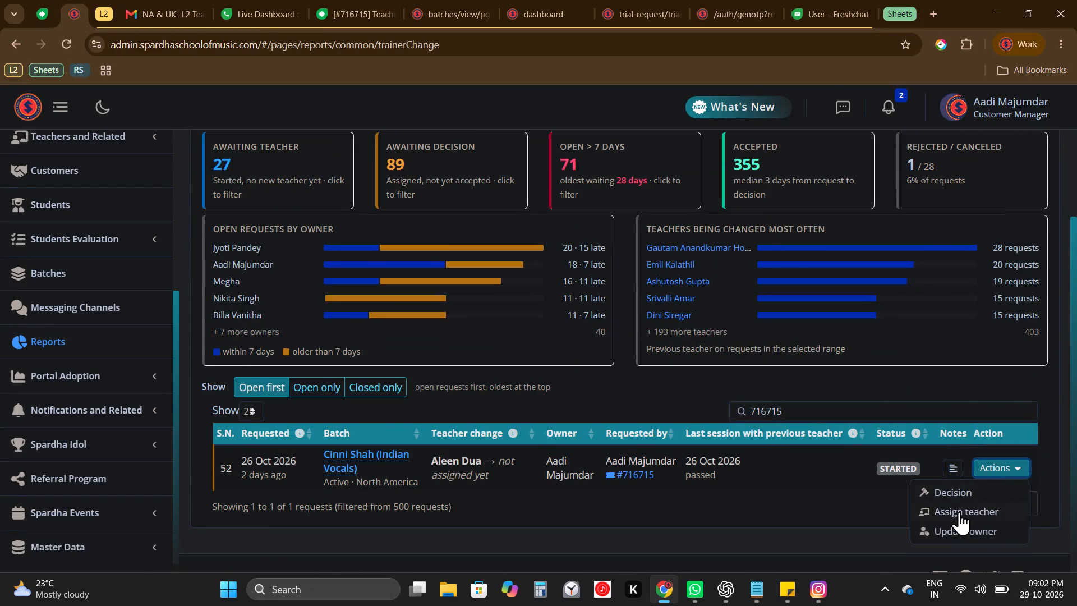
{"action": "left_click", "coordinate": [959, 511]}
{"action": "left_click", "coordinate": [480, 0]}
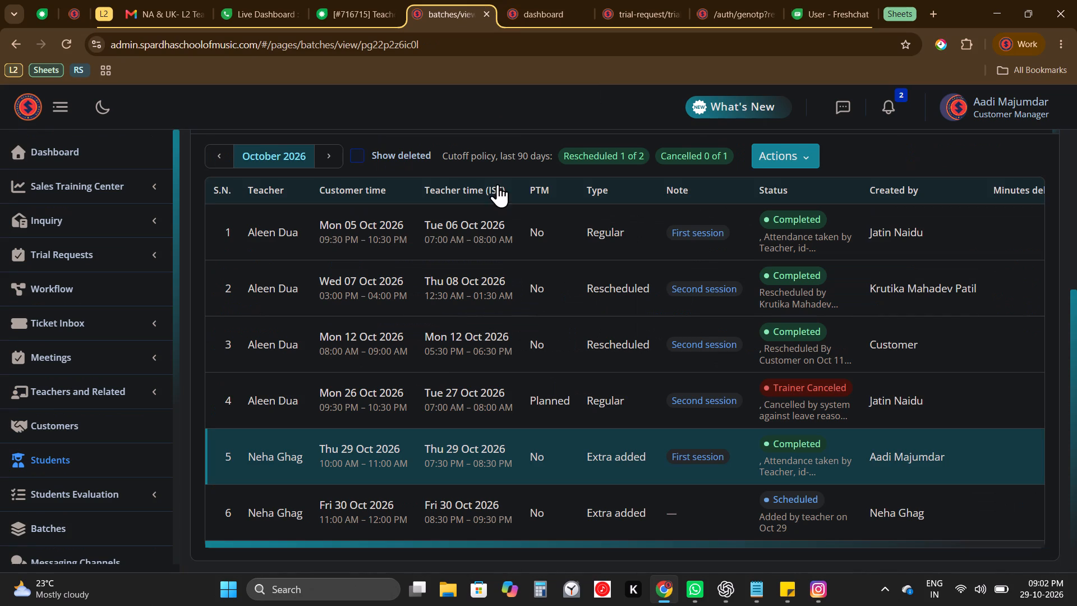
{"action": "left_click", "coordinate": [45, 7]}
{"action": "left_click", "coordinate": [75, 0]}
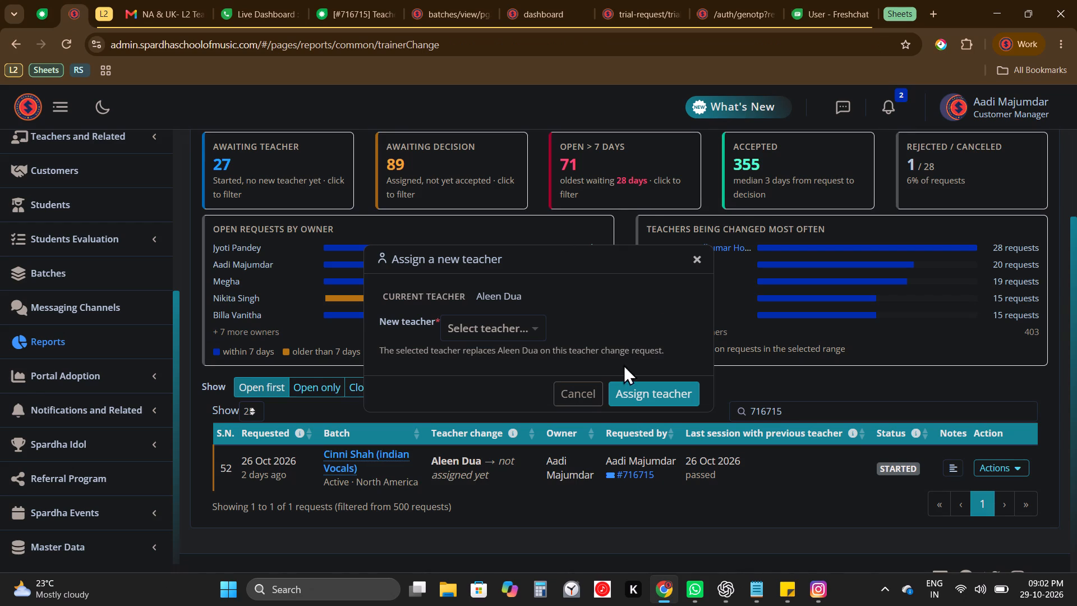
{"action": "left_click", "coordinate": [512, 336]}
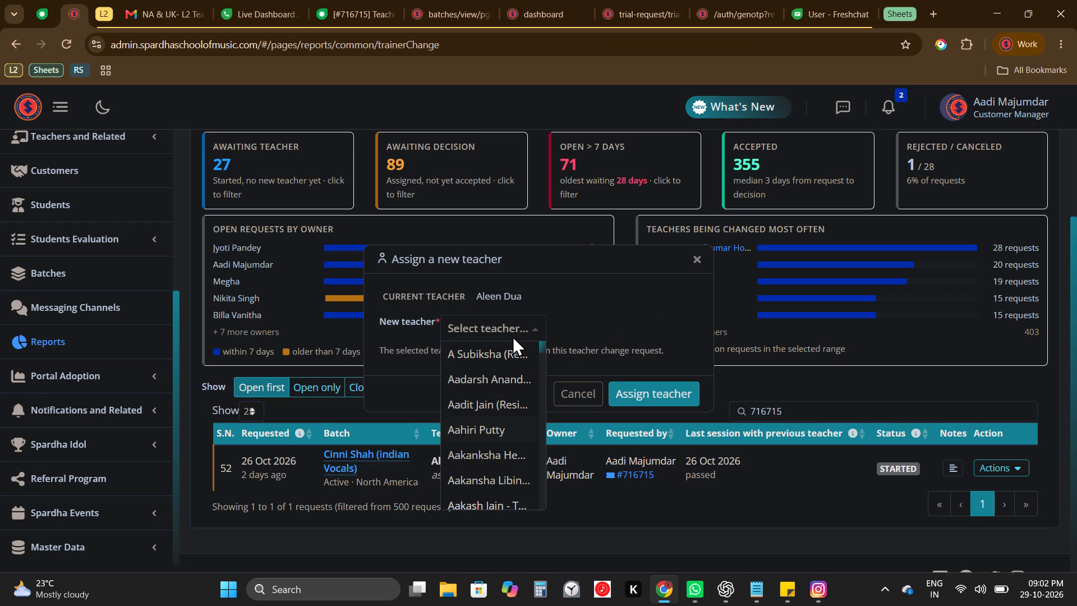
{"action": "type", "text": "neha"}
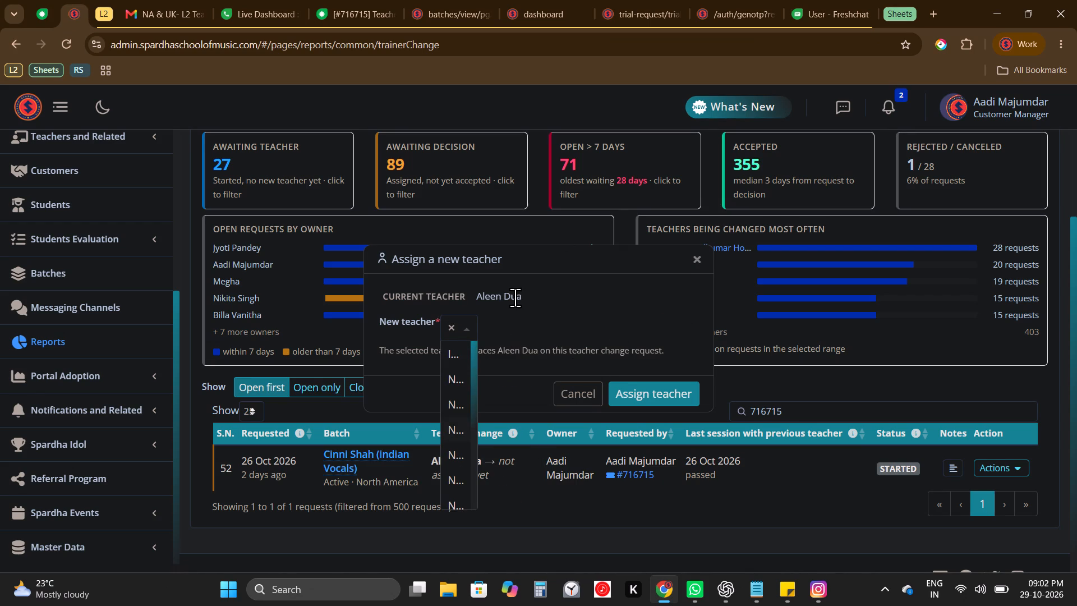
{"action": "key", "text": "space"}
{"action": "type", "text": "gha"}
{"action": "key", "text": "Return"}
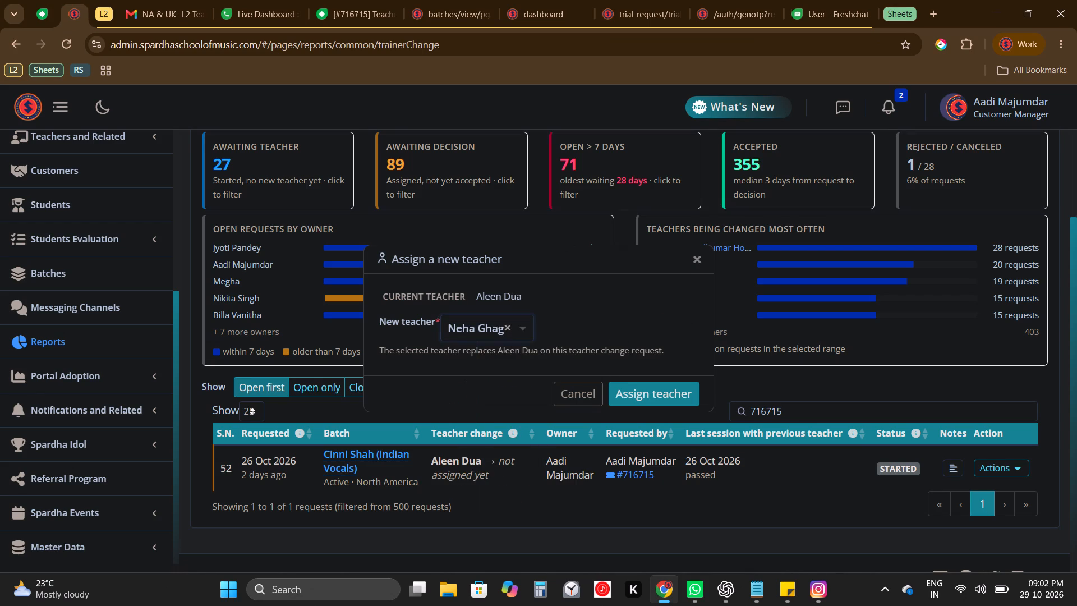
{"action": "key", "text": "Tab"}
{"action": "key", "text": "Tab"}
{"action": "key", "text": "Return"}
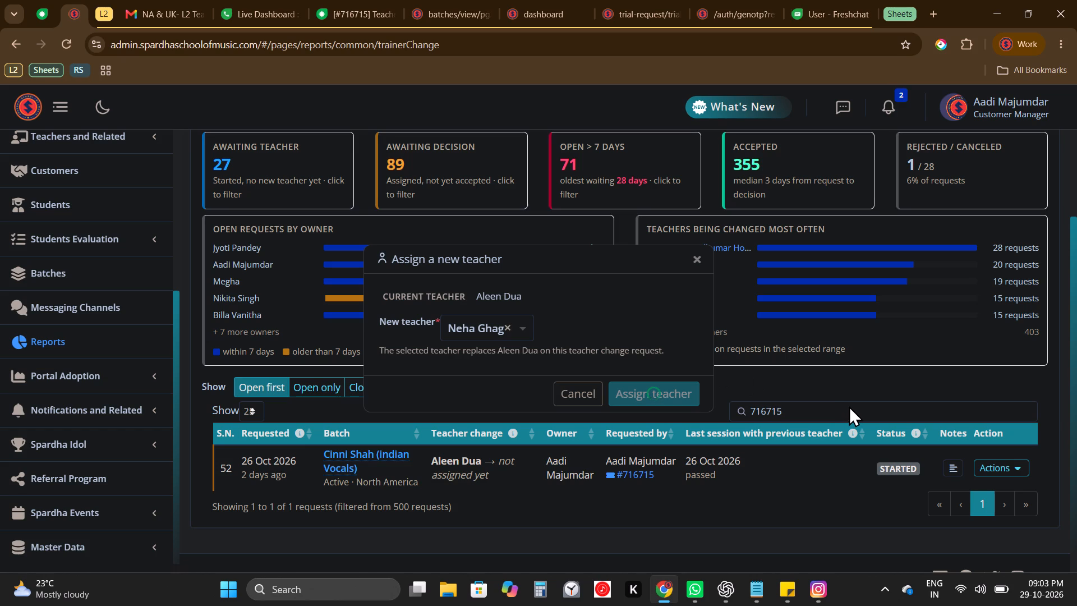
{"action": "left_click", "coordinate": [849, 406]}
{"action": "double_click", "coordinate": [849, 406]}
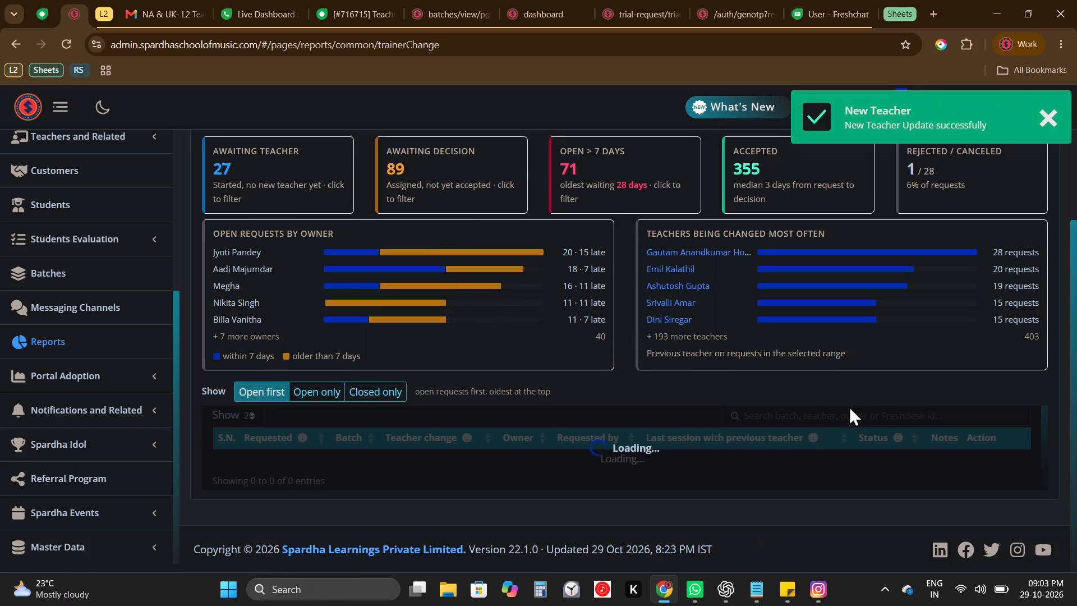
{"action": "left_click", "coordinate": [930, 417]}
{"action": "left_click", "coordinate": [930, 417]}
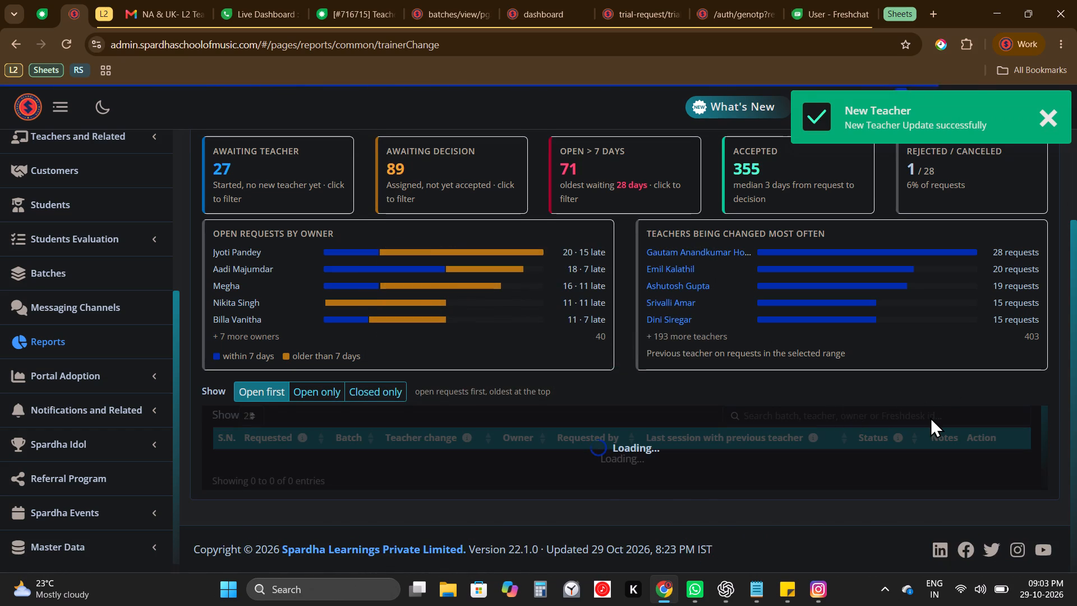
{"action": "left_click", "coordinate": [930, 417]}
{"action": "key", "text": "ctrl+v"}
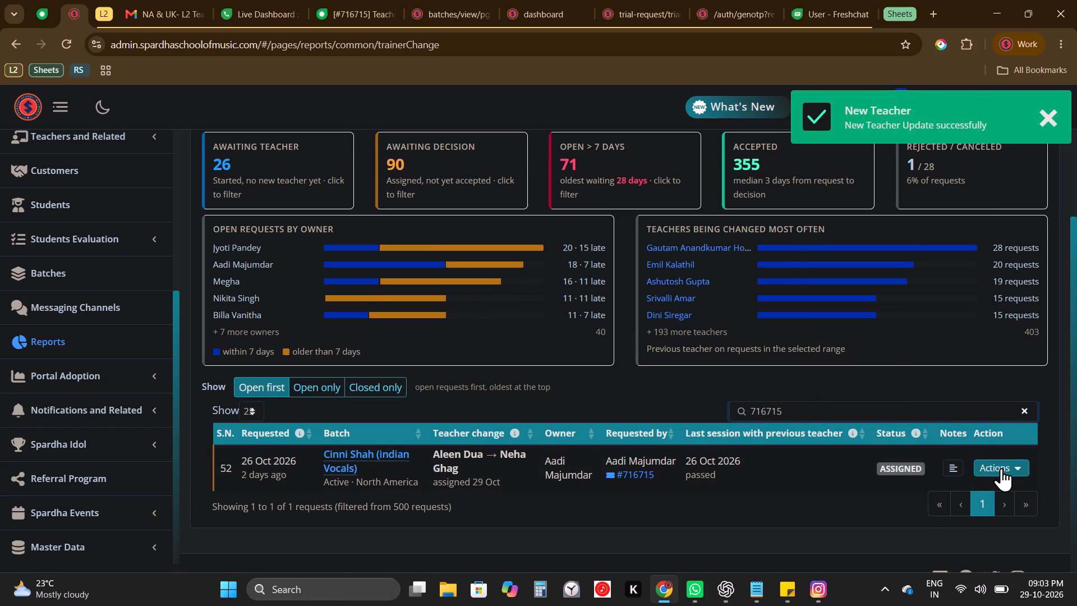
{"action": "left_click", "coordinate": [1001, 468]}
{"action": "left_click", "coordinate": [950, 494]}
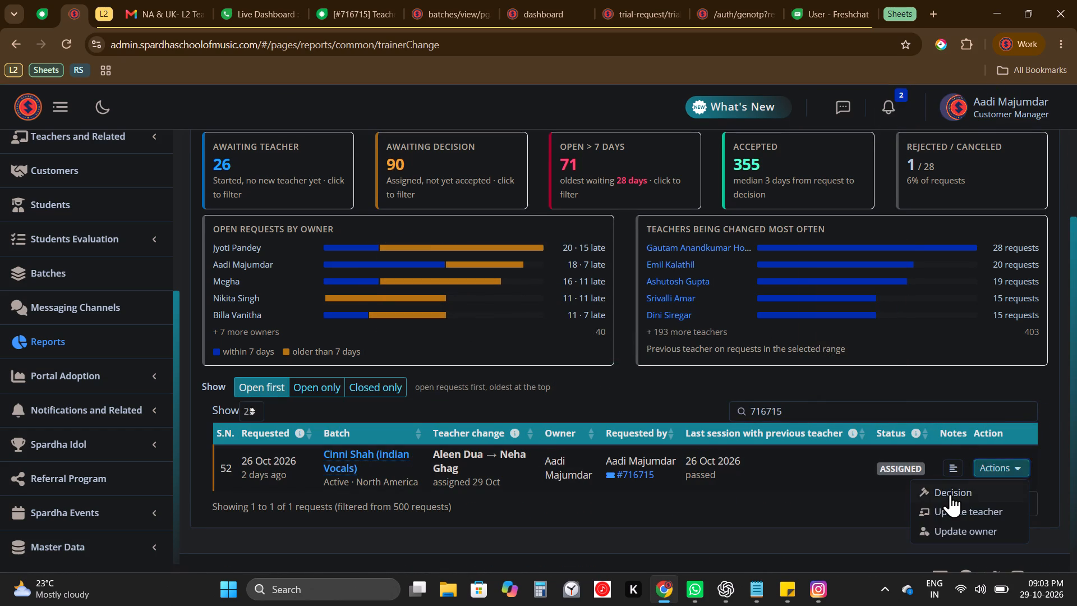
{"action": "left_click", "coordinate": [582, 314]}
{"action": "left_click", "coordinate": [583, 322]}
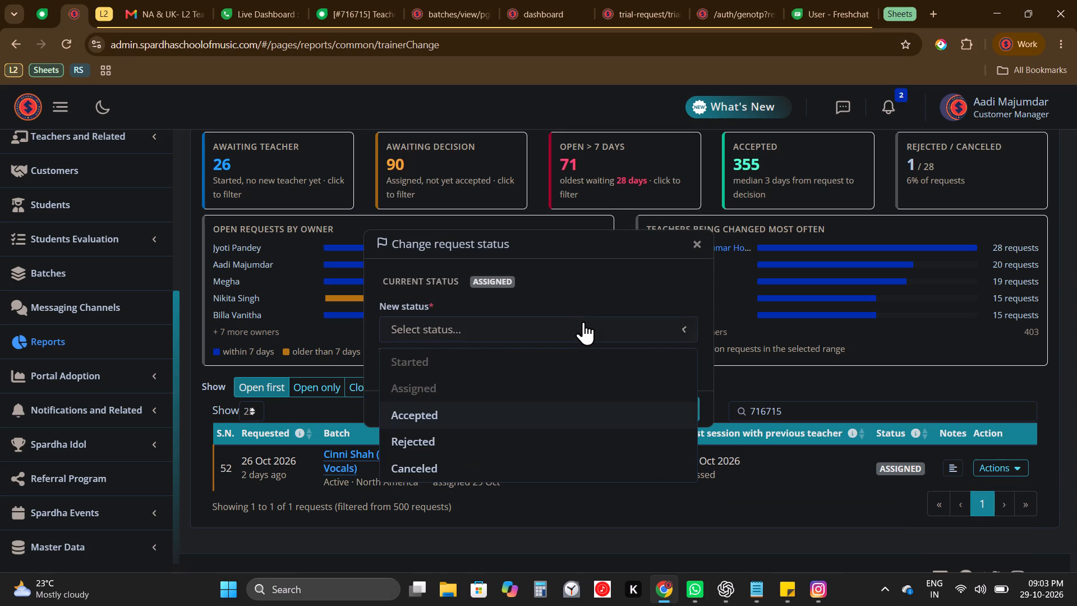
{"action": "key", "text": "Return"}
{"action": "key", "text": "Tab"}
{"action": "key", "text": "Tab"}
{"action": "key", "text": "Return"}
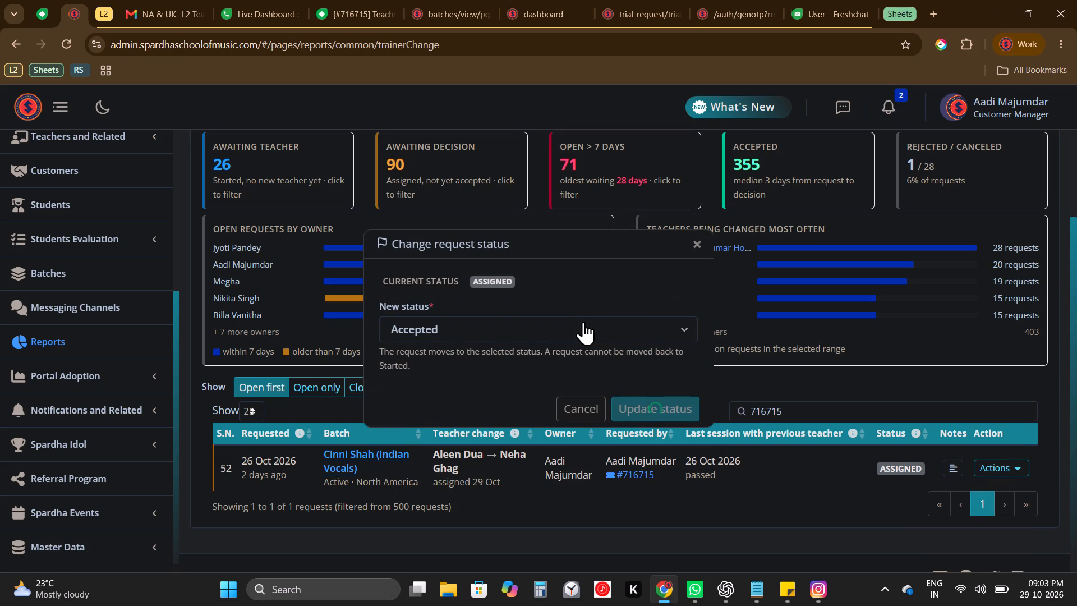
{"action": "left_click", "coordinate": [358, 0]}
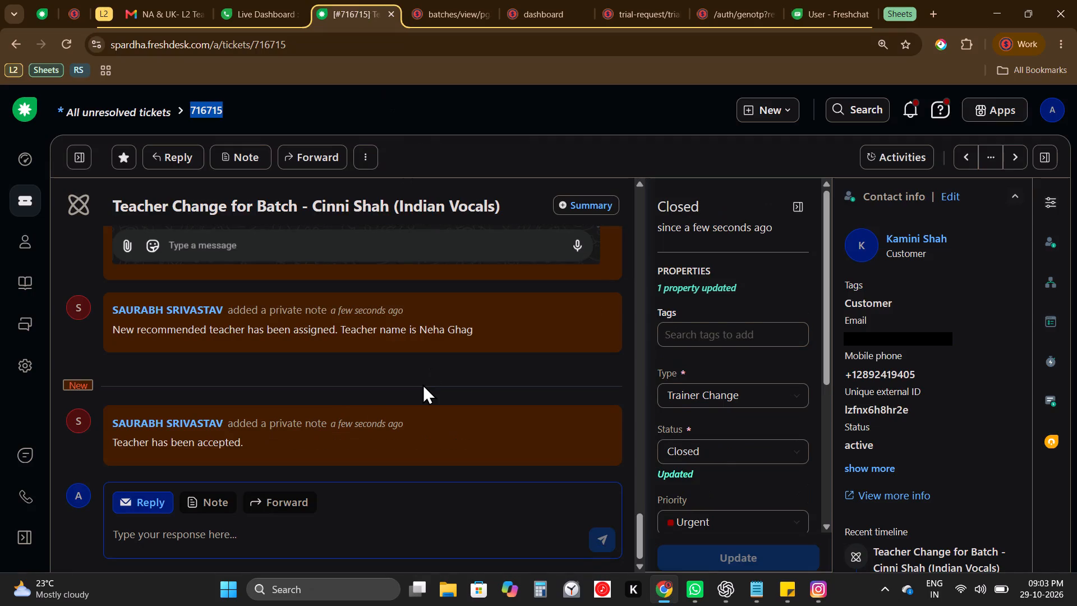
{"action": "scroll", "coordinate": [477, 404], "scroll_direction": "up", "scroll_amount": 10}
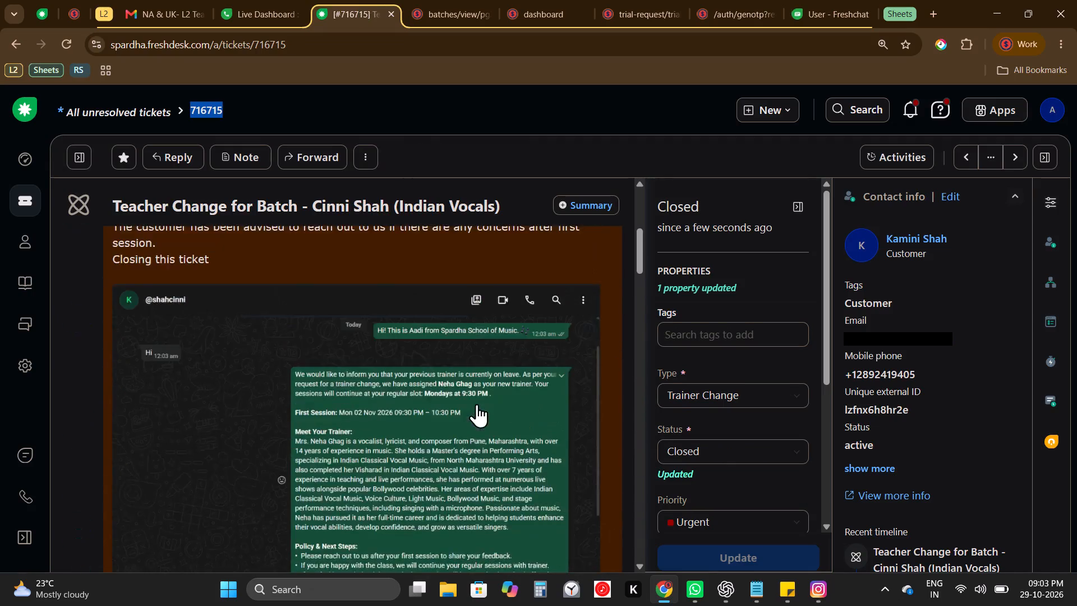
{"action": "left_click", "coordinate": [477, 404]}
{"action": "scroll", "coordinate": [477, 404], "scroll_direction": "up", "scroll_amount": 8}
{"action": "scroll", "coordinate": [480, 393], "scroll_direction": "right", "scroll_amount": 1}
{"action": "key", "text": "Escape"}
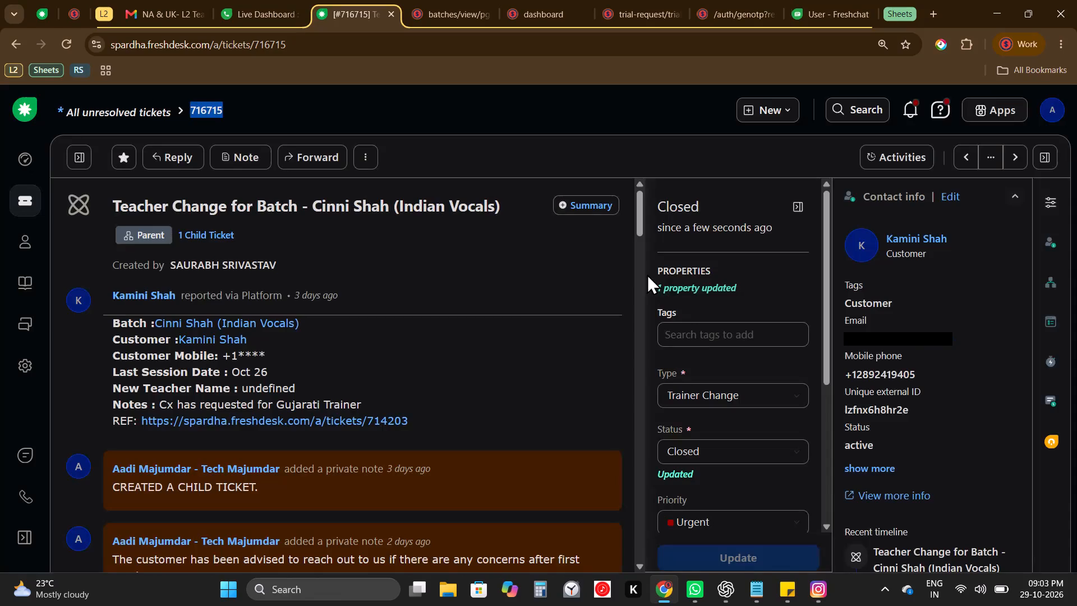
{"action": "left_click", "coordinate": [745, 401]}
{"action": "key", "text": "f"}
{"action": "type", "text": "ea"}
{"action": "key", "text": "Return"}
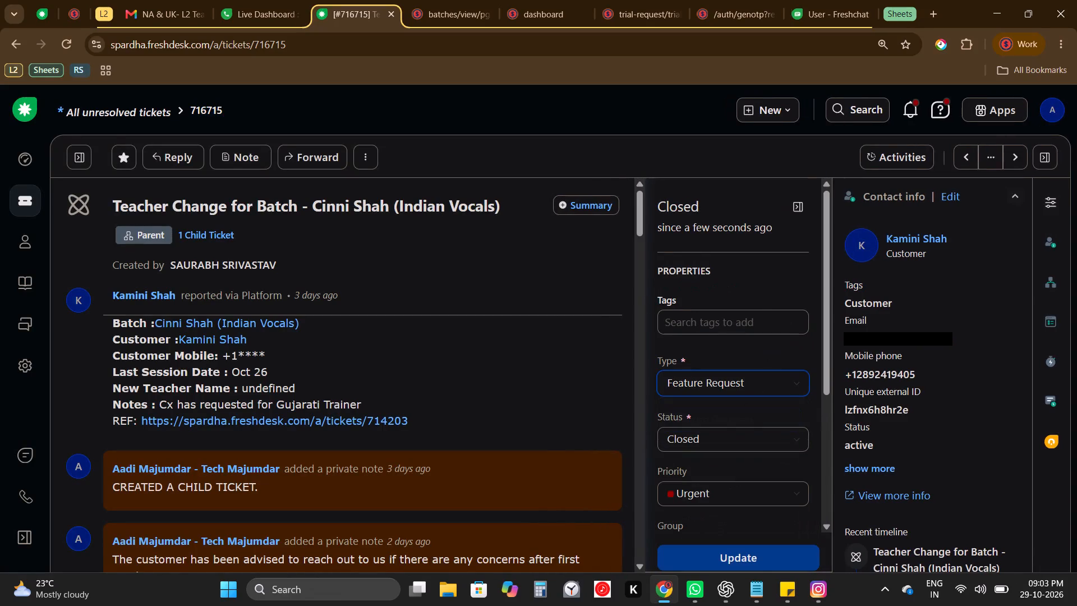
{"action": "double_click", "coordinate": [749, 565]}
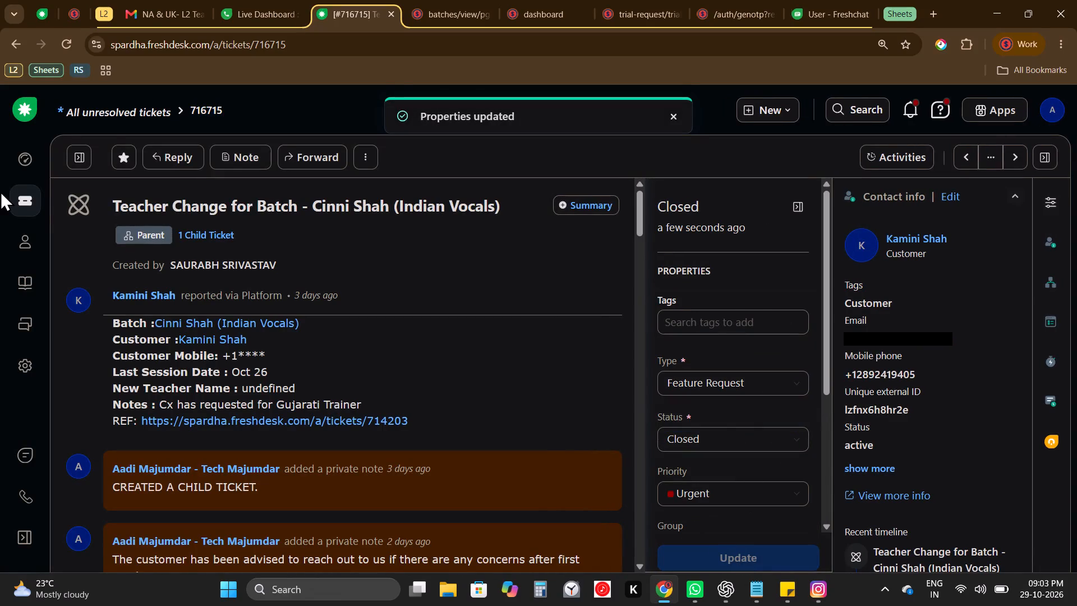
Open ticket 716701, the Acoustic Guitar teacher change request, and examine its customer message and private note.
{"action": "left_click", "coordinate": [1000, 153]}
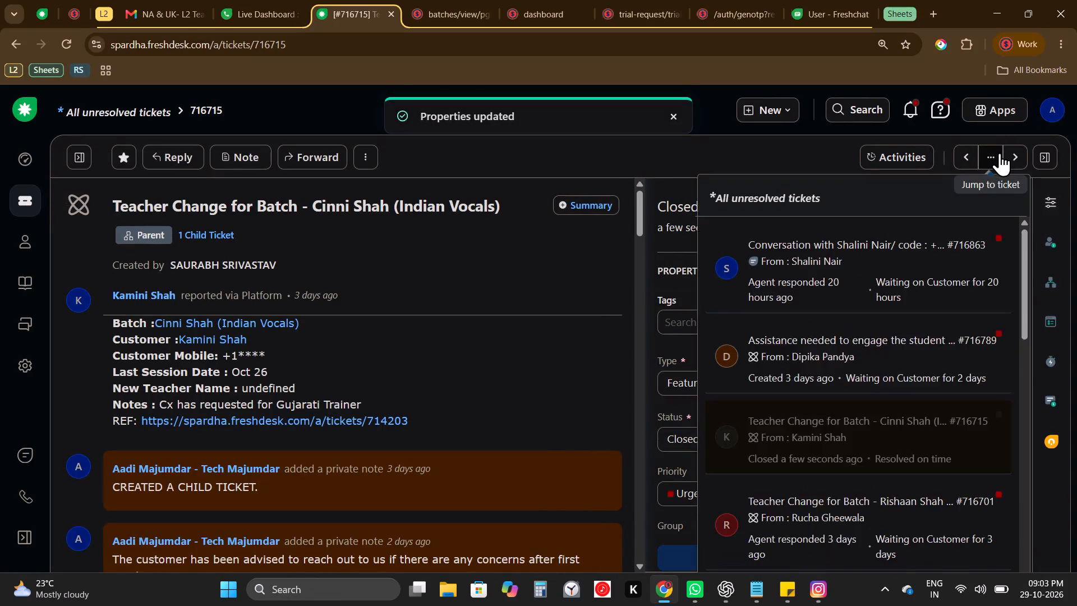
{"action": "scroll", "coordinate": [900, 406], "scroll_direction": "up", "scroll_amount": 2}
{"action": "left_click", "coordinate": [862, 506]}
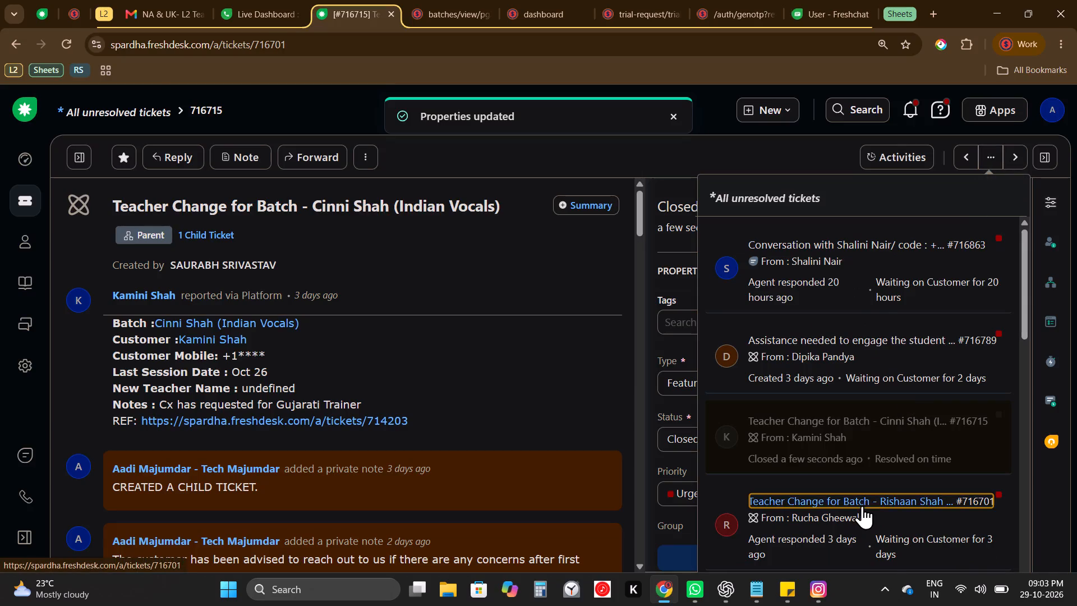
{"action": "scroll", "coordinate": [433, 388], "scroll_direction": "down", "scroll_amount": 5}
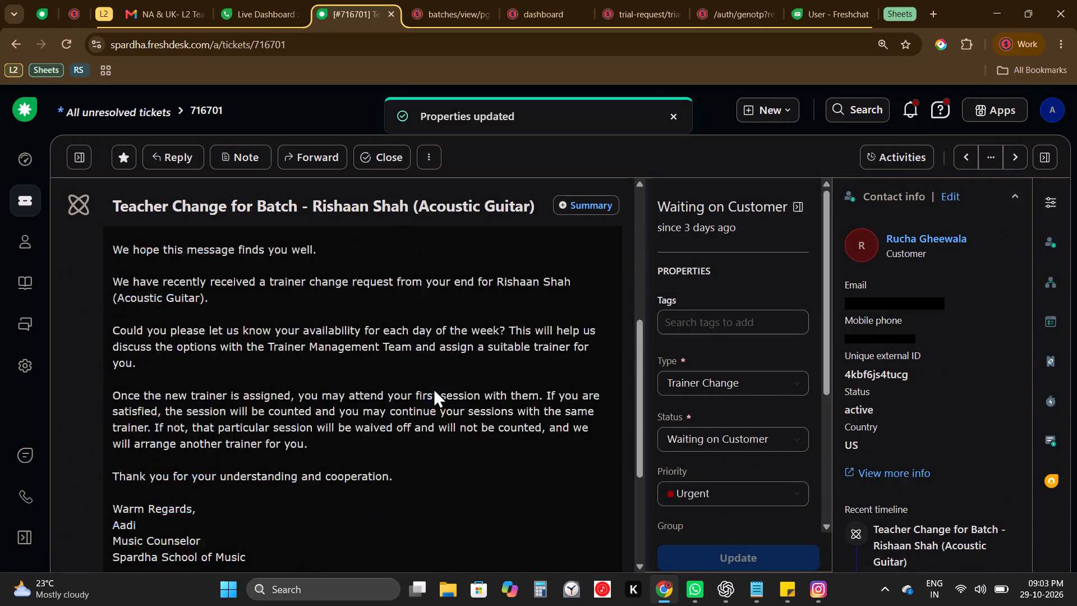
{"action": "scroll", "coordinate": [433, 388], "scroll_direction": "down", "scroll_amount": 9}
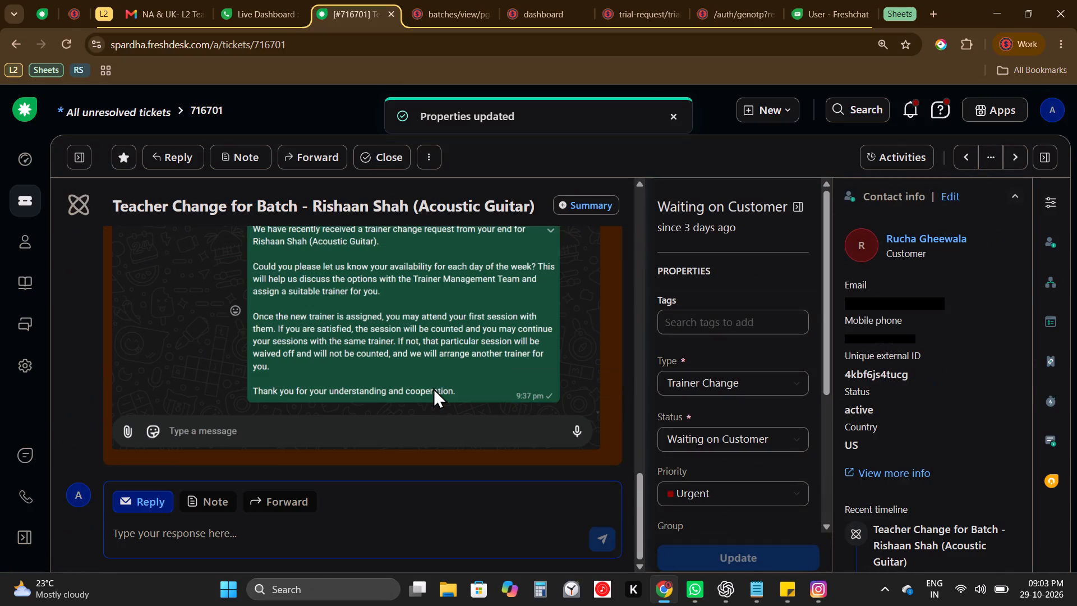
{"action": "scroll", "coordinate": [433, 388], "scroll_direction": "up", "scroll_amount": 5}
{"action": "scroll", "coordinate": [283, 301], "scroll_direction": "up", "scroll_amount": 4}
{"action": "scroll", "coordinate": [283, 301], "scroll_direction": "down", "scroll_amount": 13}
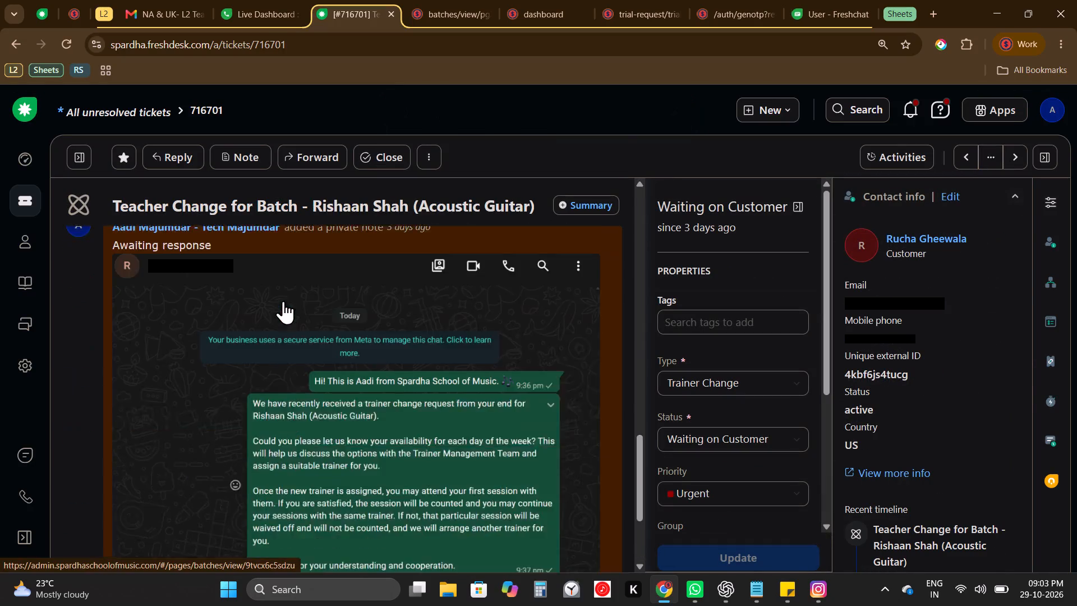
{"action": "scroll", "coordinate": [283, 301], "scroll_direction": "up", "scroll_amount": 2}
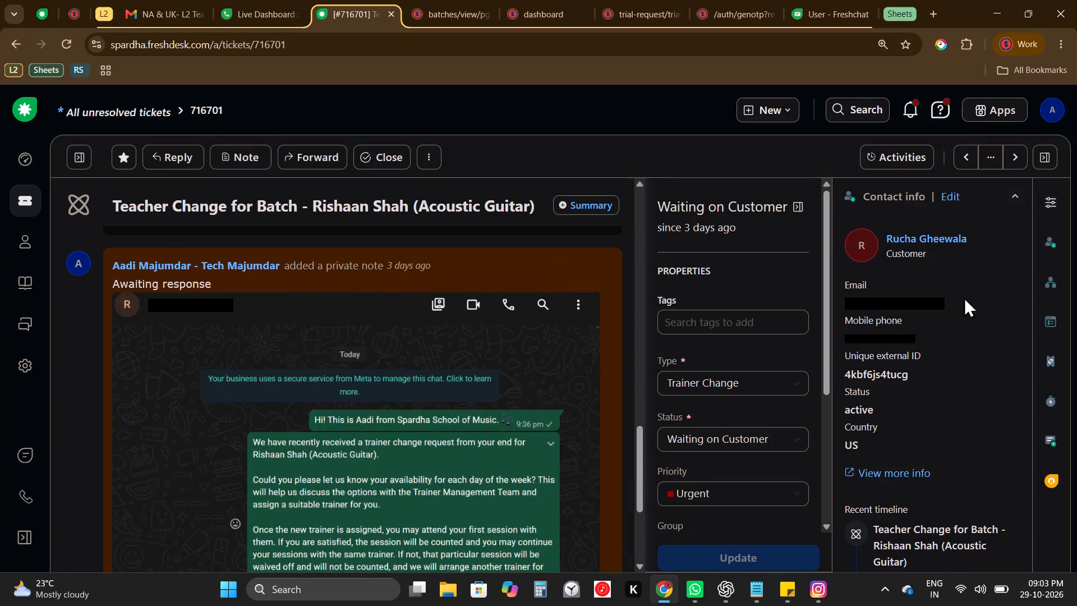
Copy the customer's mobile number from the contact details of ticket 716701.
{"action": "triple_click", "coordinate": [958, 337]}
{"action": "key", "text": "ctrl+c"}
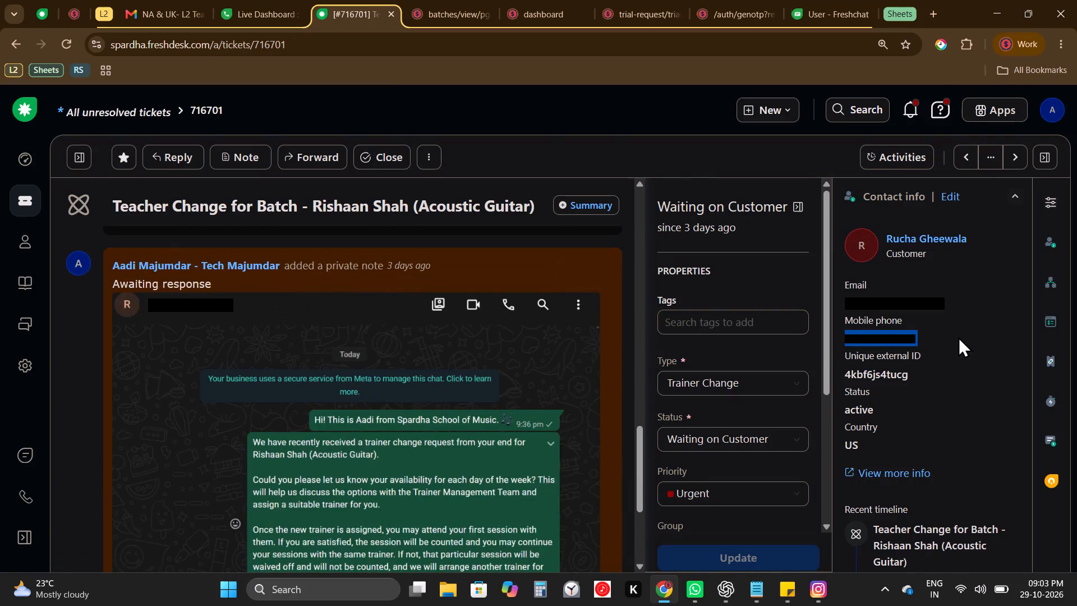
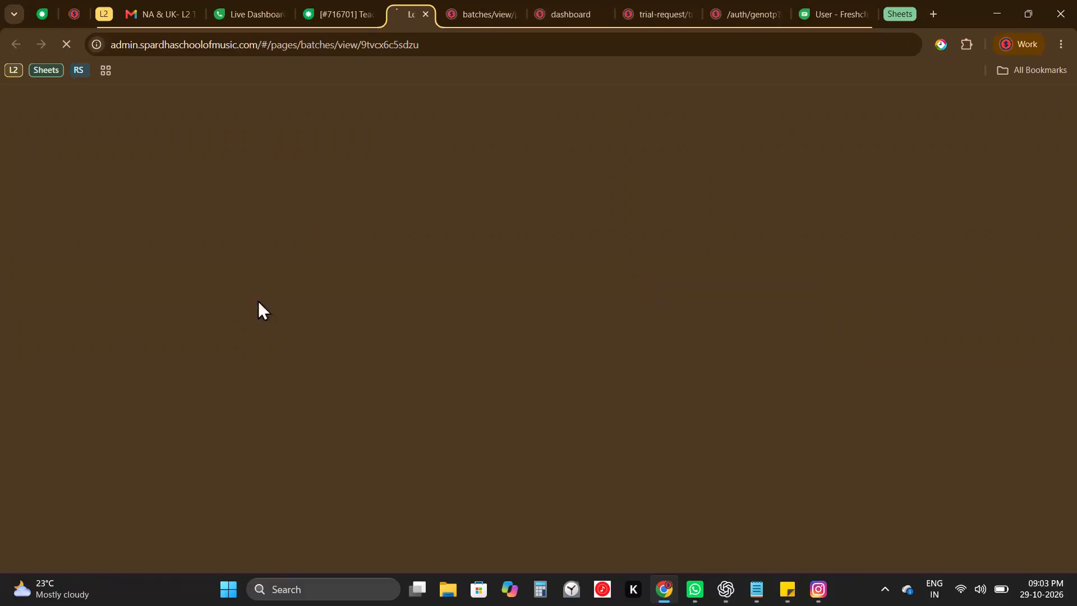
Close the older batch page, open linked ticket 714298 from ticket 716701's notes, and examine its customer chat about the trainer.
{"action": "left_click", "coordinate": [529, 10]}
{"action": "left_click", "coordinate": [335, 0]}
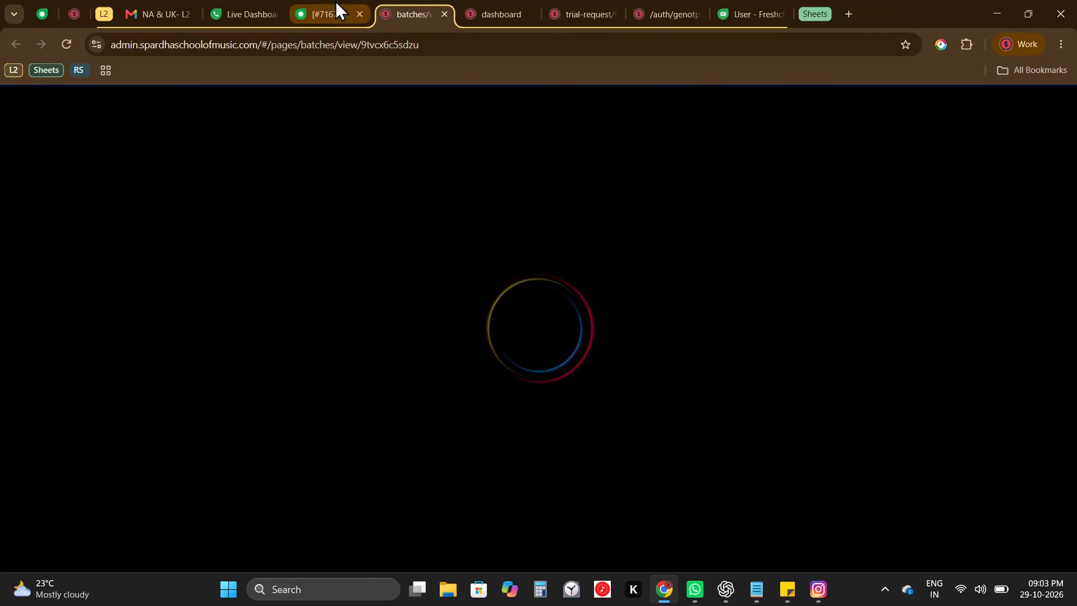
{"action": "left_click", "coordinate": [386, 380]}
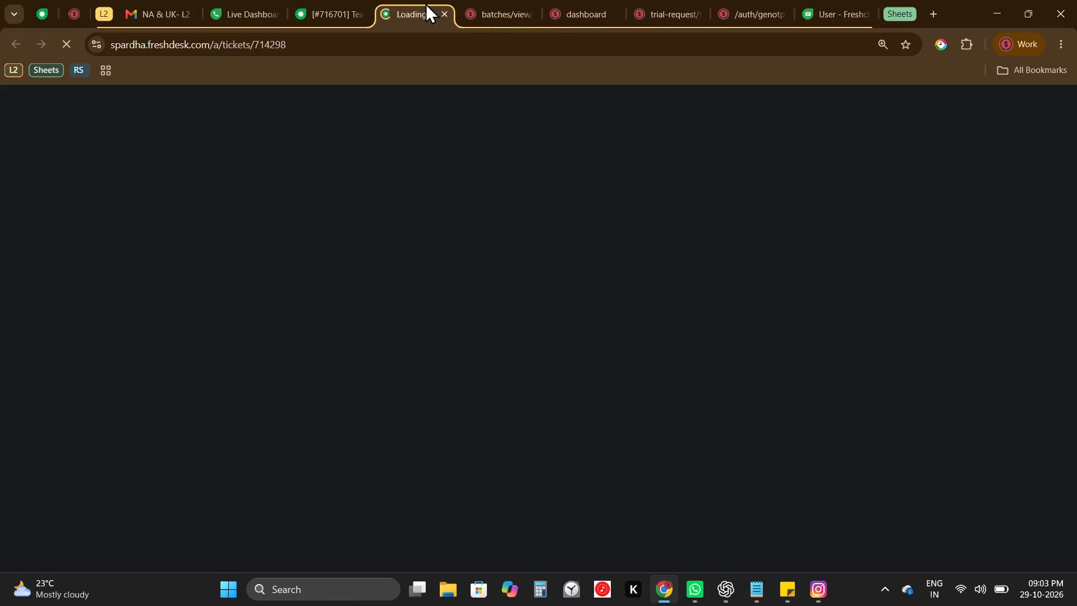
{"action": "left_click_drag", "start_coordinate": [423, 3], "coordinate": [331, 2]}
{"action": "scroll", "coordinate": [470, 452], "scroll_direction": "down", "scroll_amount": 5}
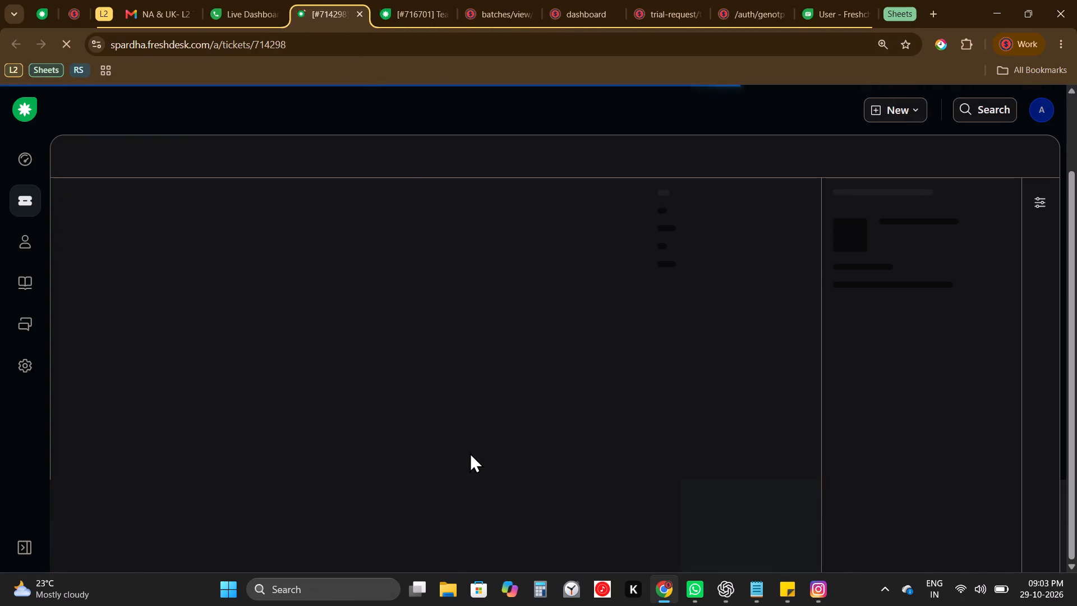
{"action": "scroll", "coordinate": [470, 452], "scroll_direction": "down", "scroll_amount": 16}
{"action": "scroll", "coordinate": [470, 452], "scroll_direction": "down", "scroll_amount": 13}
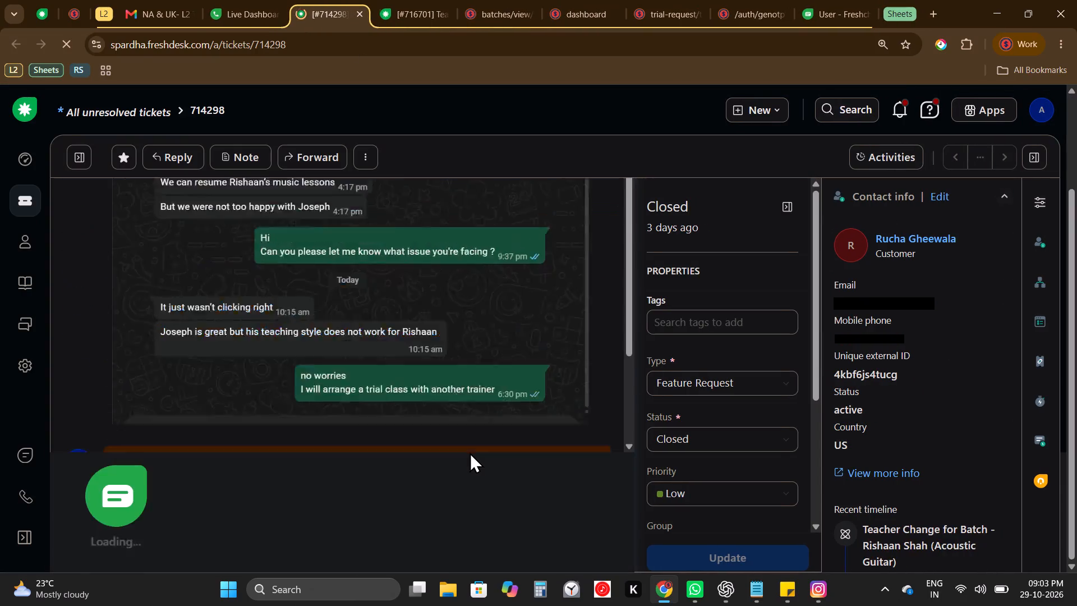
{"action": "scroll", "coordinate": [470, 452], "scroll_direction": "down", "scroll_amount": 3}
{"action": "scroll", "coordinate": [470, 452], "scroll_direction": "up", "scroll_amount": 3}
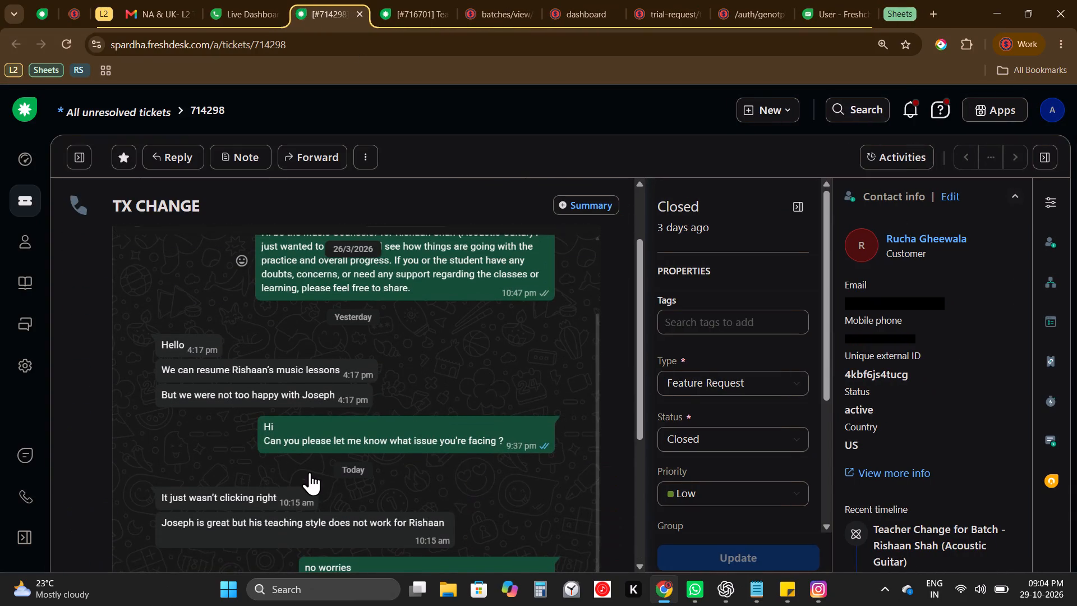
{"action": "left_click", "coordinate": [358, 10]}
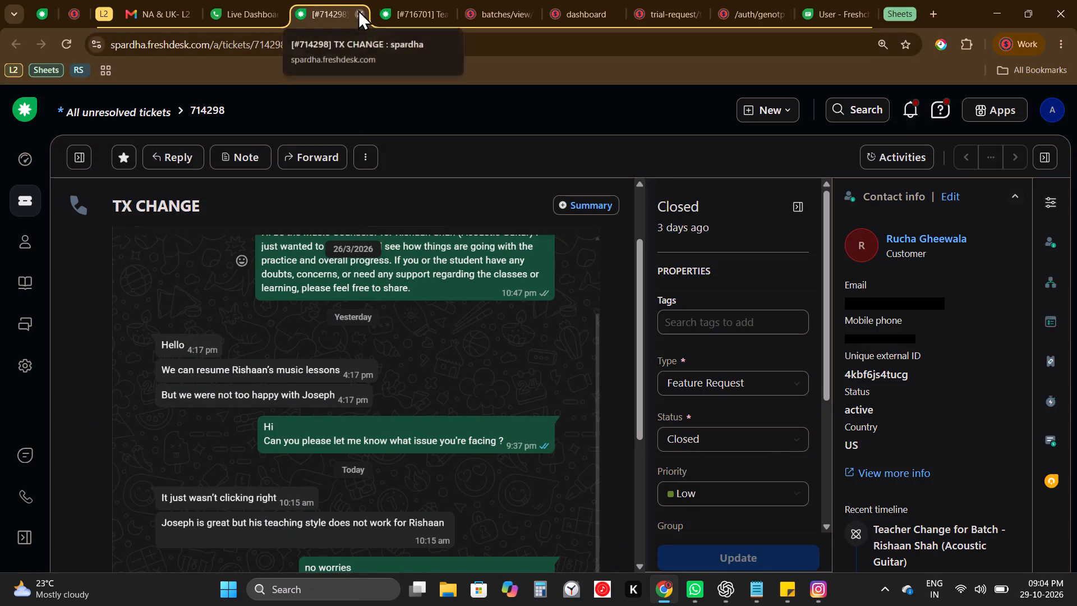
Check the Acoustic Guitar batch's details and dismiss the music tools announcement.
{"action": "left_click", "coordinate": [406, 0]}
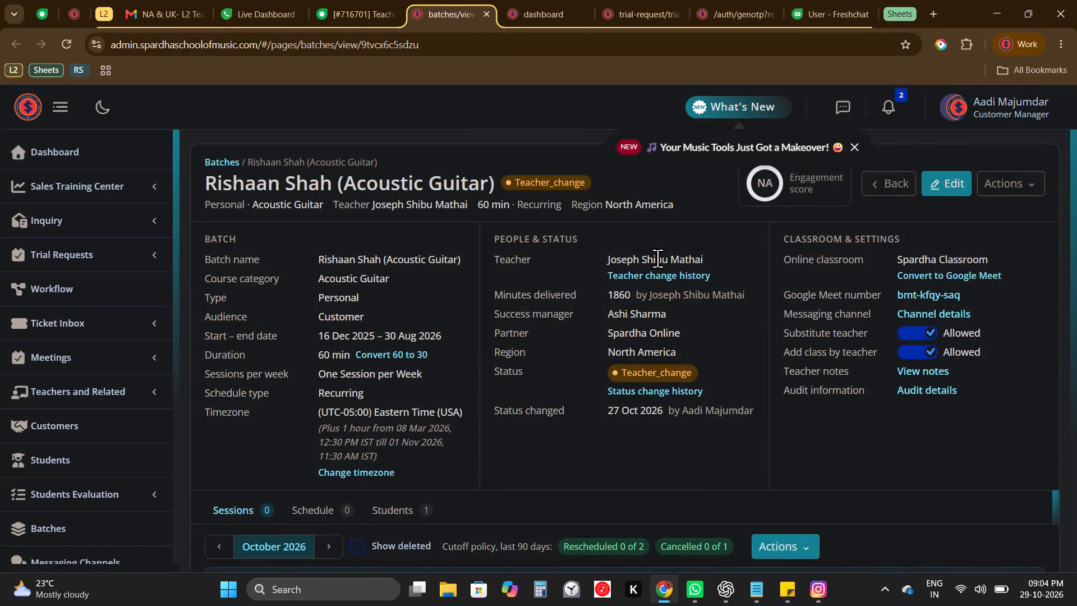
{"action": "left_click", "coordinate": [861, 151]}
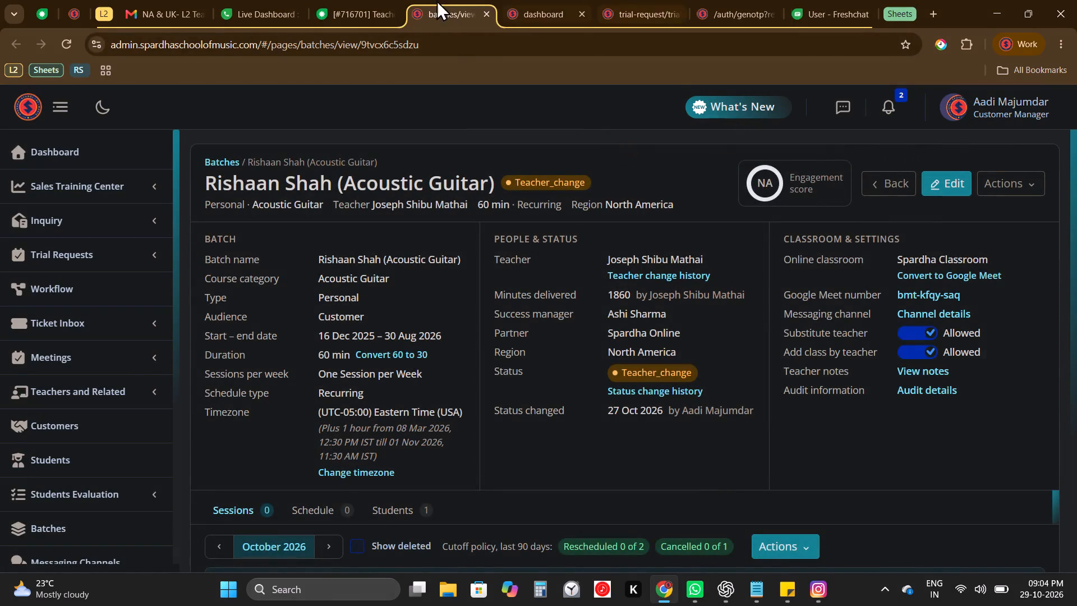
Return to ticket 716701 and review its request details, the reply asking for availability, and the private note screenshots.
{"action": "left_click", "coordinate": [379, 0]}
{"action": "scroll", "coordinate": [434, 389], "scroll_direction": "down", "scroll_amount": 3}
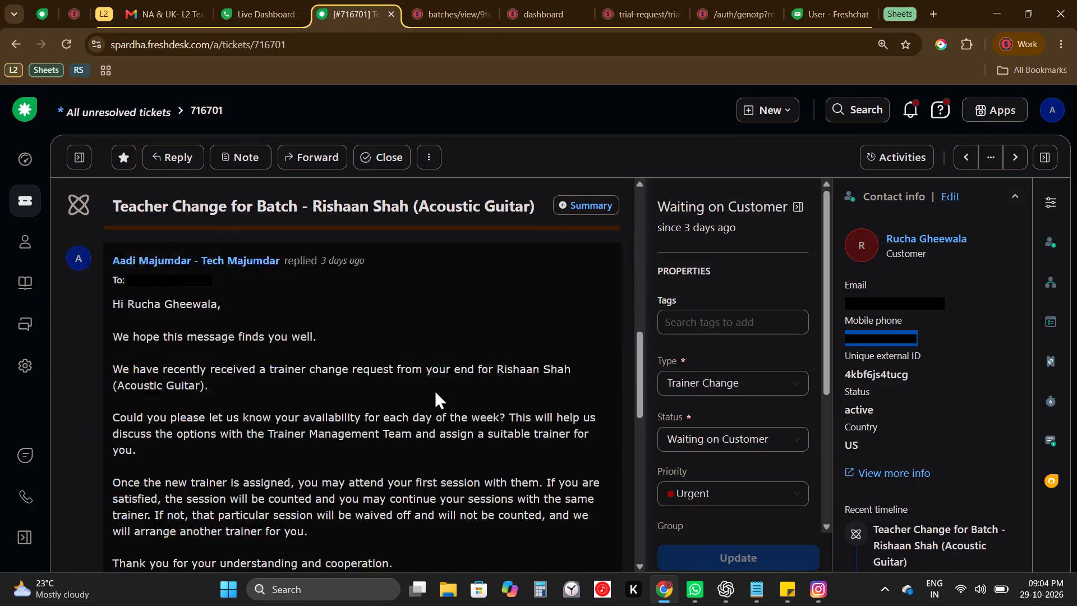
{"action": "scroll", "coordinate": [434, 389], "scroll_direction": "down", "scroll_amount": 7}
{"action": "left_click", "coordinate": [560, 125]}
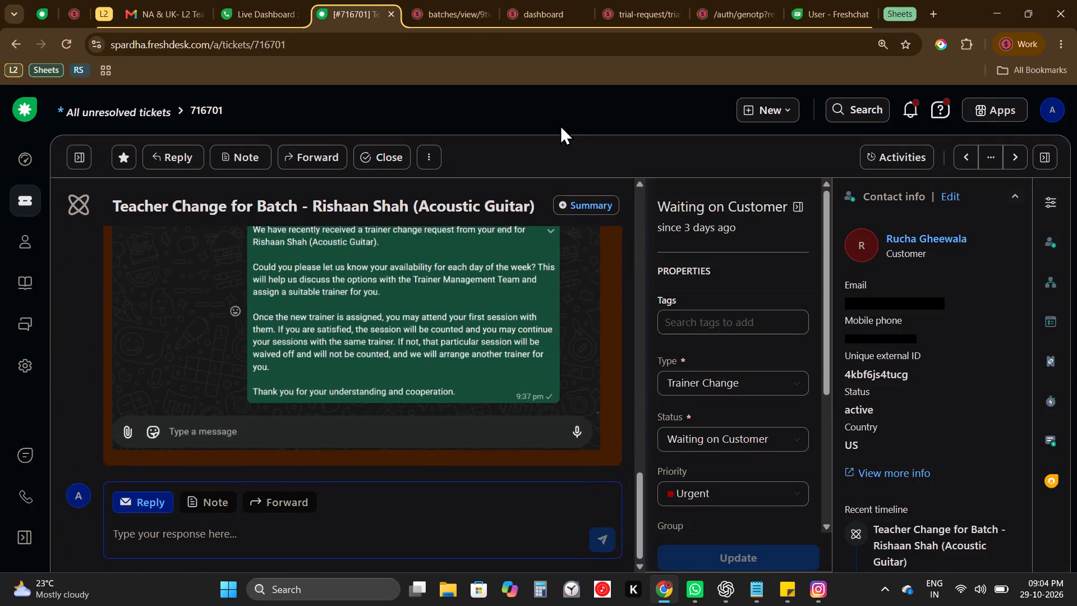
{"action": "scroll", "coordinate": [482, 447], "scroll_direction": "up", "scroll_amount": 14}
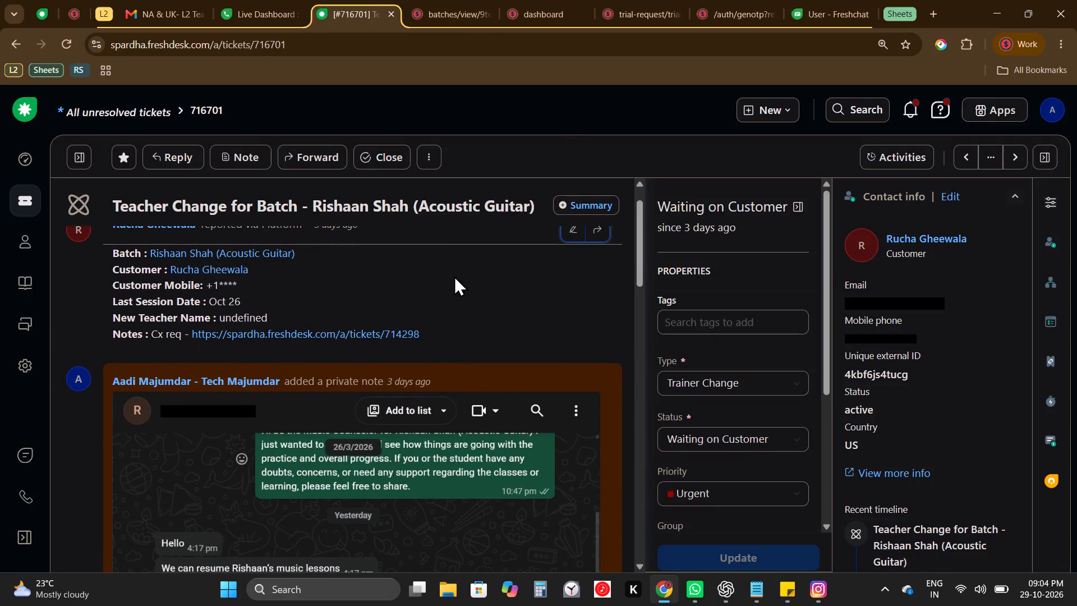
{"action": "double_click", "coordinate": [504, 258]}
{"action": "left_click_drag", "start_coordinate": [504, 258], "coordinate": [516, 341]}
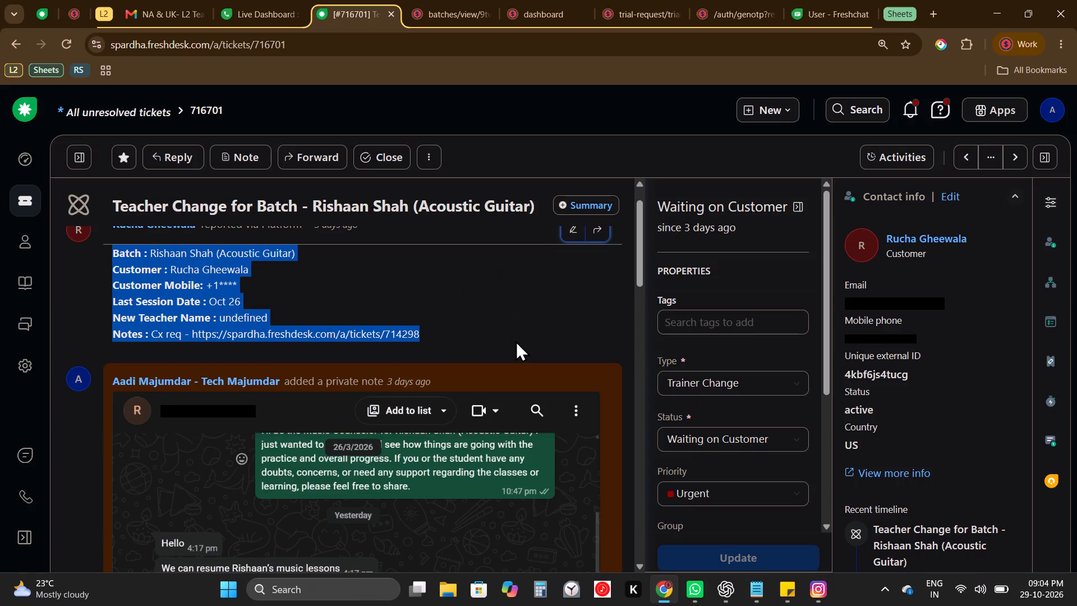
{"action": "left_click", "coordinate": [516, 341]}
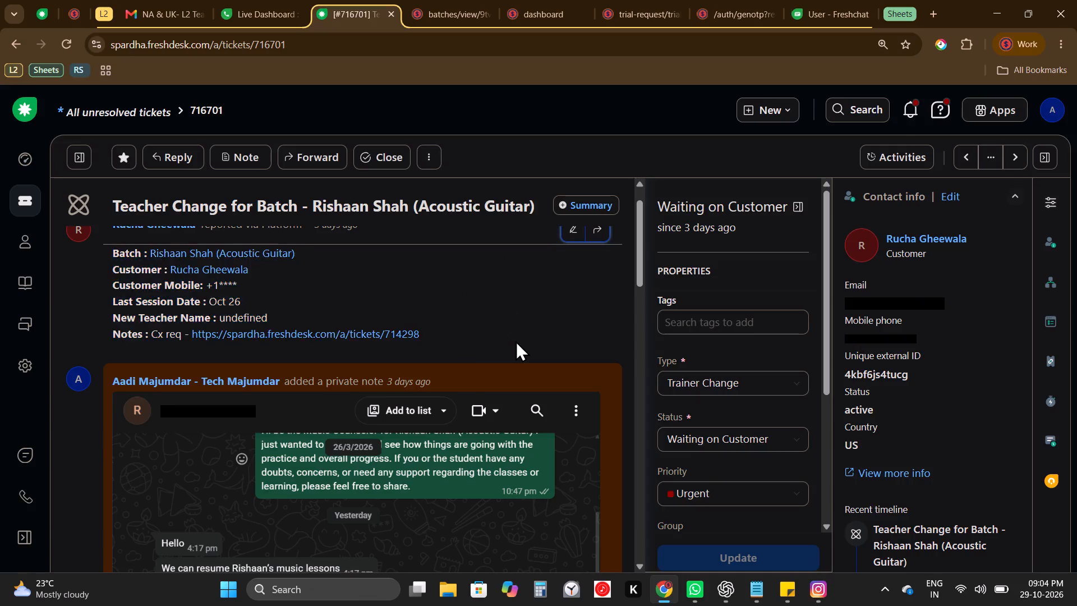
{"action": "scroll", "coordinate": [516, 341], "scroll_direction": "down", "scroll_amount": 7}
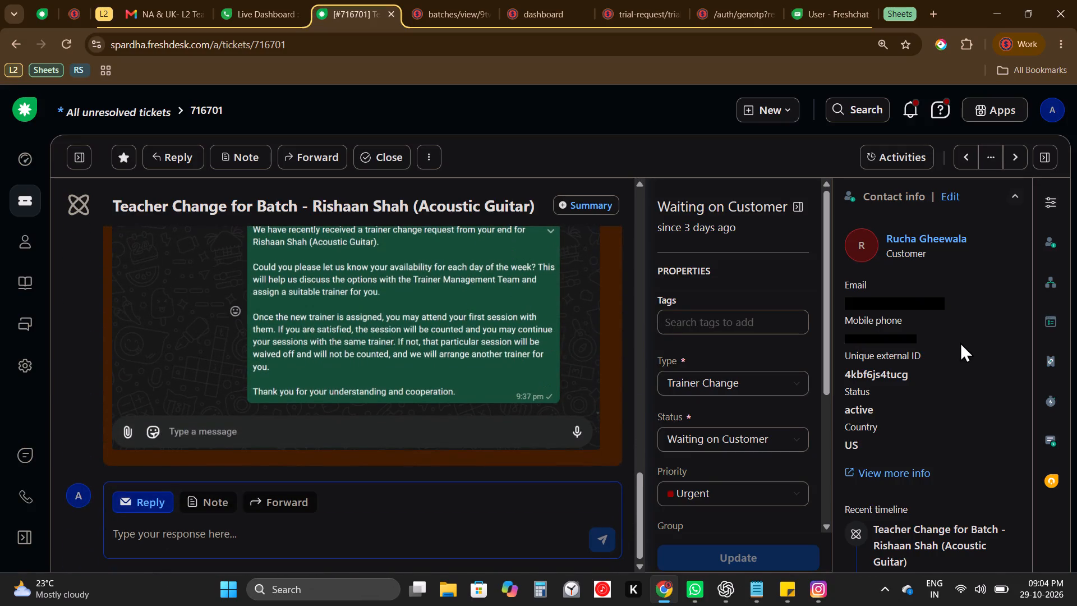
Select the customer's mobile number in the contact details of ticket 716701.
{"action": "triple_click", "coordinate": [956, 345]}
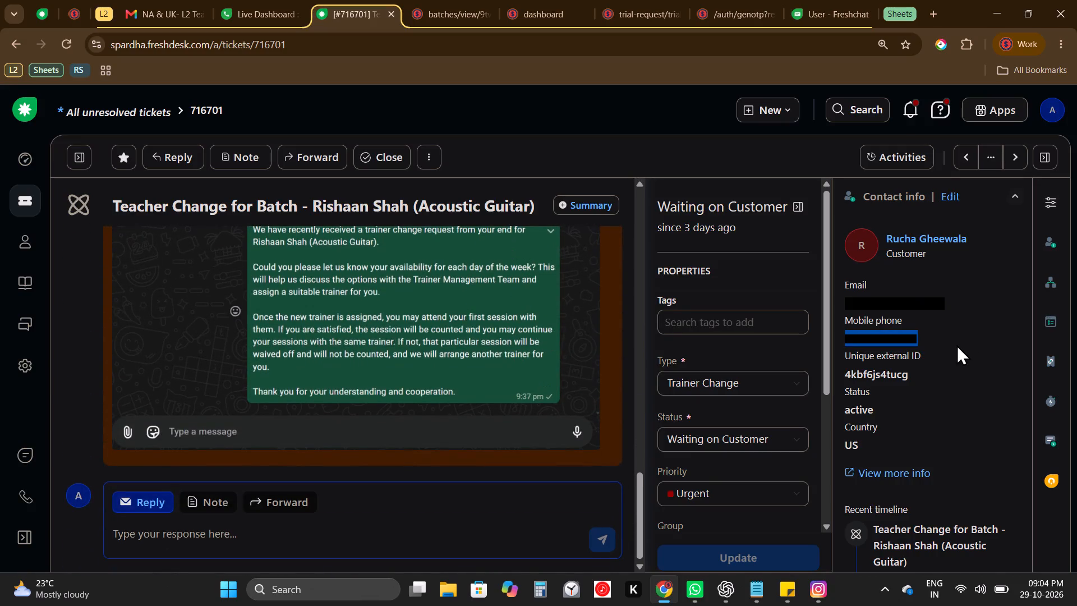
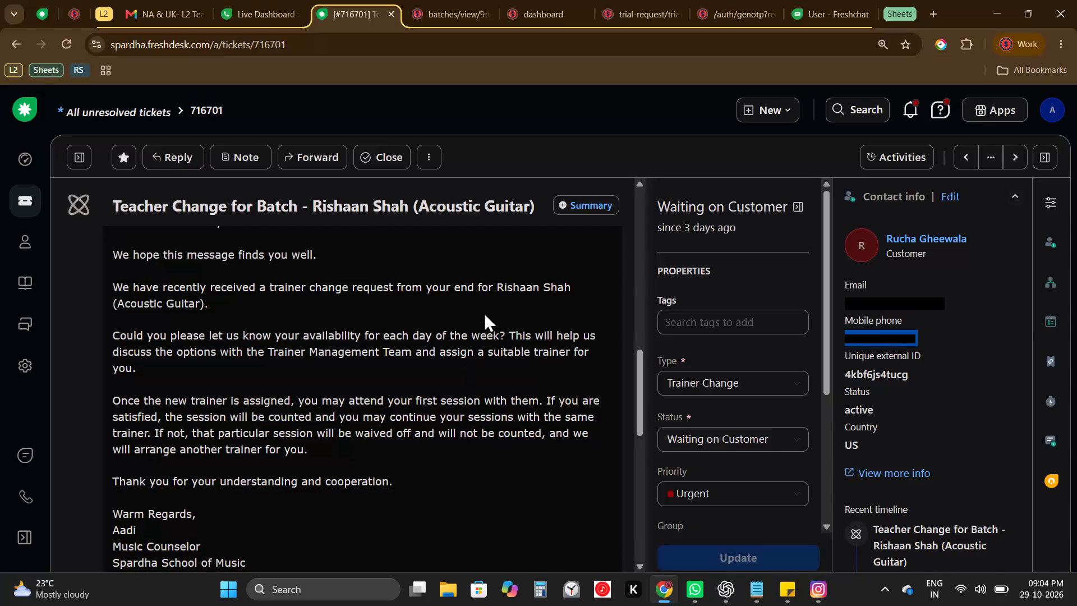
Copy the earlier reply's Acoustic Guitar trainer change wording, through the thank-you line, into the "We hope" template in Notepad.
{"action": "double_click", "coordinate": [512, 286]}
{"action": "left_click_drag", "start_coordinate": [512, 286], "coordinate": [427, 475]}
{"action": "key", "text": "ctrl+c"}
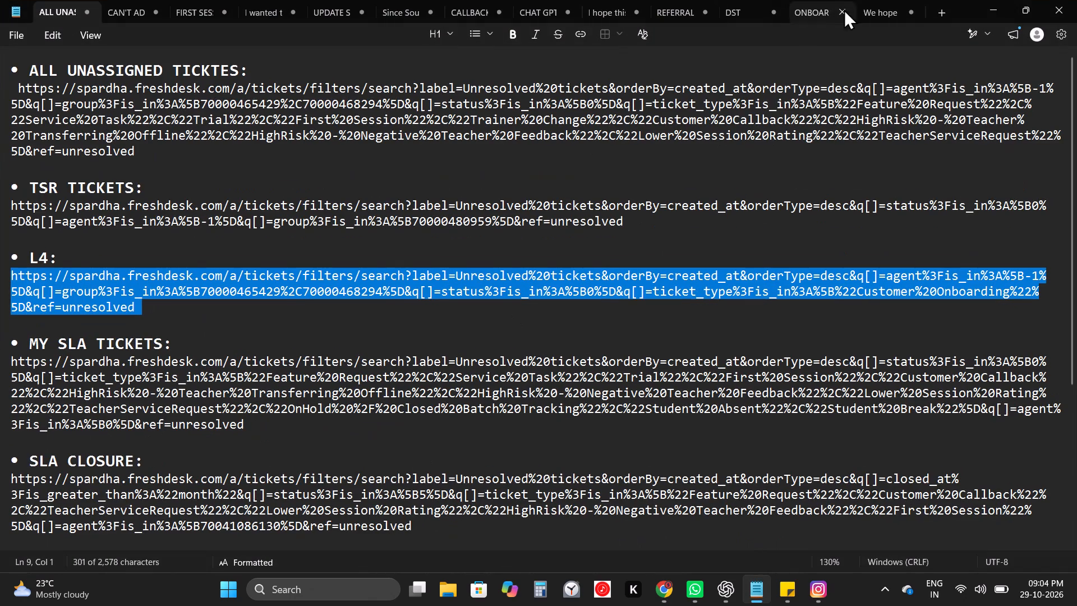
{"action": "left_click", "coordinate": [883, 20]}
{"action": "double_click", "coordinate": [634, 111]}
{"action": "left_click_drag", "start_coordinate": [634, 111], "coordinate": [607, 166]}
{"action": "key", "text": "ctrl+v"}
{"action": "key", "text": "Return"}
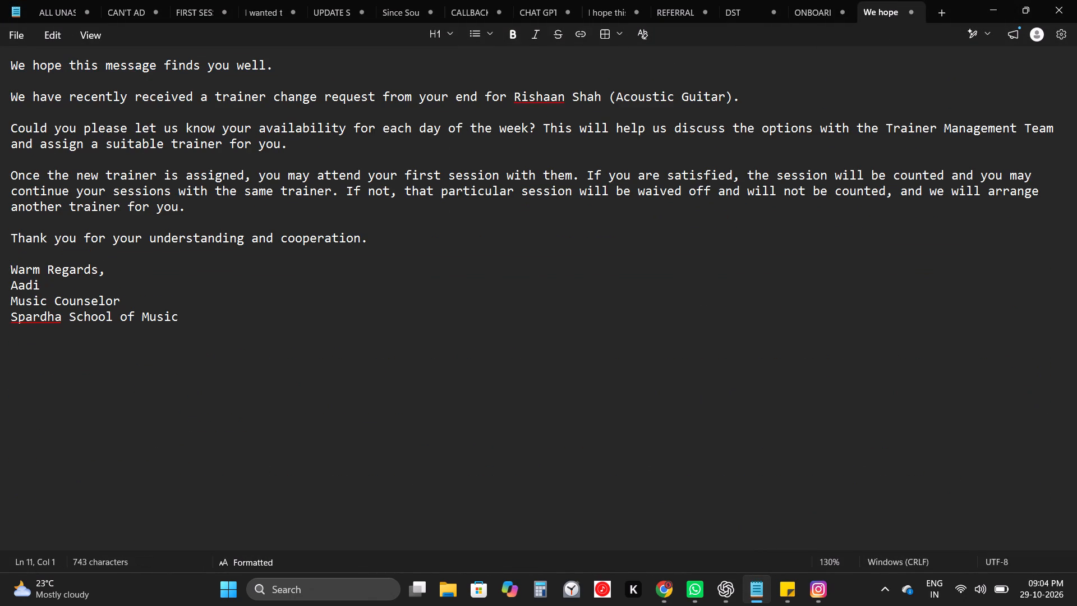
{"action": "key", "text": "ctrl+a"}
{"action": "key", "text": "ctrl+c"}
{"action": "scroll", "coordinate": [319, 479], "scroll_direction": "down", "scroll_amount": 5}
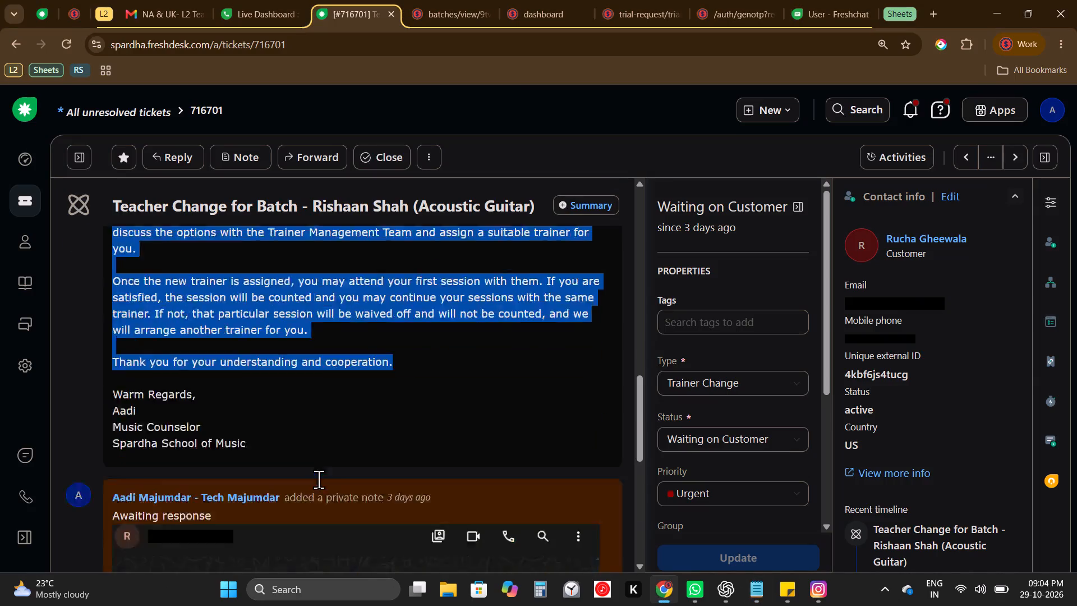
{"action": "scroll", "coordinate": [319, 479], "scroll_direction": "down", "scroll_amount": 2}
{"action": "left_click", "coordinate": [164, 509]}
{"action": "key", "text": "ctrl+v"}
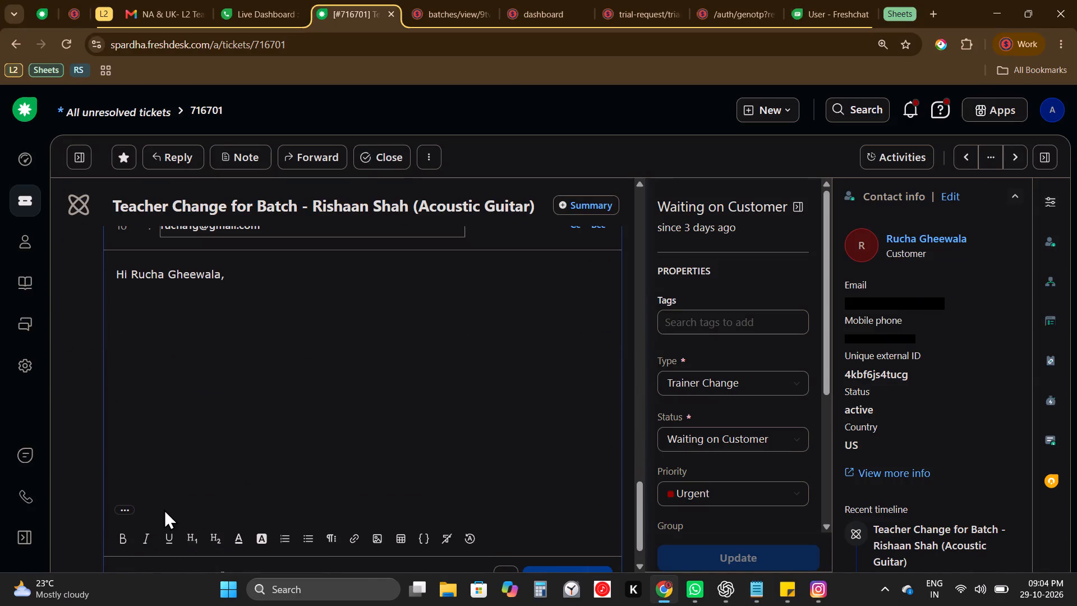
{"action": "left_click", "coordinate": [121, 301]}
{"action": "key", "text": "BackSpace"}
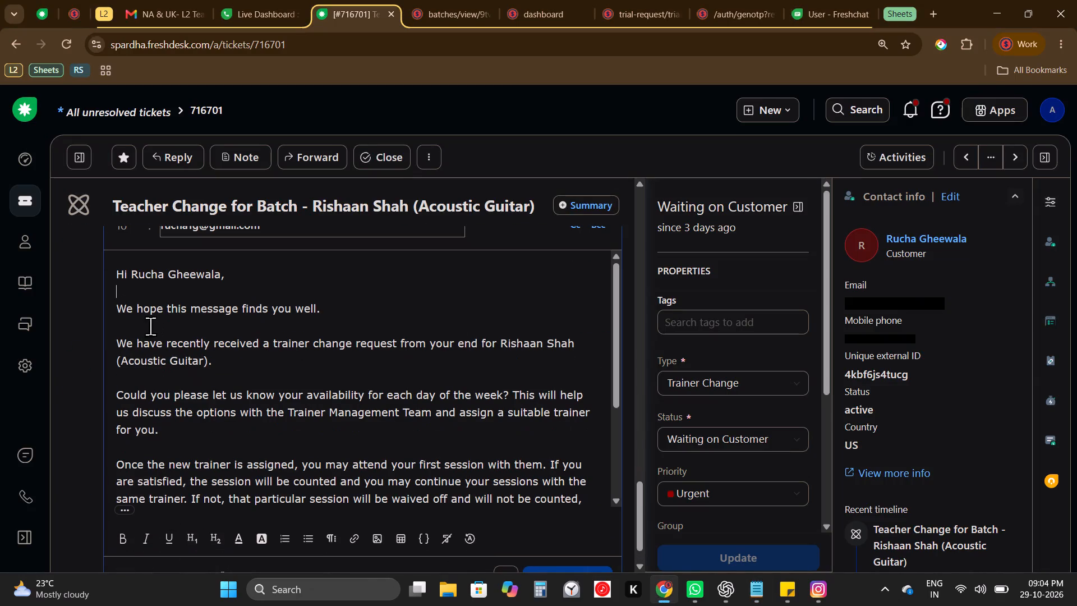
Remove the quoted text below the signature, review the availability request, and send the reply to the customer.
{"action": "scroll", "coordinate": [255, 452], "scroll_direction": "down", "scroll_amount": 8}
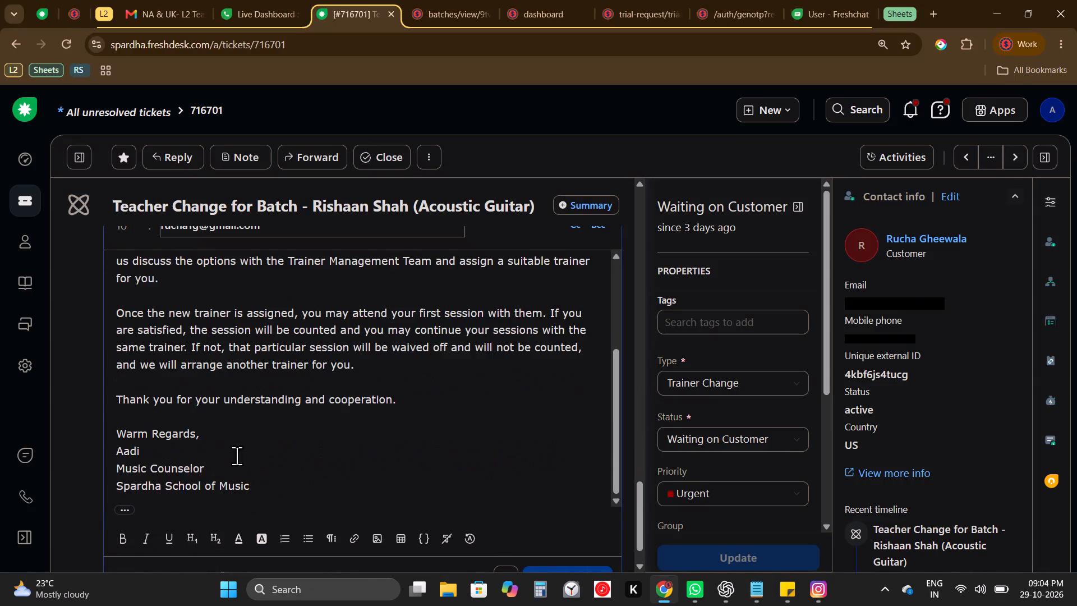
{"action": "scroll", "coordinate": [192, 492], "scroll_direction": "down", "scroll_amount": 2}
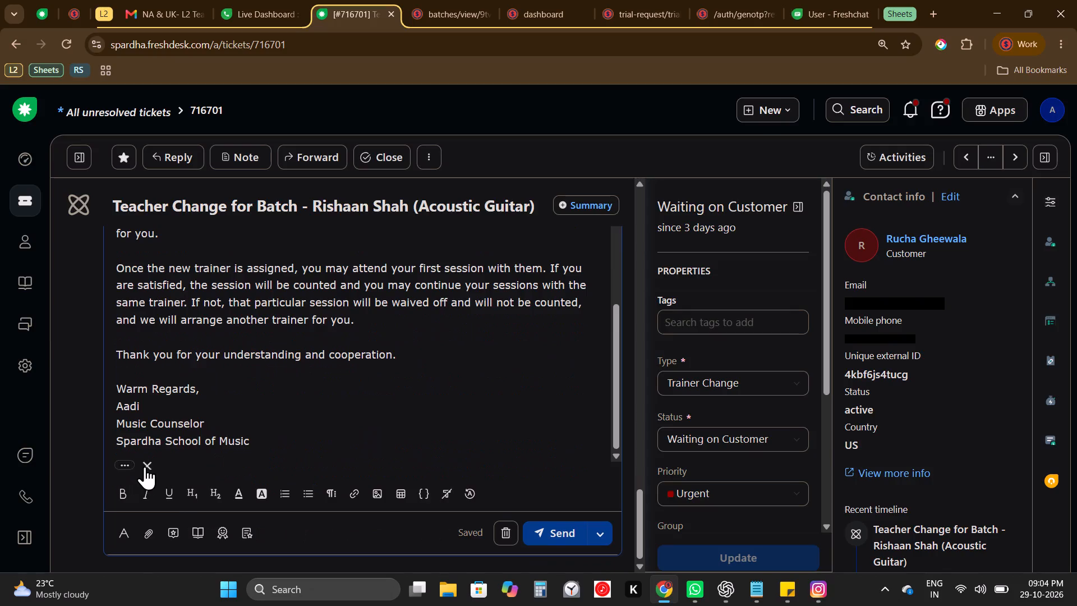
{"action": "left_click", "coordinate": [151, 466]}
{"action": "scroll", "coordinate": [298, 384], "scroll_direction": "up", "scroll_amount": 2}
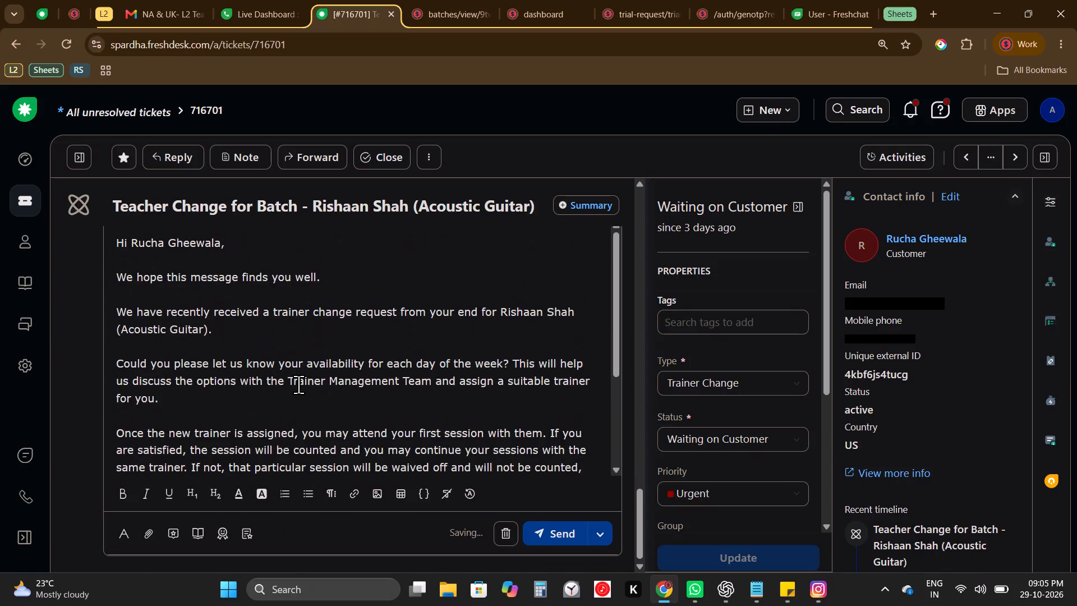
{"action": "double_click", "coordinate": [327, 379]}
{"action": "left_click_drag", "start_coordinate": [327, 379], "coordinate": [361, 412]}
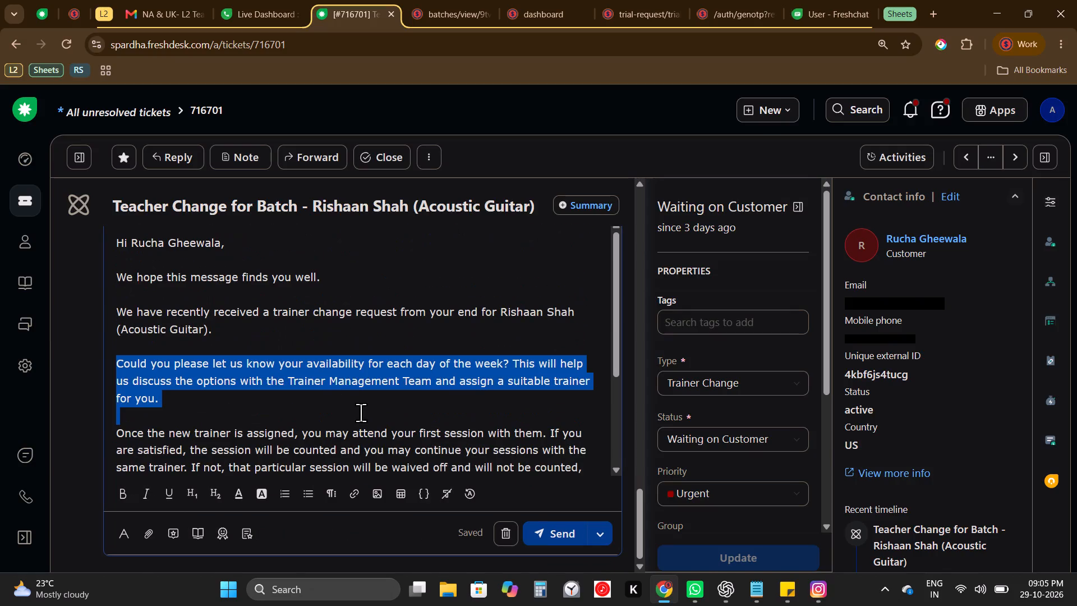
{"action": "left_click_drag", "start_coordinate": [361, 412], "coordinate": [370, 441]}
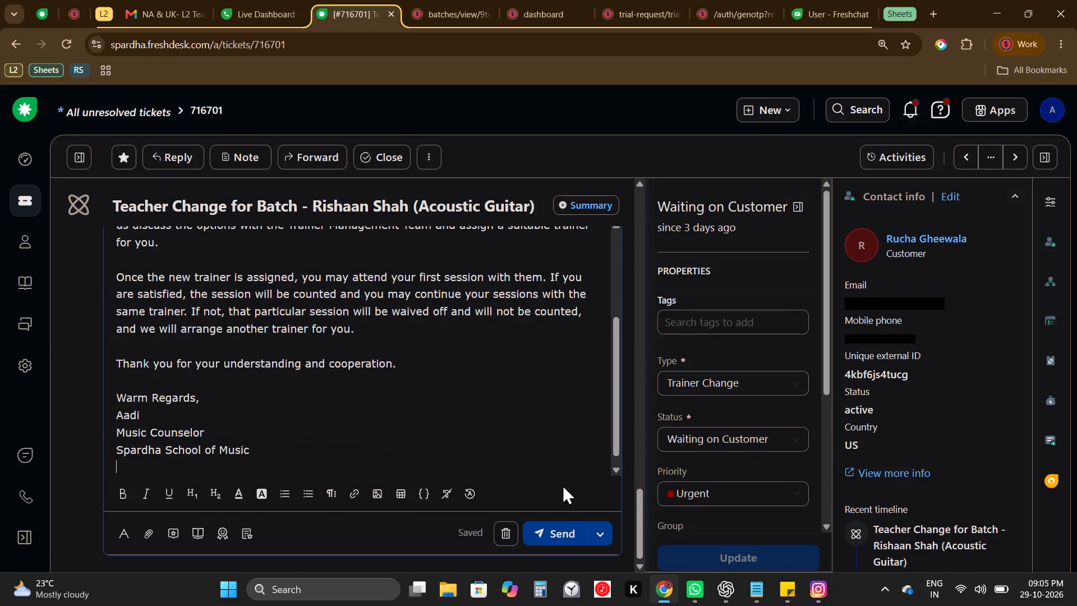
{"action": "left_click", "coordinate": [565, 536]}
Start a new private note on ticket 716701.
{"action": "left_click", "coordinate": [198, 509]}
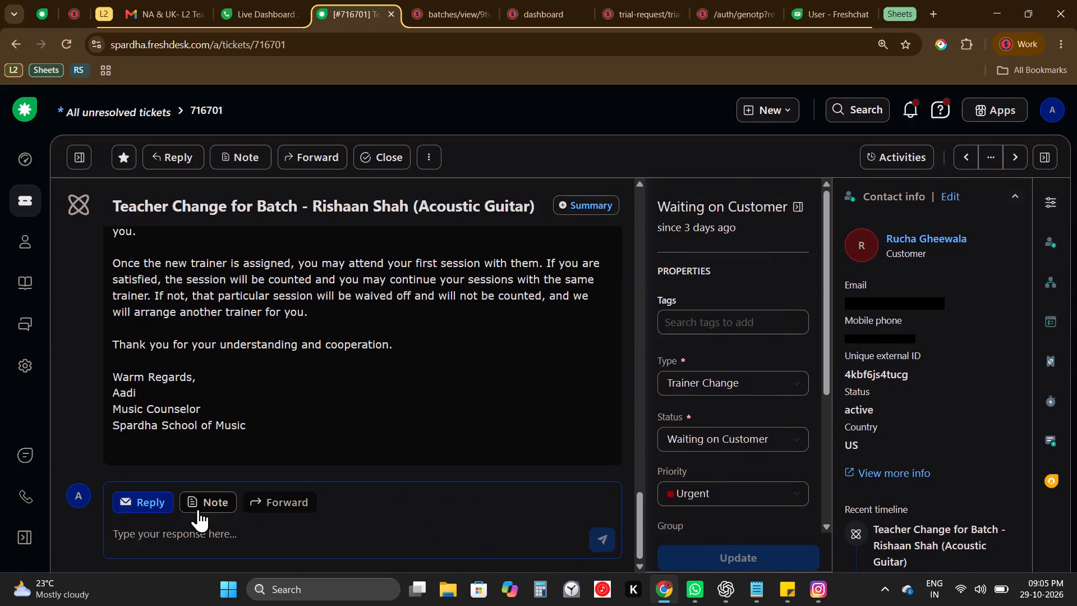
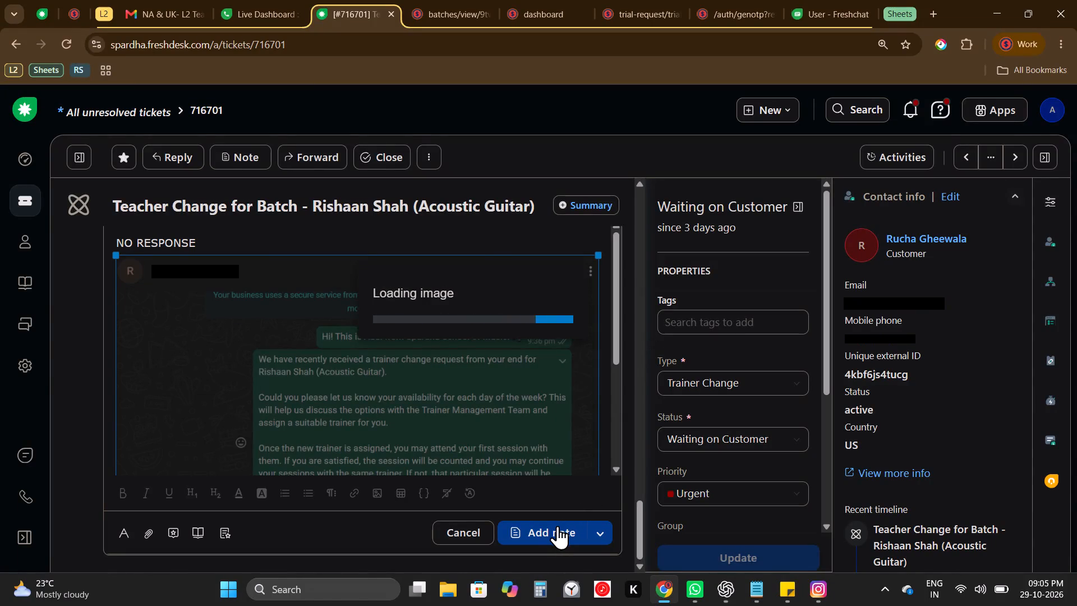
Add the "NO RESPONSE" private note with the chat screenshot to ticket 716701.
{"action": "left_click", "coordinate": [556, 525], "text": "ctrl"}
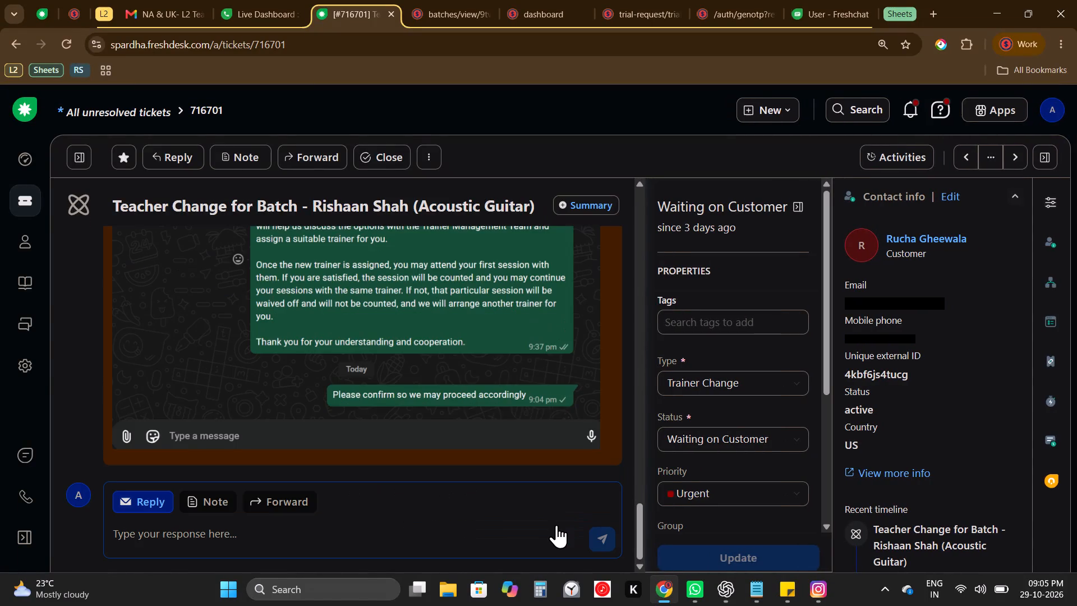
Go to the following ticket, 716133, and review the student review's feedback and the private note with the batch details.
{"action": "key", "text": "j"}
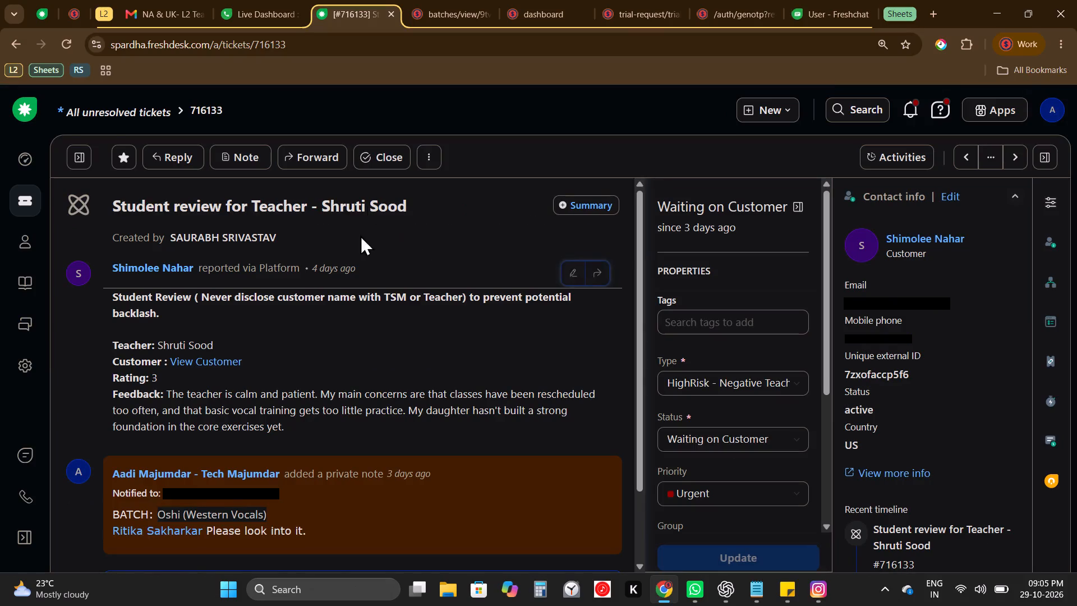
{"action": "scroll", "coordinate": [355, 385], "scroll_direction": "down", "scroll_amount": 5, "text": "ctrl"}
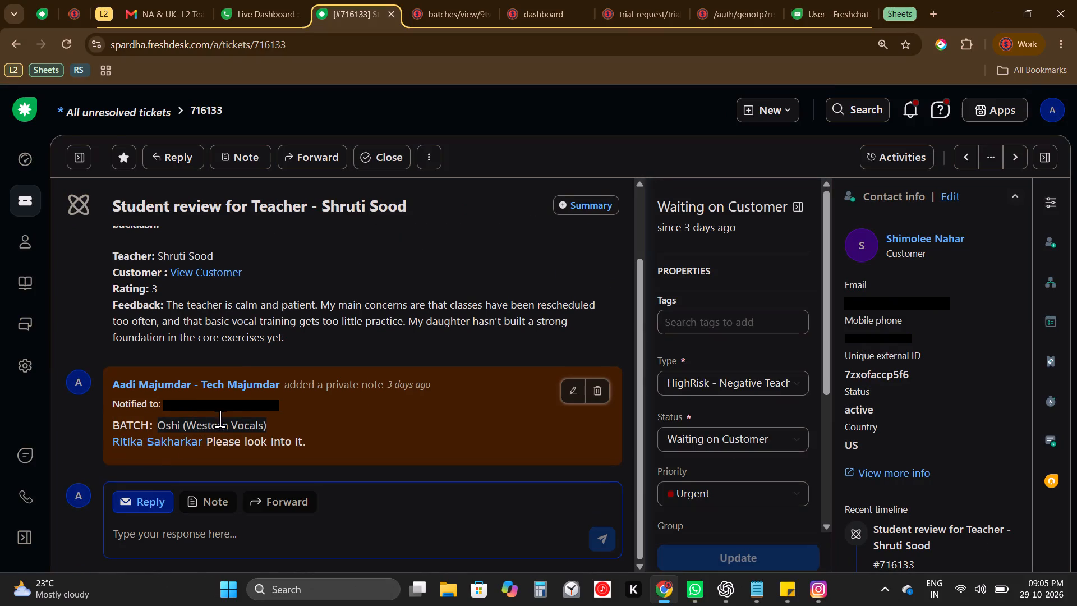
{"action": "double_click", "coordinate": [219, 430], "text": "ctrl"}
{"action": "left_click_drag", "start_coordinate": [219, 430], "coordinate": [223, 449], "text": "ctrl"}
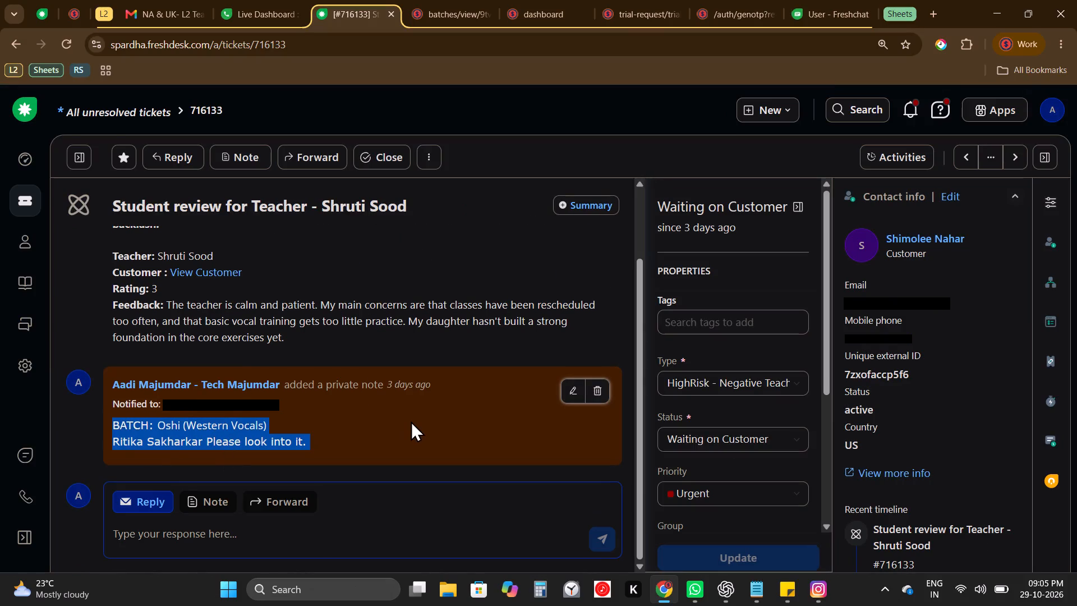
{"action": "left_click", "coordinate": [411, 421], "text": "ctrl"}
{"action": "scroll", "coordinate": [411, 421], "scroll_direction": "up", "scroll_amount": 2, "text": "ctrl"}
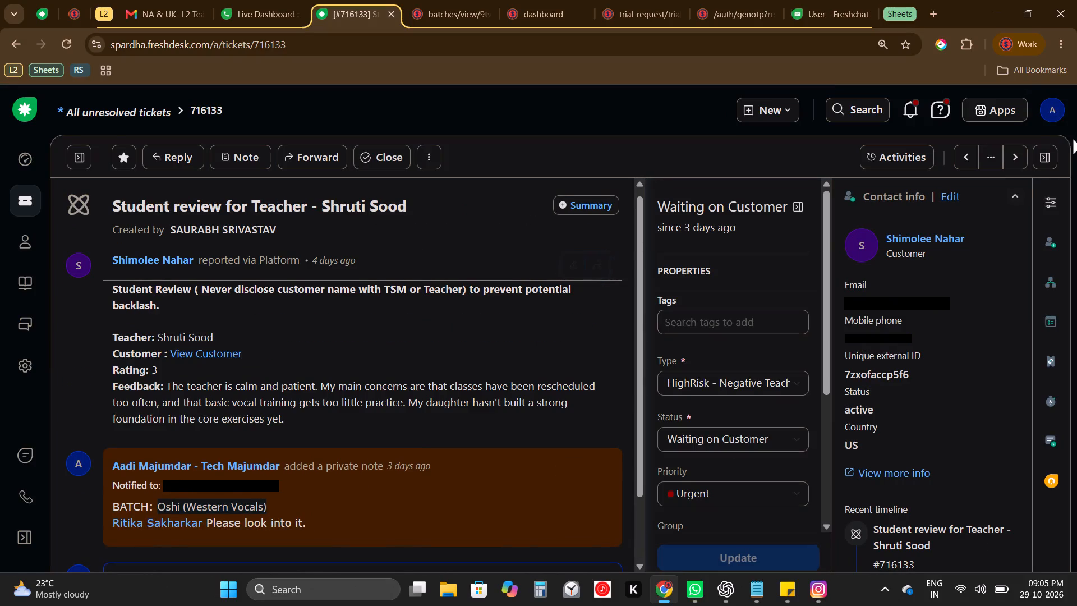
{"action": "left_click", "coordinate": [1046, 150], "text": "ctrl"}
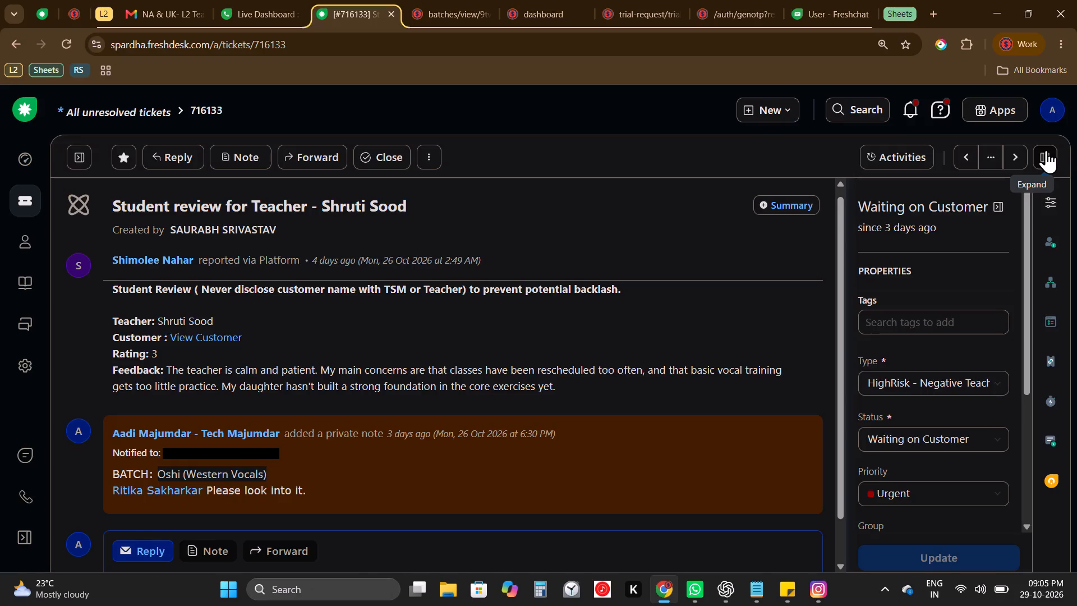
{"action": "left_click", "coordinate": [1046, 151], "text": "ctrl"}
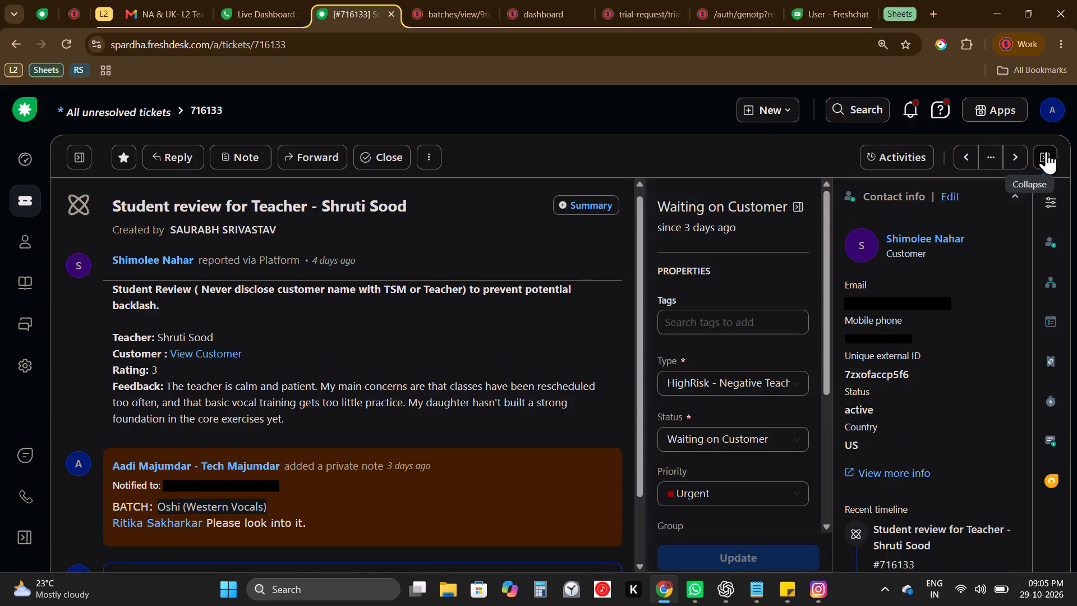
{"action": "scroll", "coordinate": [391, 414], "scroll_direction": "up", "scroll_amount": 1, "text": "ctrl"}
Copy the full feedback paragraph from the student review on ticket 716133.
{"action": "triple_click", "coordinate": [376, 426], "text": "ctrl"}
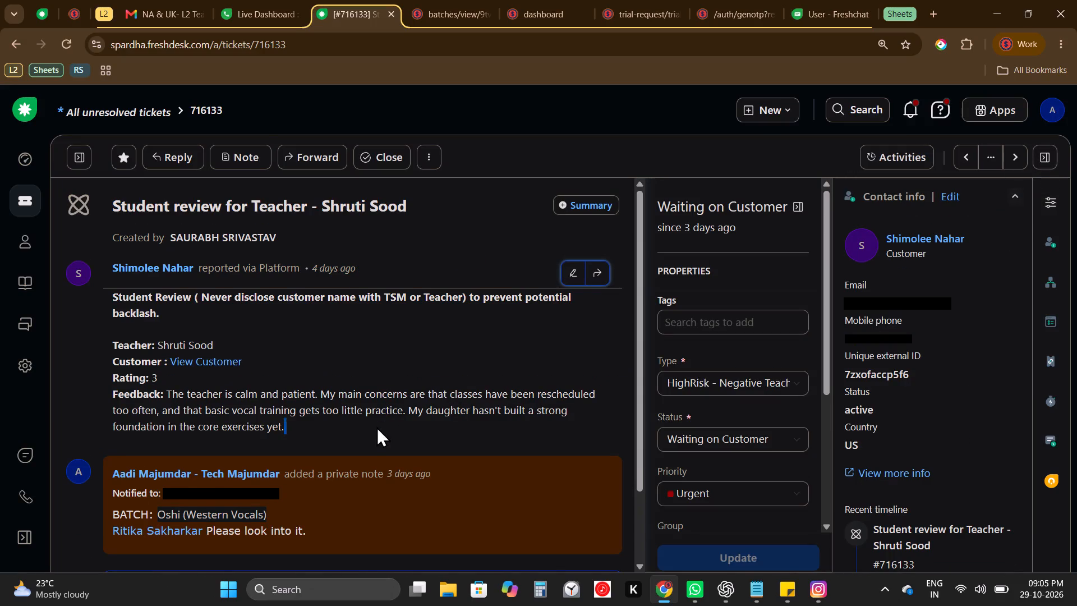
{"action": "key", "text": "ctrl+c"}
{"action": "key", "text": "ctrl+c"}
{"action": "scroll", "coordinate": [376, 426], "scroll_direction": "up", "scroll_amount": 1}
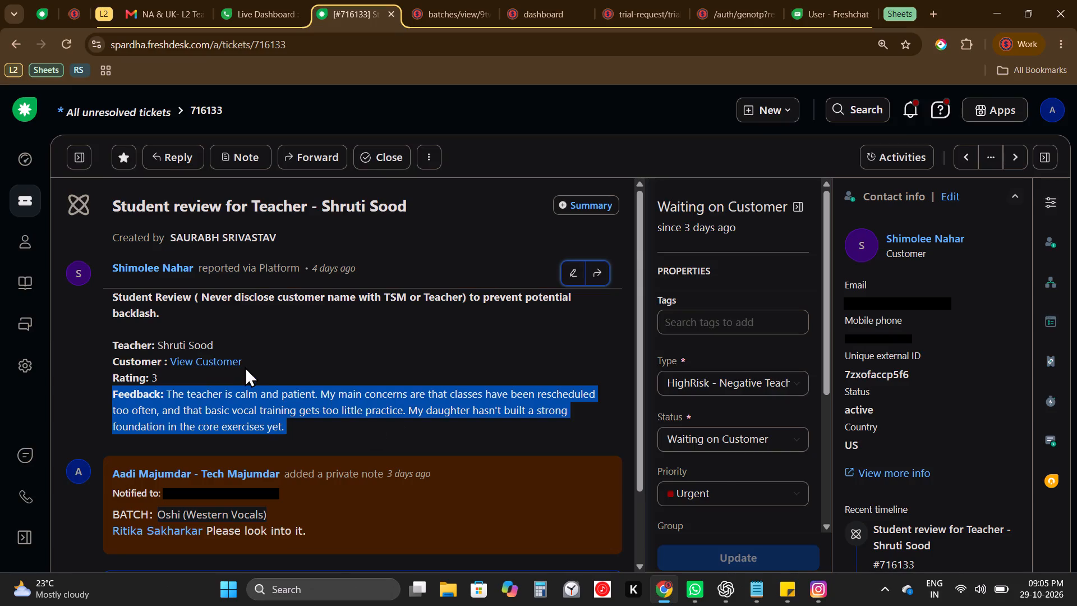
{"action": "left_click", "coordinate": [1053, 165]}
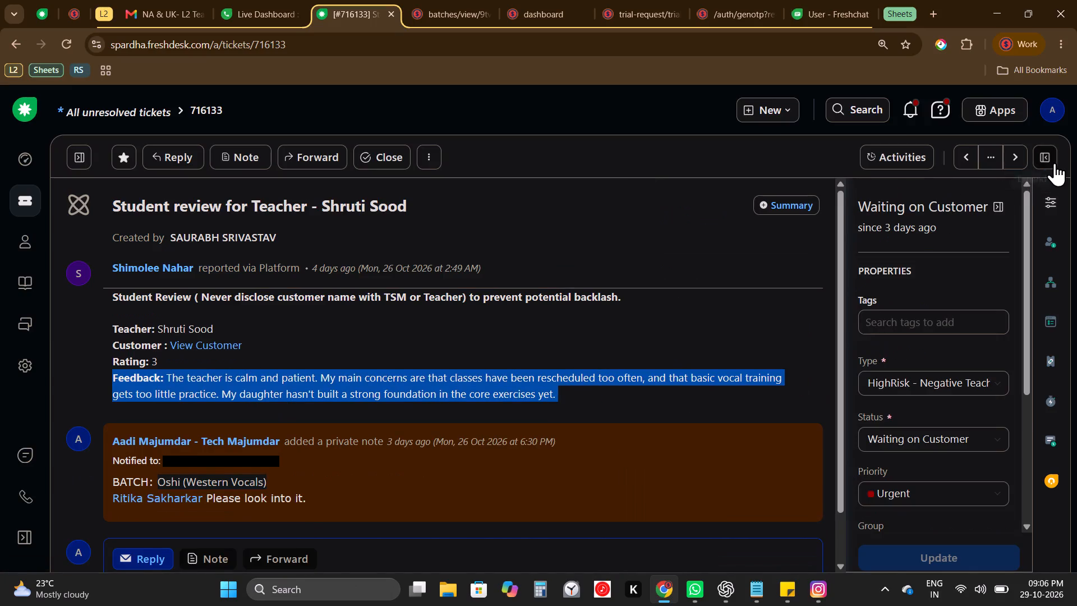
{"action": "left_click", "coordinate": [1054, 162]}
Open the customer's admin record from ticket 716133, close the old batch page, and return to the ticket.
{"action": "left_click", "coordinate": [206, 361]}
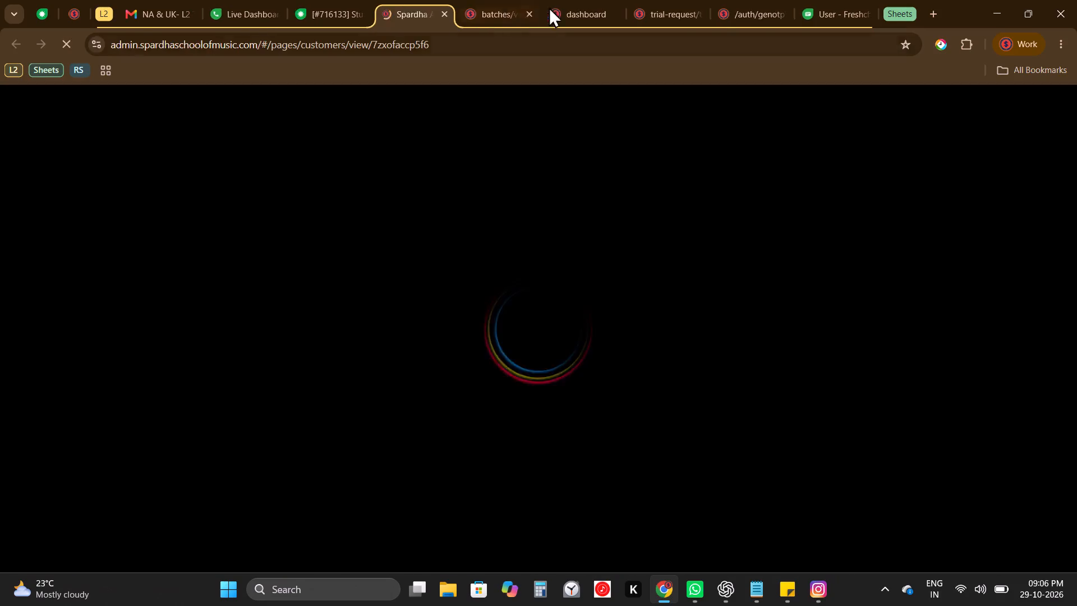
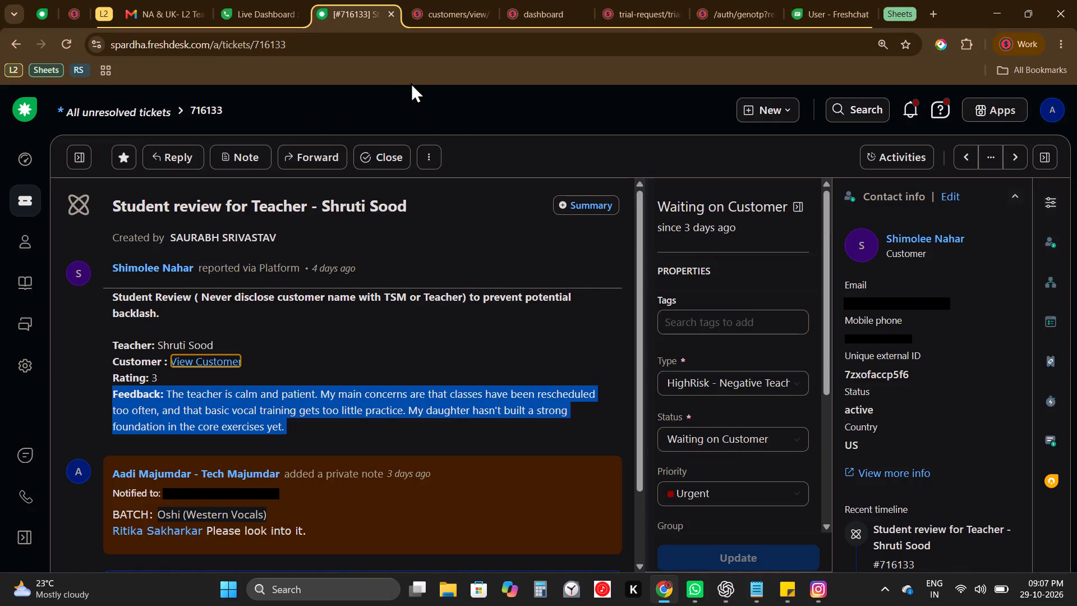
{"action": "left_click", "coordinate": [504, 0]}
{"action": "left_click", "coordinate": [464, 0]}
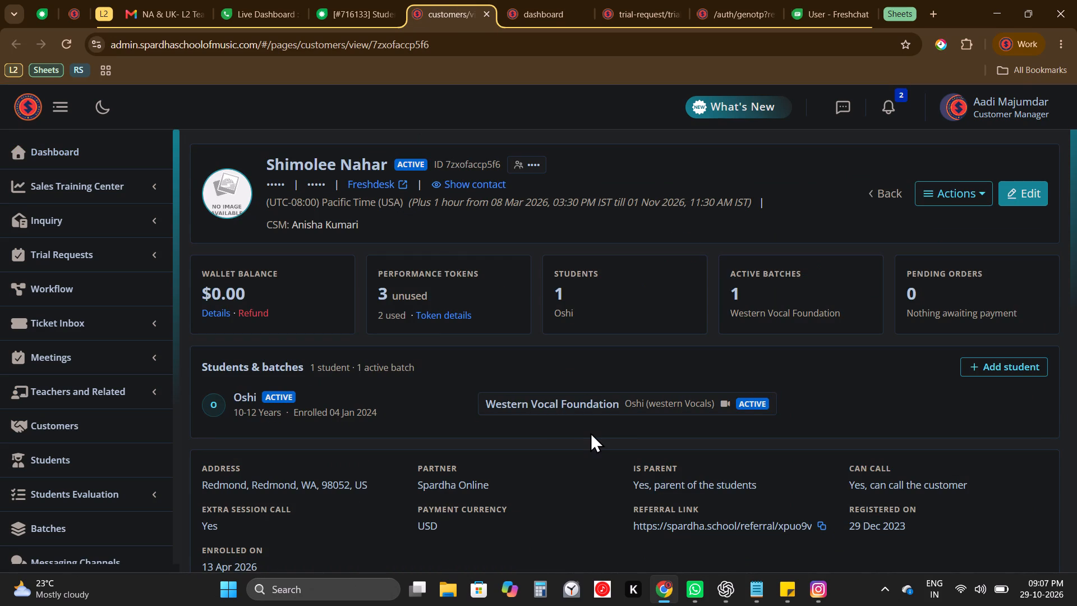
{"action": "left_click", "coordinate": [615, 409]}
{"action": "left_click", "coordinate": [310, 0]}
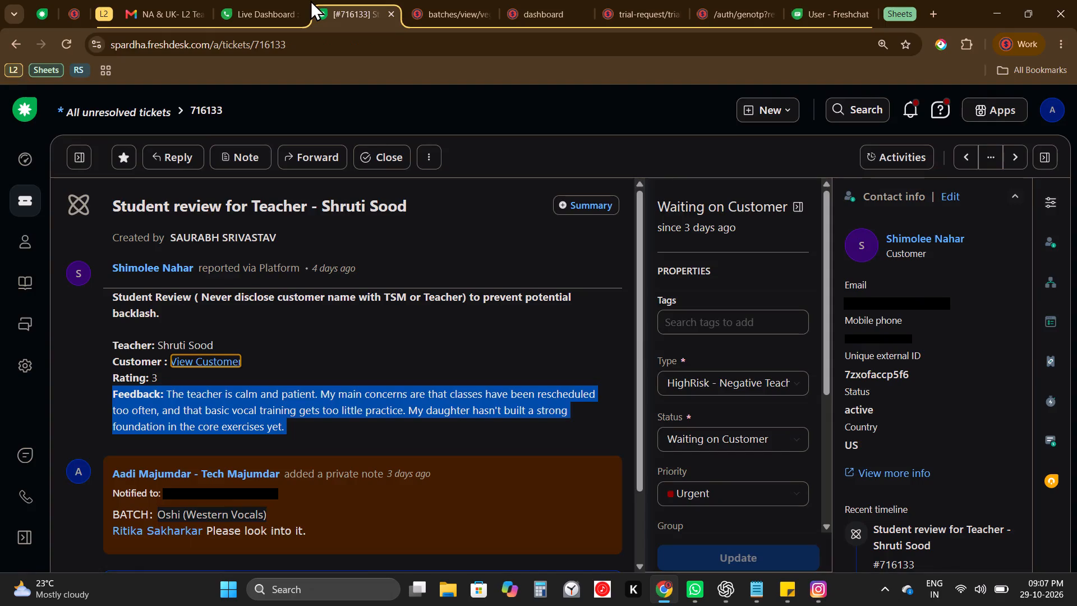
{"action": "left_click", "coordinate": [206, 368]}
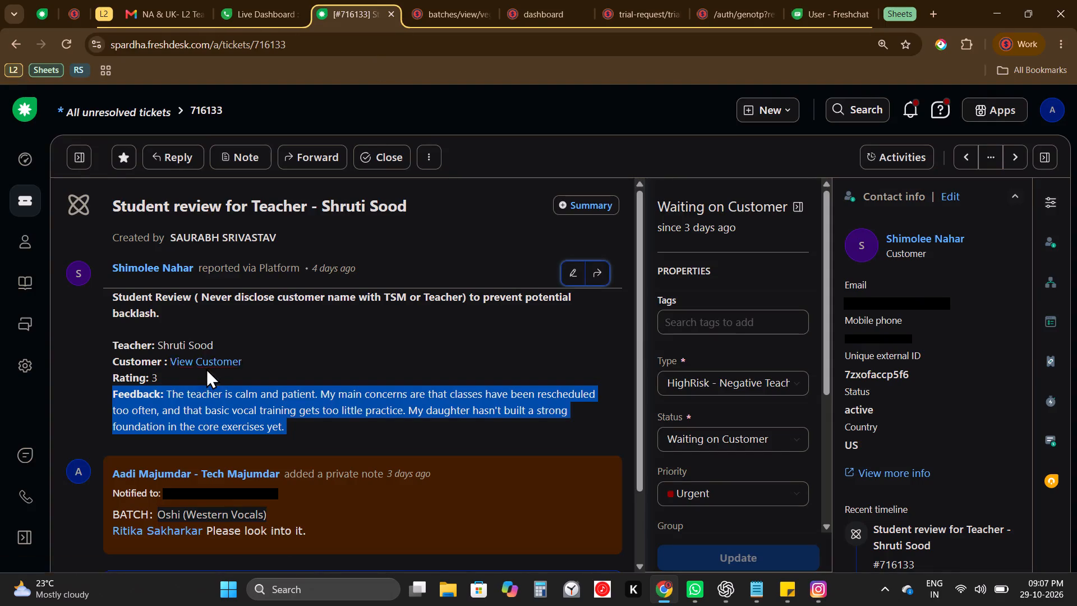
{"action": "left_click", "coordinate": [527, 12]}
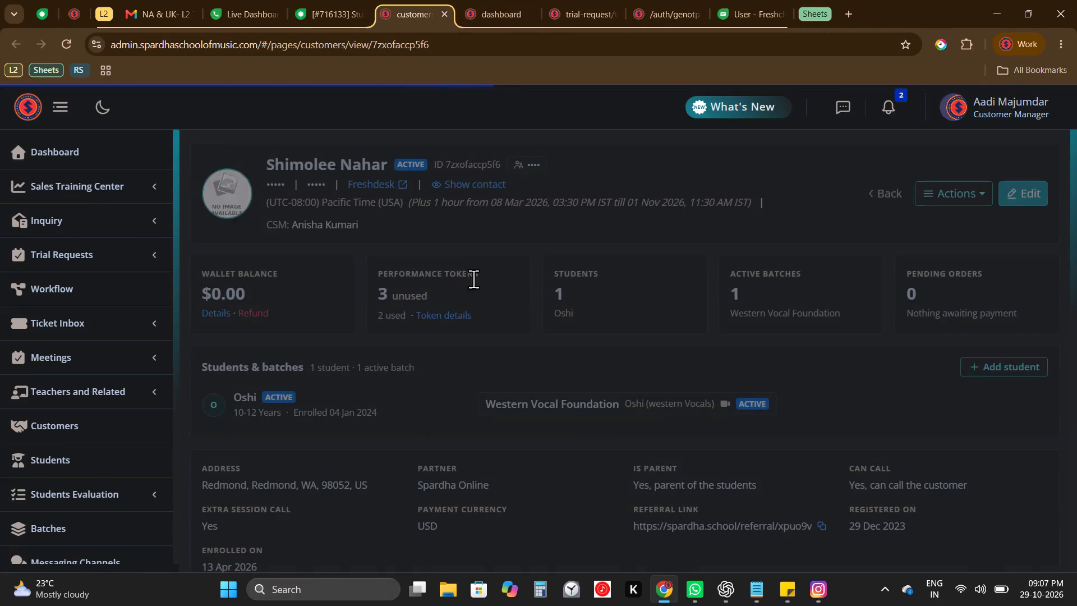
{"action": "left_click", "coordinate": [558, 401]}
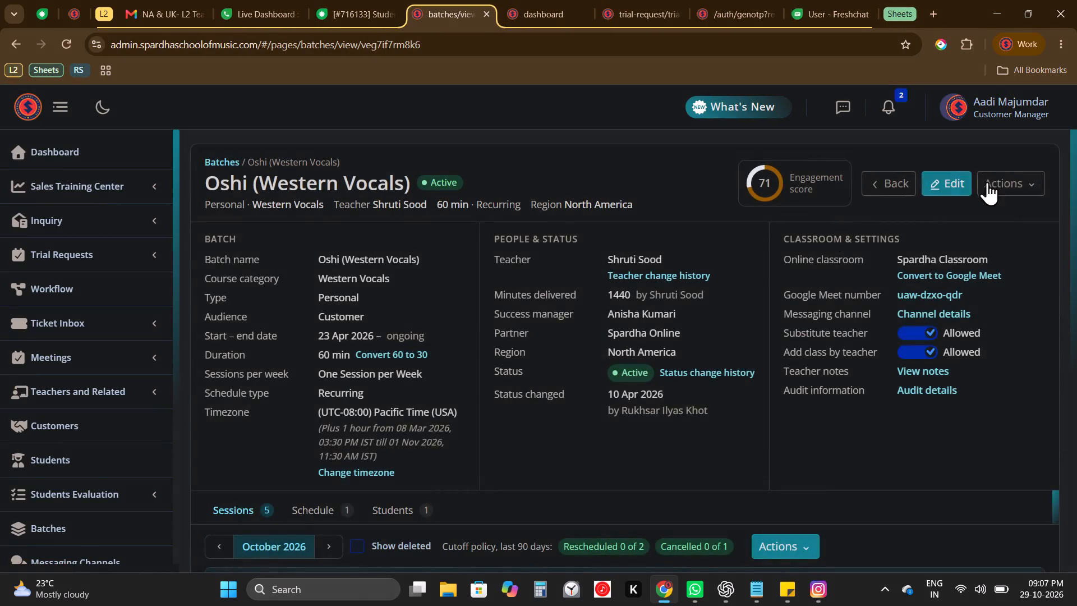
Open the Need teacher attention page for the Western Vocals batch.
{"action": "left_click", "coordinate": [990, 182]}
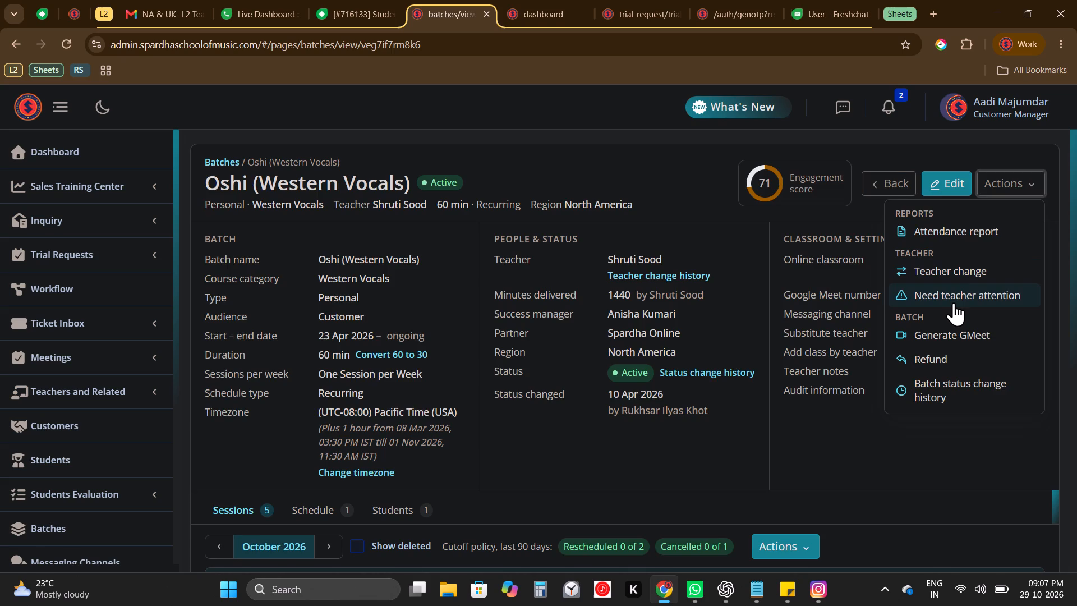
{"action": "left_click", "coordinate": [954, 302]}
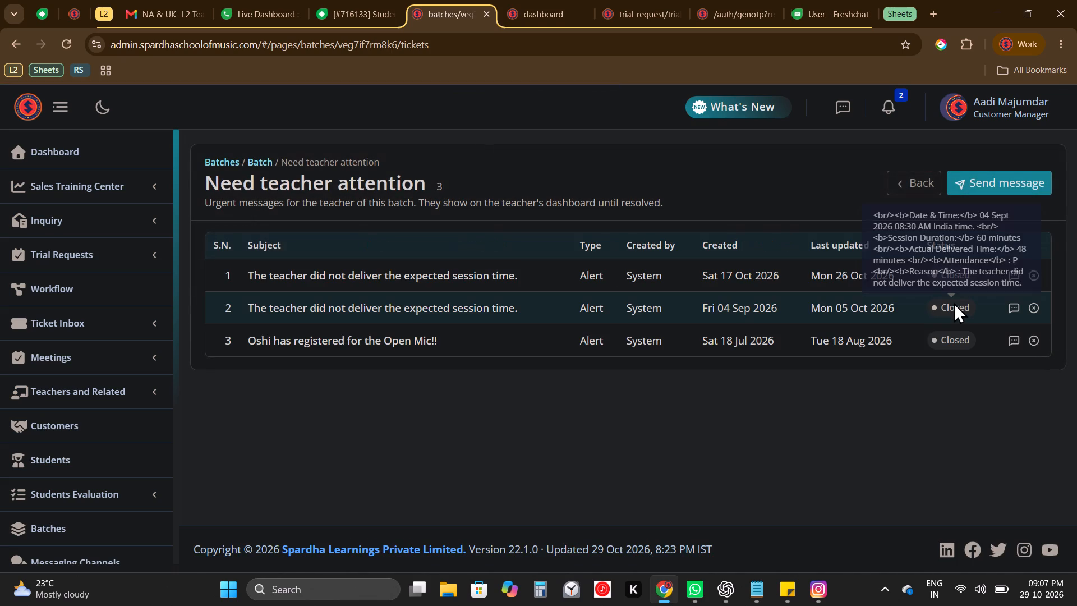
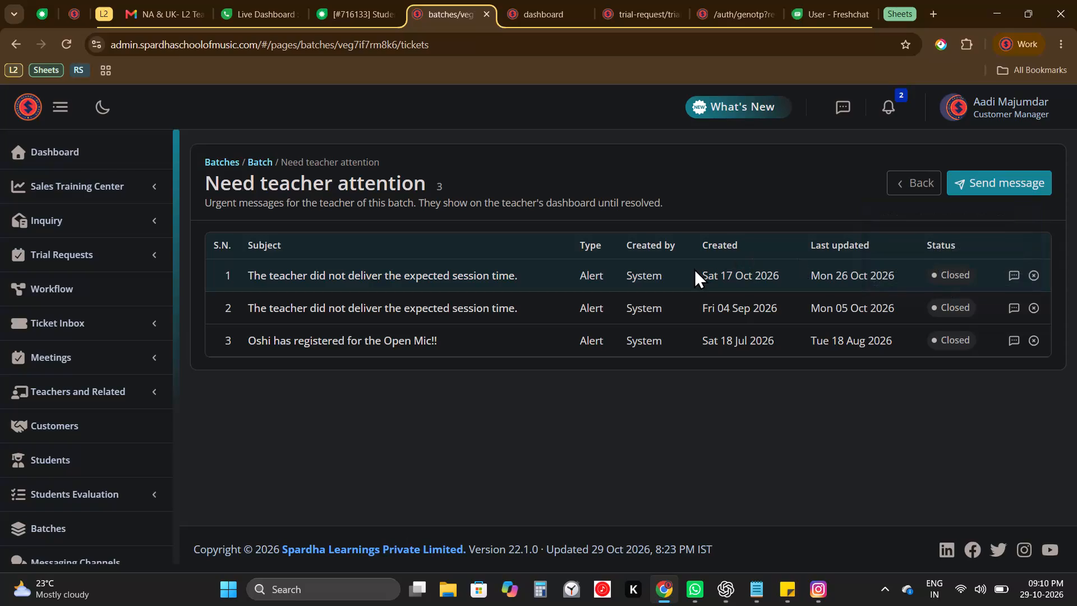
{"action": "left_click", "coordinate": [1038, 182]}
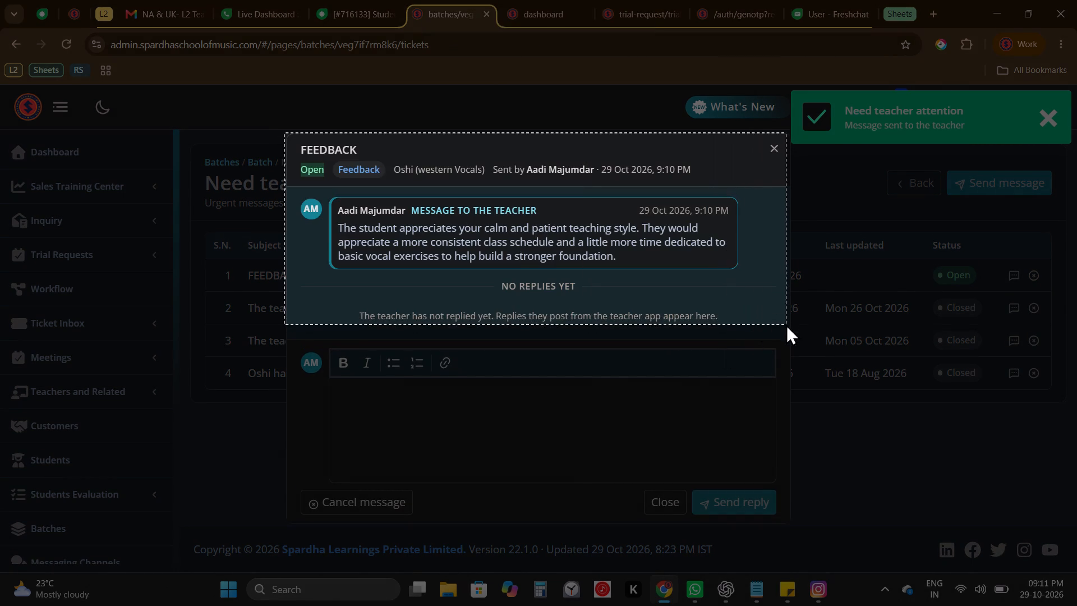
{"action": "key", "text": "ctrl+c"}
{"action": "left_click", "coordinate": [773, 153]}
In ticket 716133, draft a private note reading "Shared the feedback with trainer." with the message screenshot pasted below it.
{"action": "left_click", "coordinate": [355, 0]}
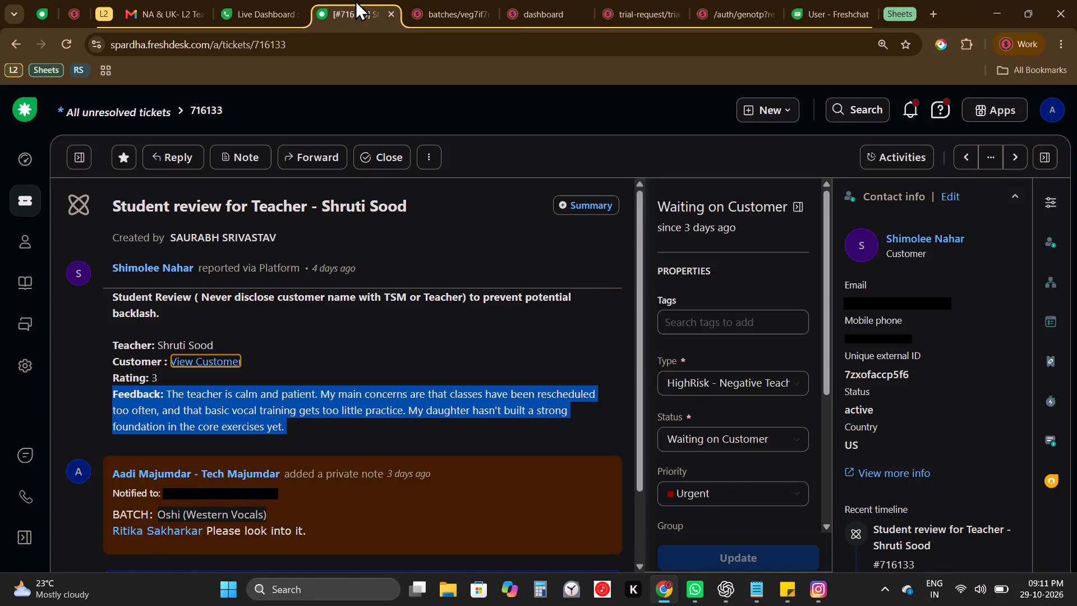
{"action": "scroll", "coordinate": [318, 421], "scroll_direction": "down", "scroll_amount": 7}
{"action": "left_click", "coordinate": [219, 504]}
{"action": "scroll", "coordinate": [219, 504], "scroll_direction": "up", "scroll_amount": 2}
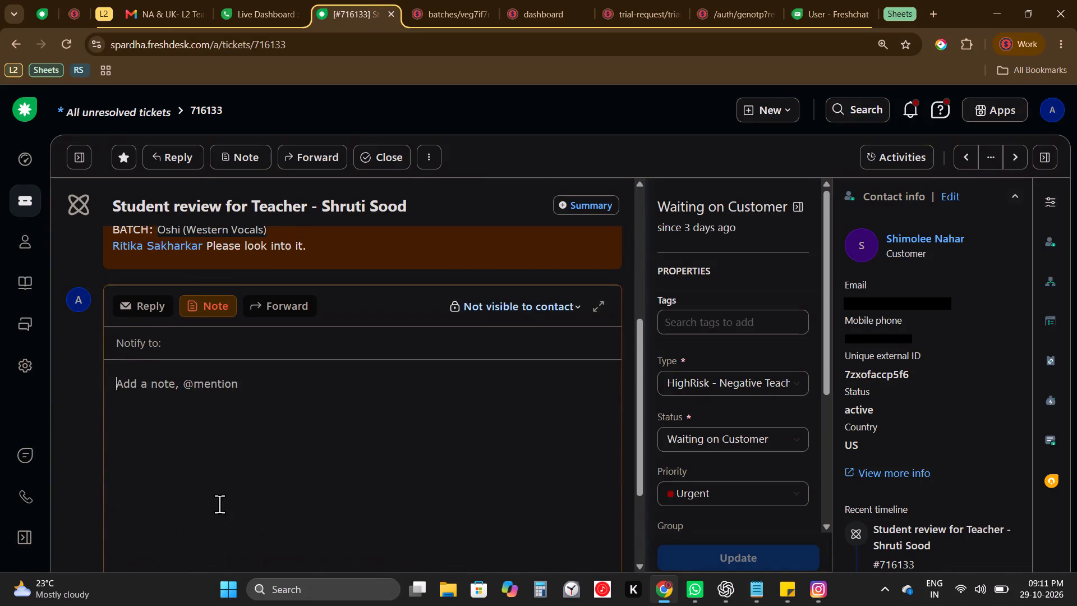
{"action": "type", "text": "Shared the feedback with trainer."}
{"action": "key", "text": "space"}
{"action": "key", "text": "Return"}
{"action": "key", "text": "ctrl+v"}
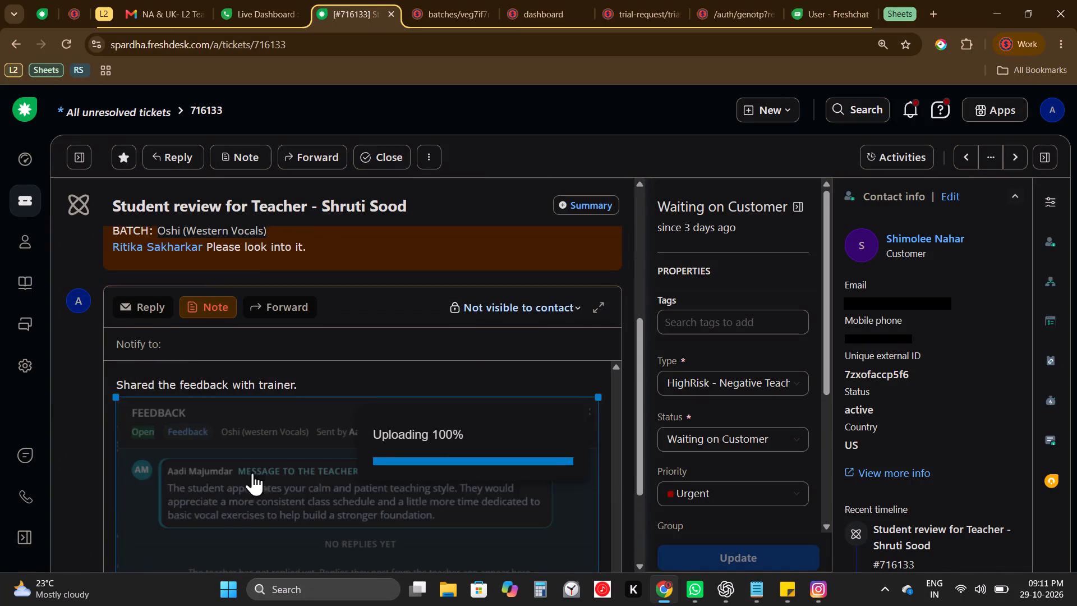
{"action": "scroll", "coordinate": [472, 363], "scroll_direction": "down", "scroll_amount": 4}
Set the ticket's Type to Feature Request.
{"action": "left_click", "coordinate": [698, 387]}
{"action": "key", "text": "f"}
{"action": "type", "text": "ea"}
{"action": "key", "text": "Return"}
Add the drafted private note to the ticket and collapse the contact info pane.
{"action": "left_click", "coordinate": [571, 537]}
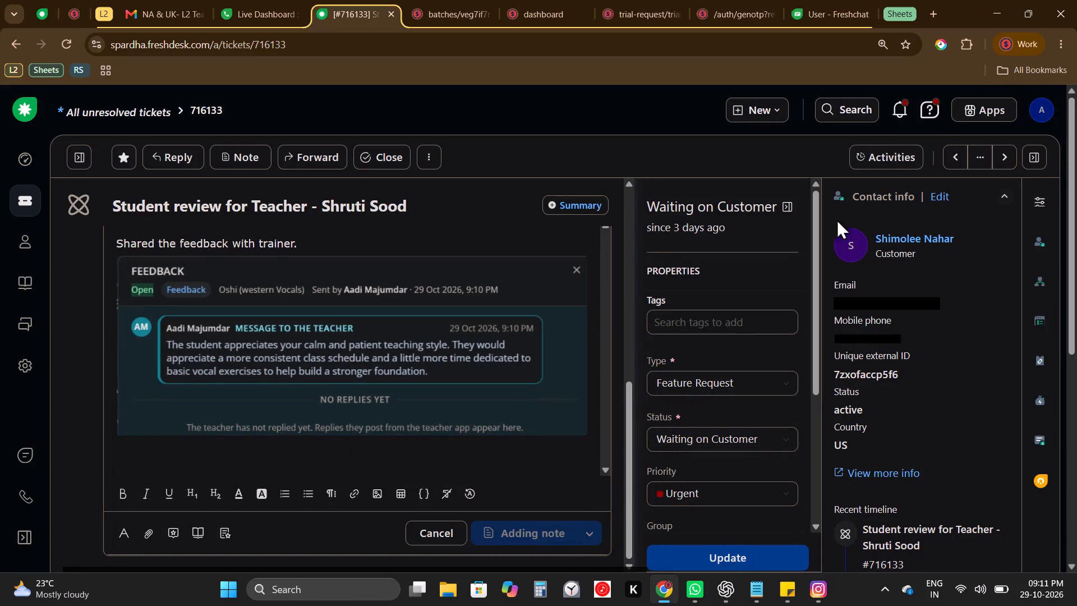
{"action": "left_click", "coordinate": [1036, 148]}
{"action": "scroll", "coordinate": [470, 377], "scroll_direction": "up", "scroll_amount": 12}
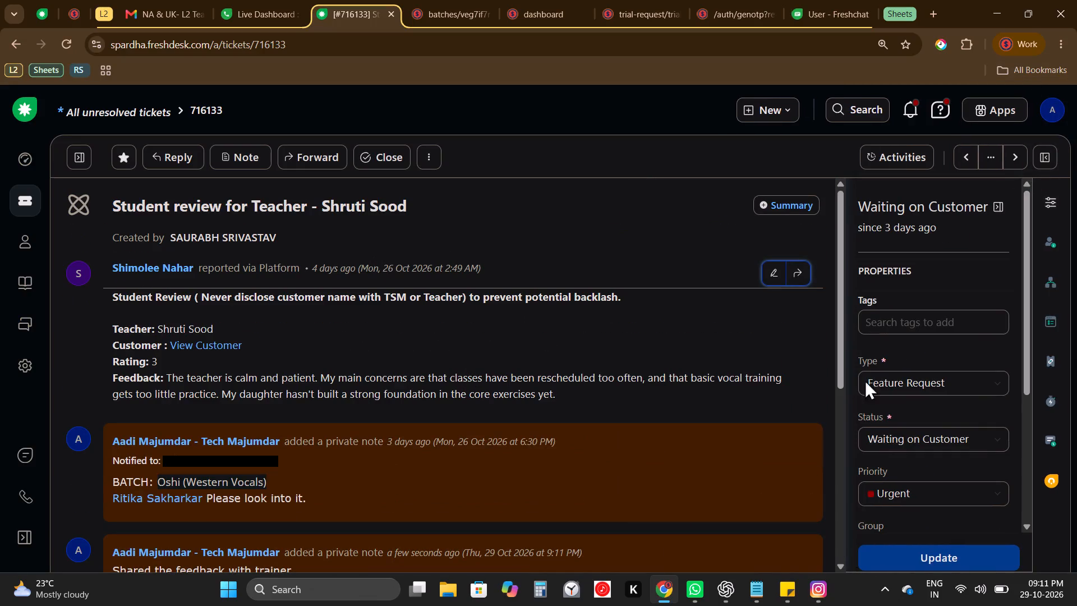
Set ticket 716133's status to Closed, expand the contact info pane, and save the property update.
{"action": "left_click", "coordinate": [899, 431]}
{"action": "left_click", "coordinate": [950, 371]}
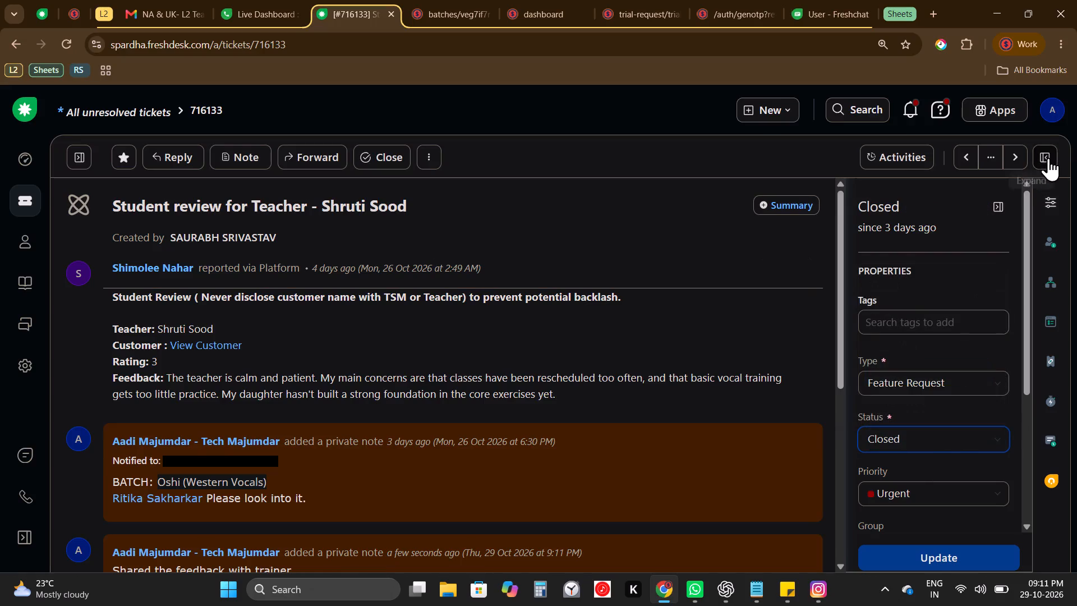
{"action": "left_click", "coordinate": [1055, 153]}
{"action": "left_click", "coordinate": [780, 555]}
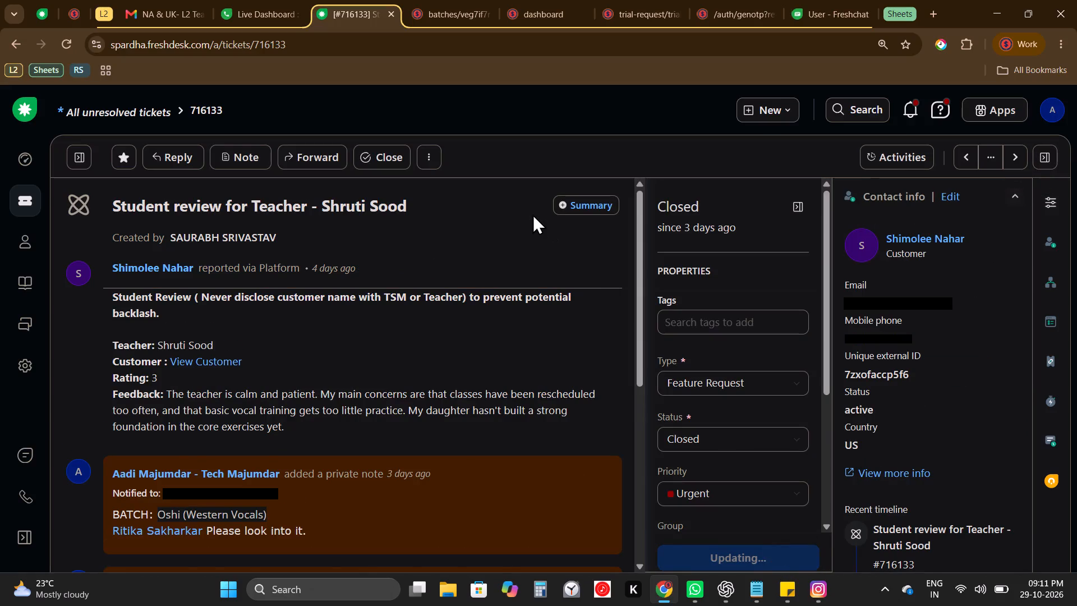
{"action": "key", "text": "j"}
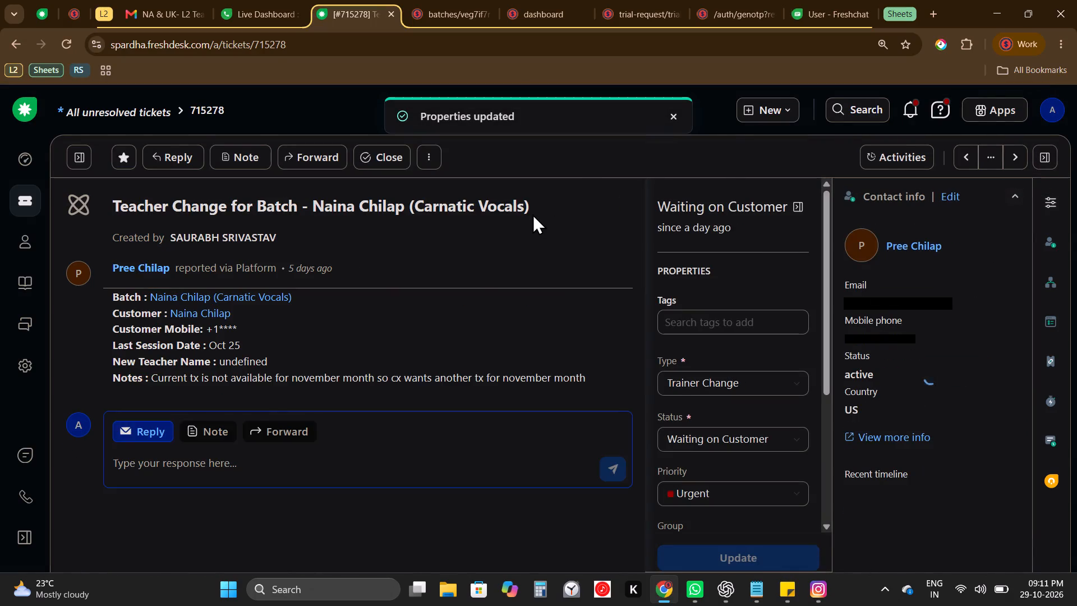
{"action": "scroll", "coordinate": [361, 406], "scroll_direction": "down", "scroll_amount": 5}
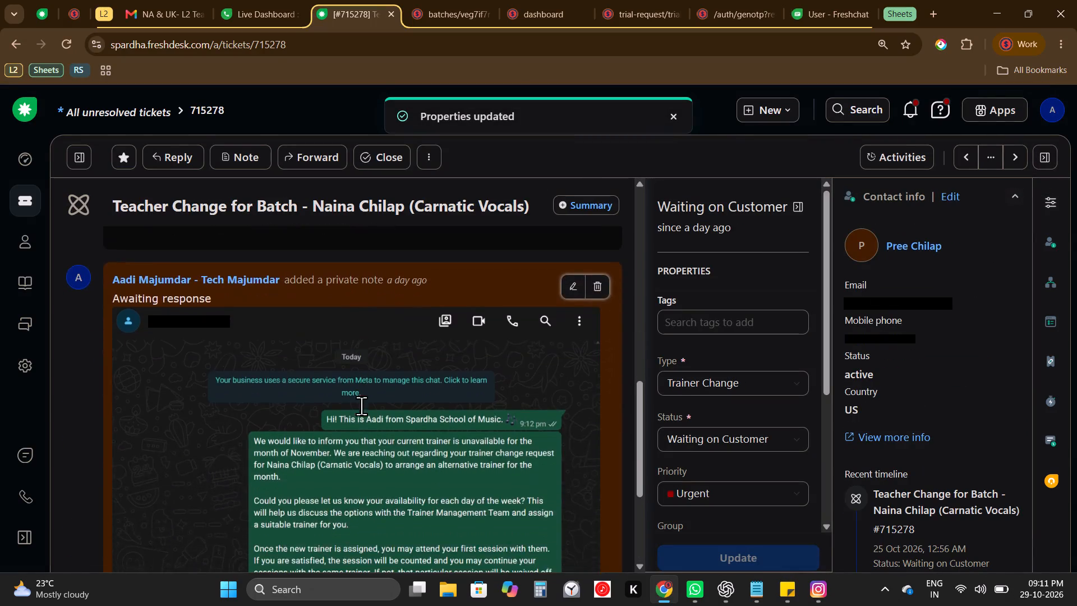
{"action": "scroll", "coordinate": [361, 406], "scroll_direction": "down", "scroll_amount": 5}
{"action": "scroll", "coordinate": [361, 406], "scroll_direction": "up", "scroll_amount": 10}
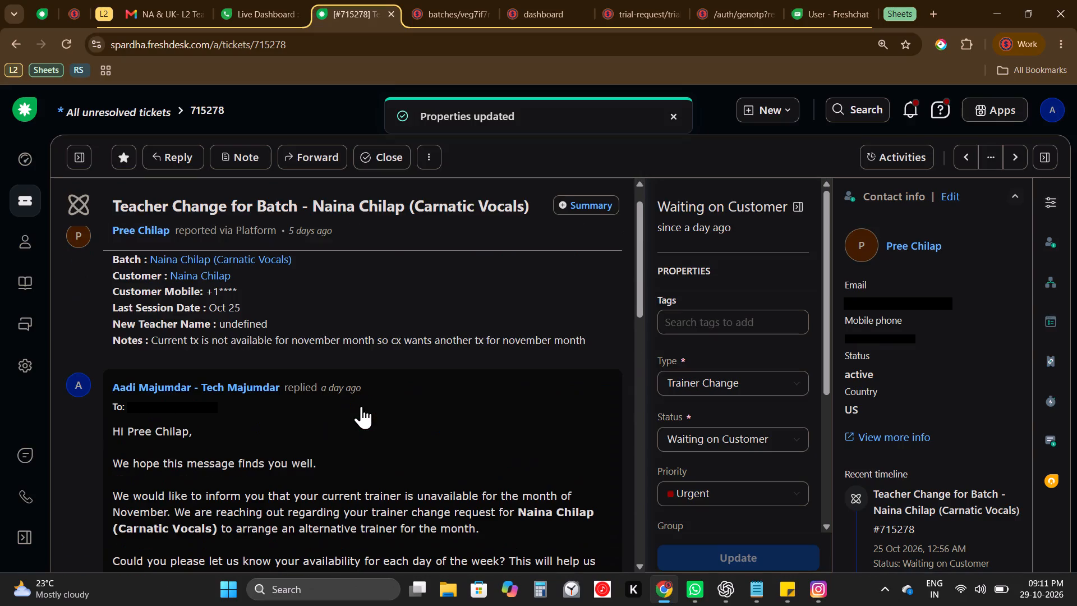
{"action": "scroll", "coordinate": [361, 406], "scroll_direction": "down", "scroll_amount": 15}
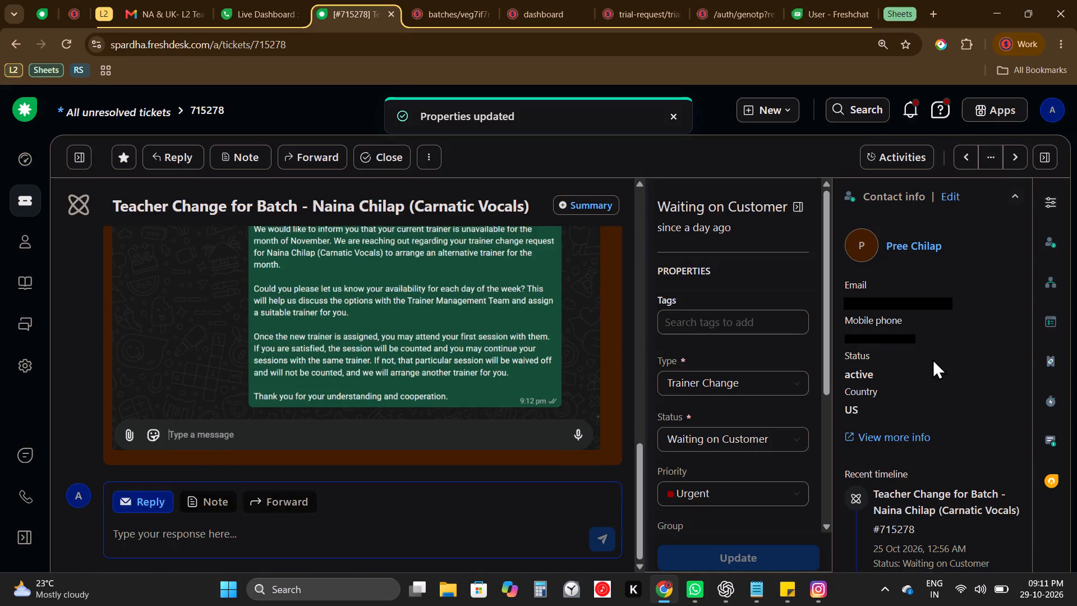
{"action": "triple_click", "coordinate": [966, 335]}
{"action": "key", "text": "ctrl+c"}
{"action": "scroll", "coordinate": [523, 379], "scroll_direction": "up", "scroll_amount": 5}
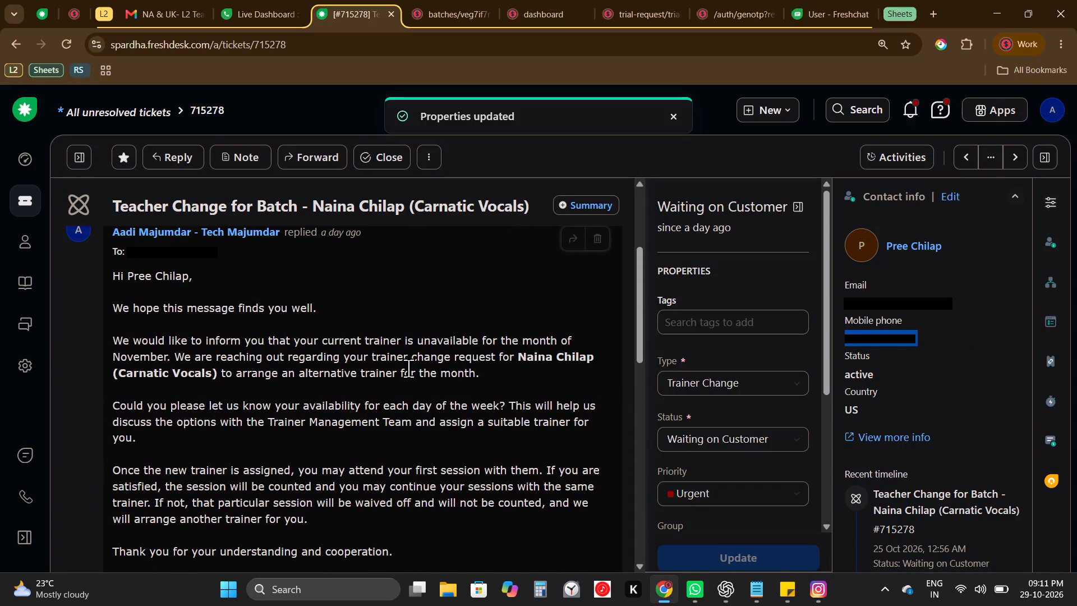
{"action": "key", "text": "ctrl+c"}
{"action": "scroll", "coordinate": [408, 368], "scroll_direction": "up", "scroll_amount": 6}
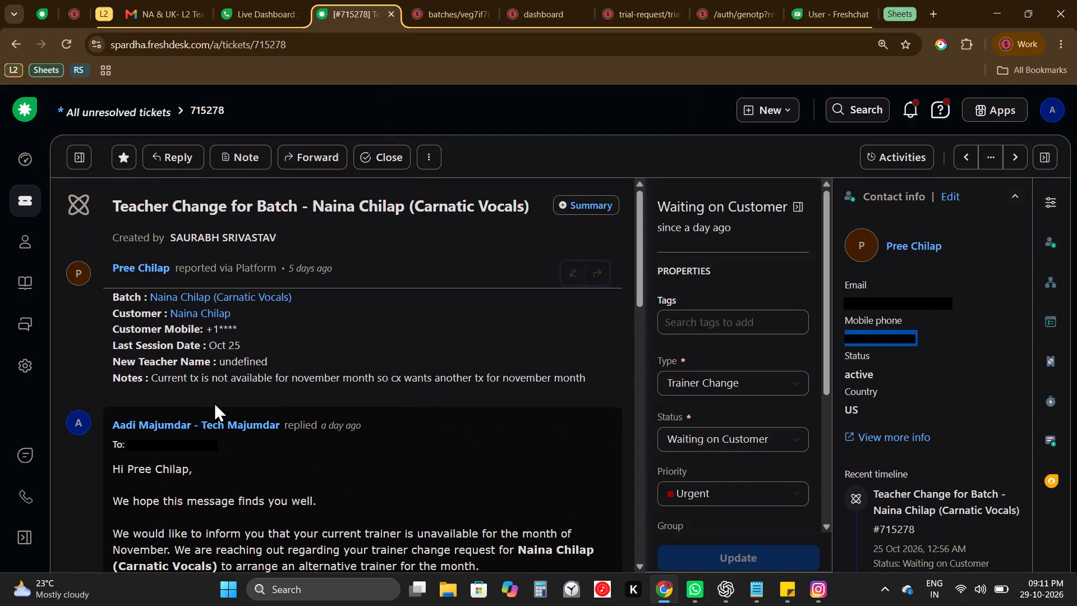
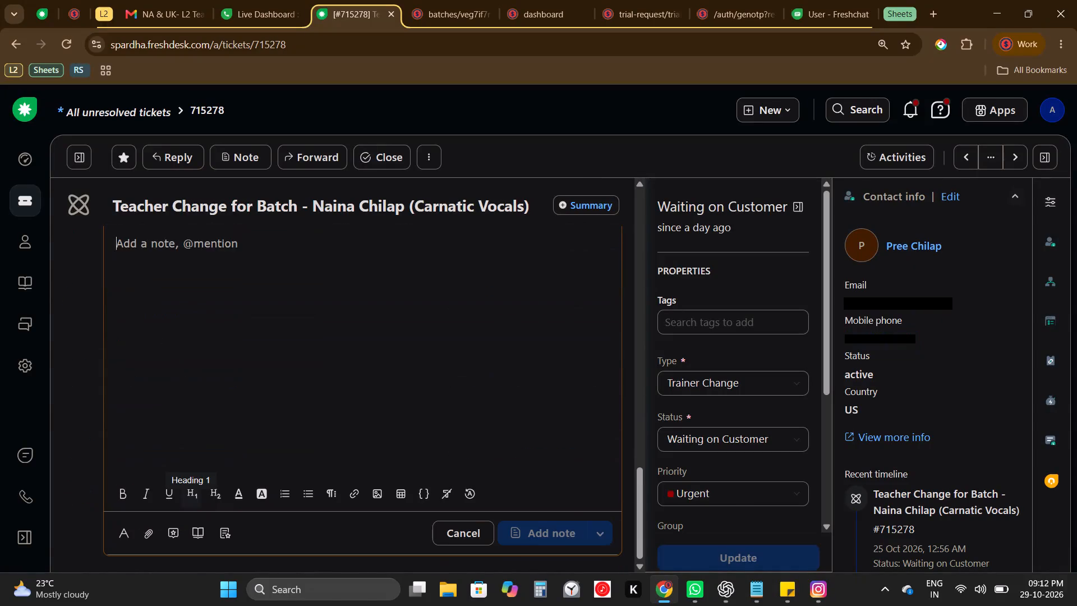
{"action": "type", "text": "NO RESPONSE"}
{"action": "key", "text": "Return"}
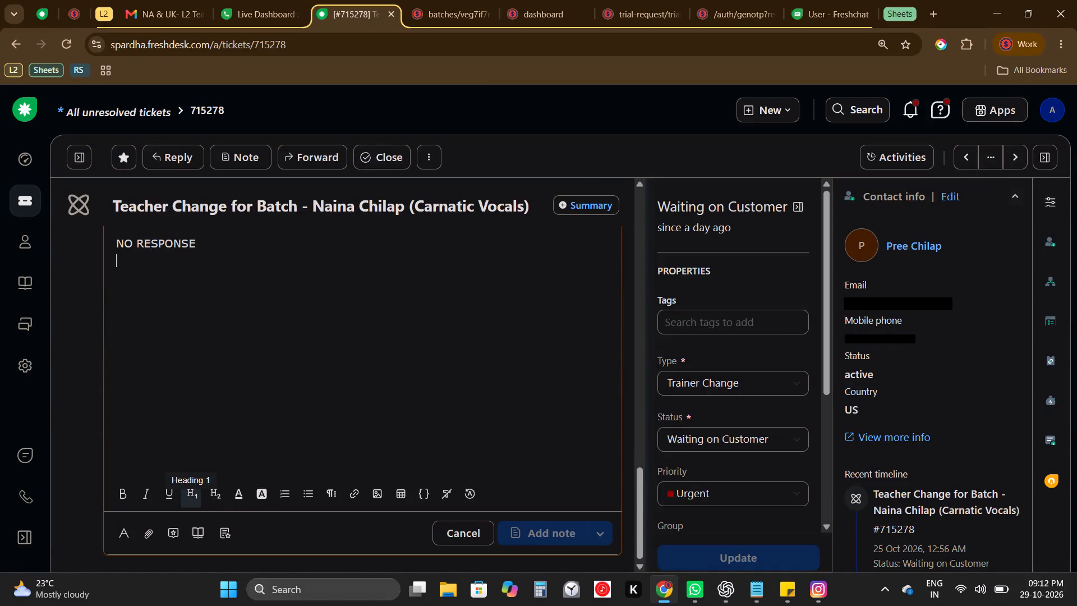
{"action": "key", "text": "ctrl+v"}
{"action": "scroll", "coordinate": [468, 486], "scroll_direction": "down", "scroll_amount": 4}
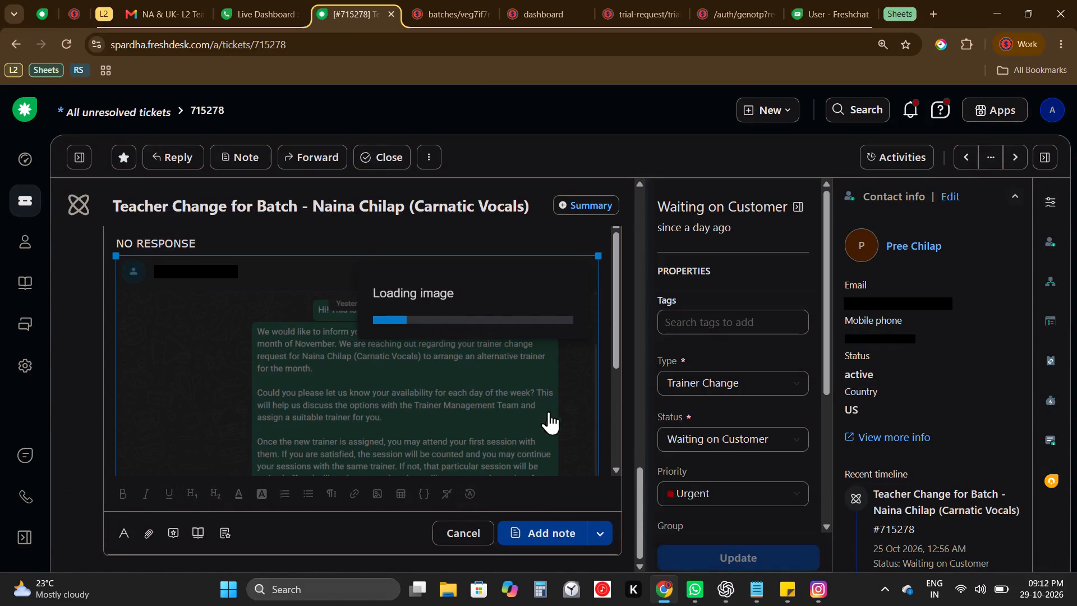
{"action": "left_click", "coordinate": [567, 535]}
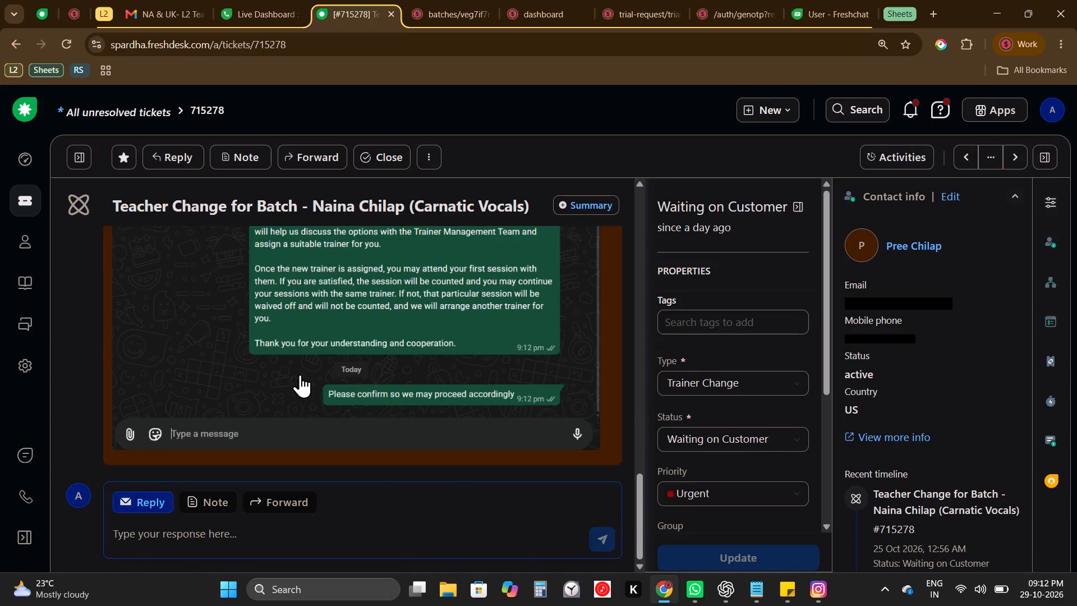
In the ticket's earlier email, copy the text from "We would like to inform you" through "Thank you for your understanding and cooperation.".
{"action": "scroll", "coordinate": [300, 374], "scroll_direction": "up", "scroll_amount": 8}
{"action": "scroll", "coordinate": [348, 336], "scroll_direction": "down", "scroll_amount": 1}
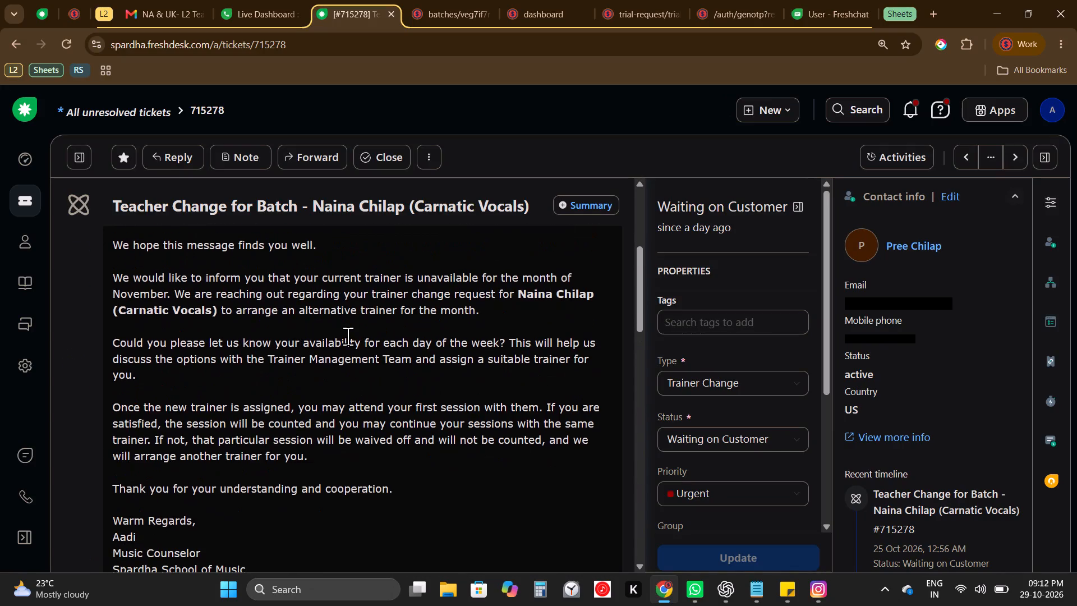
{"action": "double_click", "coordinate": [417, 295]}
{"action": "left_click_drag", "start_coordinate": [417, 295], "coordinate": [365, 495]}
{"action": "key", "text": "ctrl+c"}
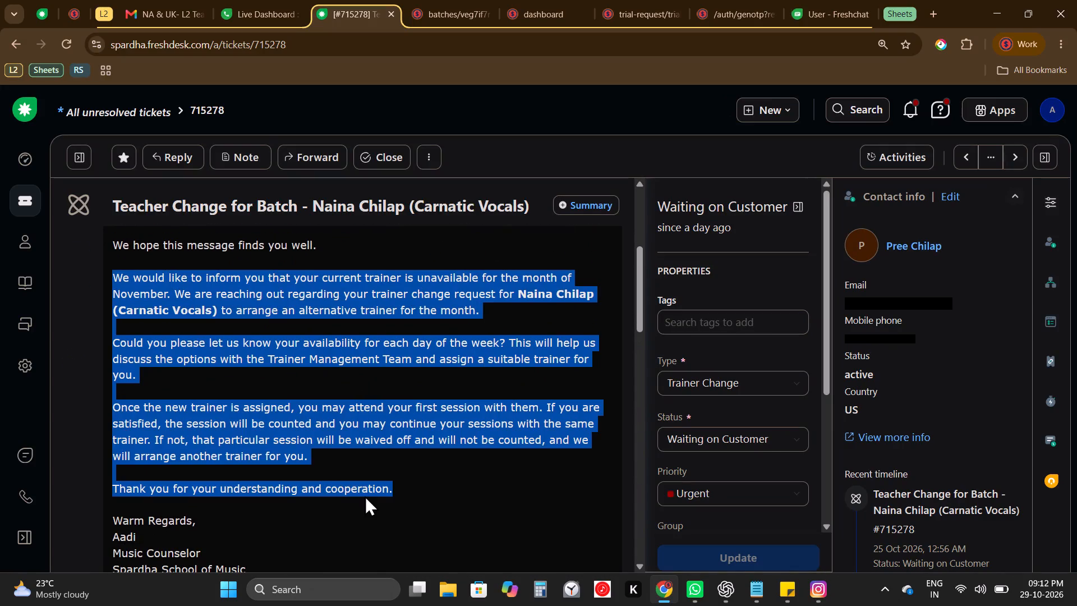
{"action": "key", "text": "ctrl+c"}
{"action": "key", "text": "ctrl+c"}
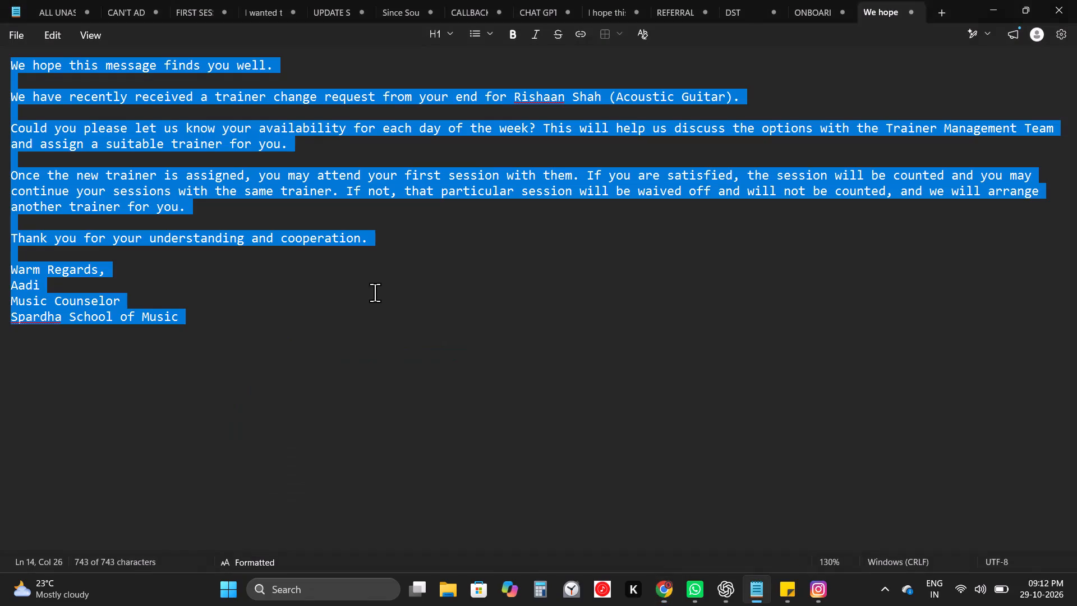
In Notepad's "We hope" template, replace the text between greeting and signature with the copied trainer-unavailability message, then copy the whole text.
{"action": "double_click", "coordinate": [465, 98]}
{"action": "left_click_drag", "start_coordinate": [465, 98], "coordinate": [411, 247]}
{"action": "key", "text": "ctrl+v"}
{"action": "key", "text": "Return"}
{"action": "key", "text": "ctrl+a"}
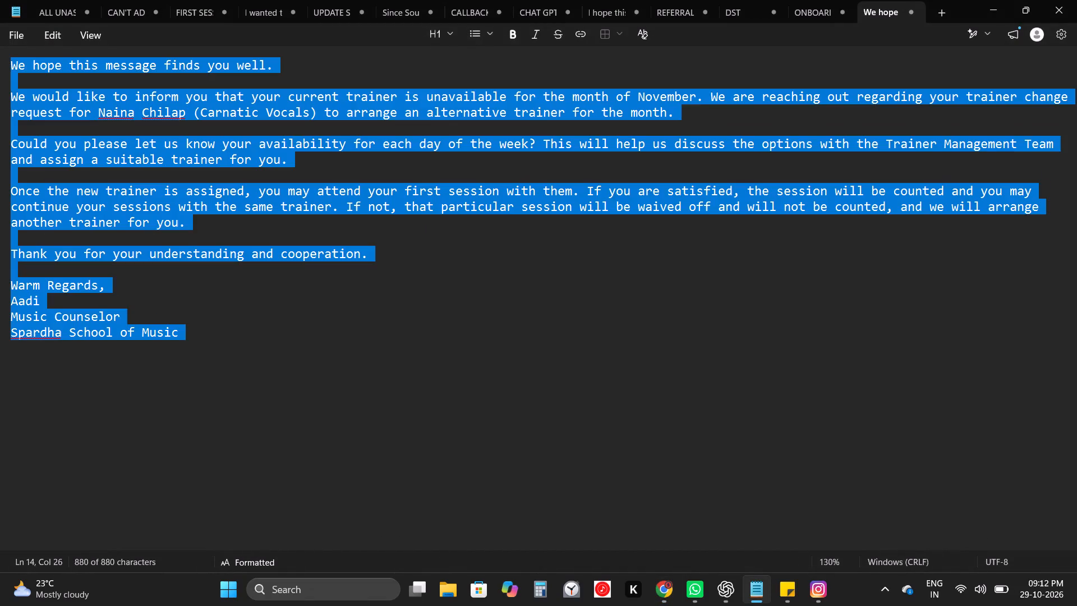
{"action": "key", "text": "ctrl+c"}
{"action": "scroll", "coordinate": [274, 509], "scroll_direction": "down", "scroll_amount": 5}
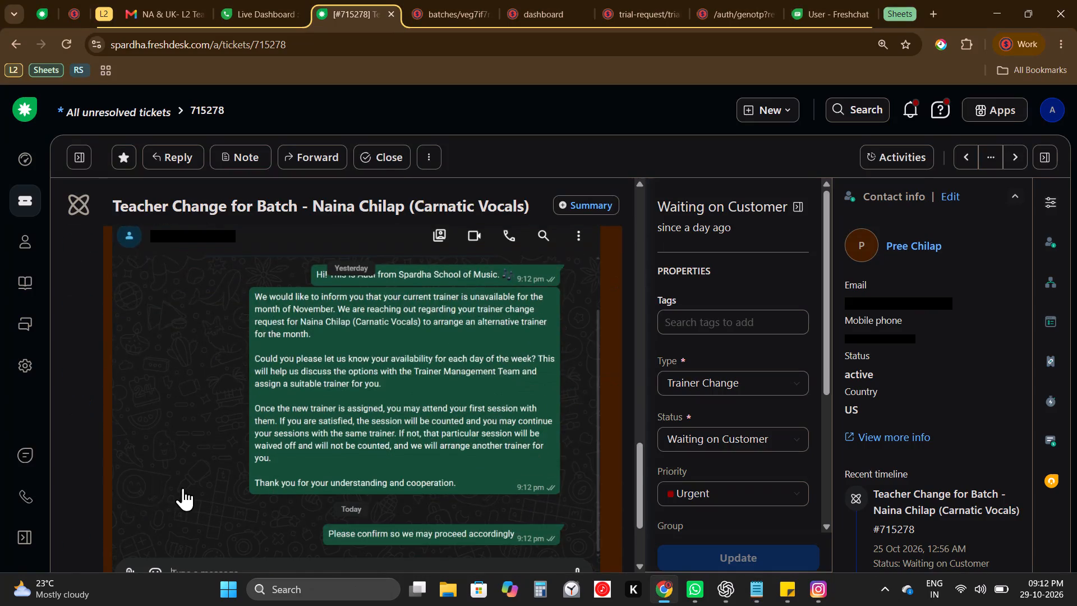
In ticket 715278, send the customer an email reply containing the copied trainer-unavailability message, with the quoted thread removed.
{"action": "scroll", "coordinate": [159, 493], "scroll_direction": "down", "scroll_amount": 5}
{"action": "left_click", "coordinate": [162, 504]}
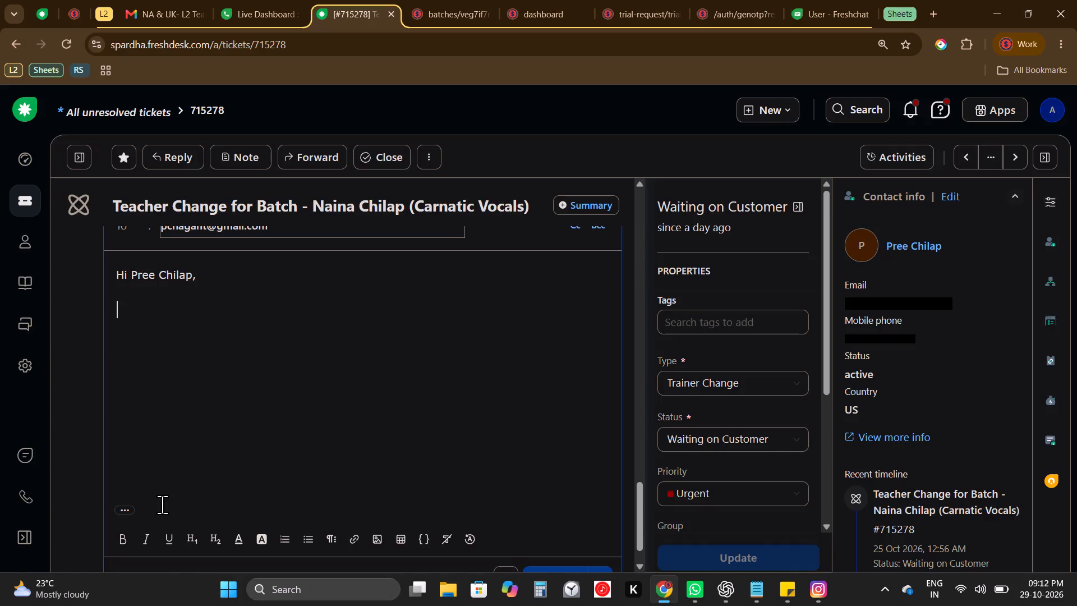
{"action": "key", "text": "ctrl+v"}
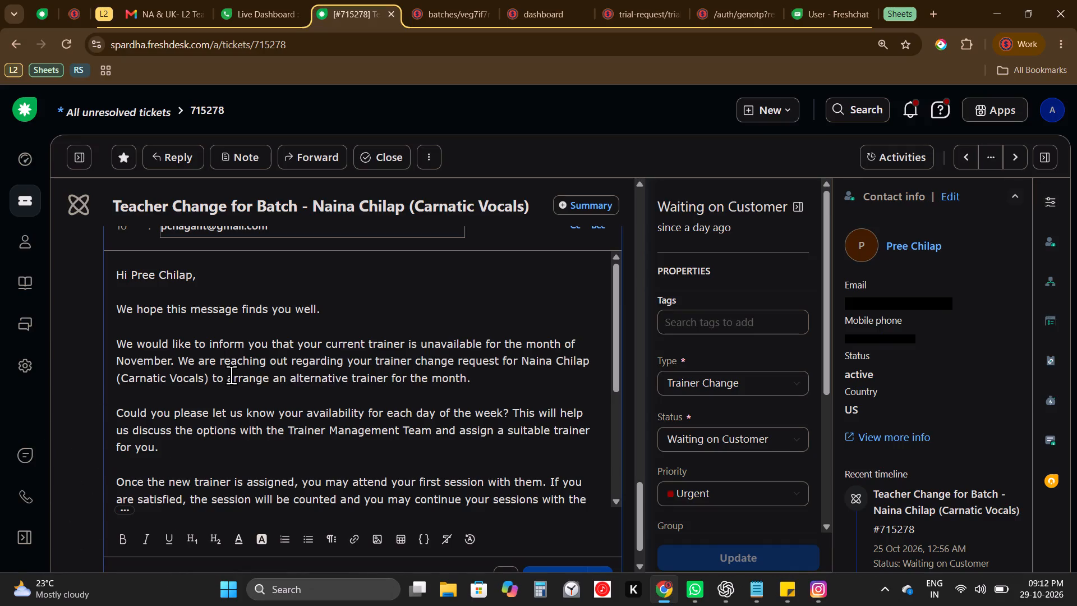
{"action": "scroll", "coordinate": [246, 383], "scroll_direction": "down", "scroll_amount": 2}
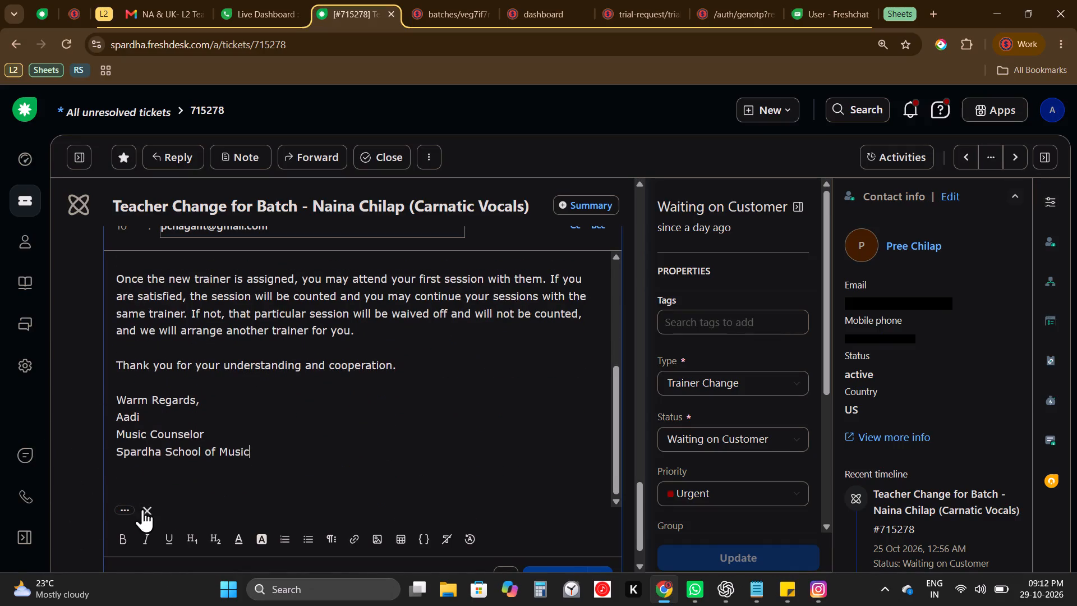
{"action": "left_click", "coordinate": [144, 509]}
{"action": "scroll", "coordinate": [273, 371], "scroll_direction": "up", "scroll_amount": 2}
{"action": "scroll", "coordinate": [273, 371], "scroll_direction": "down", "scroll_amount": 3}
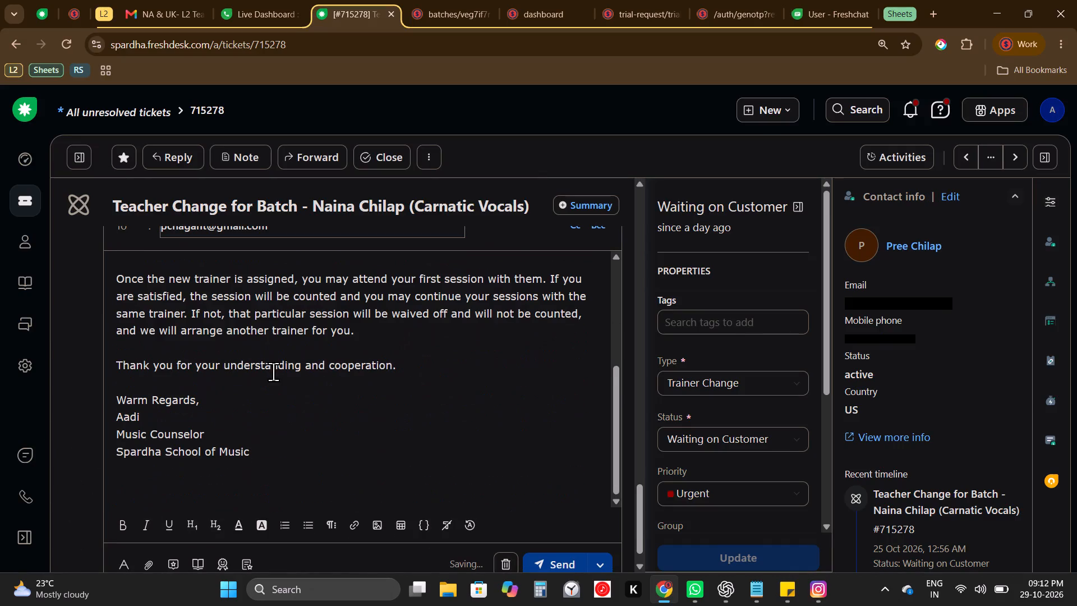
{"action": "left_click", "coordinate": [561, 561]}
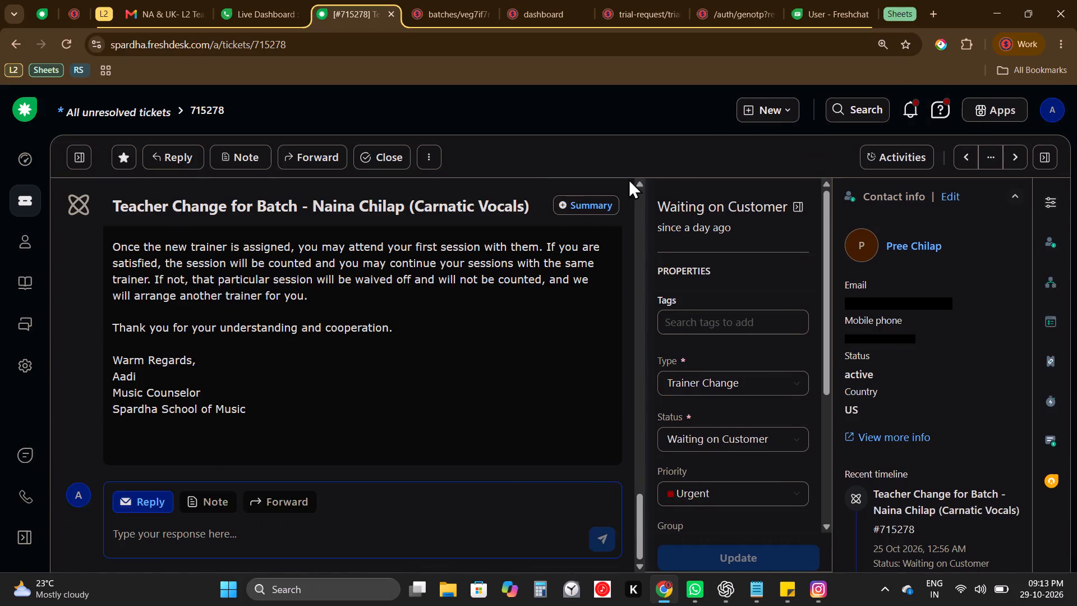
Go to ticket 714639, open its customer profile in place of the old batch tab, and check the second student's Piano Foundation batch sessions.
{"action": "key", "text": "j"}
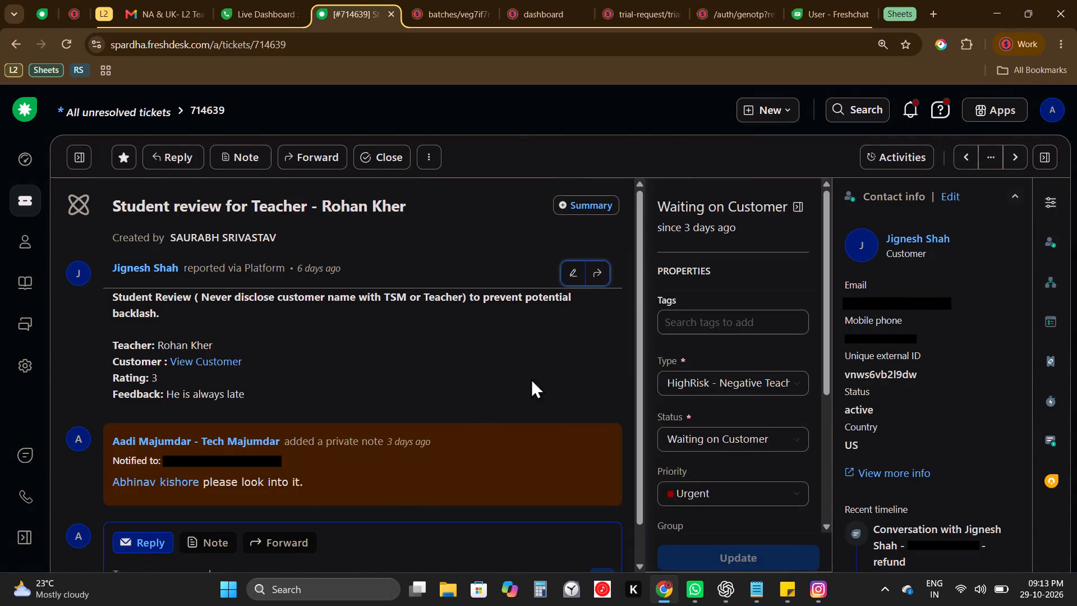
{"action": "left_click", "coordinate": [228, 361]}
{"action": "left_click", "coordinate": [533, 17]}
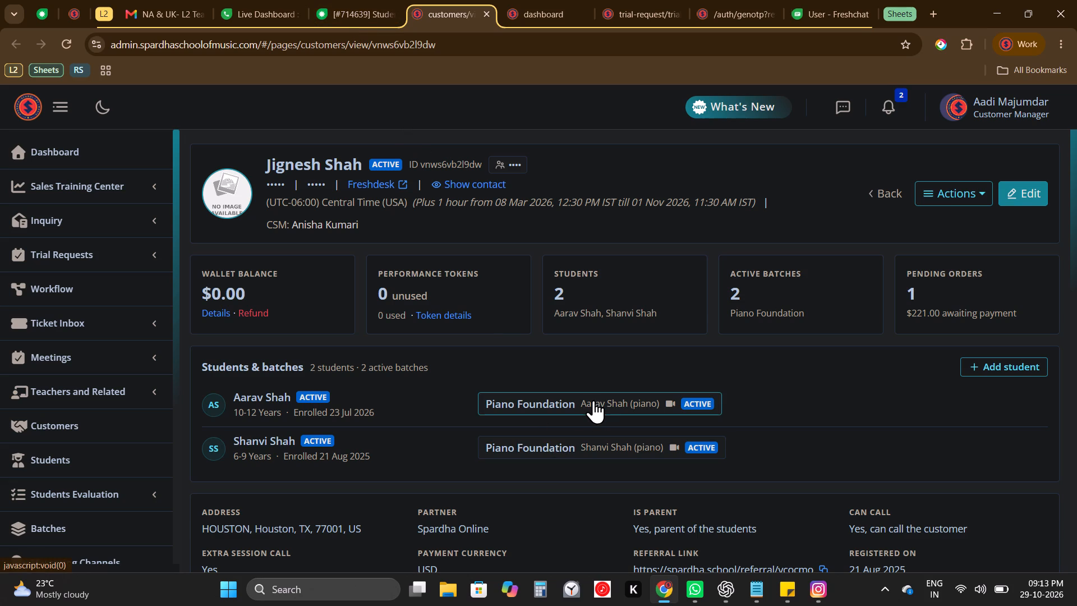
{"action": "left_click", "coordinate": [577, 453]}
{"action": "scroll", "coordinate": [577, 453], "scroll_direction": "down", "scroll_amount": 5}
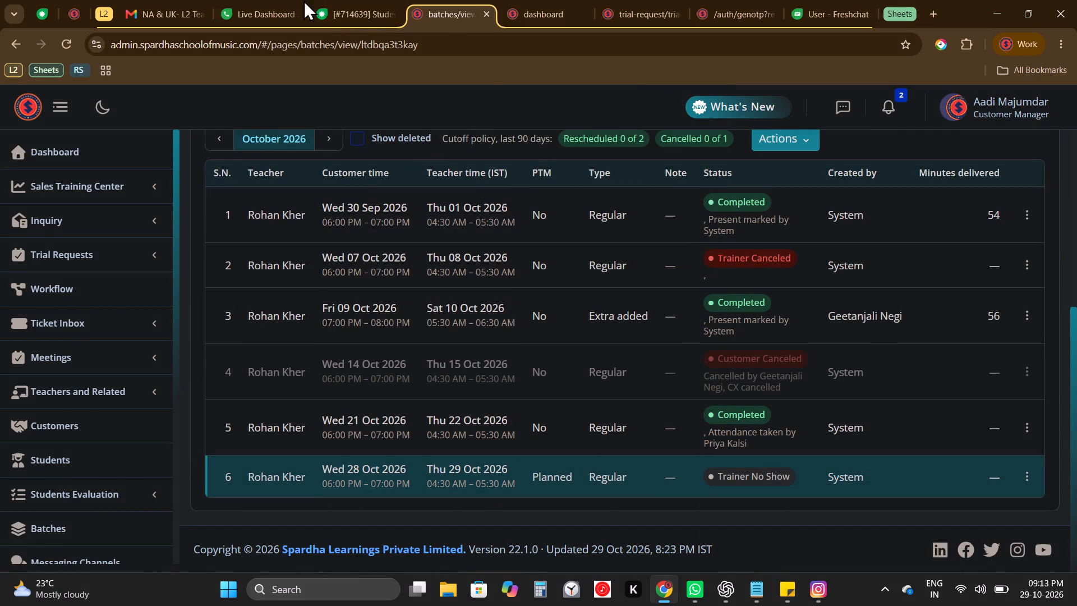
{"action": "left_click", "coordinate": [337, 0]}
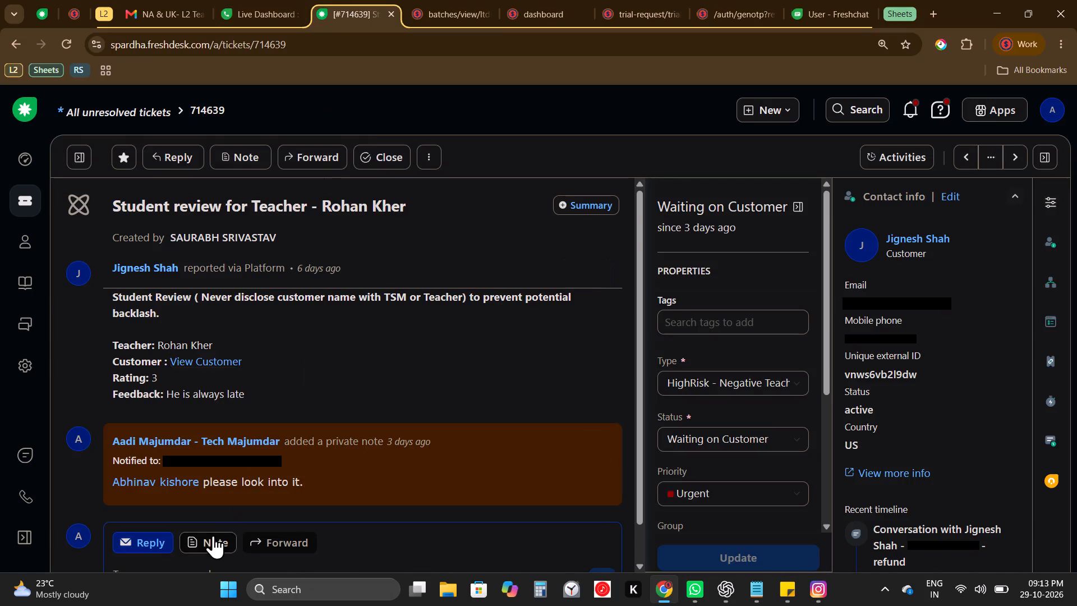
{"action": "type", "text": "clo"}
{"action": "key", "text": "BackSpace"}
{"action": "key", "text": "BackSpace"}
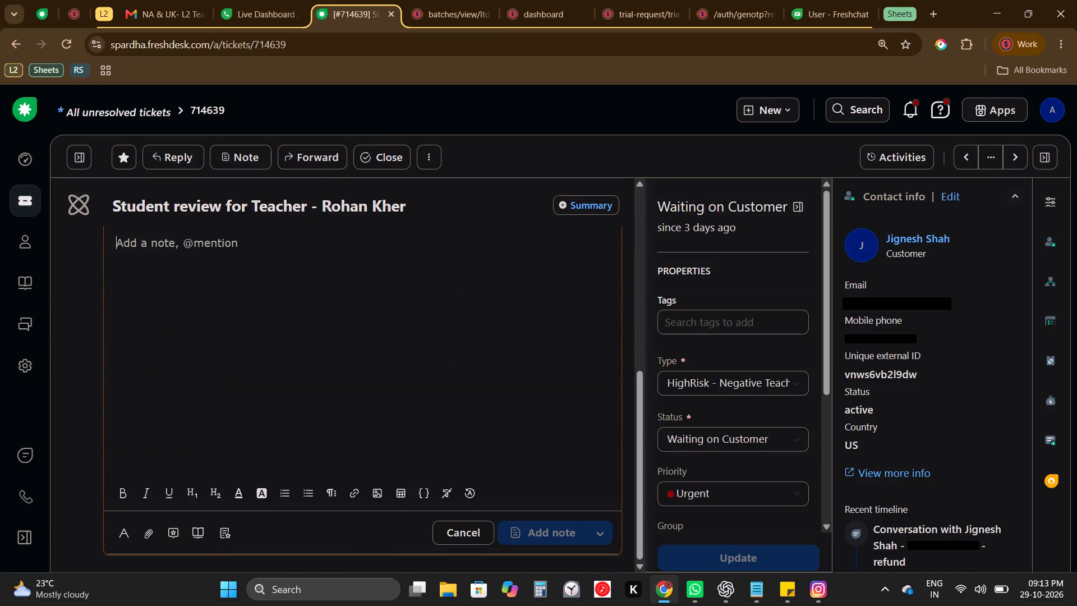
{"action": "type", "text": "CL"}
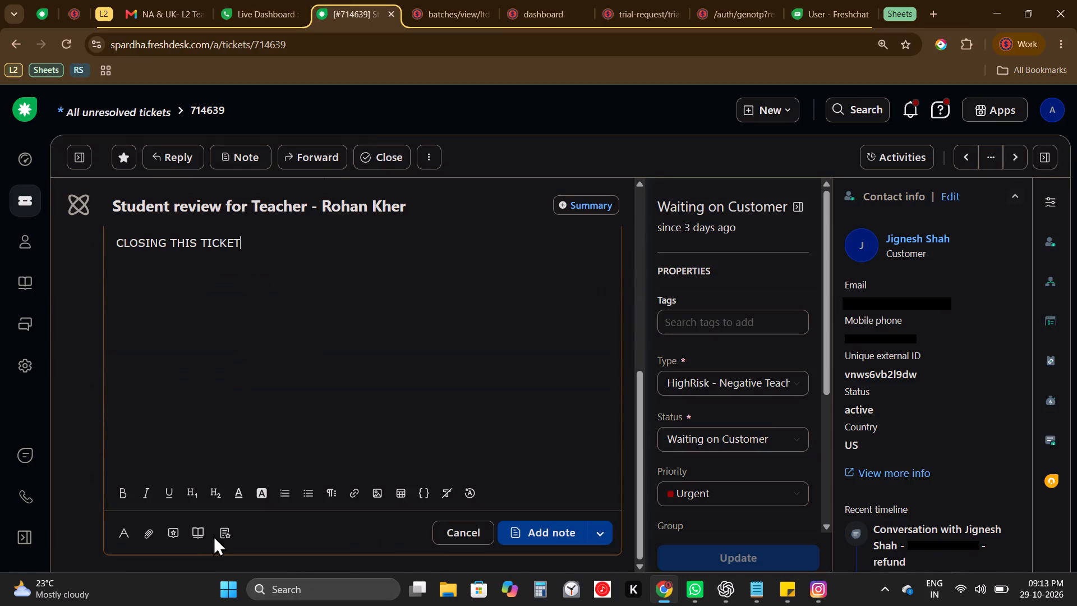
{"action": "left_click", "coordinate": [556, 530]}
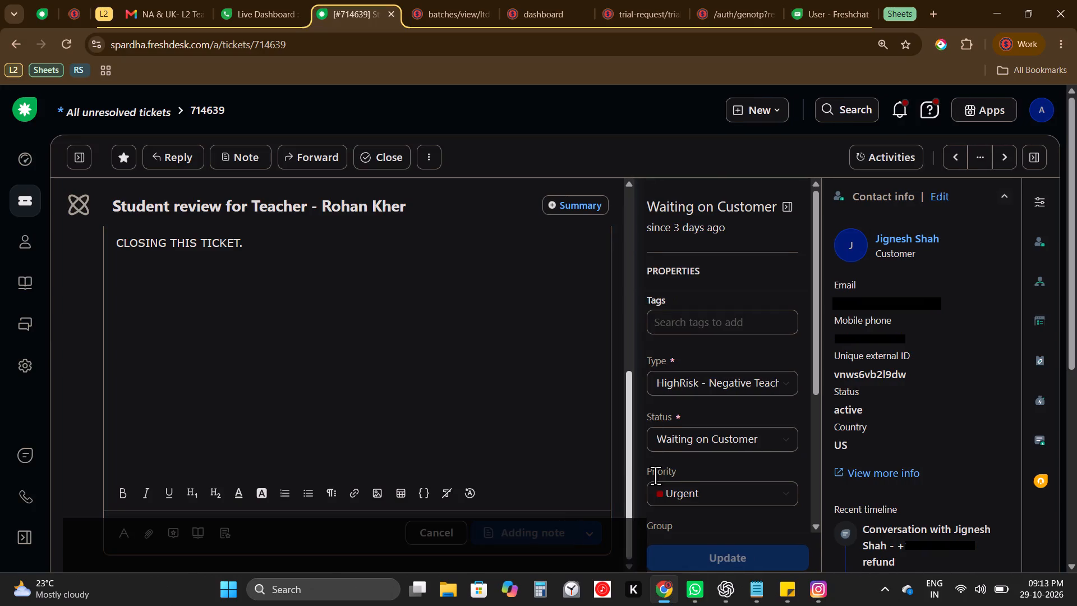
Set the status of ticket 714639 to Closed and update its properties.
{"action": "left_click", "coordinate": [728, 444]}
{"action": "left_click", "coordinate": [771, 382]}
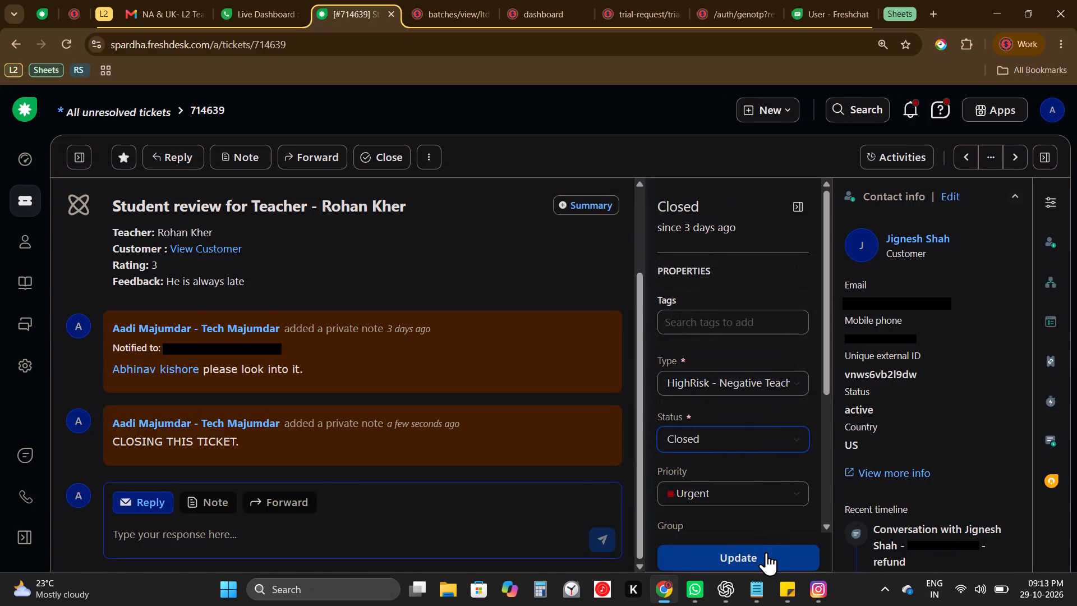
{"action": "left_click", "coordinate": [766, 555]}
Go to ticket 714481 and read the Trinity exam concern and the private notes about the trainer discussion.
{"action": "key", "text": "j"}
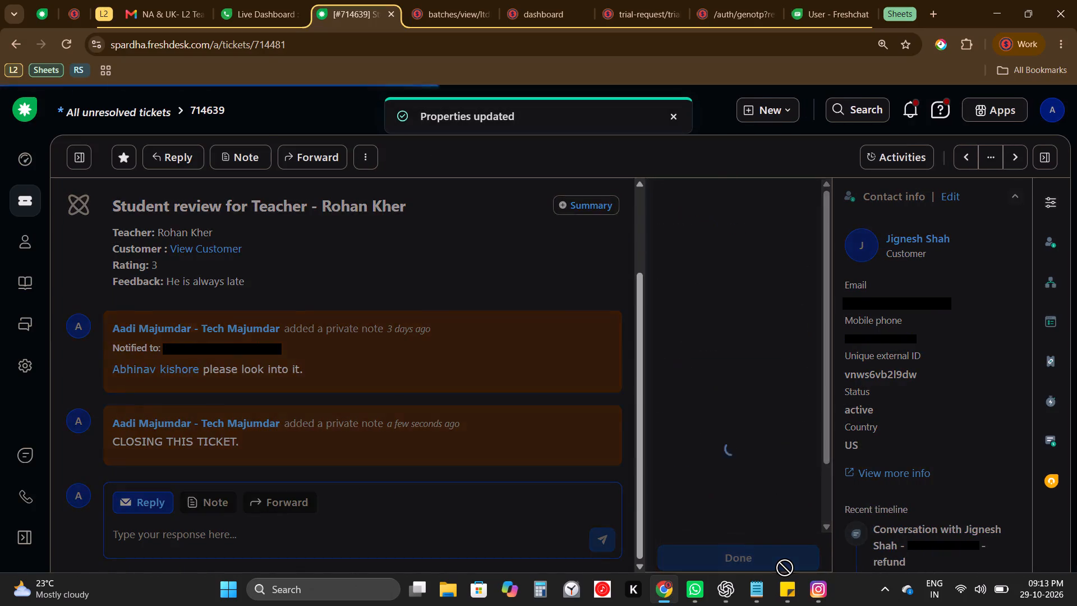
{"action": "scroll", "coordinate": [351, 322], "scroll_direction": "up", "scroll_amount": 5}
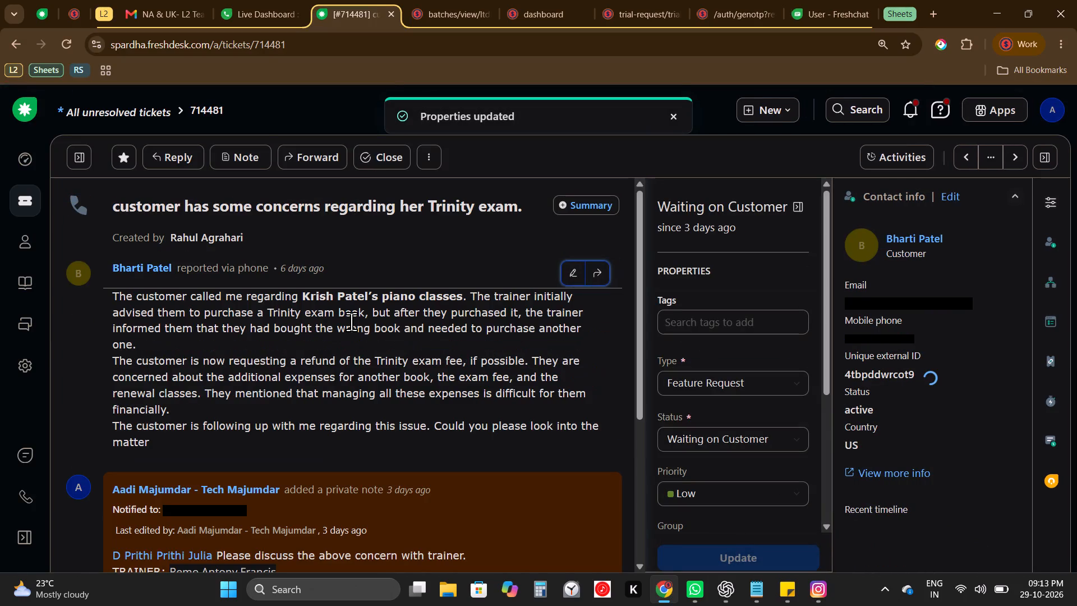
{"action": "scroll", "coordinate": [337, 443], "scroll_direction": "down", "scroll_amount": 5}
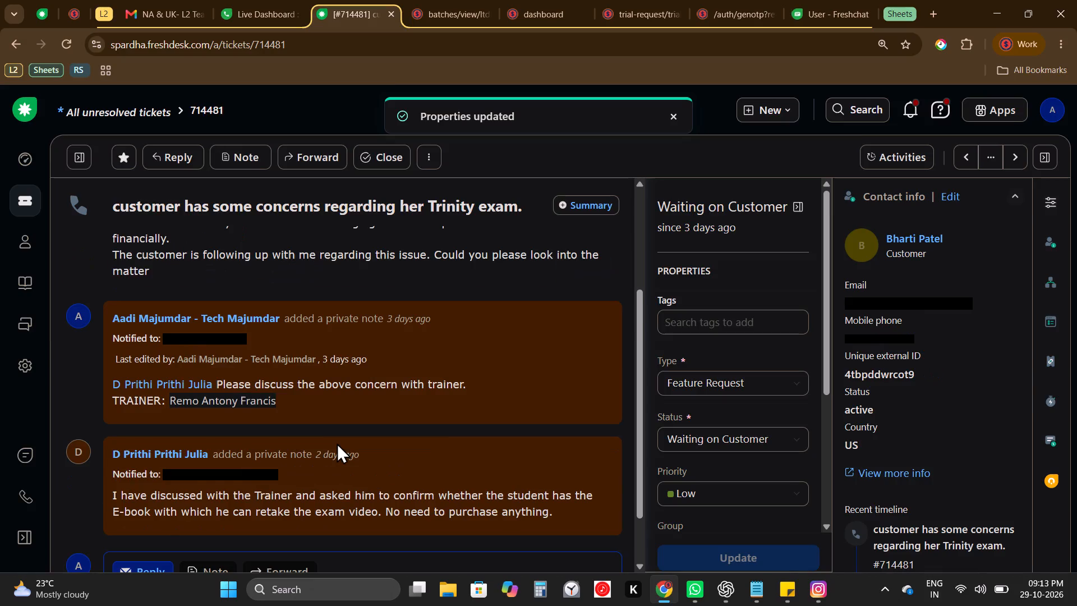
{"action": "double_click", "coordinate": [273, 436]}
{"action": "left_click_drag", "start_coordinate": [273, 436], "coordinate": [273, 444]}
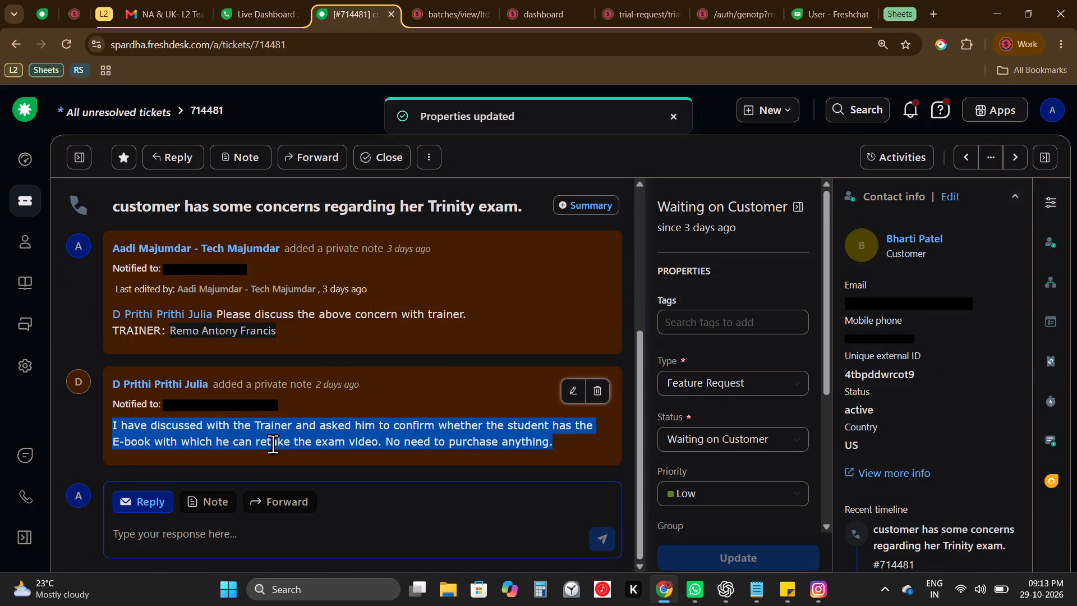
{"action": "left_click_drag", "start_coordinate": [273, 444], "coordinate": [273, 447]}
{"action": "triple_click", "coordinate": [273, 447]}
{"action": "left_click", "coordinate": [273, 447]}
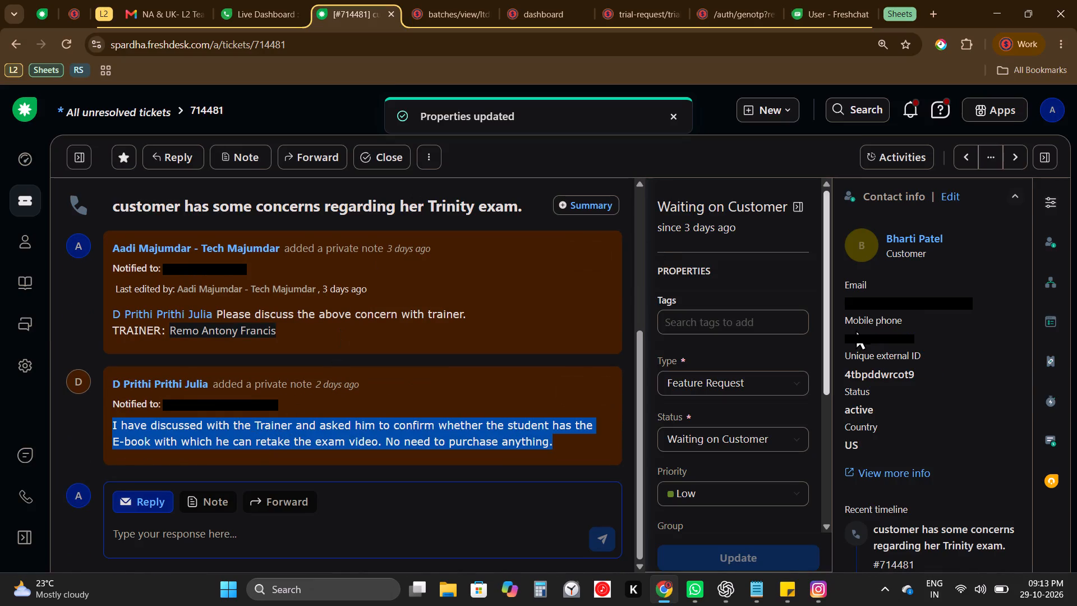
Search the student records with the ticket customer's mobile number, minus its country code, and open the named student's active piano batch.
{"action": "triple_click", "coordinate": [926, 333]}
{"action": "key", "text": "ctrl+c"}
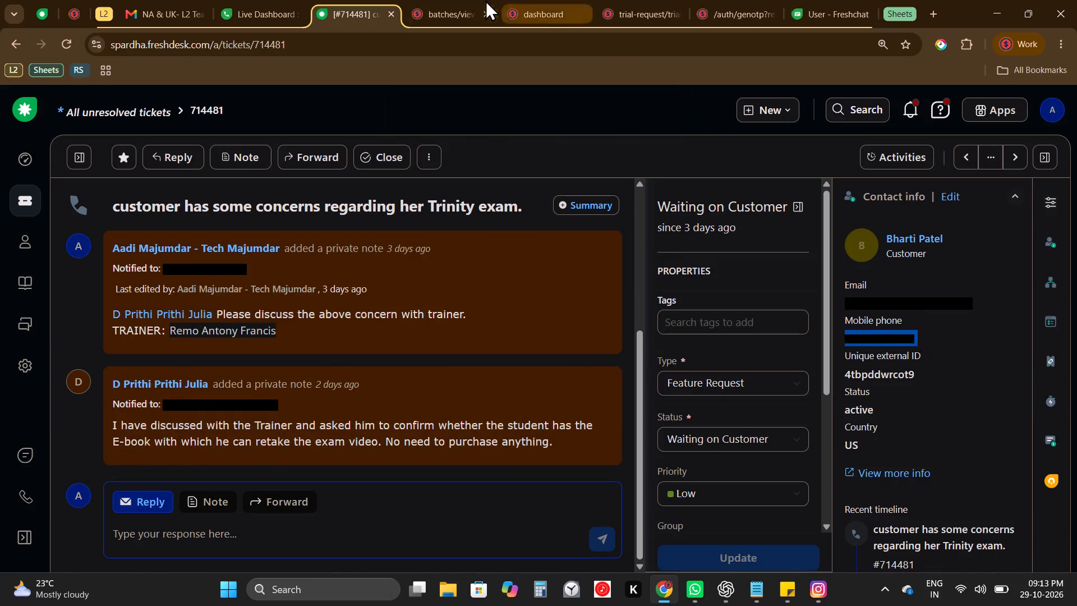
{"action": "left_click", "coordinate": [484, 0]}
{"action": "left_click", "coordinate": [84, 464]}
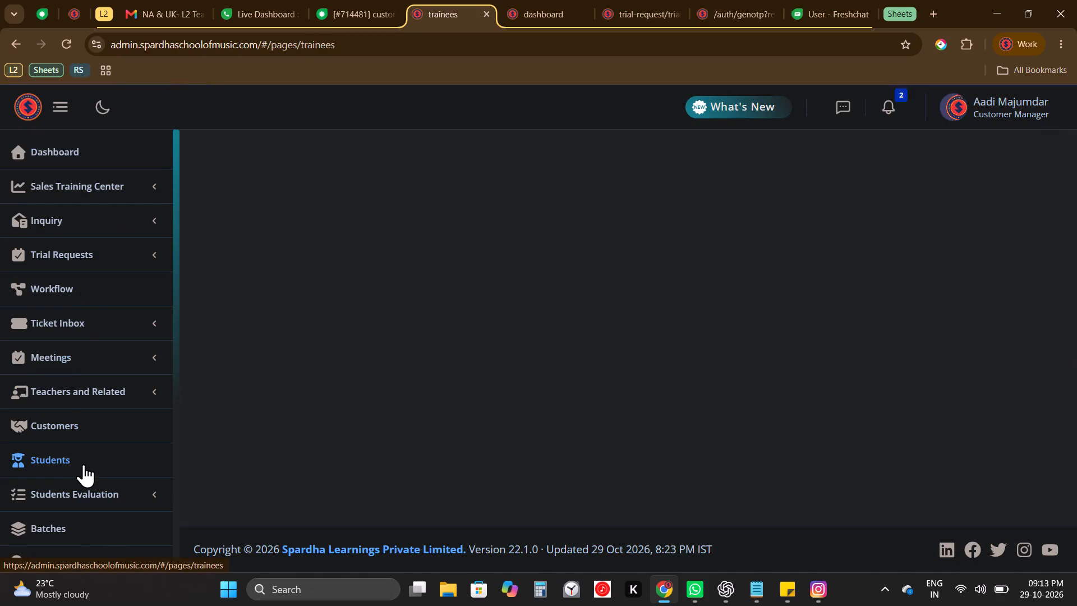
{"action": "left_click", "coordinate": [498, 210]}
{"action": "key", "text": "ctrl+v"}
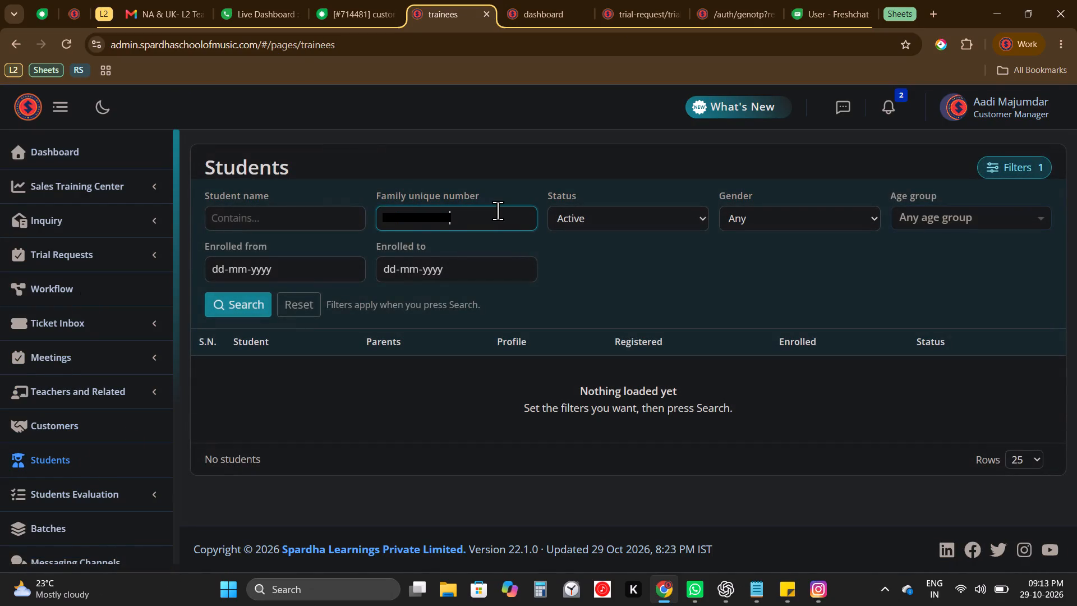
{"action": "key", "text": "ctrl+Left"}
{"action": "key", "text": "Right"}
{"action": "key", "text": "BackSpace"}
{"action": "key", "text": "BackSpace"}
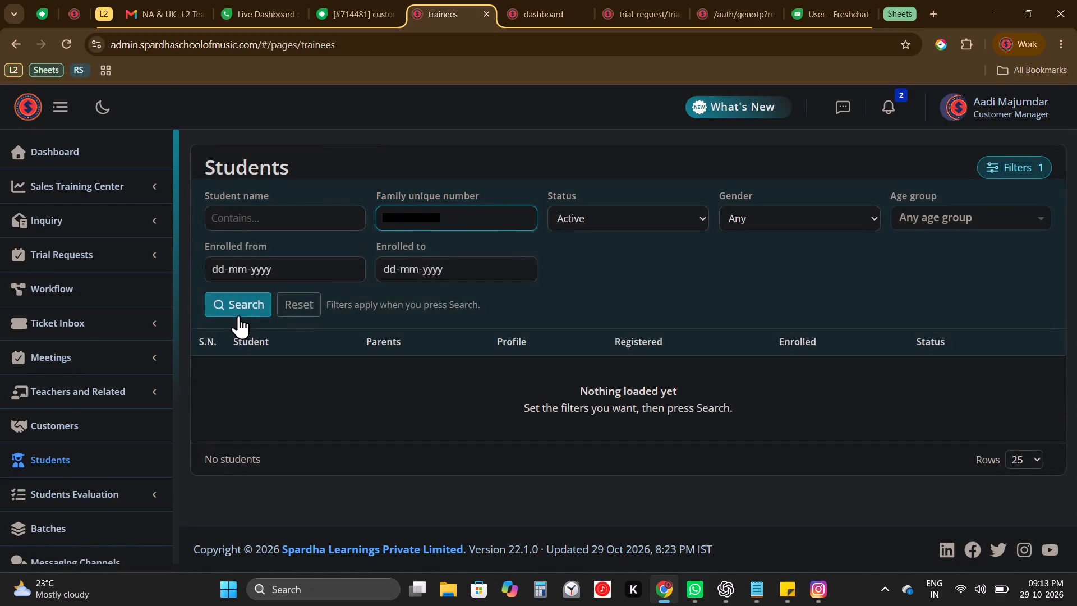
{"action": "left_click", "coordinate": [238, 315]}
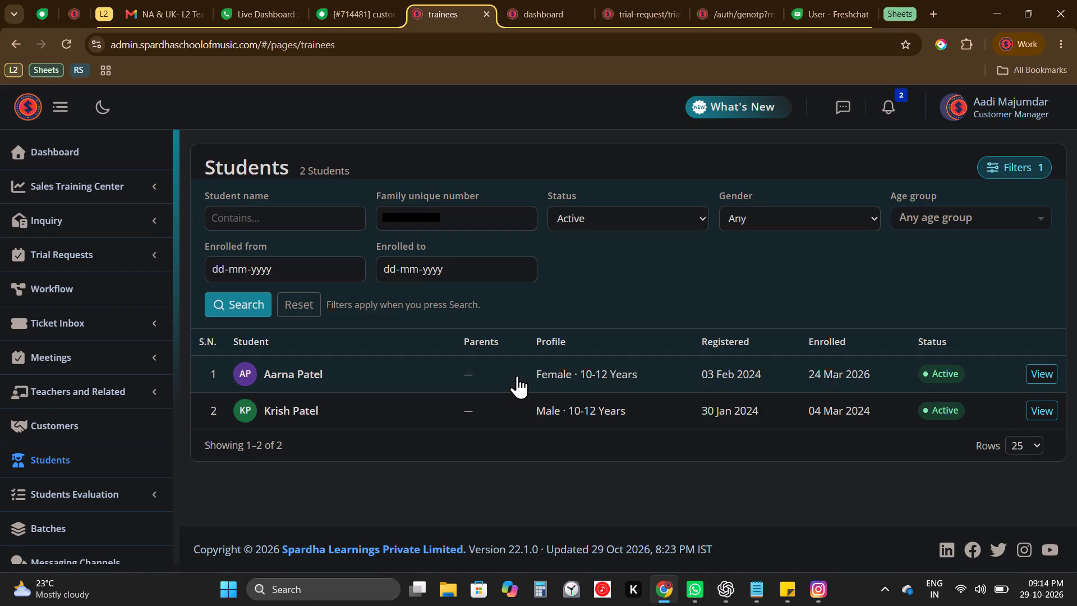
{"action": "left_click", "coordinate": [504, 417]}
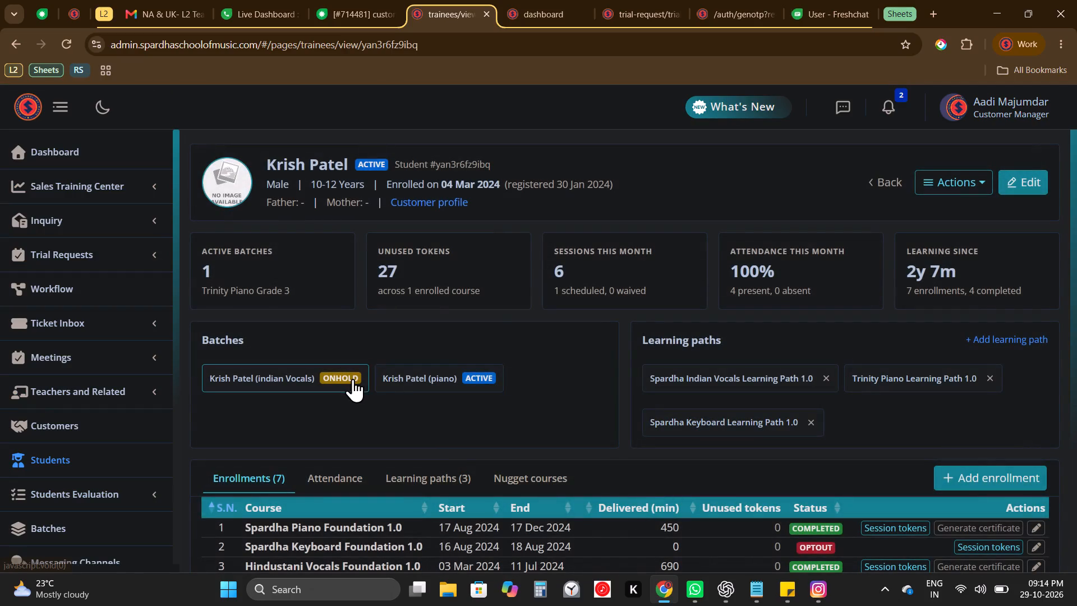
{"action": "left_click", "coordinate": [409, 371]}
Return to ticket 714481 and examine the exam book and refund complaint together with the trainer discussion notes.
{"action": "left_click", "coordinate": [383, 0]}
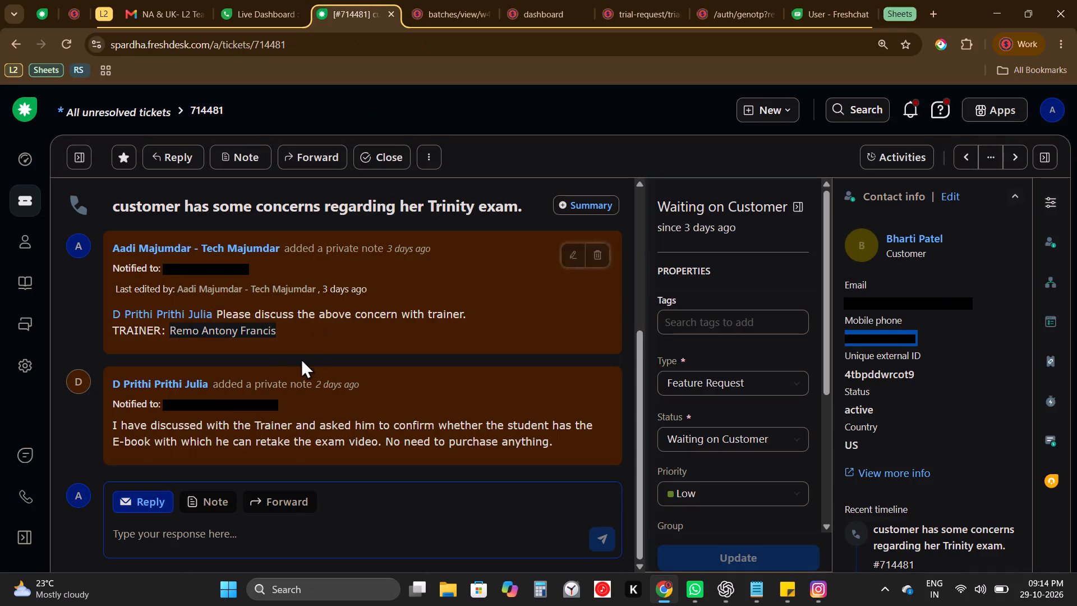
{"action": "scroll", "coordinate": [256, 373], "scroll_direction": "up", "scroll_amount": 1}
{"action": "scroll", "coordinate": [254, 433], "scroll_direction": "up", "scroll_amount": 1}
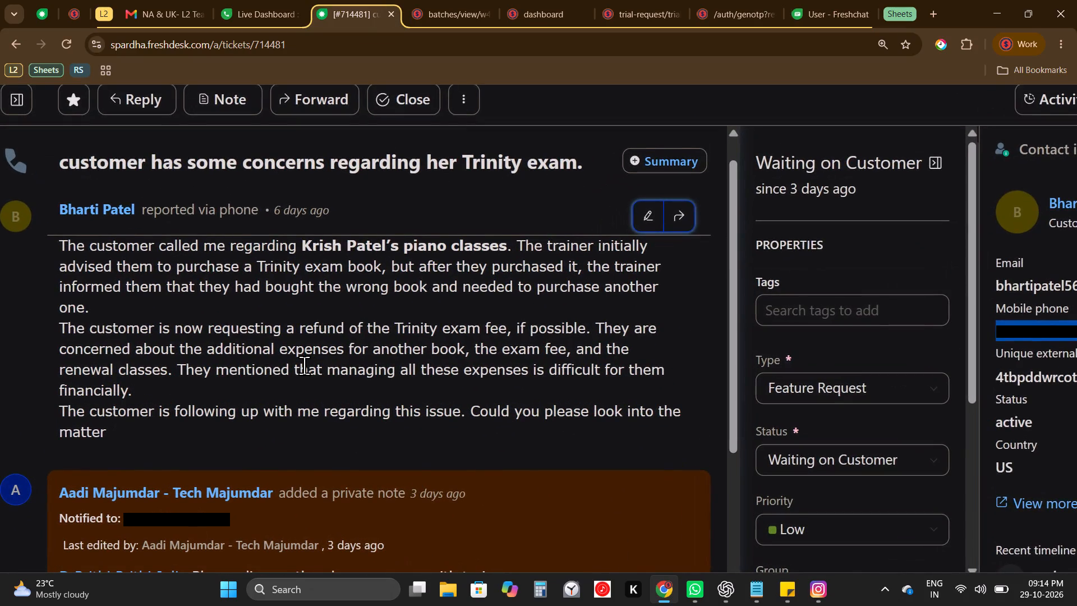
{"action": "left_click", "coordinate": [329, 274]}
{"action": "left_click_drag", "start_coordinate": [329, 274], "coordinate": [389, 273]}
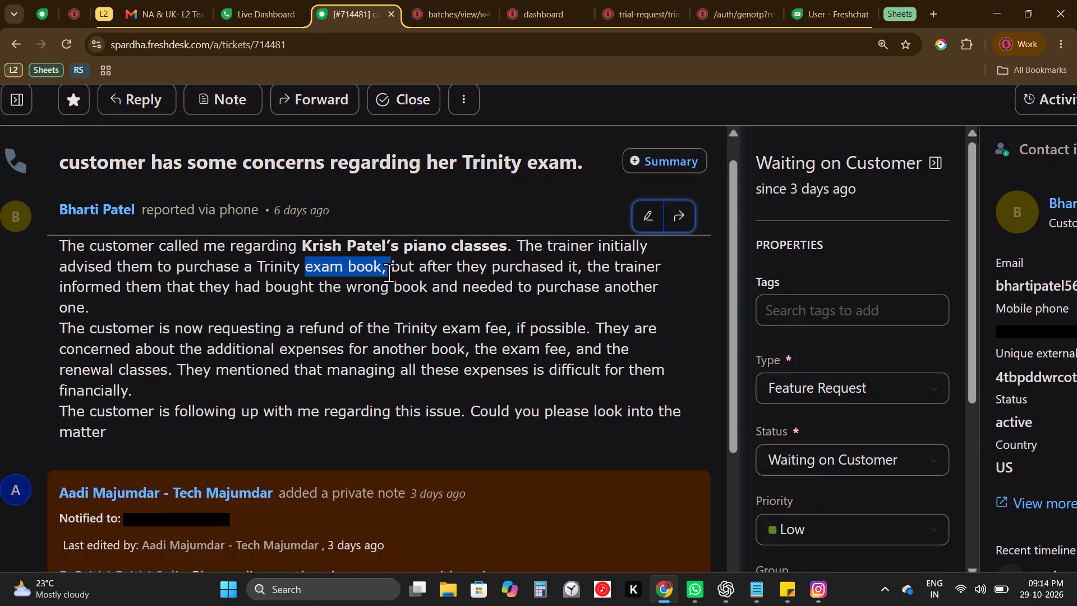
{"action": "left_click_drag", "start_coordinate": [389, 273], "coordinate": [389, 273]}
{"action": "left_click_drag", "start_coordinate": [389, 273], "coordinate": [463, 278]}
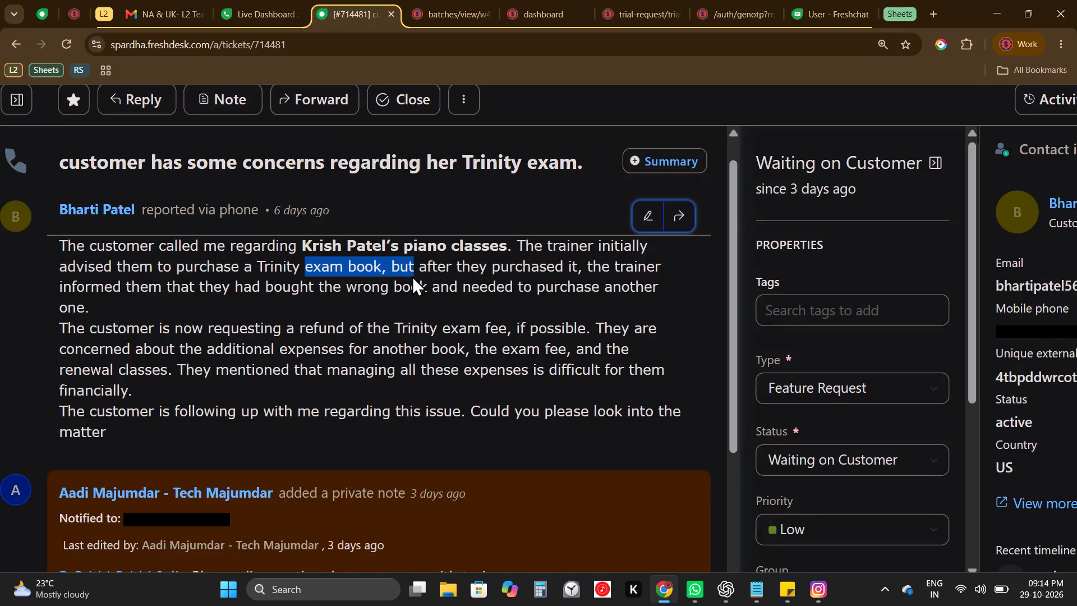
{"action": "left_click", "coordinate": [404, 269]}
{"action": "left_click_drag", "start_coordinate": [404, 269], "coordinate": [648, 281]}
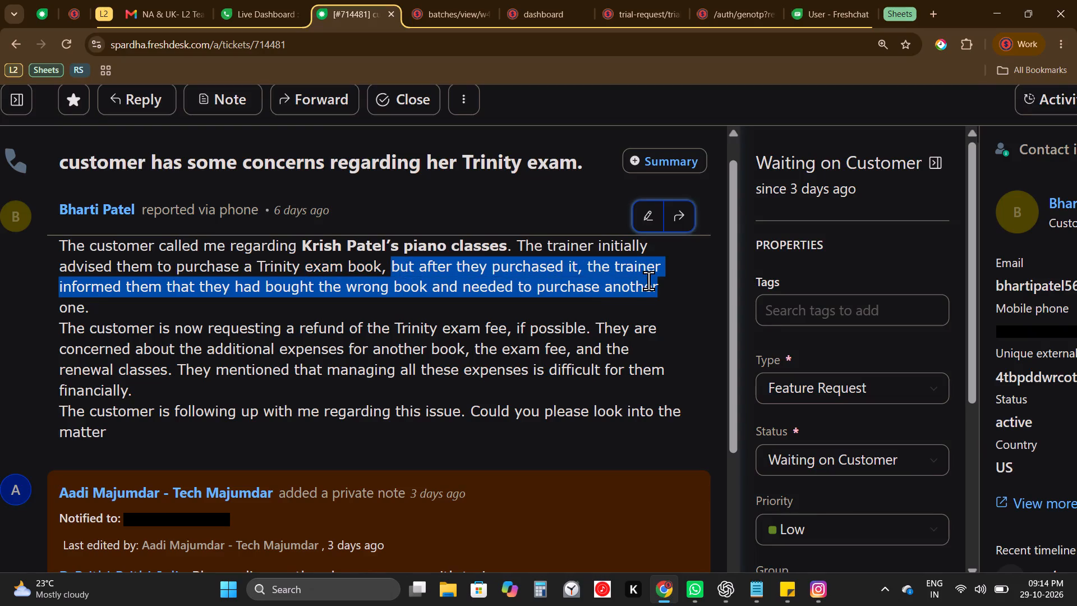
{"action": "left_click_drag", "start_coordinate": [648, 281], "coordinate": [647, 324]}
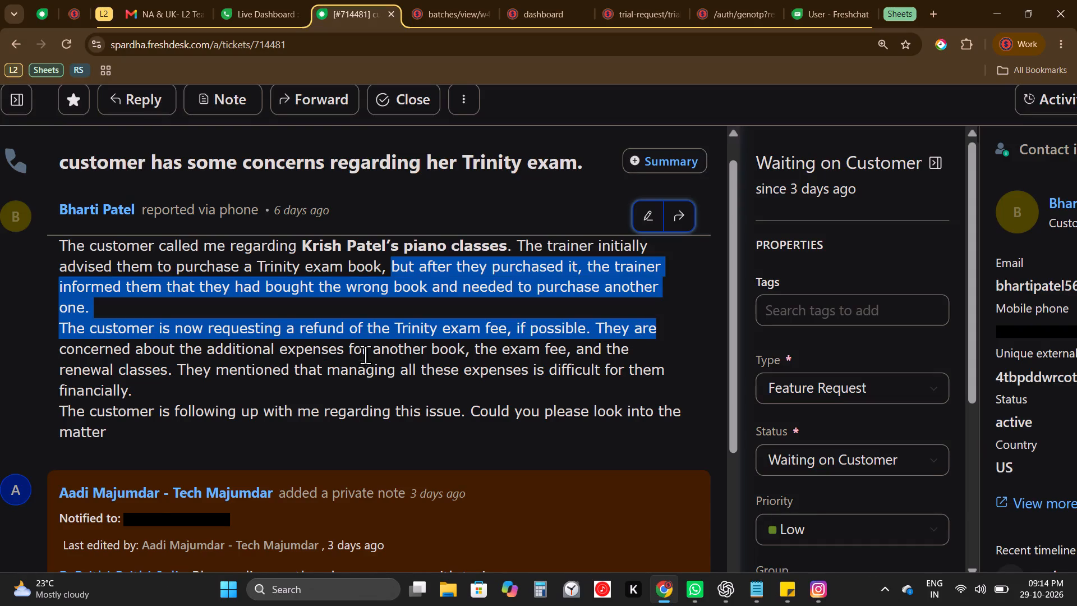
{"action": "left_click", "coordinate": [489, 351]}
{"action": "left_click_drag", "start_coordinate": [489, 351], "coordinate": [643, 387]}
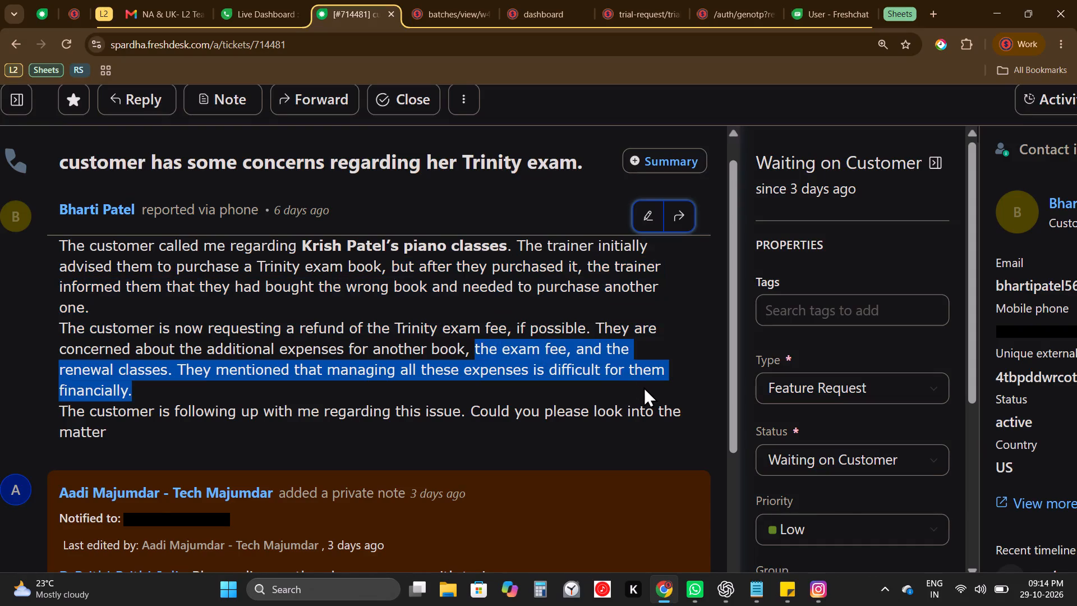
{"action": "left_click_drag", "start_coordinate": [643, 387], "coordinate": [647, 388]}
{"action": "left_click", "coordinate": [647, 388]}
{"action": "scroll", "coordinate": [300, 370], "scroll_direction": "down", "scroll_amount": 1}
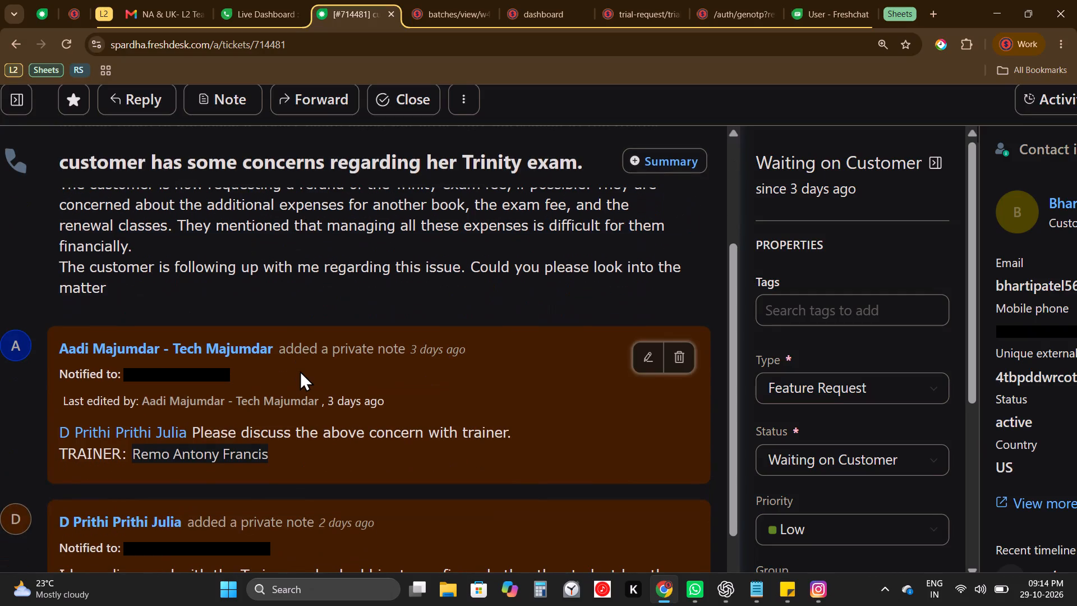
{"action": "triple_click", "coordinate": [277, 287]}
{"action": "scroll", "coordinate": [421, 349], "scroll_direction": "down", "scroll_amount": 1}
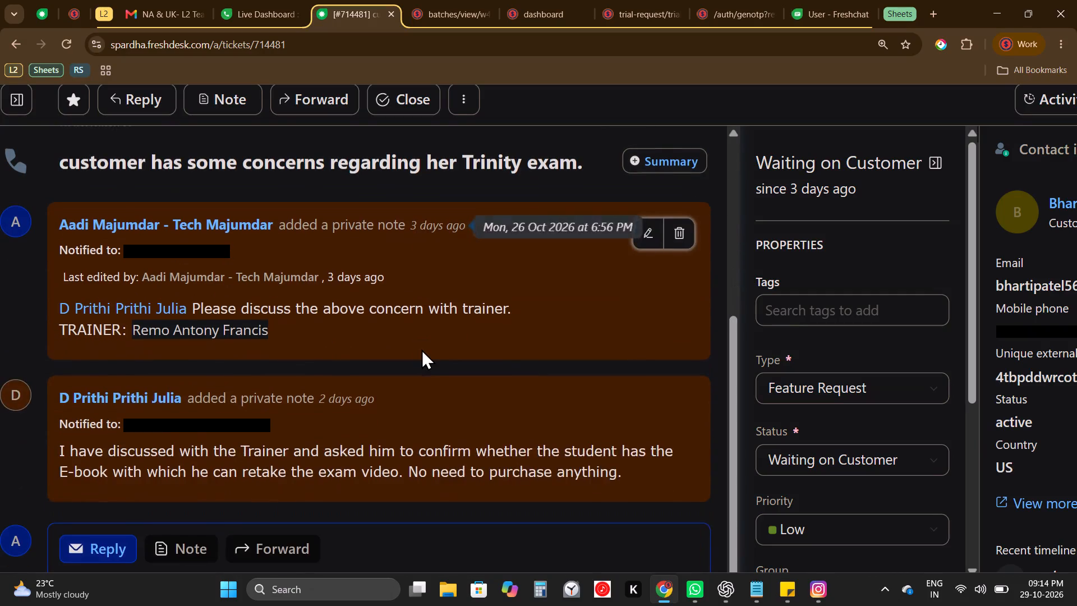
{"action": "scroll", "coordinate": [421, 349], "scroll_direction": "down", "scroll_amount": 1}
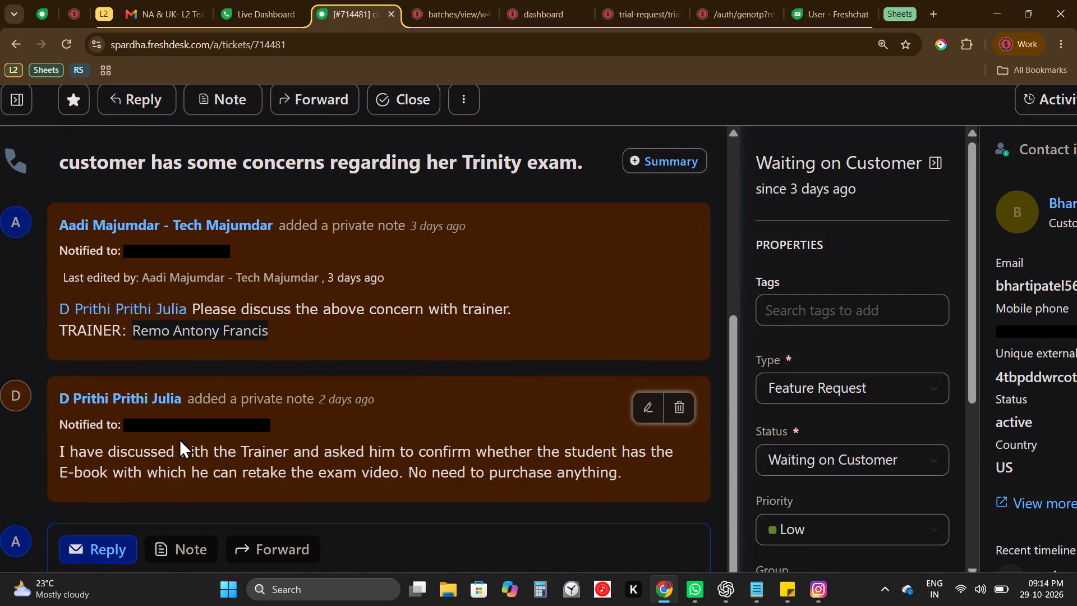
{"action": "scroll", "coordinate": [205, 403], "scroll_direction": "up", "scroll_amount": 2}
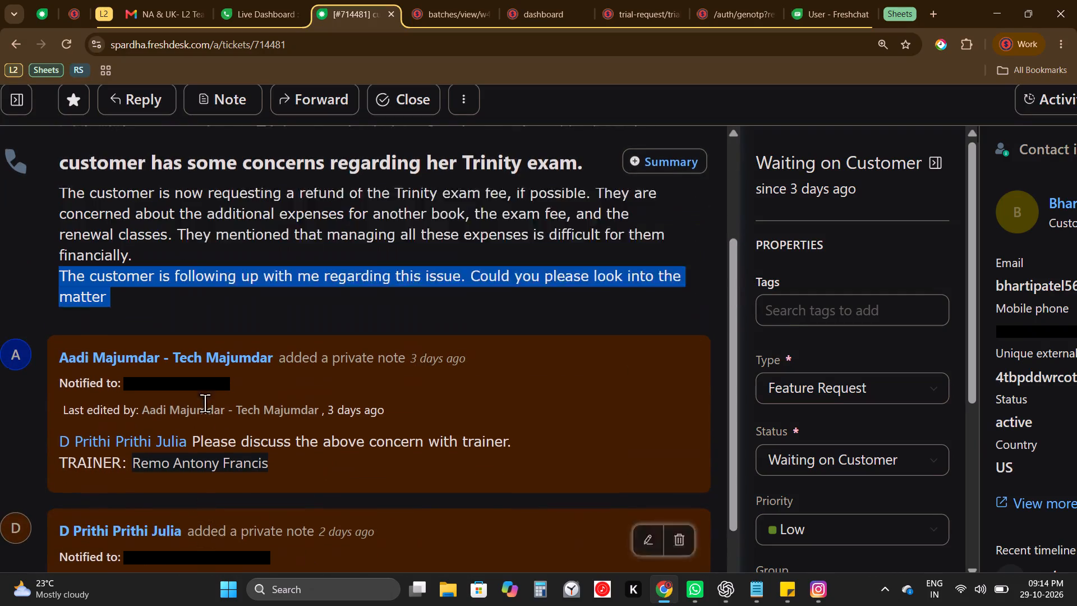
Reread the customer's complaint in ticket 714481 about the exam fee refund, extra book cost and renewal expenses.
{"action": "scroll", "coordinate": [205, 403], "scroll_direction": "up", "scroll_amount": 2}
{"action": "left_click", "coordinate": [73, 263]}
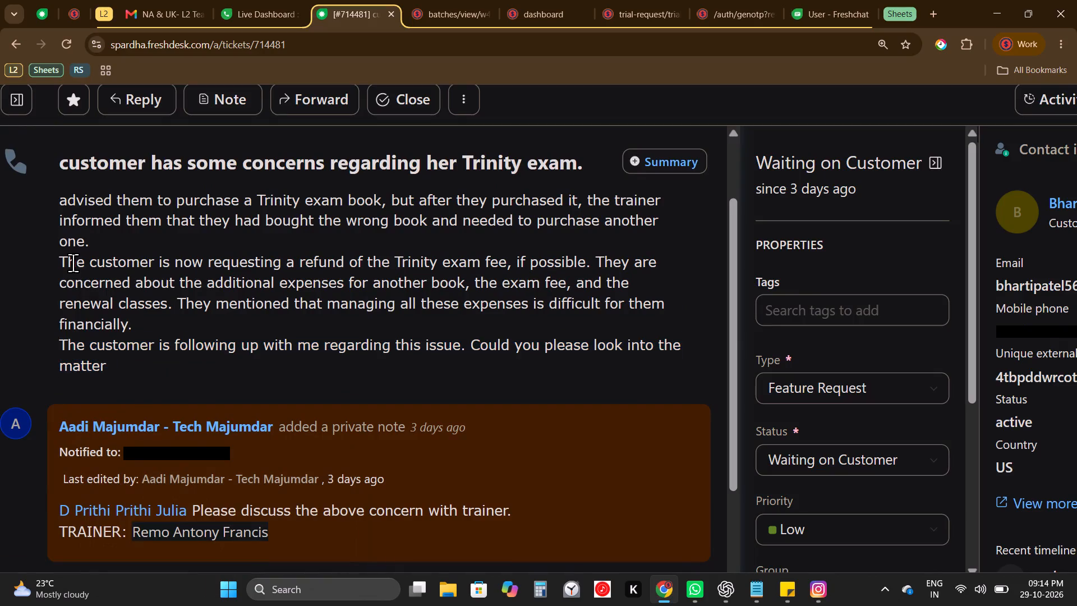
{"action": "left_click_drag", "start_coordinate": [73, 263], "coordinate": [154, 320]}
{"action": "left_click", "coordinate": [154, 320]}
{"action": "left_click_drag", "start_coordinate": [154, 320], "coordinate": [123, 298]}
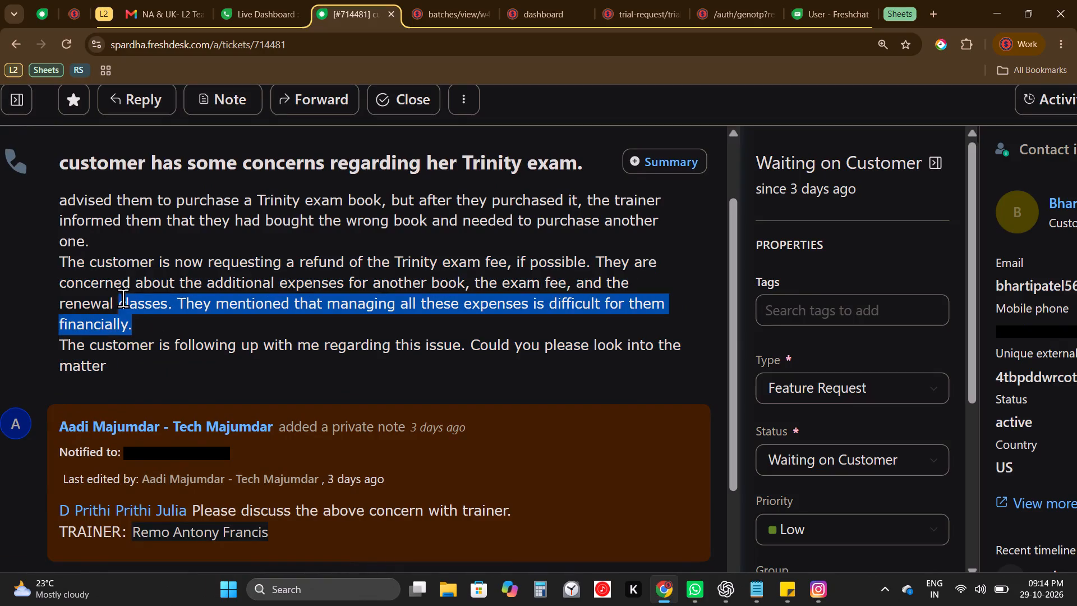
{"action": "left_click_drag", "start_coordinate": [123, 298], "coordinate": [67, 261]}
{"action": "left_click", "coordinate": [67, 261]}
{"action": "left_click_drag", "start_coordinate": [67, 261], "coordinate": [396, 261]}
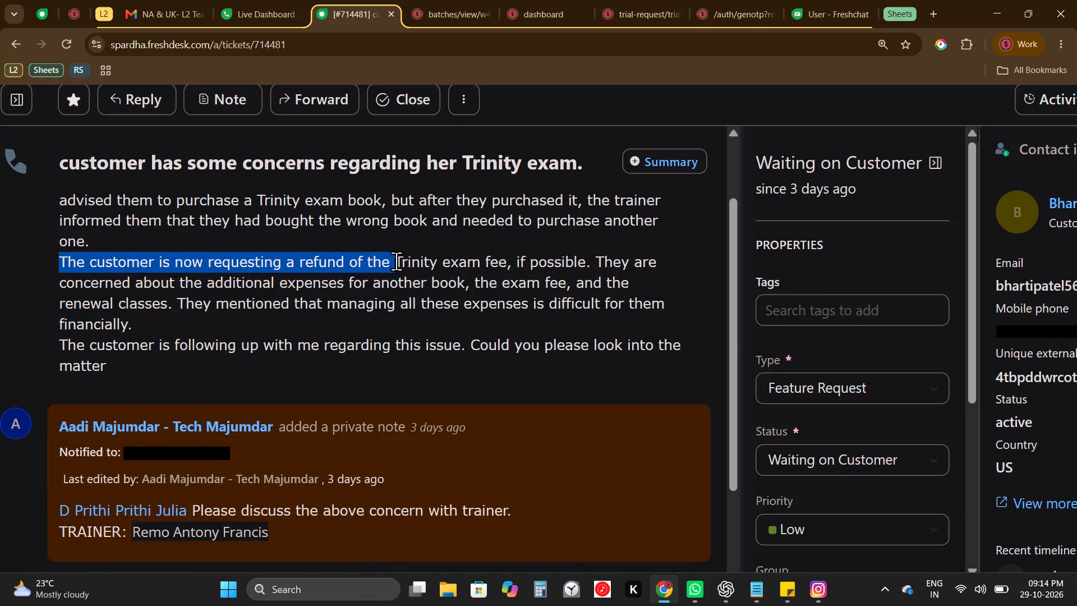
{"action": "left_click_drag", "start_coordinate": [396, 261], "coordinate": [634, 339]}
{"action": "double_click", "coordinate": [634, 339]}
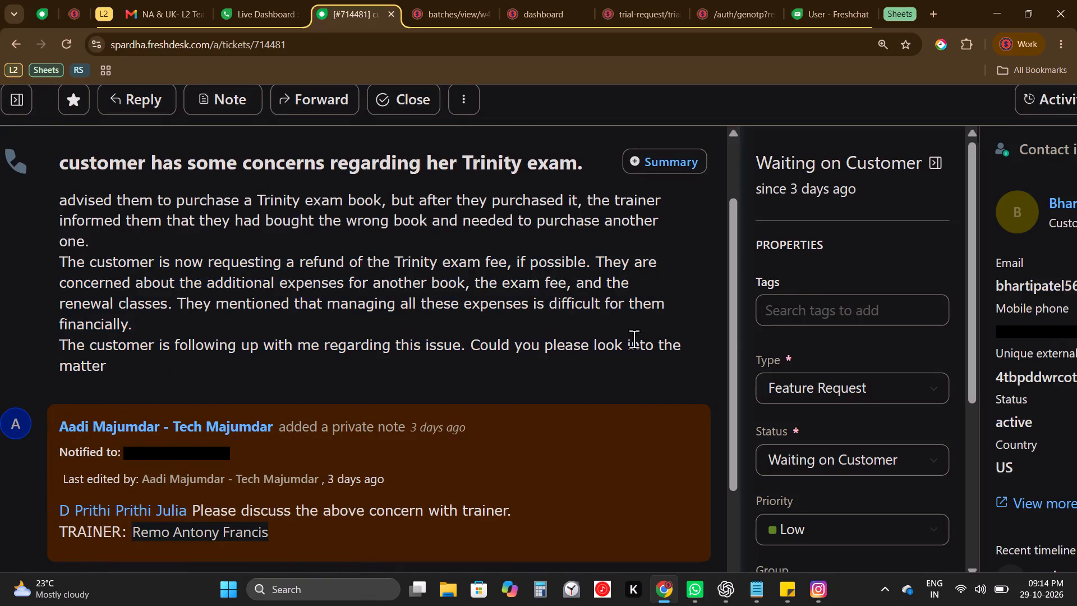
{"action": "left_click_drag", "start_coordinate": [634, 339], "coordinate": [661, 288]}
{"action": "double_click", "coordinate": [661, 288]}
{"action": "left_click_drag", "start_coordinate": [661, 288], "coordinate": [610, 350]}
{"action": "left_click", "coordinate": [610, 350]}
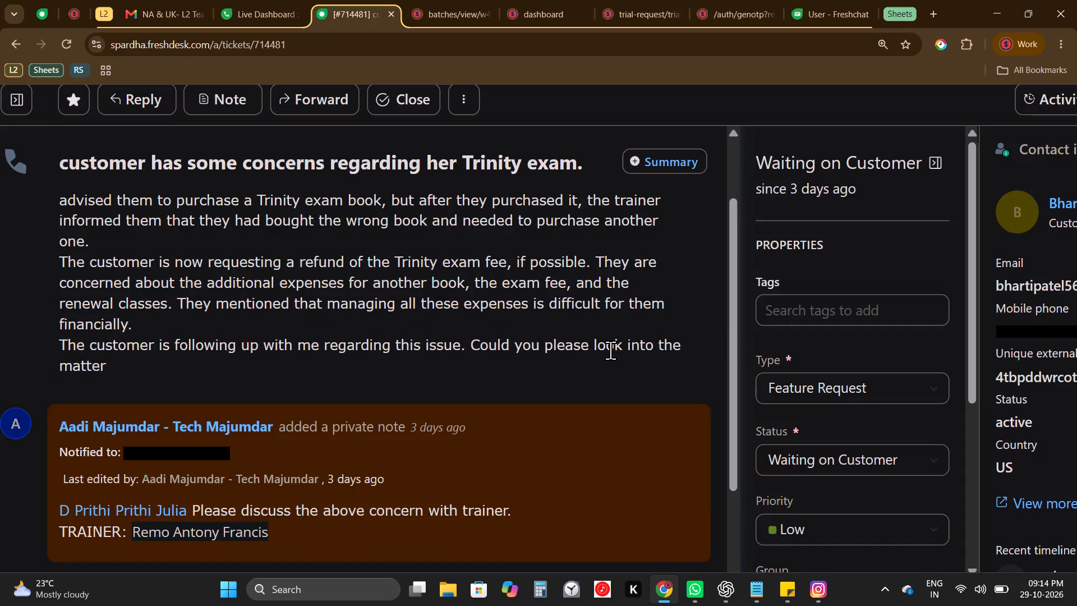
{"action": "left_click", "coordinate": [536, 260]}
{"action": "left_click_drag", "start_coordinate": [536, 260], "coordinate": [518, 259]}
{"action": "left_click", "coordinate": [518, 259]}
{"action": "left_click_drag", "start_coordinate": [518, 259], "coordinate": [599, 262]}
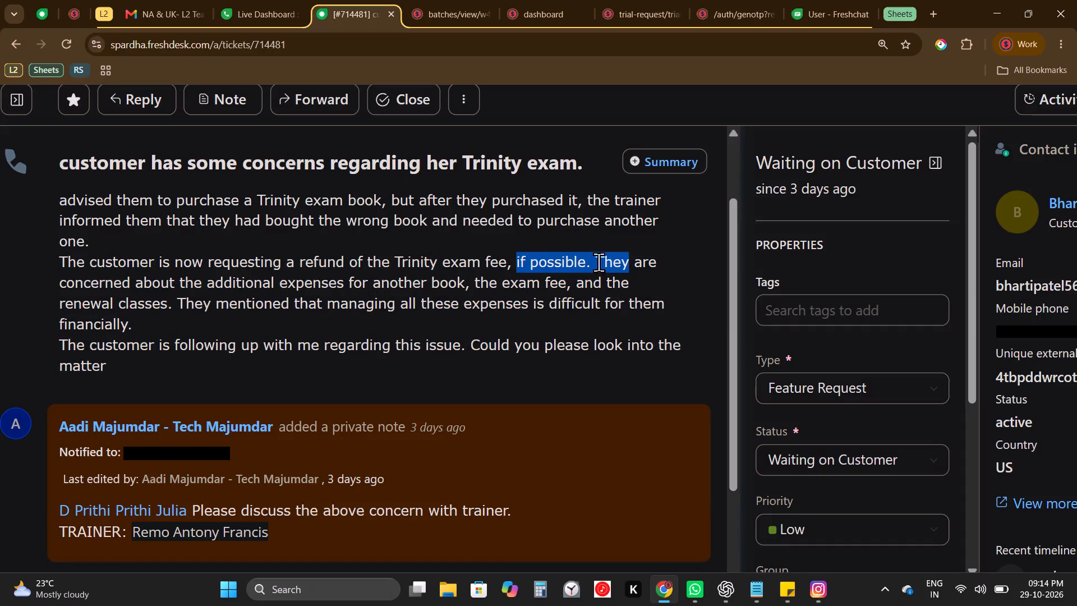
{"action": "left_click_drag", "start_coordinate": [599, 262], "coordinate": [593, 370]}
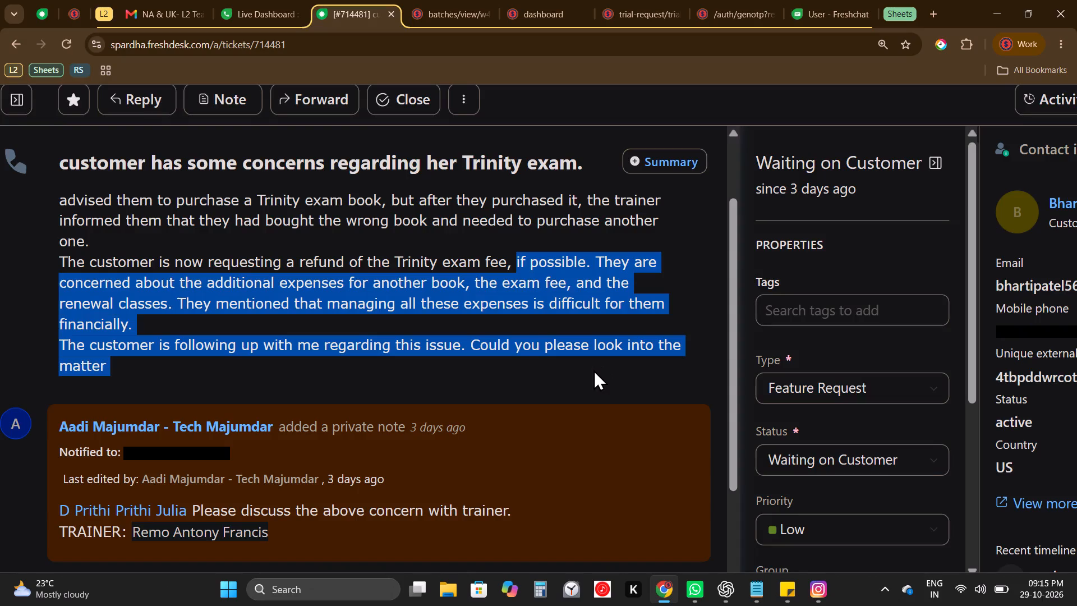
{"action": "left_click", "coordinate": [593, 370]}
Examine the private note about the trainer discussion, focusing on the E-book confirmation and retaking the exam video.
{"action": "scroll", "coordinate": [593, 370], "scroll_direction": "down", "scroll_amount": 1}
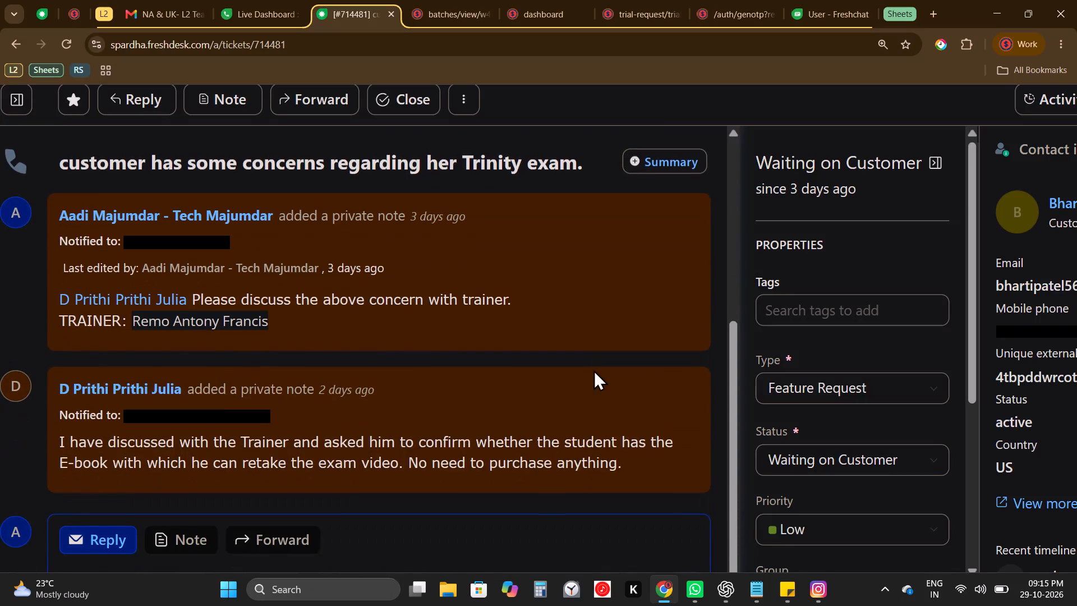
{"action": "scroll", "coordinate": [593, 370], "scroll_direction": "down", "scroll_amount": 1}
{"action": "triple_click", "coordinate": [94, 443]}
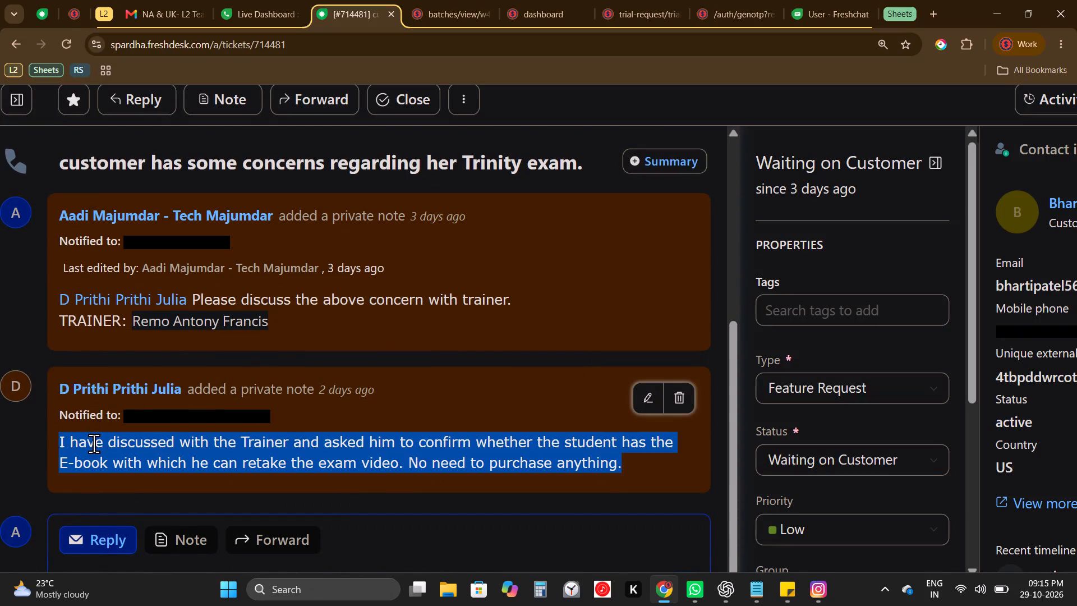
{"action": "left_click", "coordinate": [454, 368]}
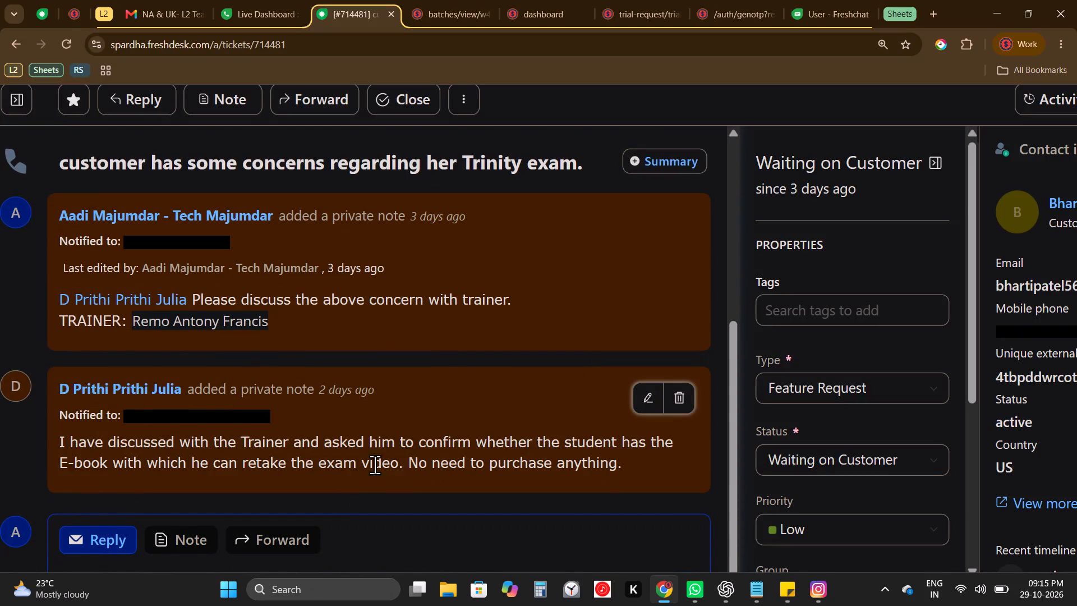
{"action": "left_click", "coordinate": [367, 449]}
{"action": "left_click_drag", "start_coordinate": [367, 449], "coordinate": [190, 446]}
{"action": "triple_click", "coordinate": [190, 446]}
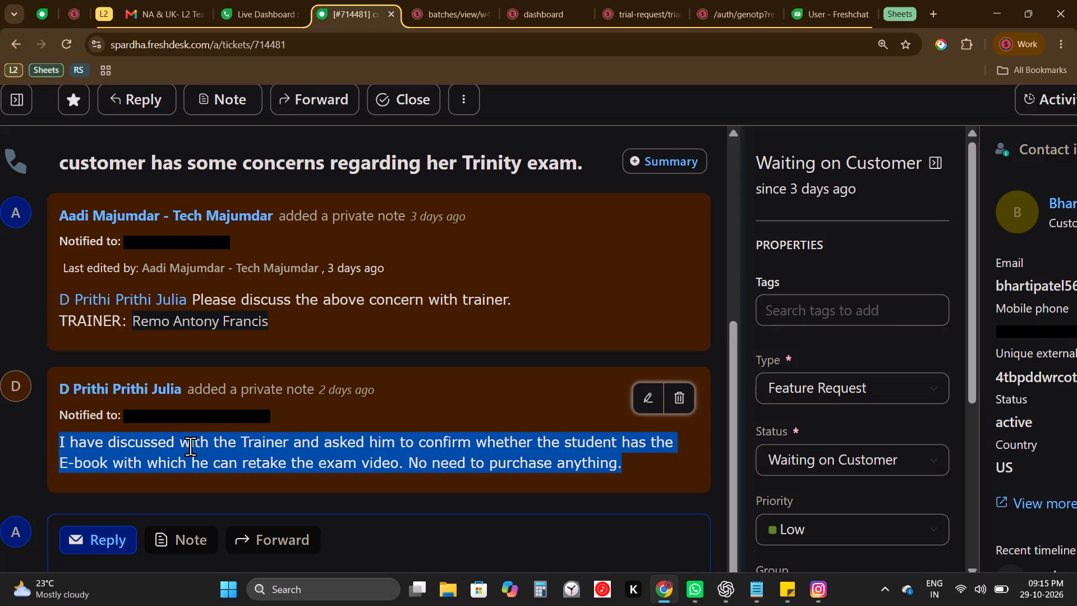
{"action": "left_click", "coordinate": [190, 446]}
{"action": "double_click", "coordinate": [95, 445]}
{"action": "left_click_drag", "start_coordinate": [95, 445], "coordinate": [100, 455]}
{"action": "left_click_drag", "start_coordinate": [100, 455], "coordinate": [164, 476]}
{"action": "left_click", "coordinate": [164, 476]}
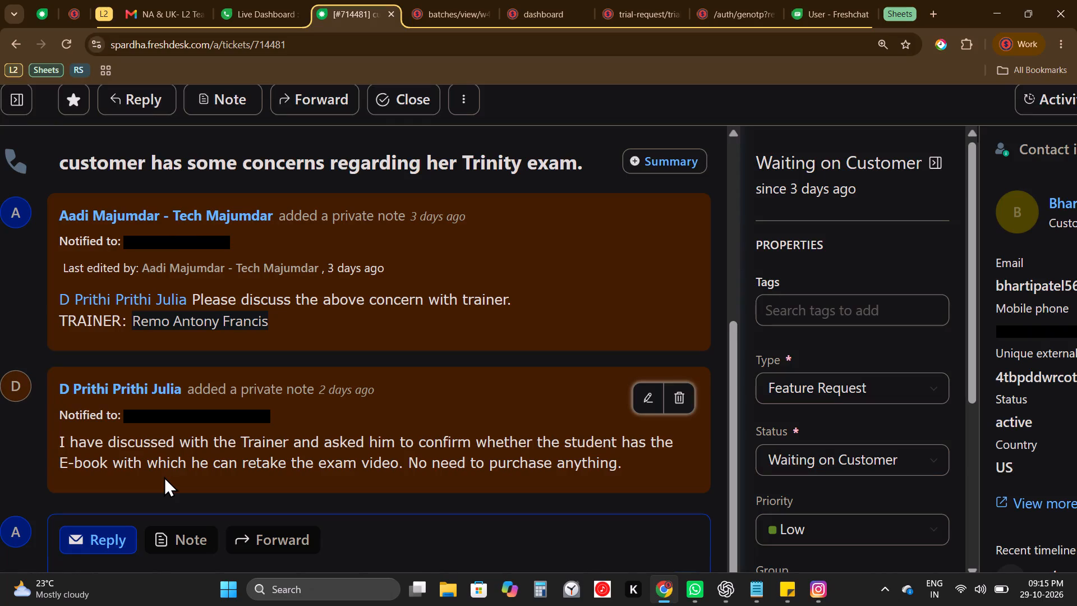
{"action": "left_click", "coordinate": [440, 438]}
{"action": "left_click_drag", "start_coordinate": [440, 438], "coordinate": [307, 461]}
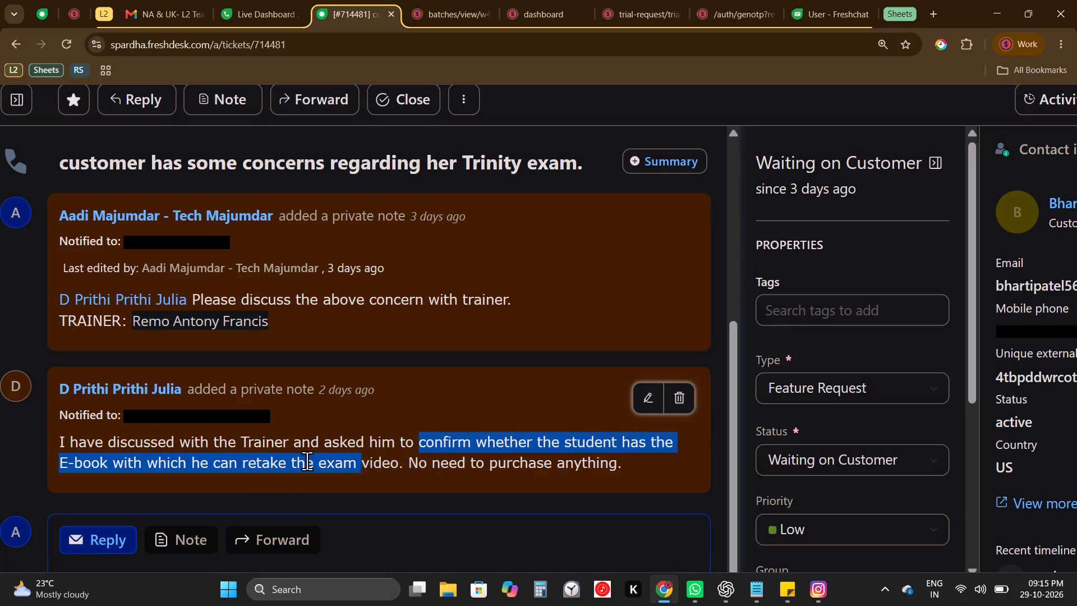
{"action": "left_click_drag", "start_coordinate": [307, 461], "coordinate": [192, 534]}
Add a private note "Noted. I'm closing this ticket." that mentions the colleague who discussed the concern with the trainer.
{"action": "left_click", "coordinate": [192, 534]}
{"action": "scroll", "coordinate": [192, 534], "scroll_direction": "up", "scroll_amount": 2}
{"action": "left_click", "coordinate": [297, 488]}
{"action": "scroll", "coordinate": [297, 488], "scroll_direction": "up", "scroll_amount": 1}
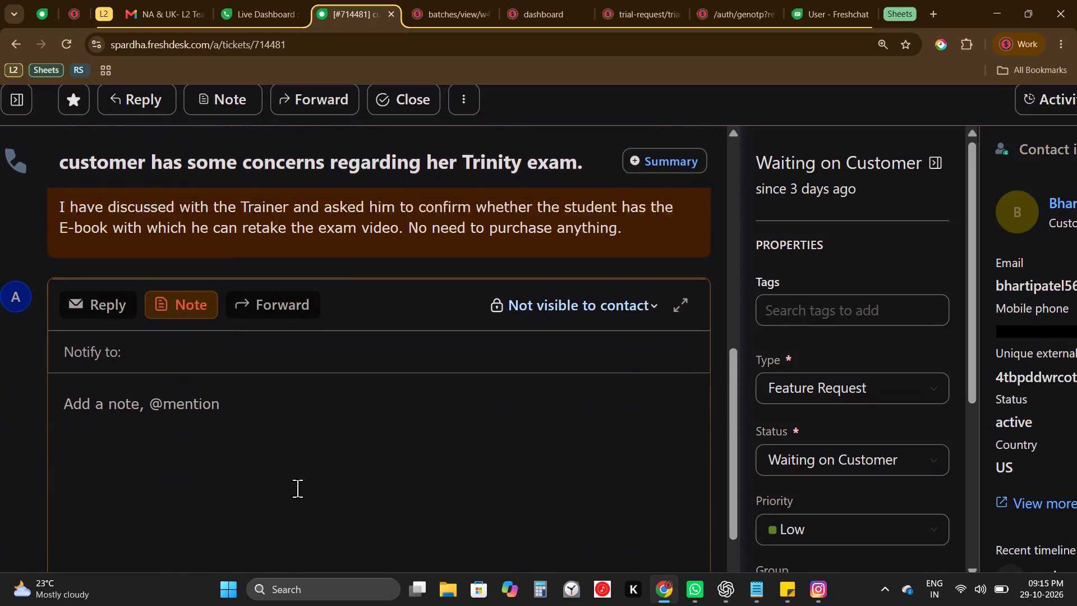
{"action": "scroll", "coordinate": [297, 488], "scroll_direction": "up", "scroll_amount": 1}
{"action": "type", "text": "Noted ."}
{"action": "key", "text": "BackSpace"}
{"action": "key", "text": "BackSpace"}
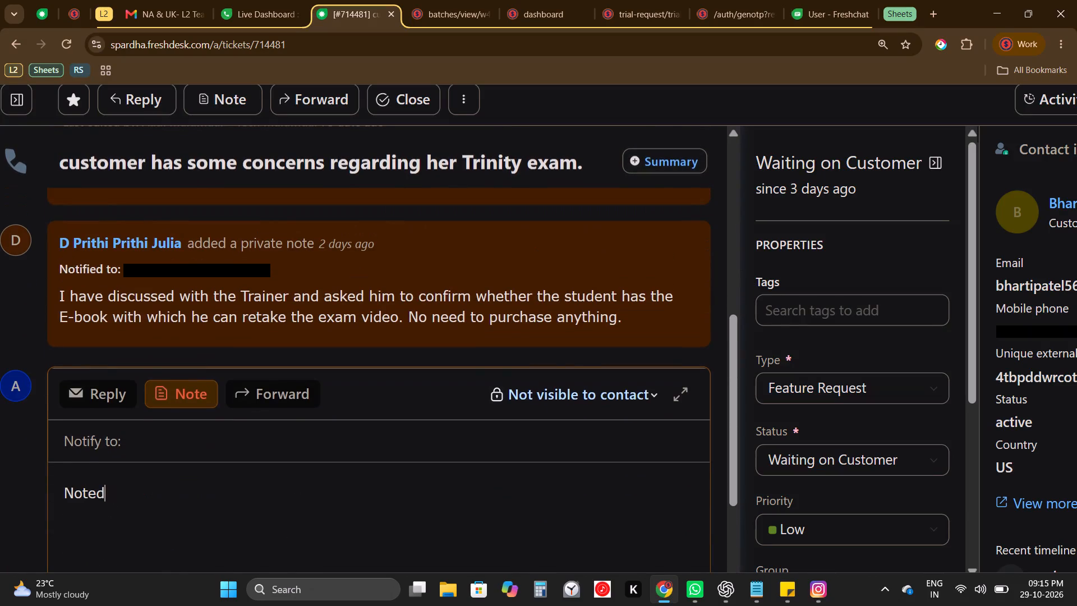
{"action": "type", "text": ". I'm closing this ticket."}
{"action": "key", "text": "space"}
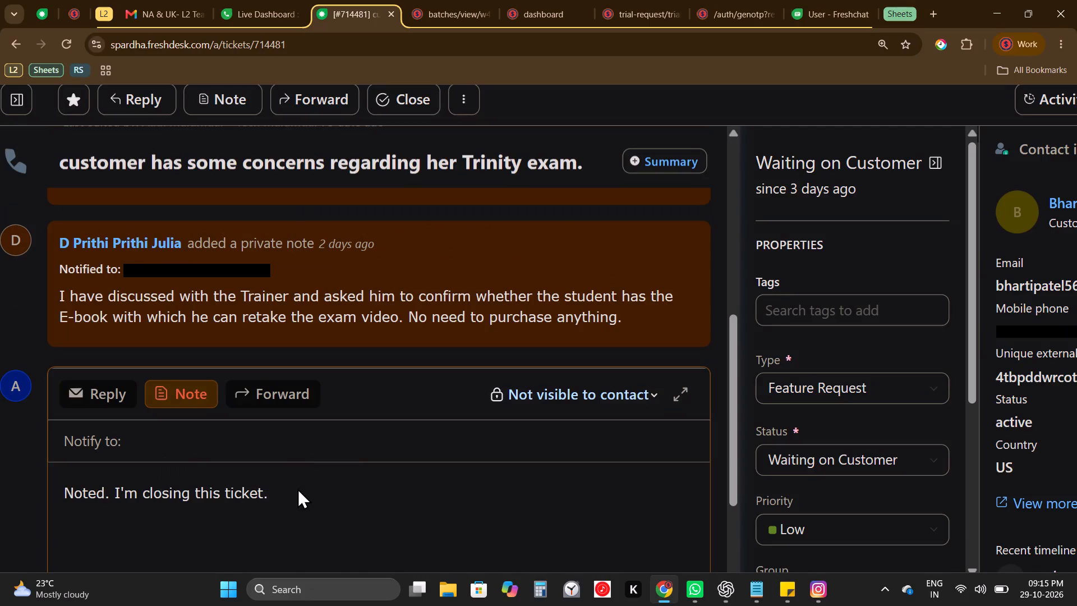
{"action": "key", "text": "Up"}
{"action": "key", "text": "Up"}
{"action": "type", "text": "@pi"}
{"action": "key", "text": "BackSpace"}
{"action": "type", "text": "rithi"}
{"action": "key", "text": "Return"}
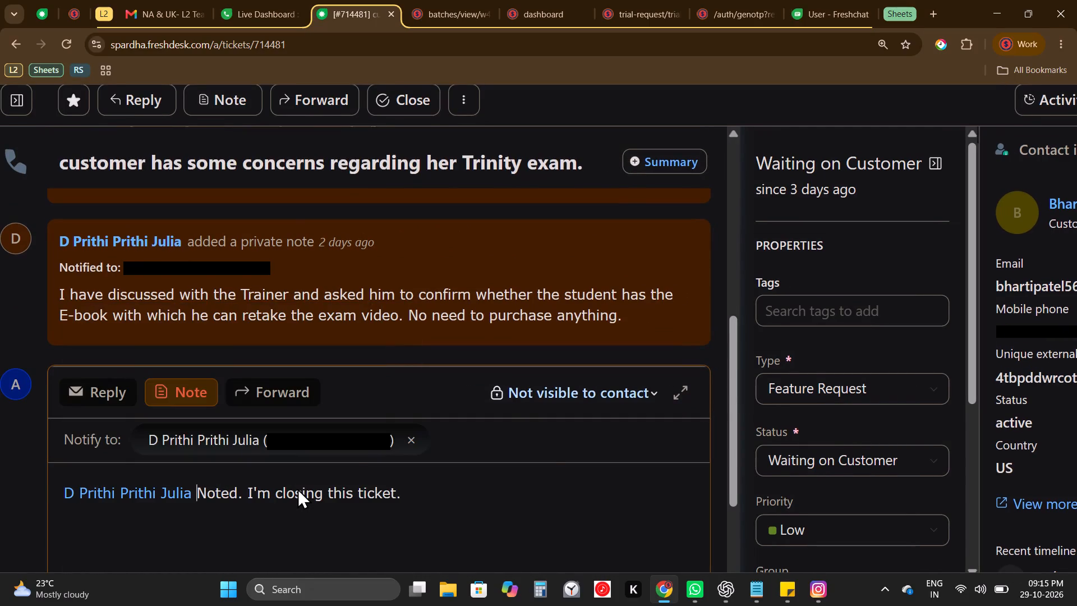
{"action": "scroll", "coordinate": [554, 465], "scroll_direction": "down", "scroll_amount": 3}
{"action": "left_click", "coordinate": [629, 526]}
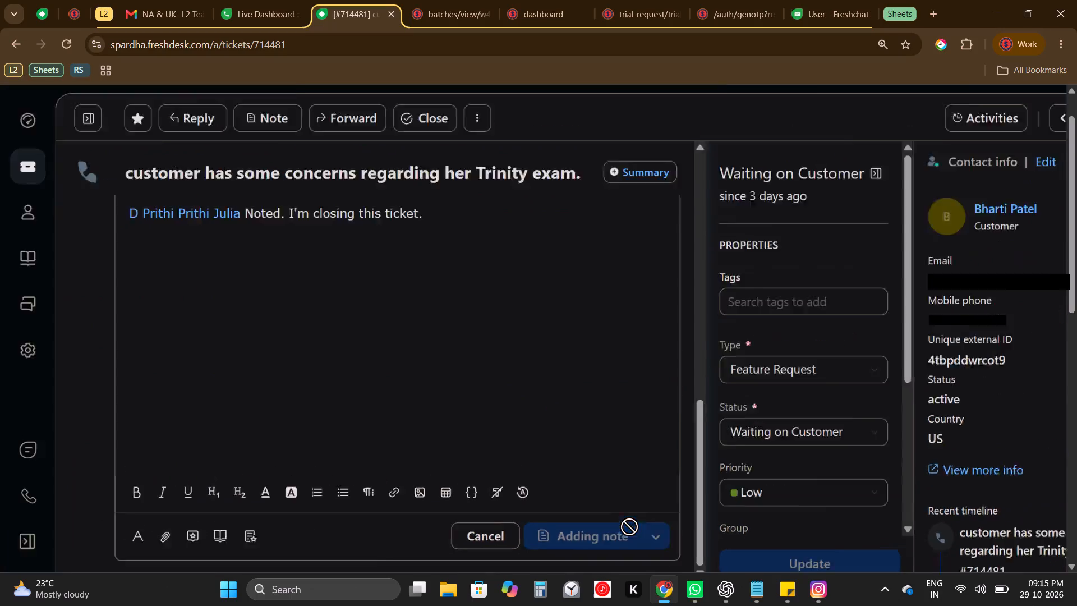
{"action": "left_click", "coordinate": [771, 439]}
{"action": "left_click", "coordinate": [762, 368]}
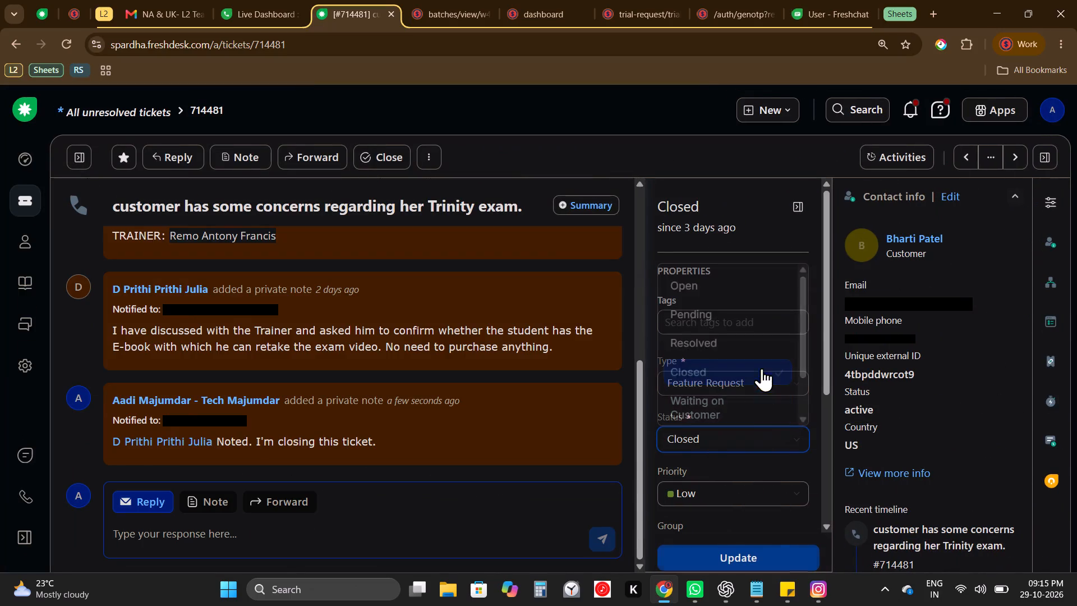
{"action": "left_click", "coordinate": [752, 565]}
{"action": "scroll", "coordinate": [571, 348], "scroll_direction": "up", "scroll_amount": 6}
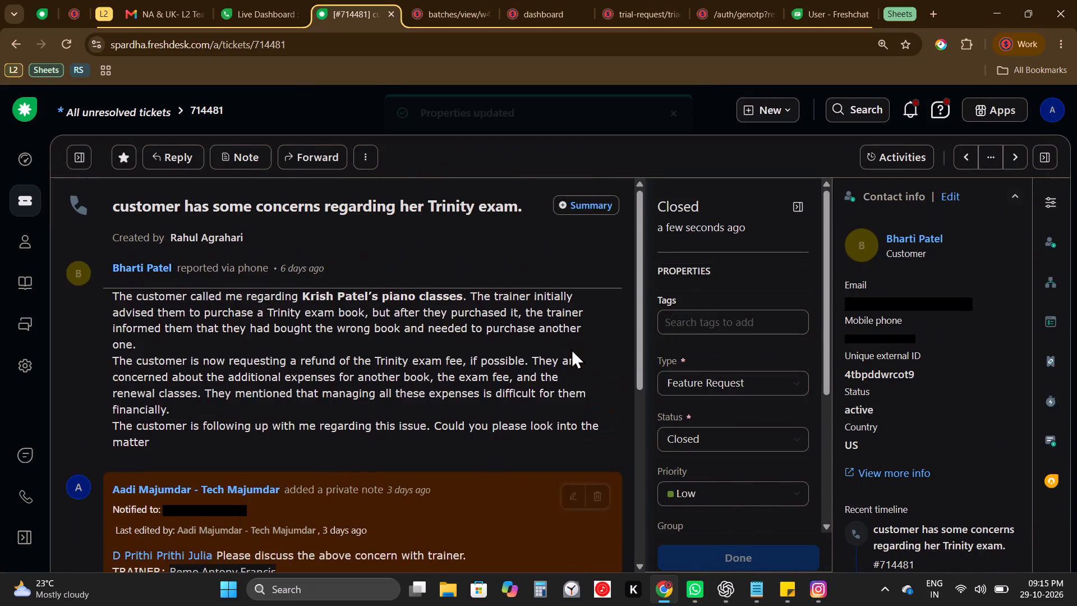
{"action": "scroll", "coordinate": [571, 348], "scroll_direction": "up", "scroll_amount": 4}
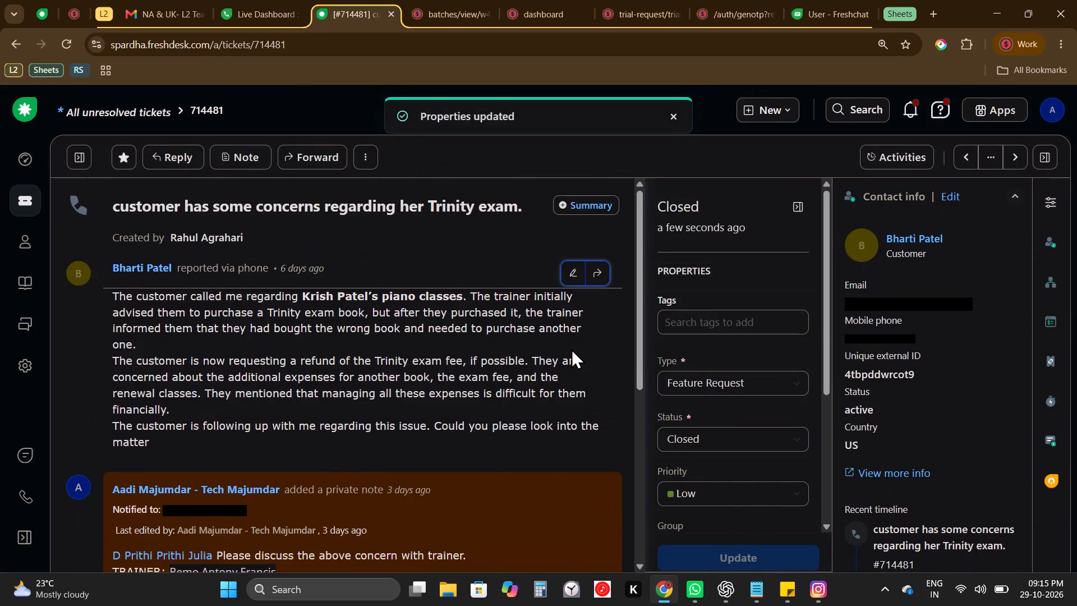
Go to ticket 713131 and read the batch session feedback and the private notes about the low rating.
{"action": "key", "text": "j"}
{"action": "scroll", "coordinate": [374, 447], "scroll_direction": "down", "scroll_amount": 6}
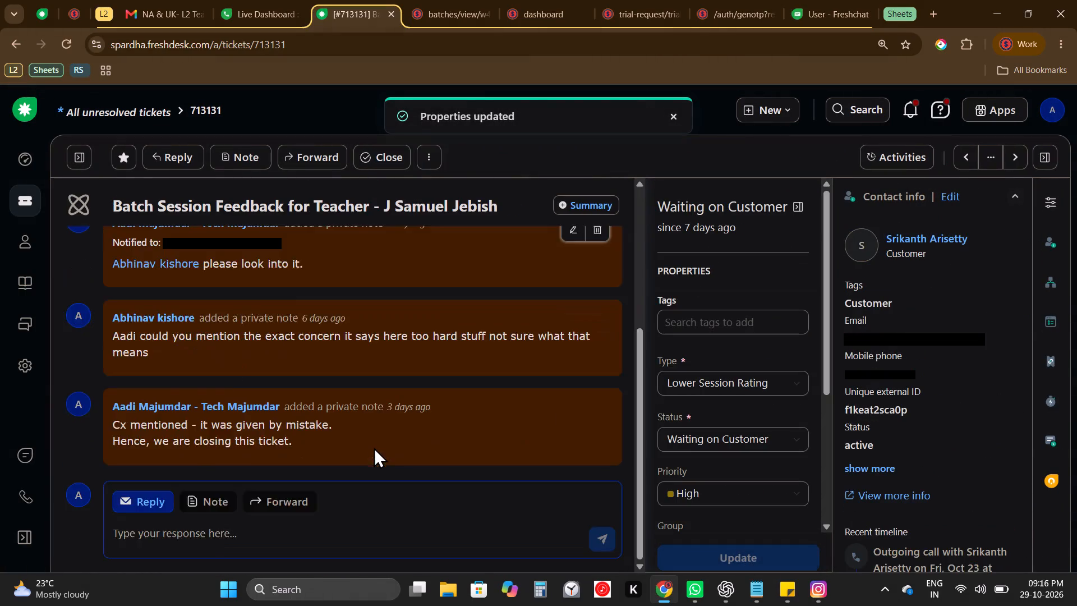
{"action": "double_click", "coordinate": [252, 429]}
{"action": "left_click_drag", "start_coordinate": [252, 429], "coordinate": [266, 460]}
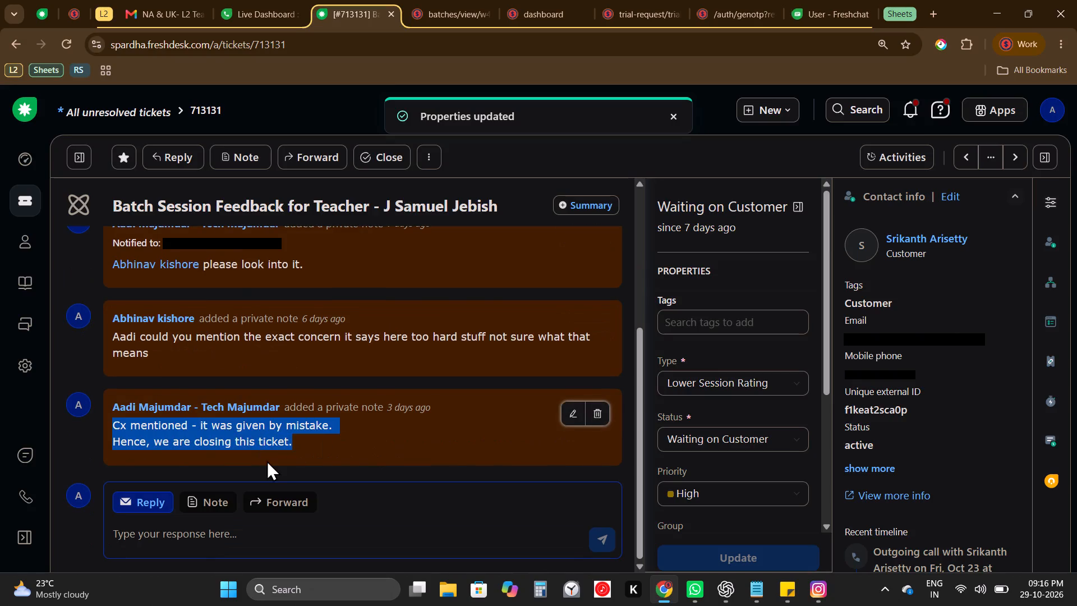
{"action": "scroll", "coordinate": [424, 392], "scroll_direction": "up", "scroll_amount": 11}
Set ticket 713131's status to Closed and its type to Student Journey, and update its properties.
{"action": "left_click", "coordinate": [785, 435]}
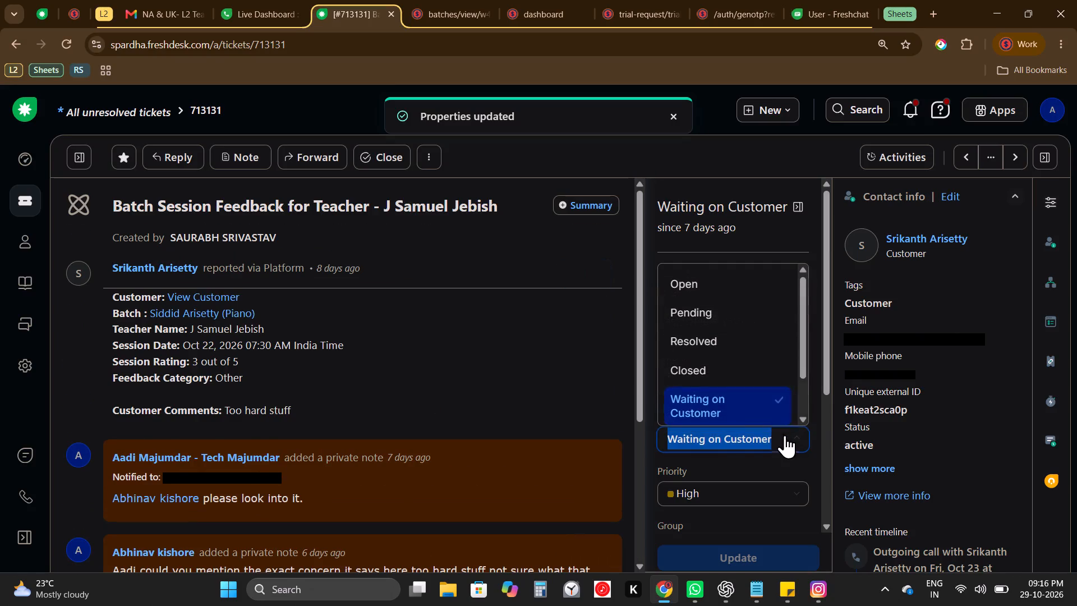
{"action": "left_click", "coordinate": [743, 361]}
{"action": "scroll", "coordinate": [430, 514], "scroll_direction": "down", "scroll_amount": 11}
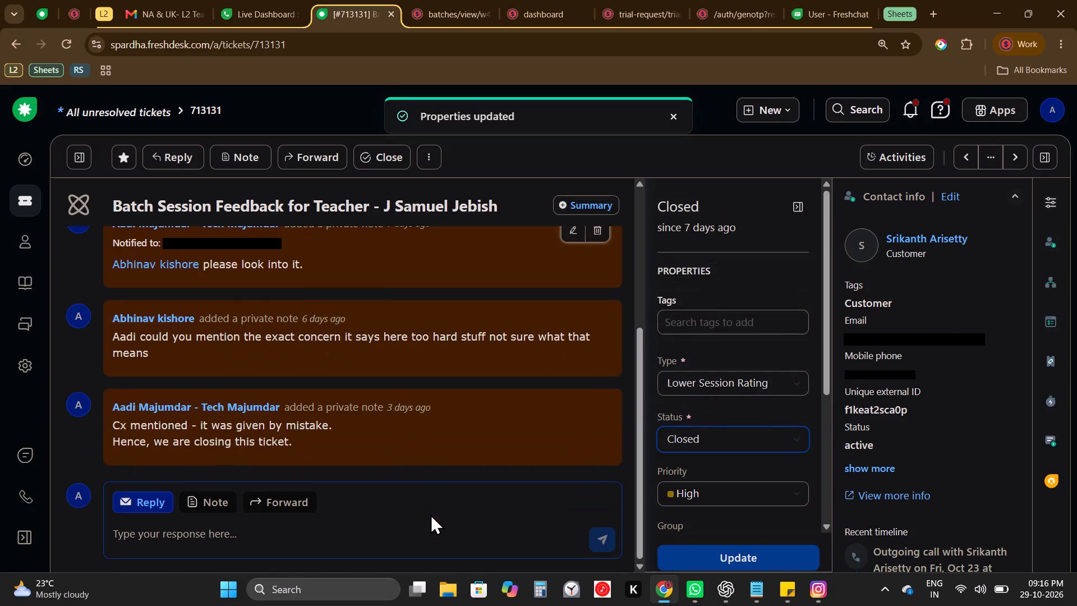
{"action": "left_click", "coordinate": [736, 380]}
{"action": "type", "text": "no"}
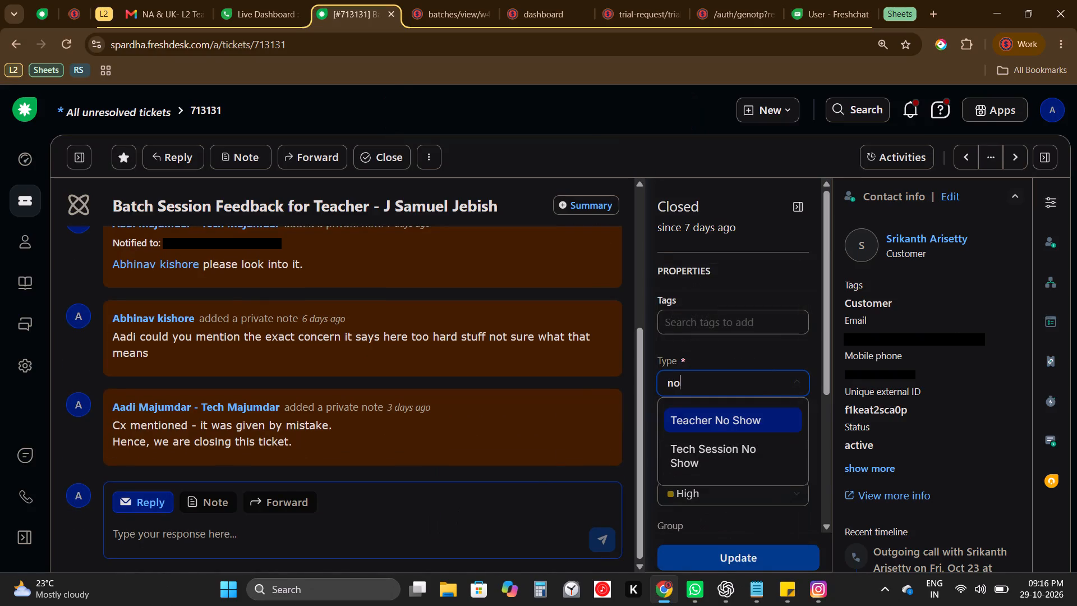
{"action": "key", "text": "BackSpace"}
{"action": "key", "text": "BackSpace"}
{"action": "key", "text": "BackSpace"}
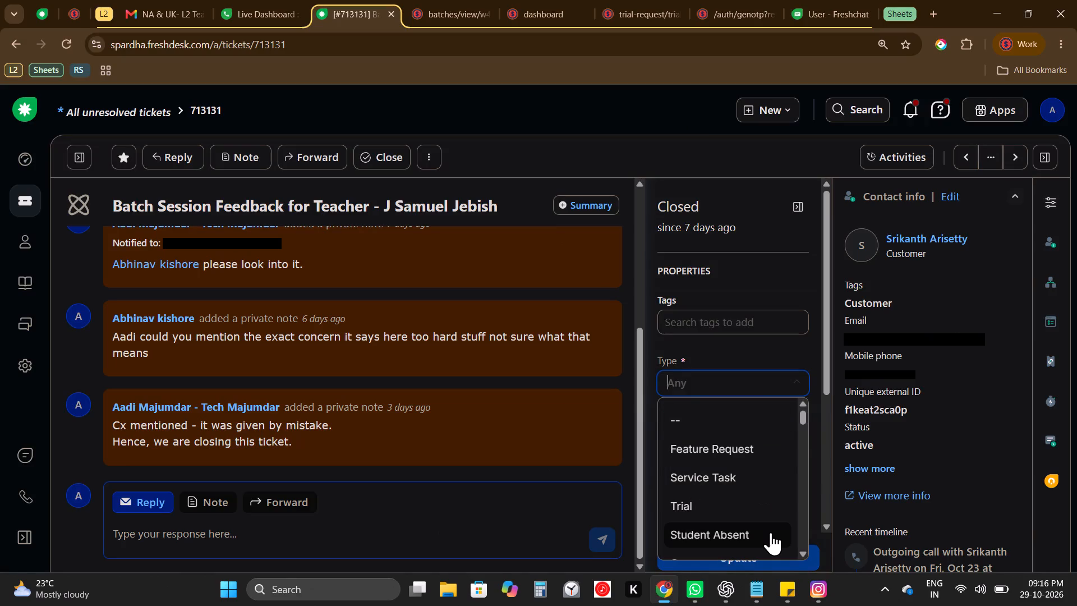
{"action": "scroll", "coordinate": [771, 532], "scroll_direction": "down", "scroll_amount": 2}
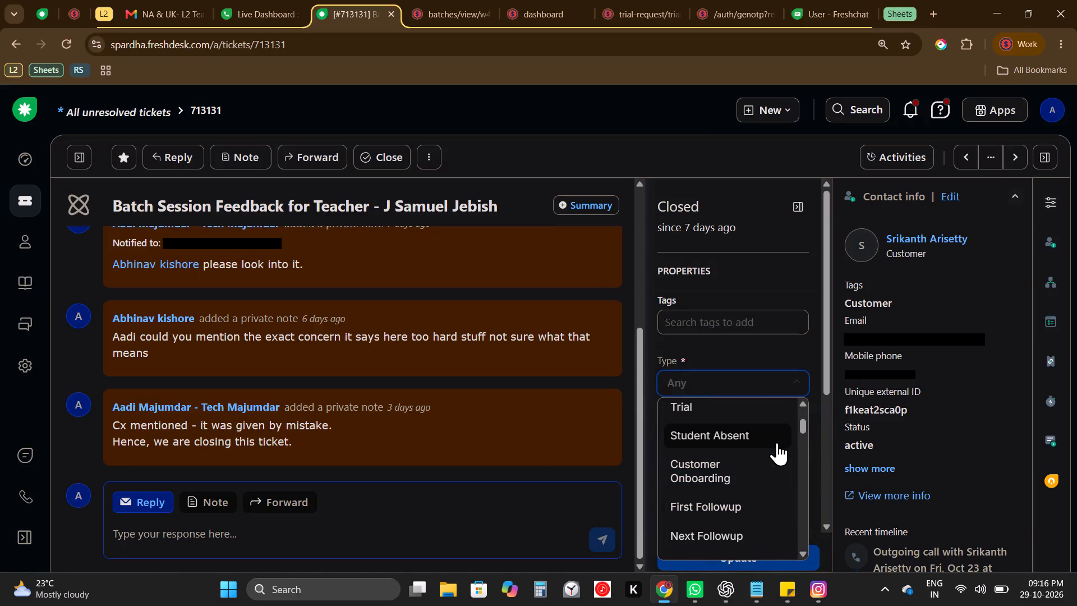
{"action": "scroll", "coordinate": [754, 499], "scroll_direction": "down", "scroll_amount": 1}
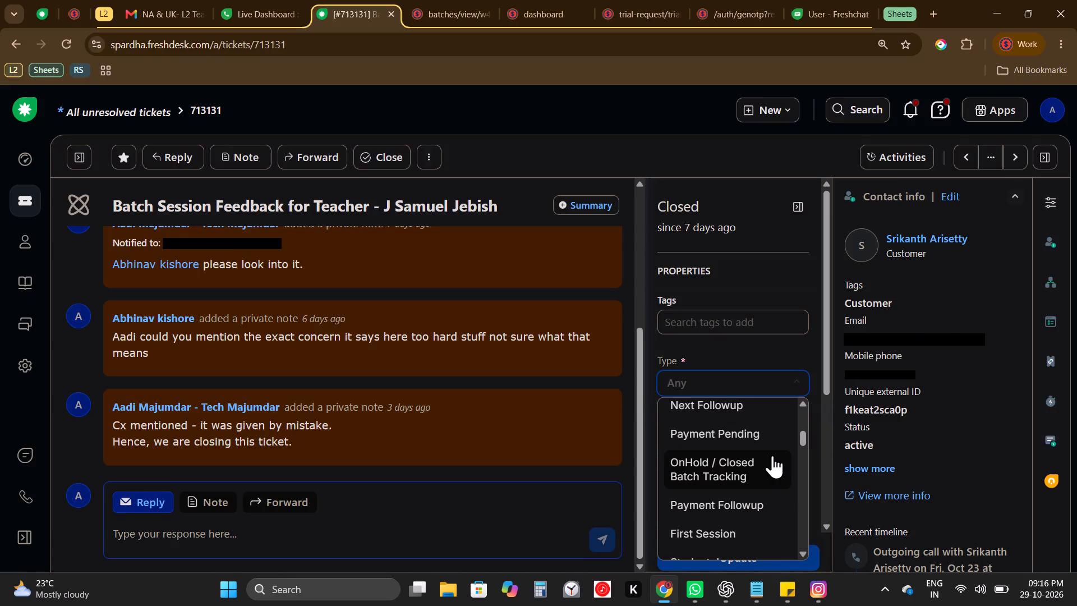
{"action": "scroll", "coordinate": [772, 455], "scroll_direction": "down", "scroll_amount": 1}
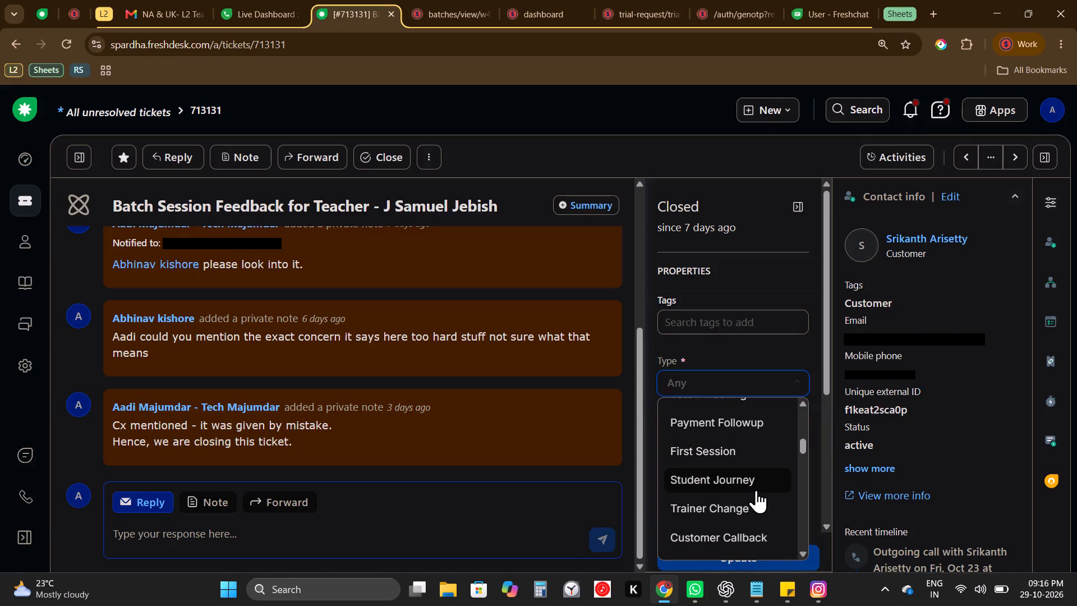
{"action": "left_click", "coordinate": [778, 470]}
{"action": "left_click", "coordinate": [765, 561]}
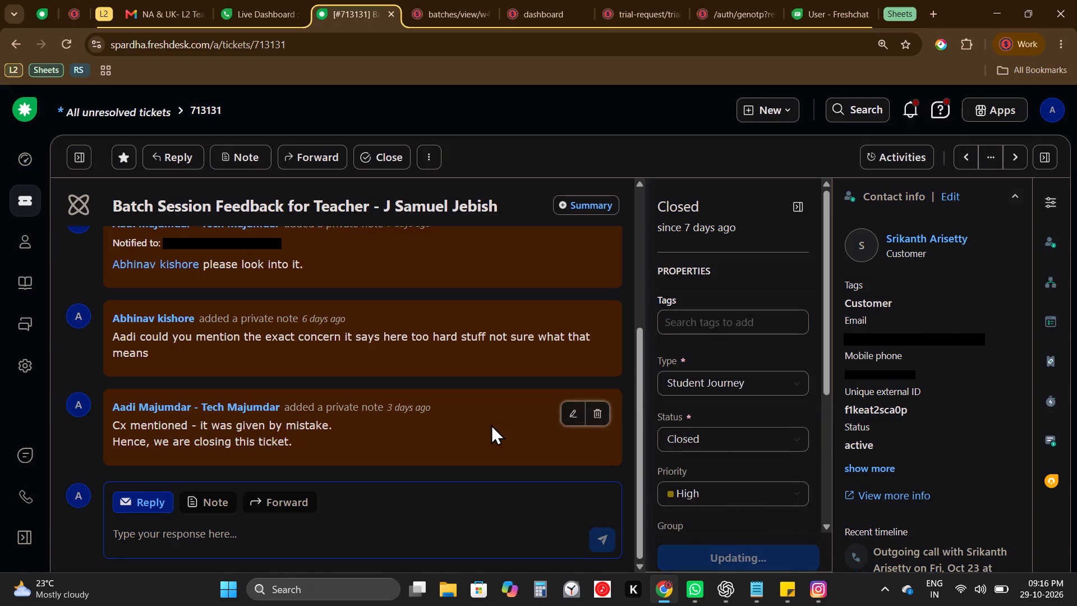
Go to ticket 711947, read the teacher change request and its private note, and open child ticket 713530 in a separate tab.
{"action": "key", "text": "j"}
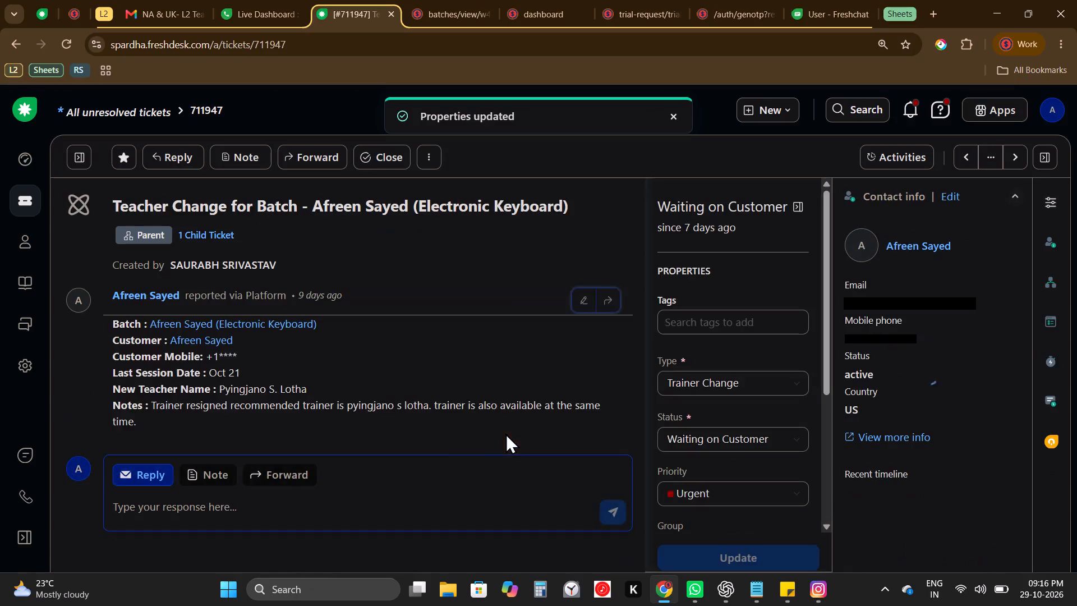
{"action": "scroll", "coordinate": [534, 432], "scroll_direction": "down", "scroll_amount": 4}
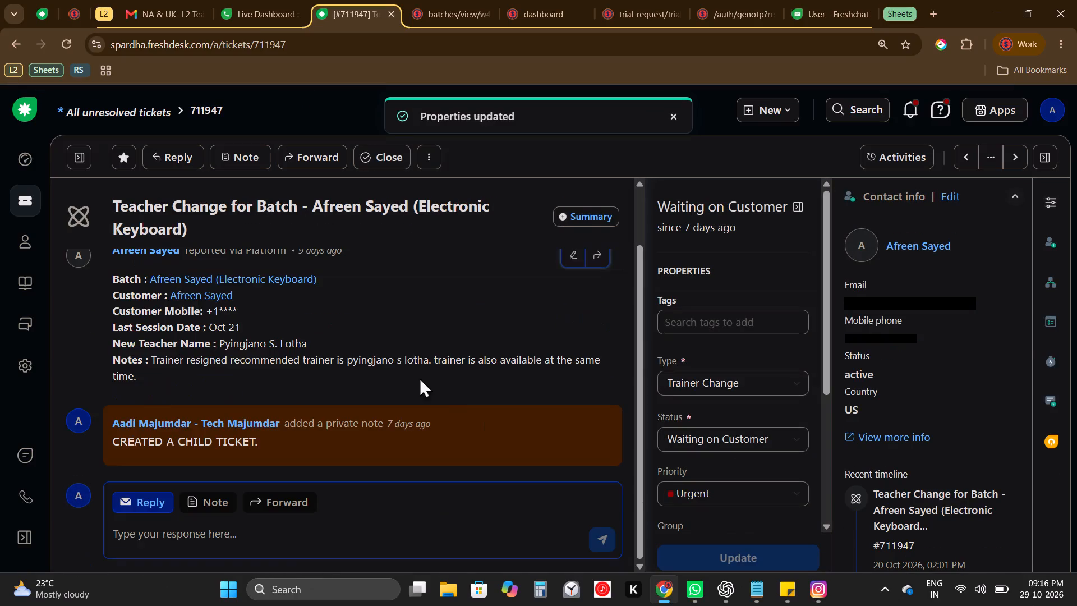
{"action": "scroll", "coordinate": [348, 315], "scroll_direction": "up", "scroll_amount": 3}
{"action": "left_click", "coordinate": [218, 257]}
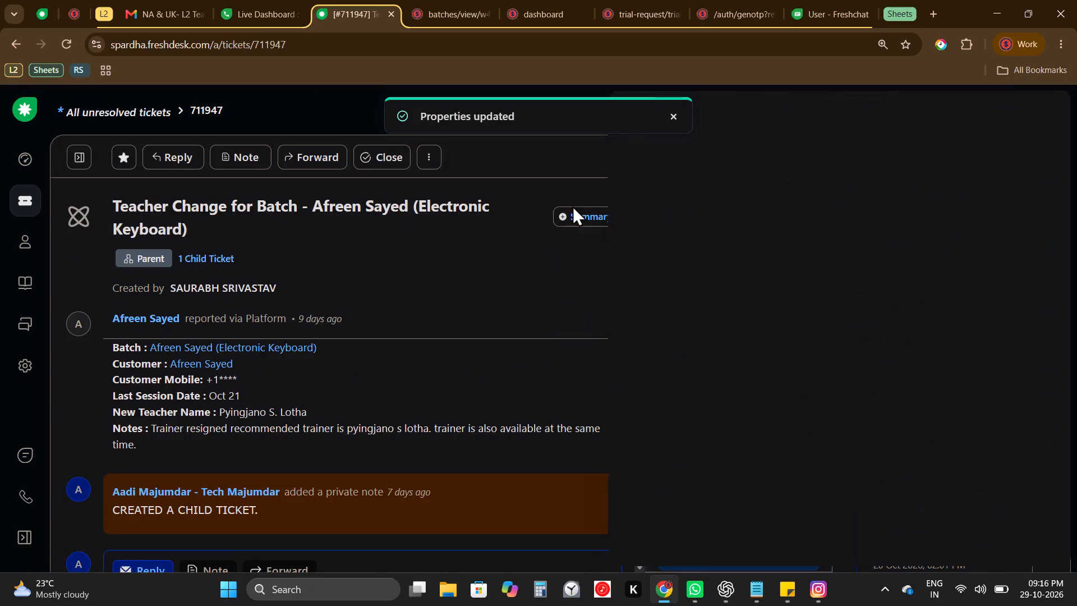
{"action": "left_click", "coordinate": [737, 196]}
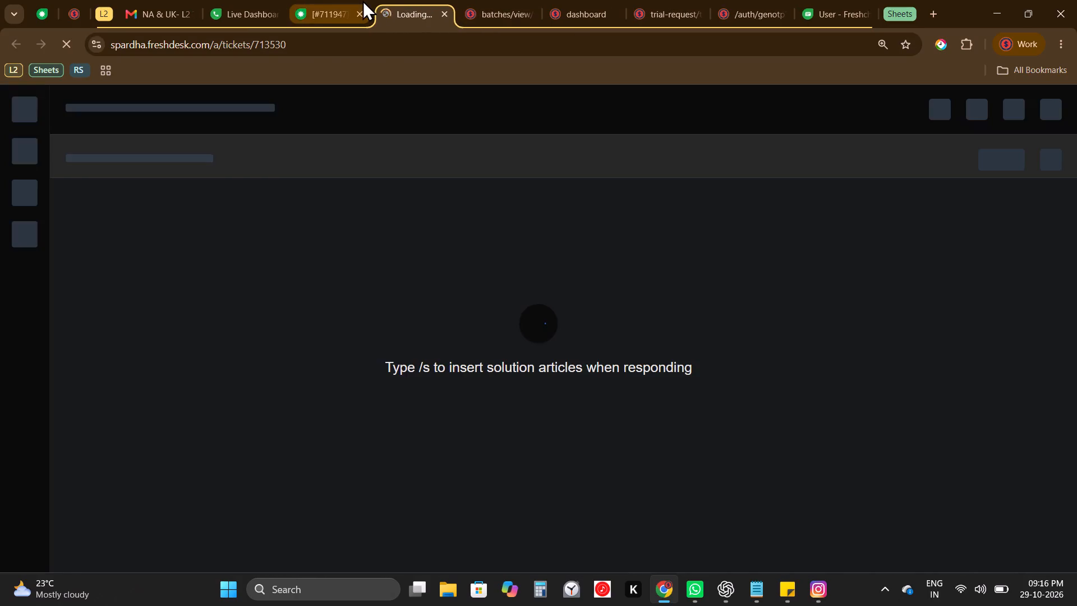
{"action": "left_click", "coordinate": [362, 0]}
{"action": "left_click", "coordinate": [677, 122]}
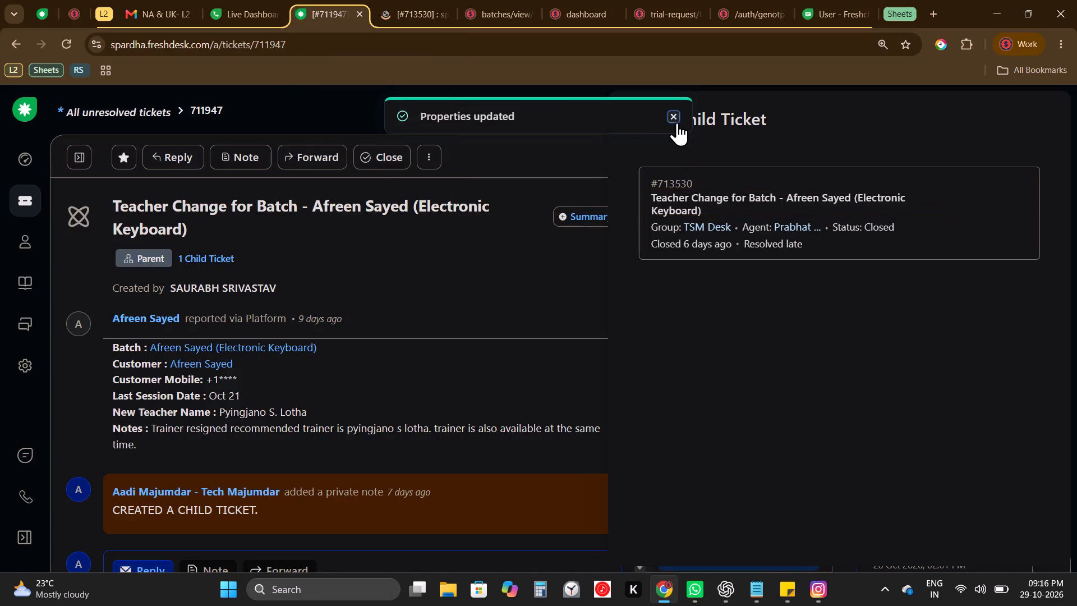
{"action": "left_click", "coordinate": [662, 113]}
{"action": "left_click", "coordinate": [600, 112]}
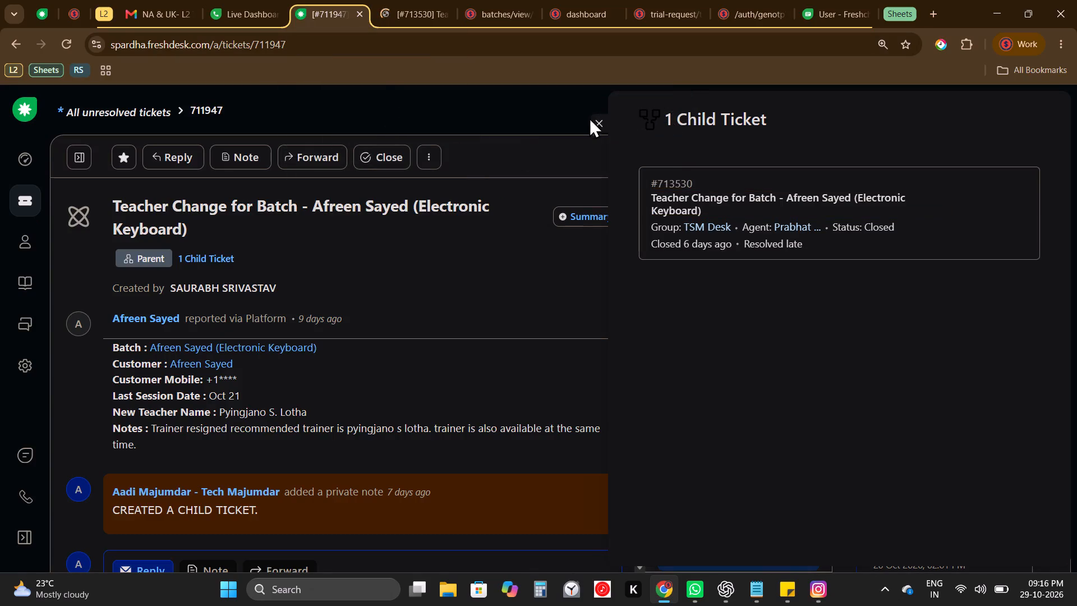
{"action": "left_click", "coordinate": [606, 116]}
Copy the student and instrument name from ticket 711947's title and return to the unresolved tickets list.
{"action": "left_click", "coordinate": [322, 198]}
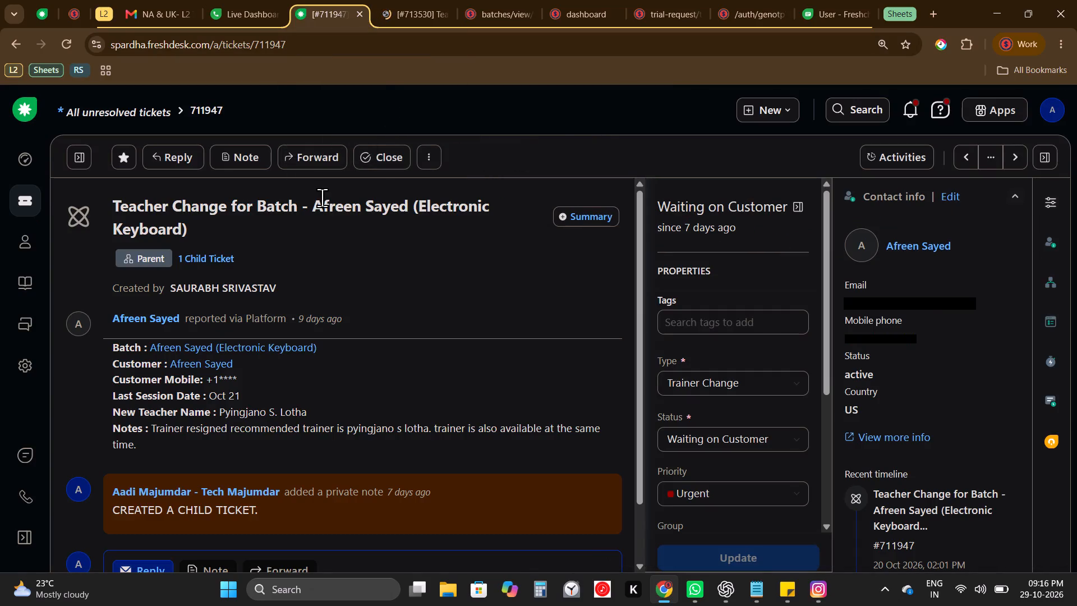
{"action": "left_click_drag", "start_coordinate": [322, 198], "coordinate": [485, 202]}
{"action": "key", "text": "ctrl+c"}
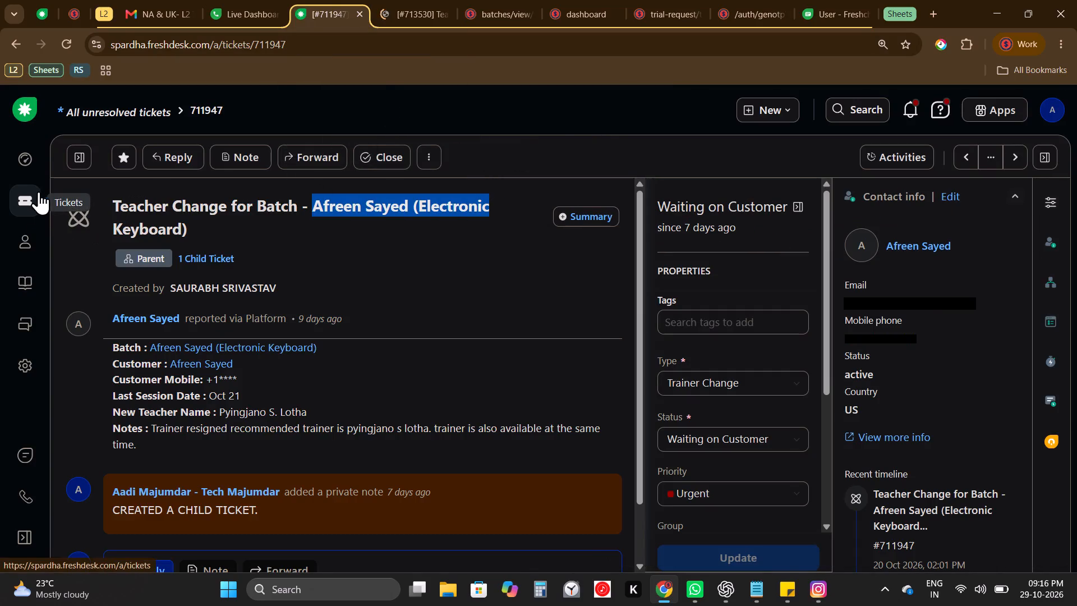
{"action": "left_click", "coordinate": [39, 191]}
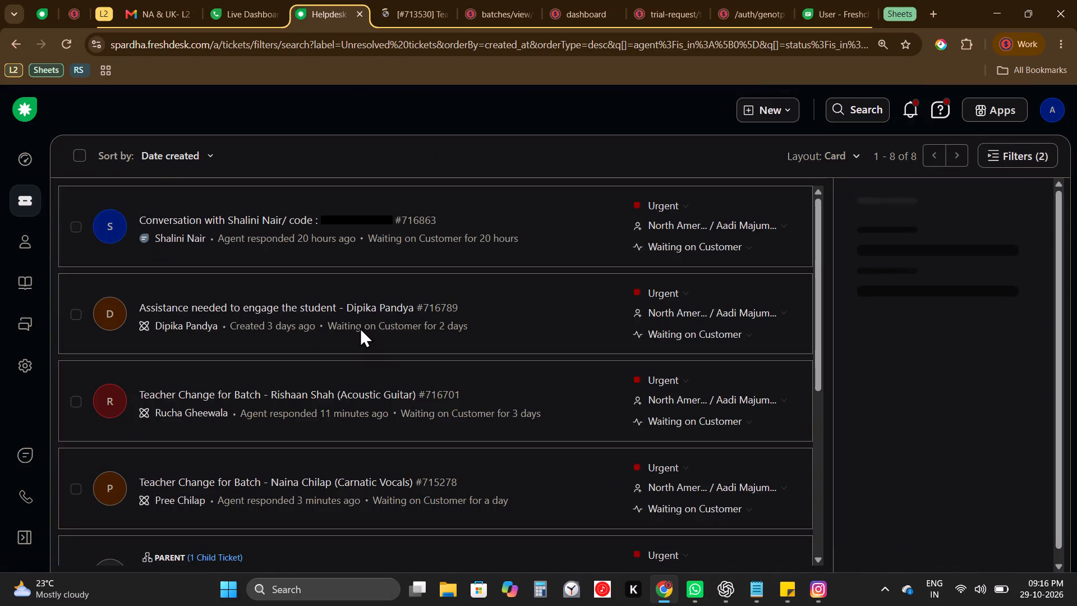
{"action": "scroll", "coordinate": [360, 327], "scroll_direction": "up", "scroll_amount": 3}
{"action": "scroll", "coordinate": [169, 443], "scroll_direction": "down", "scroll_amount": 6}
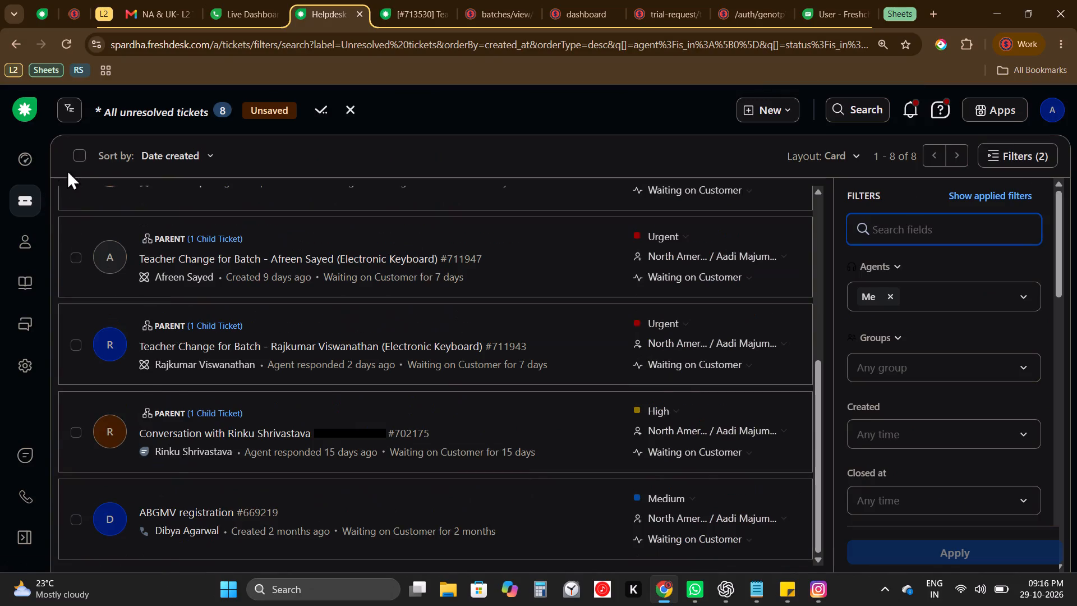
Bring up the on-hold tickets from the dashboard and search the page for the copied student and instrument name.
{"action": "left_click", "coordinate": [25, 118]}
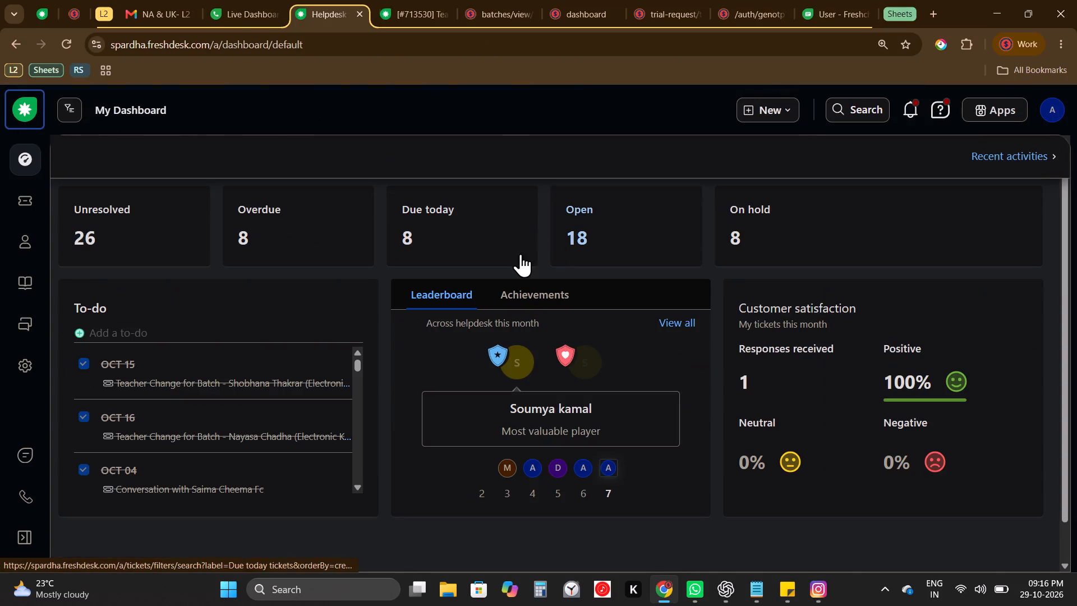
{"action": "left_click", "coordinate": [857, 249]}
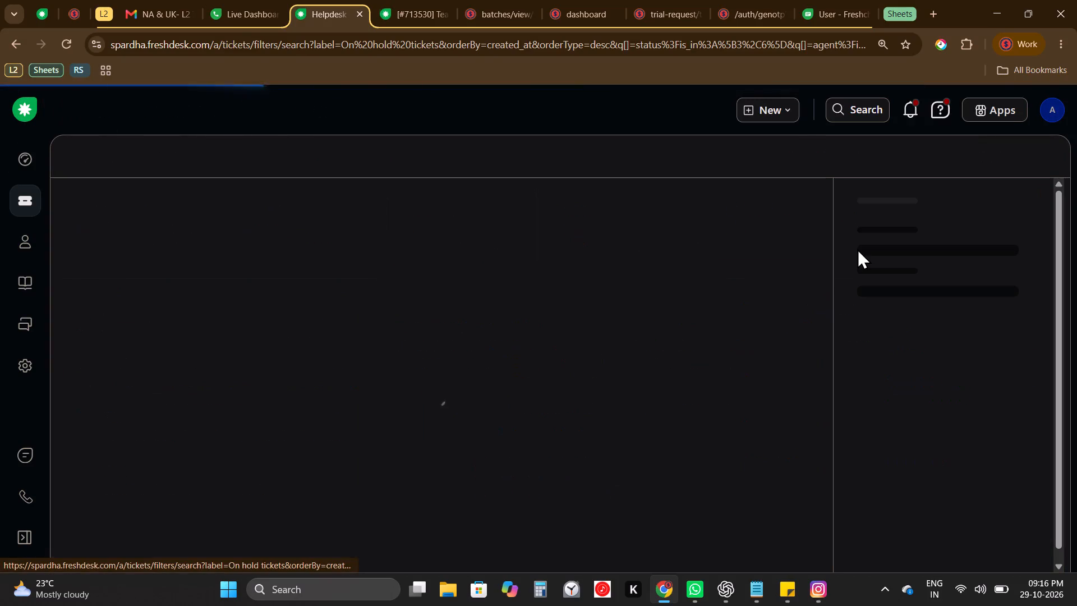
{"action": "key", "text": "ctrl+f"}
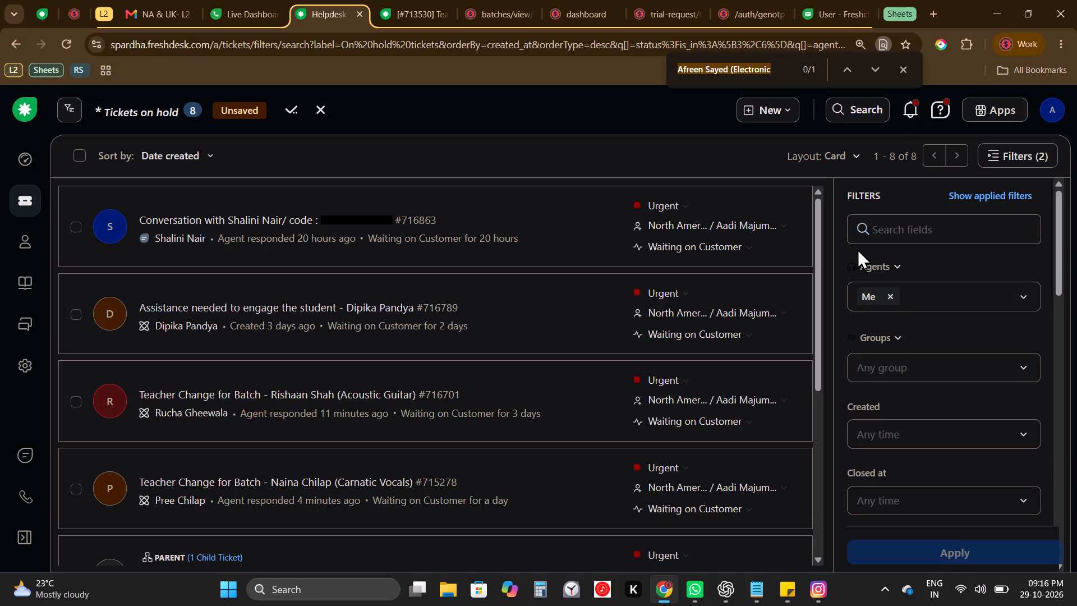
{"action": "scroll", "coordinate": [857, 249], "scroll_direction": "right", "scroll_amount": 1}
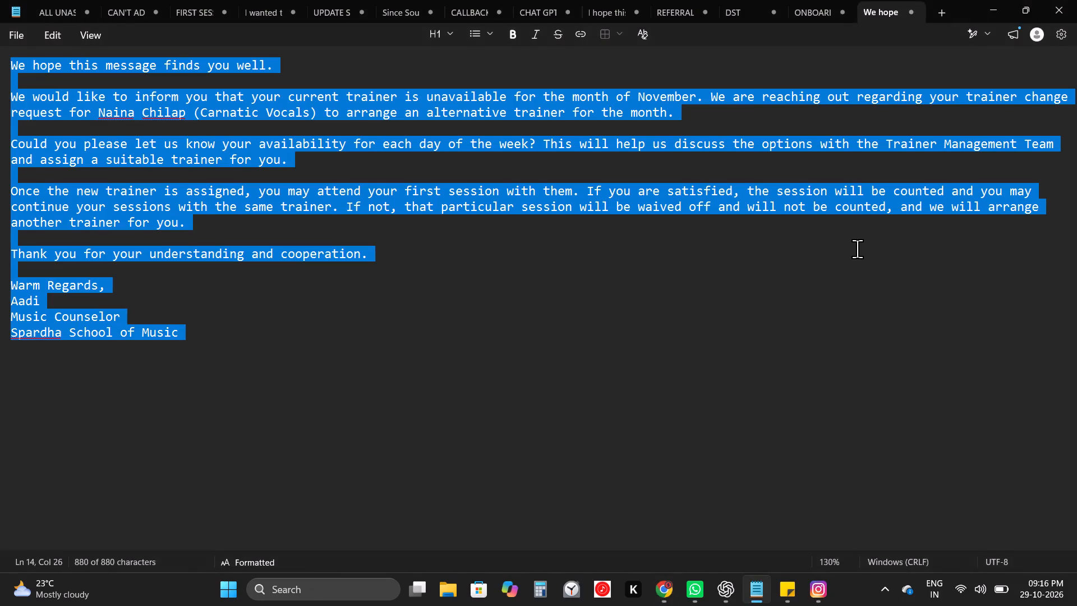
{"action": "scroll", "coordinate": [857, 249], "scroll_direction": "right", "scroll_amount": 5}
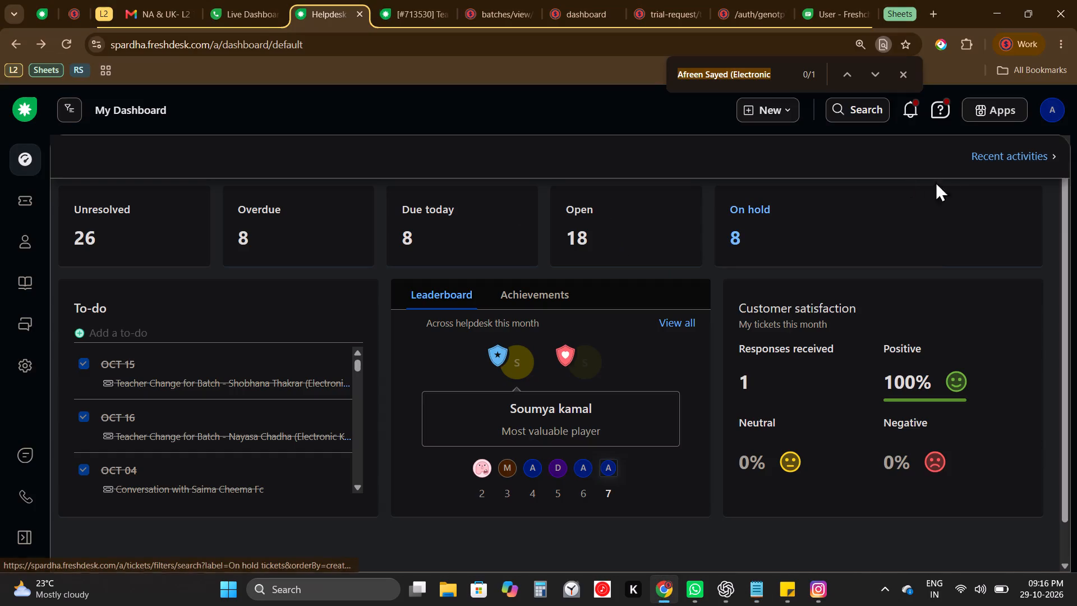
{"action": "left_click", "coordinate": [928, 244]}
{"action": "left_click", "coordinate": [775, 79]}
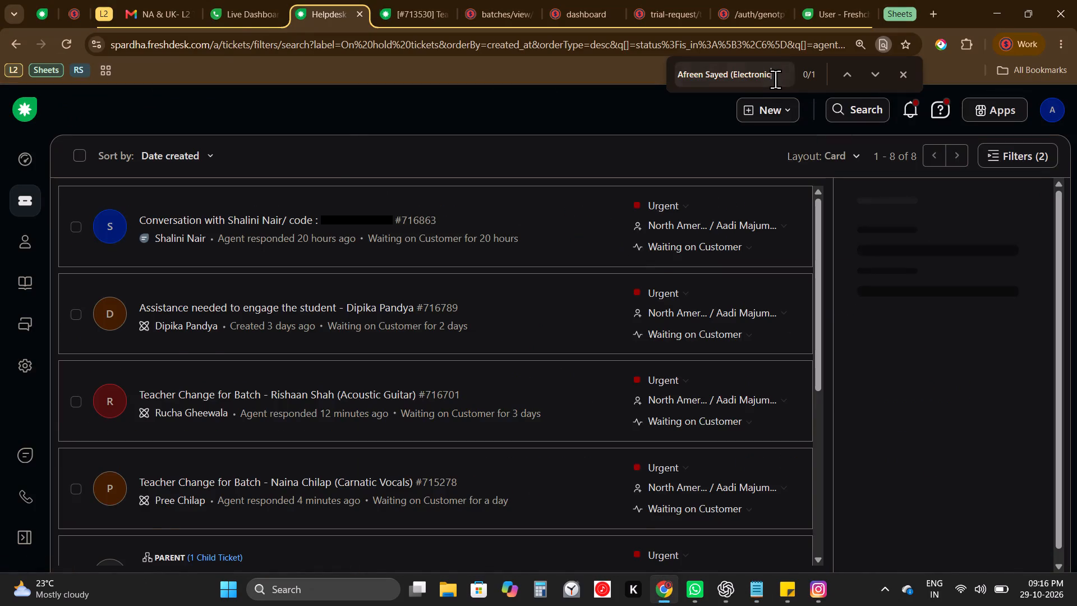
{"action": "key", "text": "Return"}
{"action": "key", "text": "Return"}
{"action": "scroll", "coordinate": [385, 403], "scroll_direction": "down", "scroll_amount": 4}
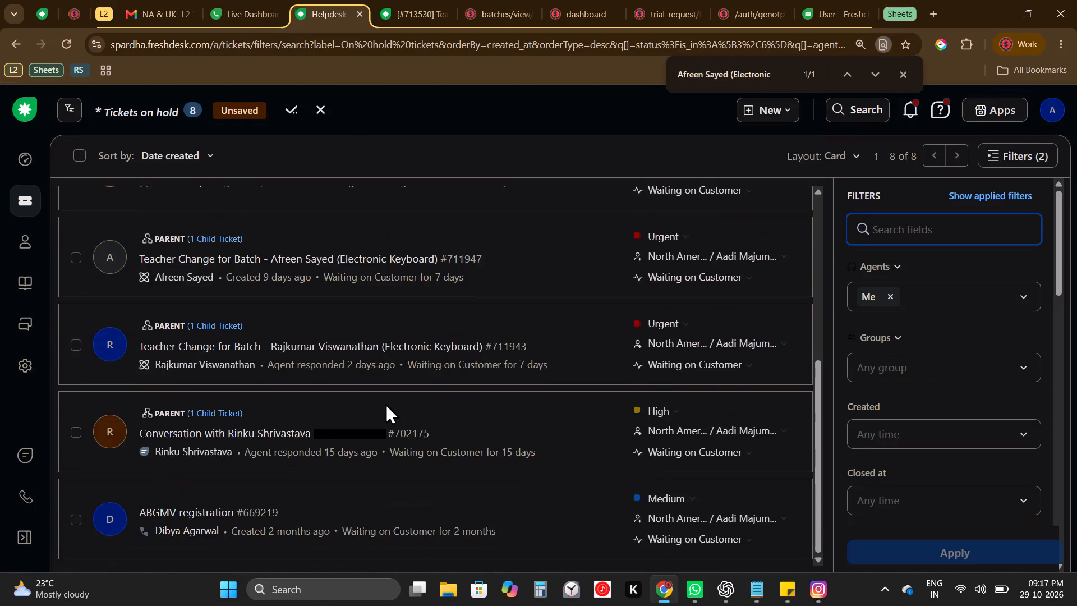
Open electronic keyboard teacher change ticket 711947 from the on-hold list and dismiss the page search.
{"action": "scroll", "coordinate": [385, 403], "scroll_direction": "right", "scroll_amount": 1}
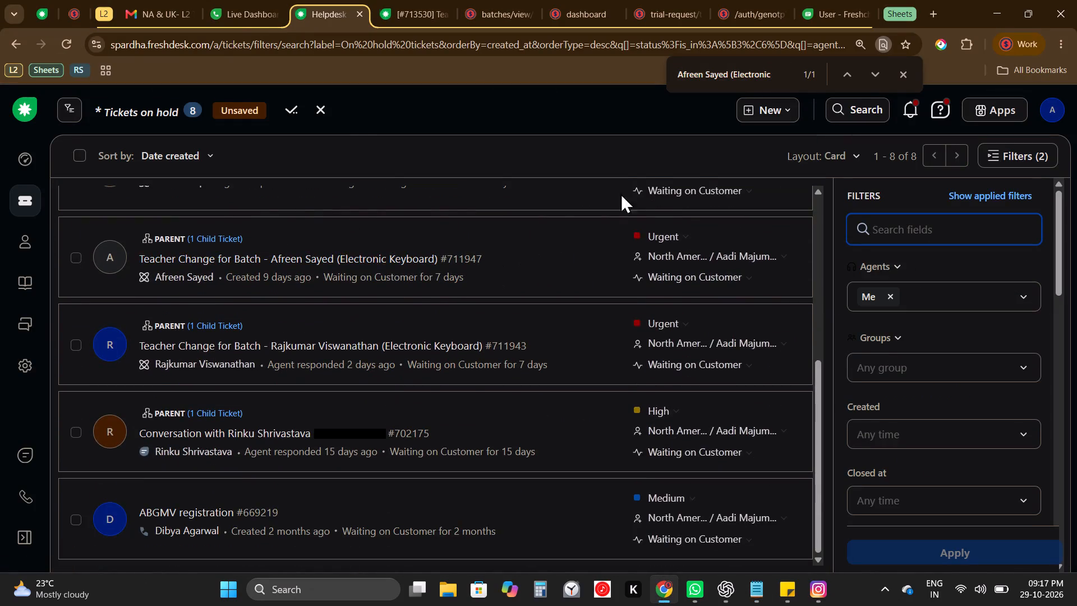
{"action": "left_click", "coordinate": [347, 269]}
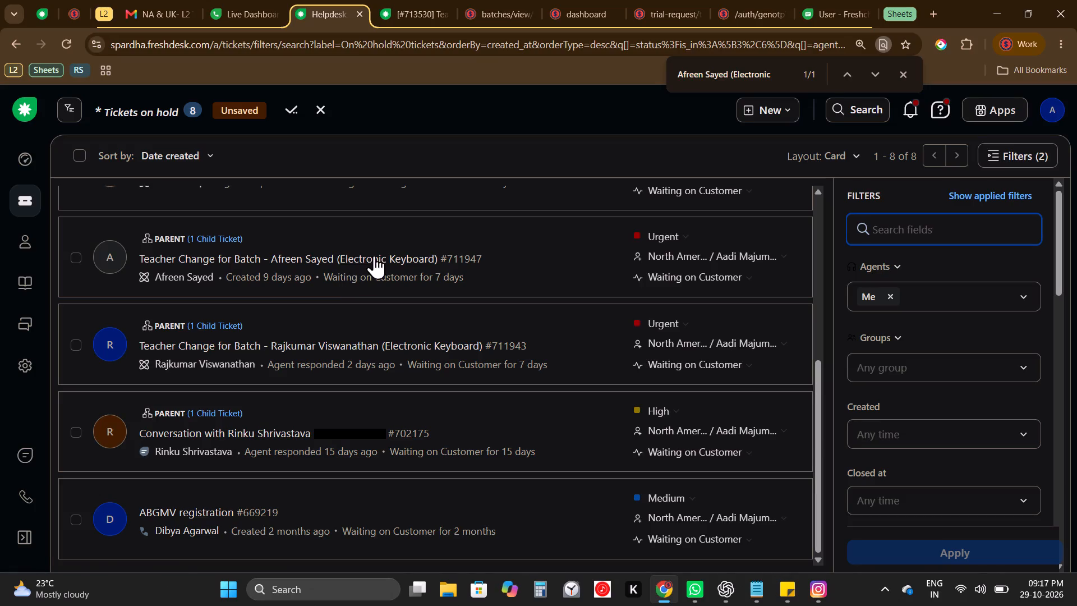
{"action": "left_click", "coordinate": [374, 255]}
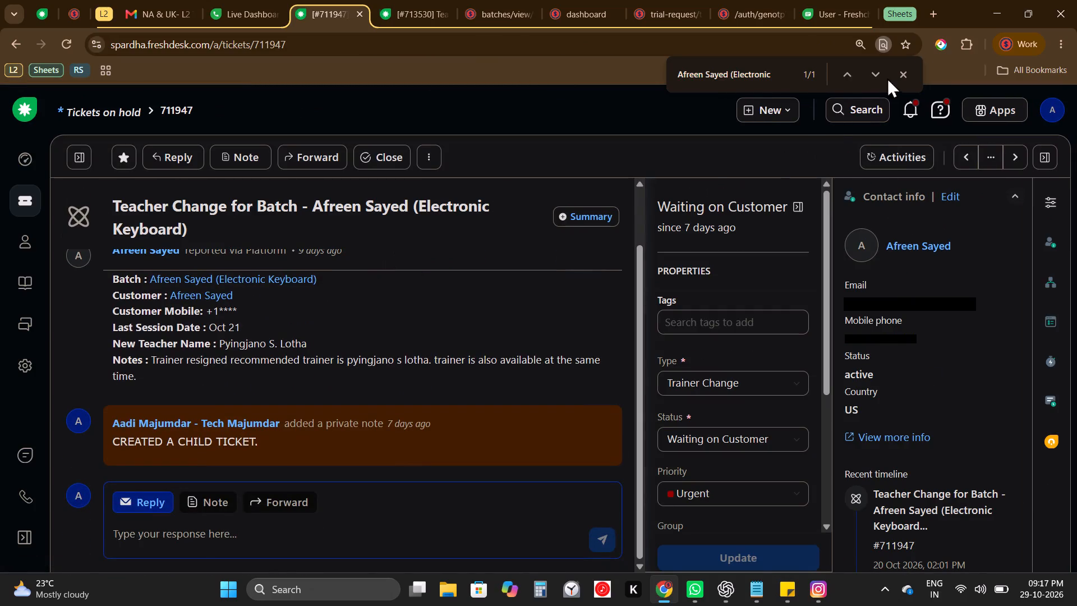
{"action": "left_click", "coordinate": [902, 71]}
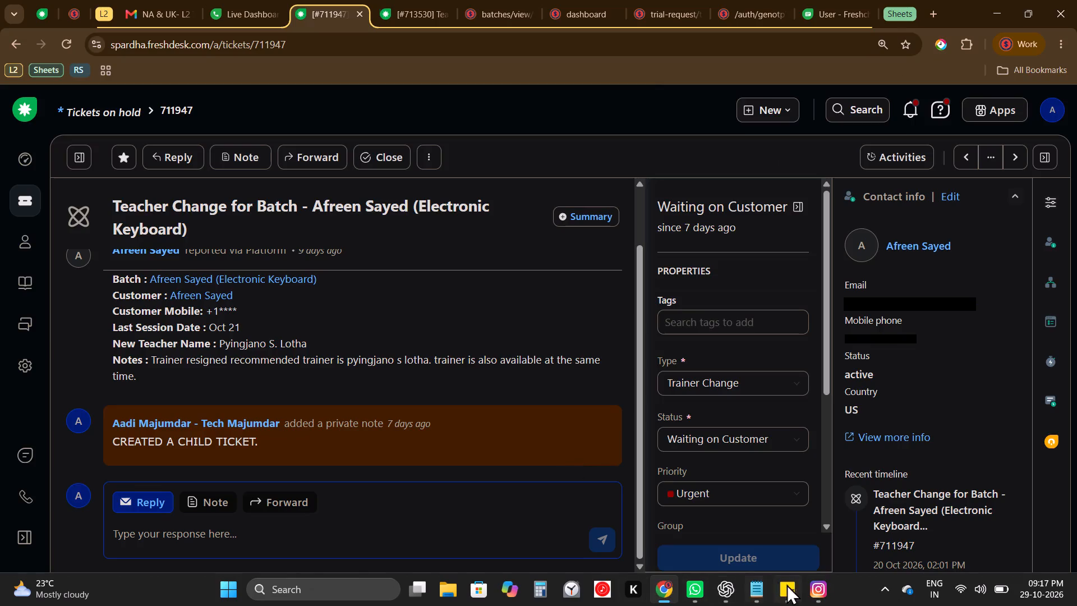
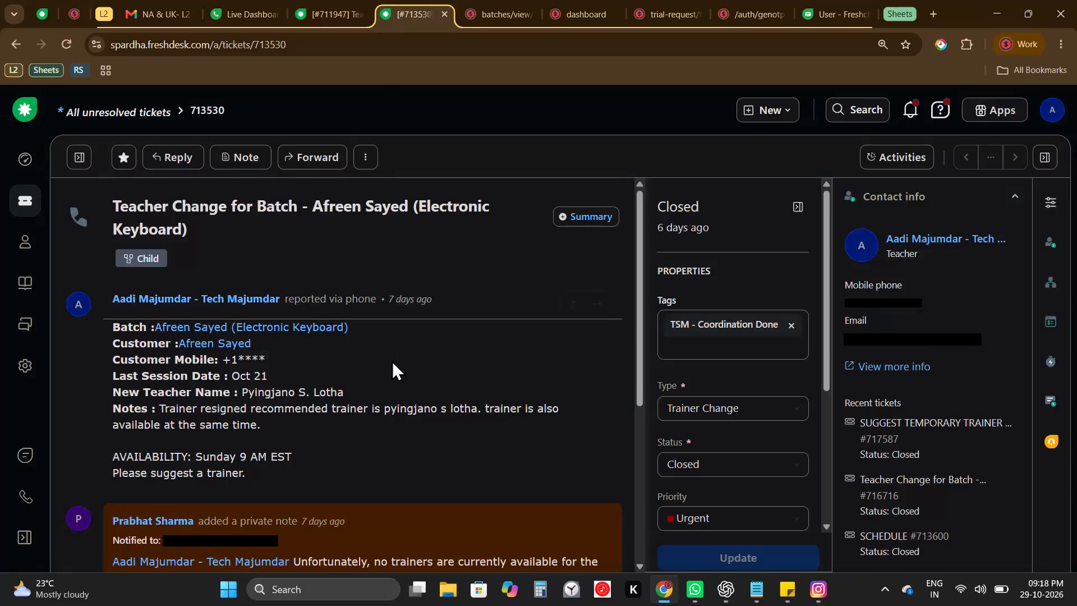
{"action": "scroll", "coordinate": [392, 360], "scroll_direction": "down", "scroll_amount": 5}
{"action": "scroll", "coordinate": [392, 360], "scroll_direction": "up", "scroll_amount": 1}
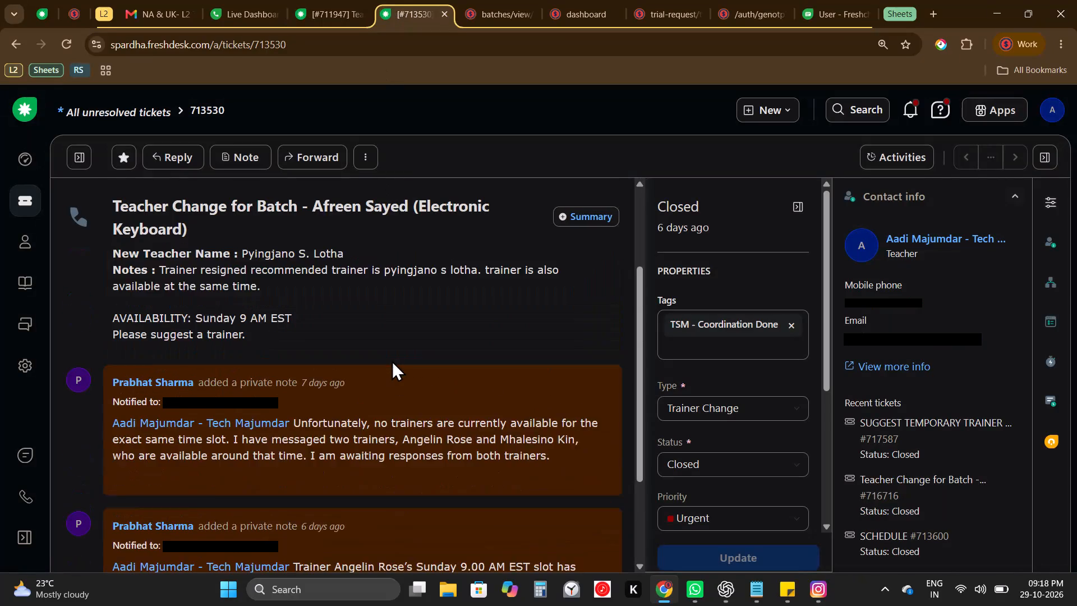
{"action": "scroll", "coordinate": [392, 360], "scroll_direction": "up", "scroll_amount": 1}
{"action": "double_click", "coordinate": [216, 446]}
{"action": "left_click_drag", "start_coordinate": [216, 446], "coordinate": [222, 464]}
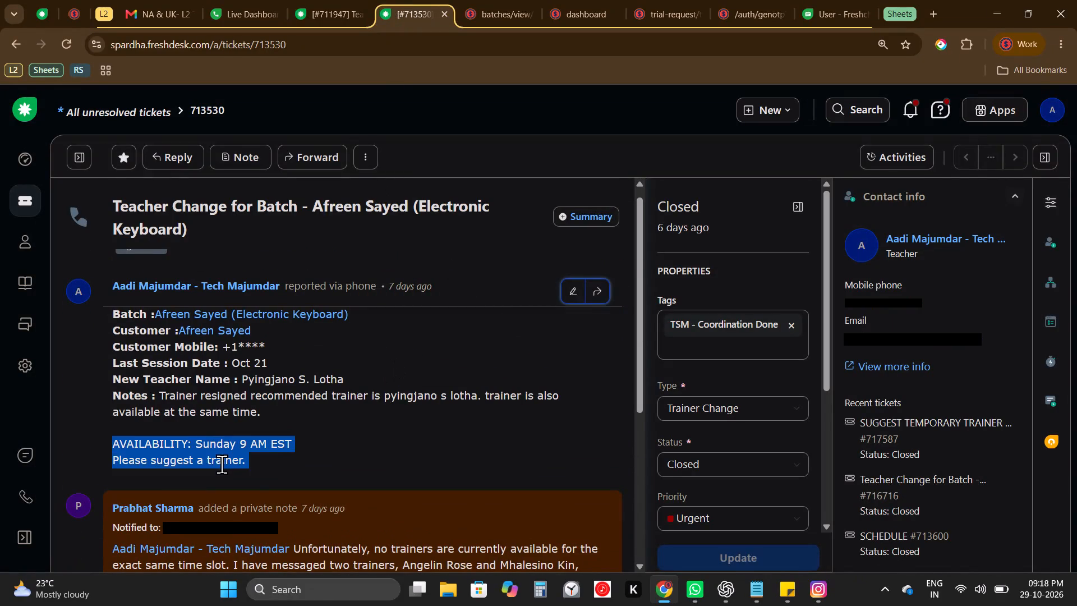
{"action": "scroll", "coordinate": [222, 464], "scroll_direction": "down", "scroll_amount": 2}
{"action": "left_click", "coordinate": [318, 347]}
{"action": "left_click_drag", "start_coordinate": [318, 347], "coordinate": [568, 380]}
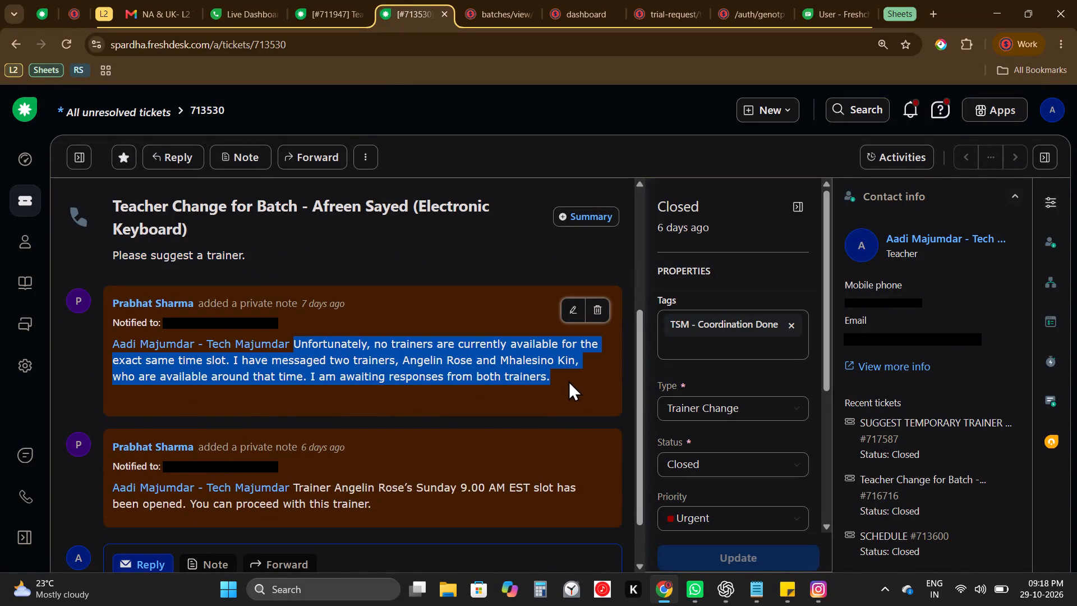
{"action": "left_click_drag", "start_coordinate": [568, 380], "coordinate": [571, 384]}
{"action": "left_click", "coordinate": [571, 384]}
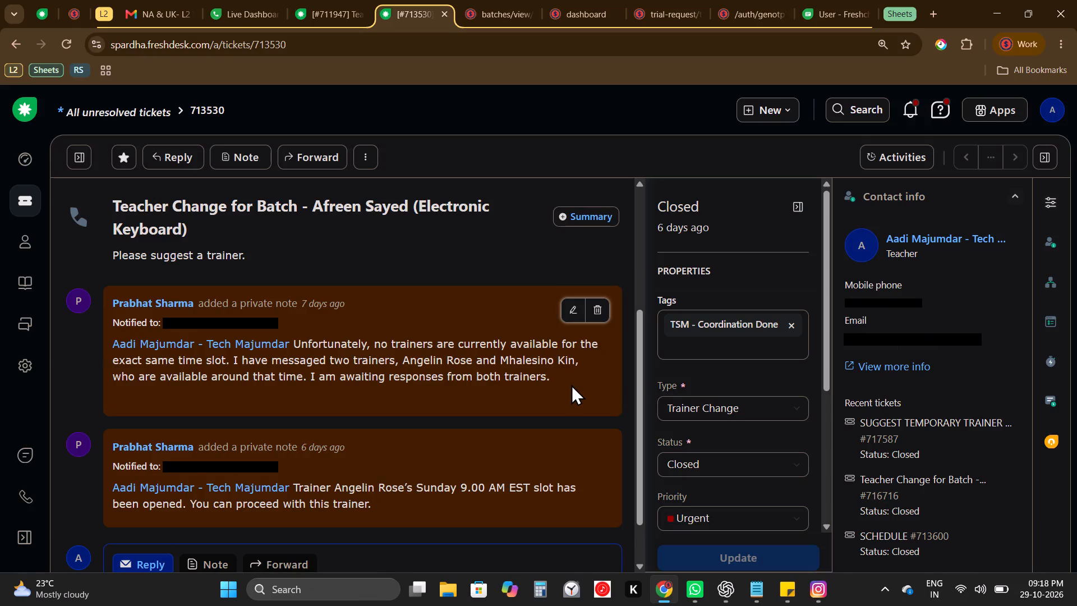
{"action": "scroll", "coordinate": [503, 426], "scroll_direction": "left", "scroll_amount": 1}
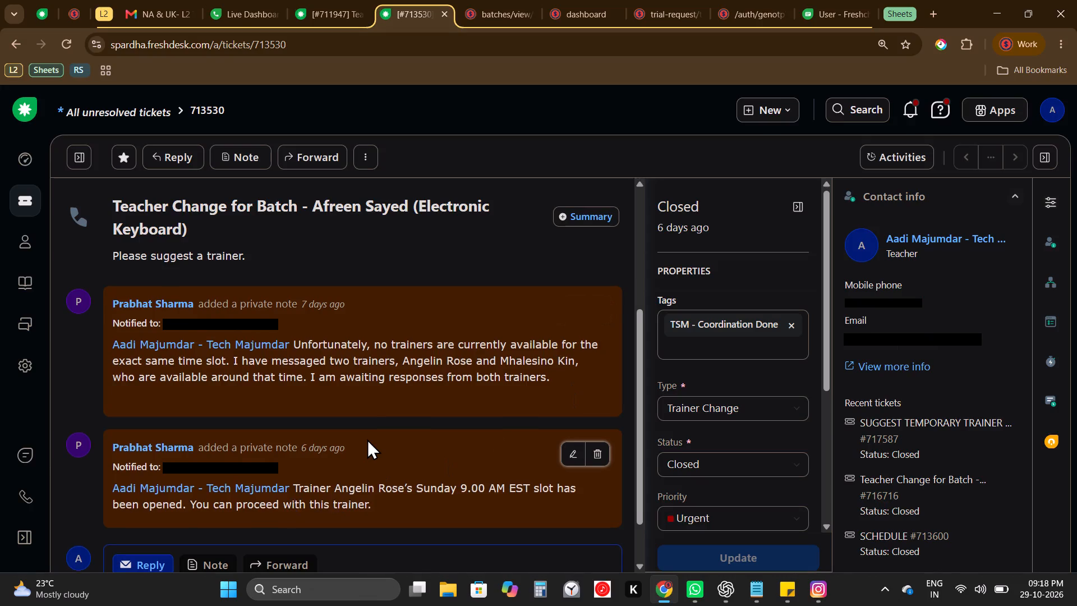
{"action": "scroll", "coordinate": [367, 439], "scroll_direction": "up", "scroll_amount": 1}
{"action": "scroll", "coordinate": [264, 302], "scroll_direction": "up", "scroll_amount": 1}
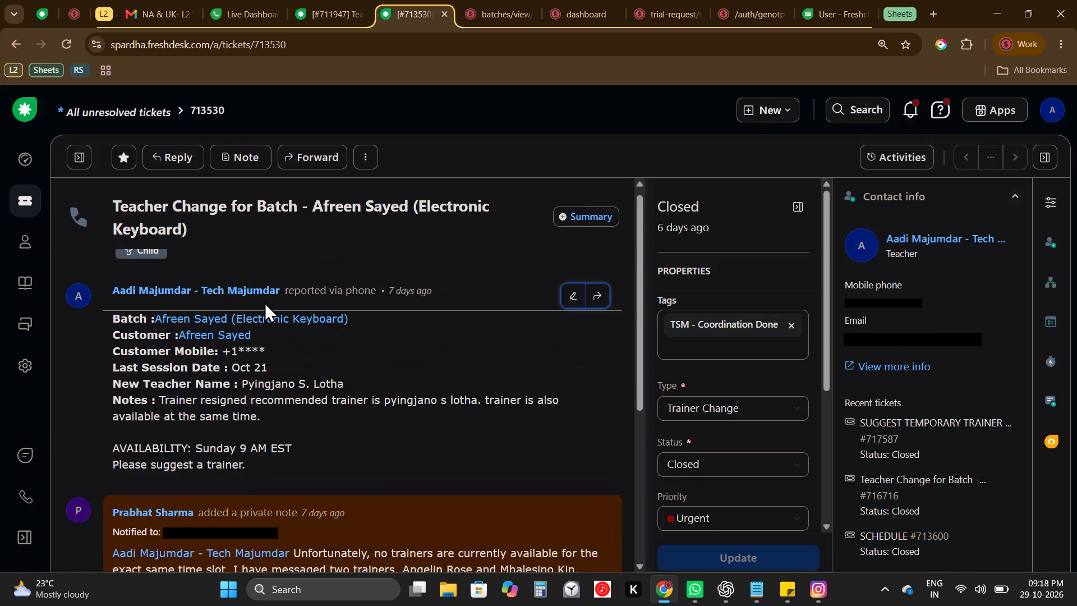
{"action": "scroll", "coordinate": [264, 302], "scroll_direction": "up", "scroll_amount": 1}
{"action": "left_click", "coordinate": [295, 327]}
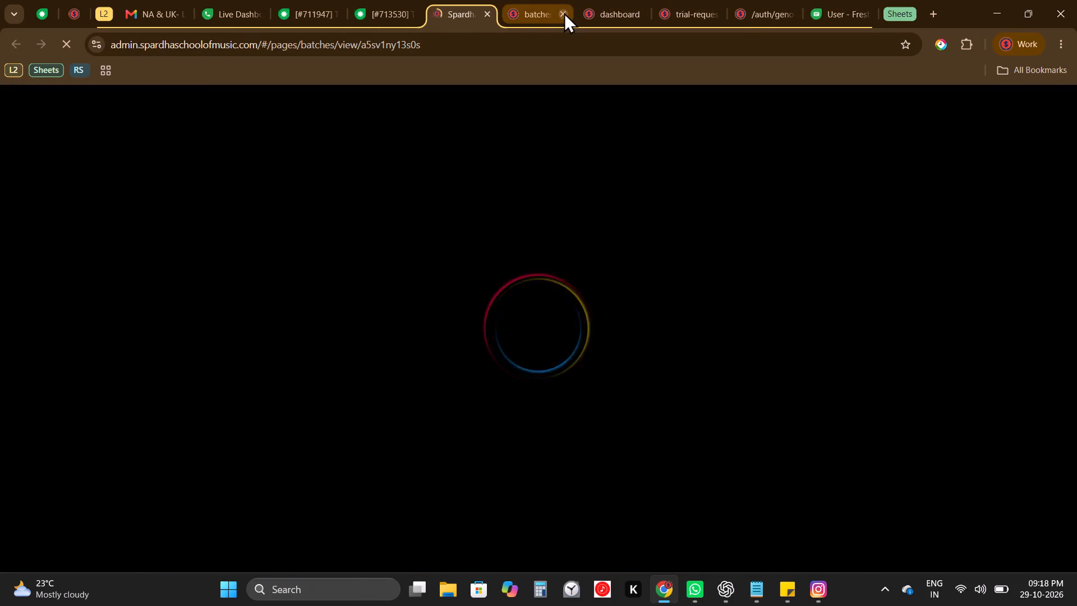
{"action": "left_click", "coordinate": [564, 12]}
{"action": "scroll", "coordinate": [388, 414], "scroll_direction": "down", "scroll_amount": 2}
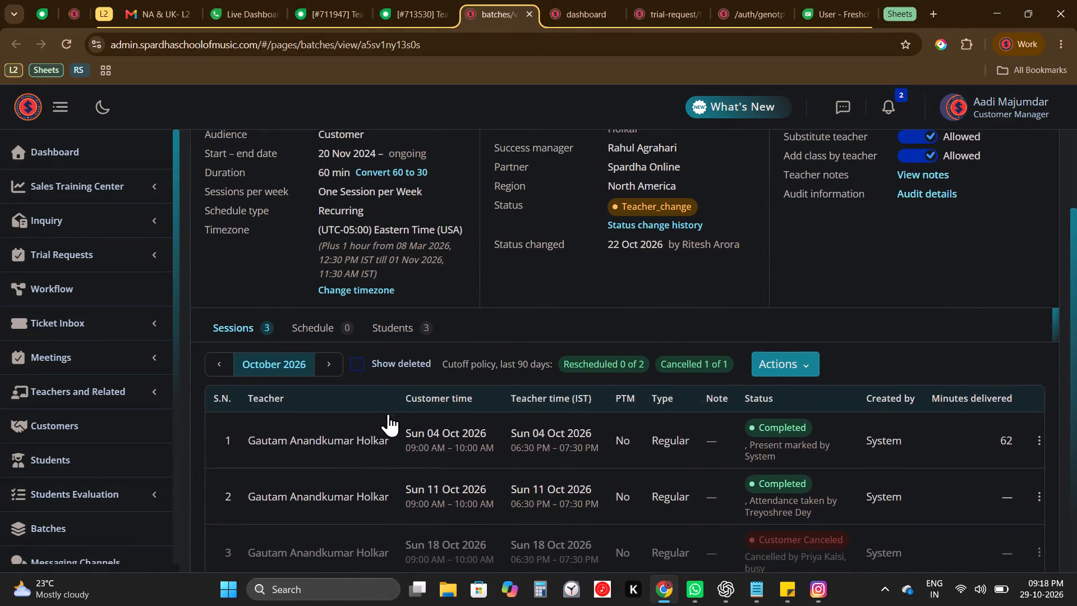
{"action": "scroll", "coordinate": [936, 318], "scroll_direction": "down", "scroll_amount": 2}
{"action": "scroll", "coordinate": [936, 318], "scroll_direction": "up", "scroll_amount": 6}
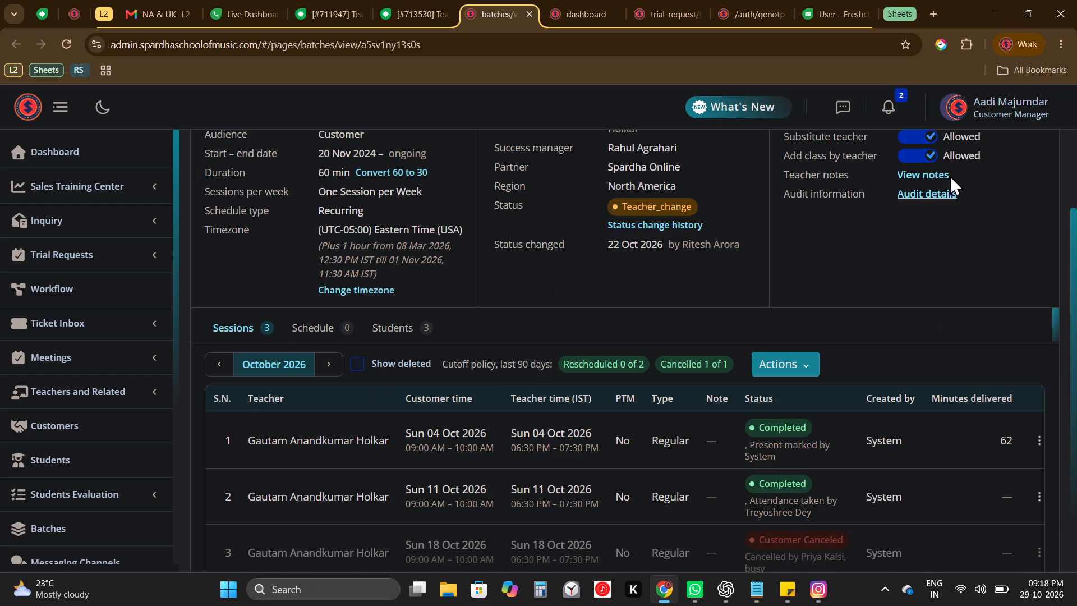
Edit the electronic keyboard batch and set its teacher to Angelin, copying the name from the latest note in ticket 713530.
{"action": "scroll", "coordinate": [950, 175], "scroll_direction": "up", "scroll_amount": 4}
{"action": "left_click", "coordinate": [1004, 183]}
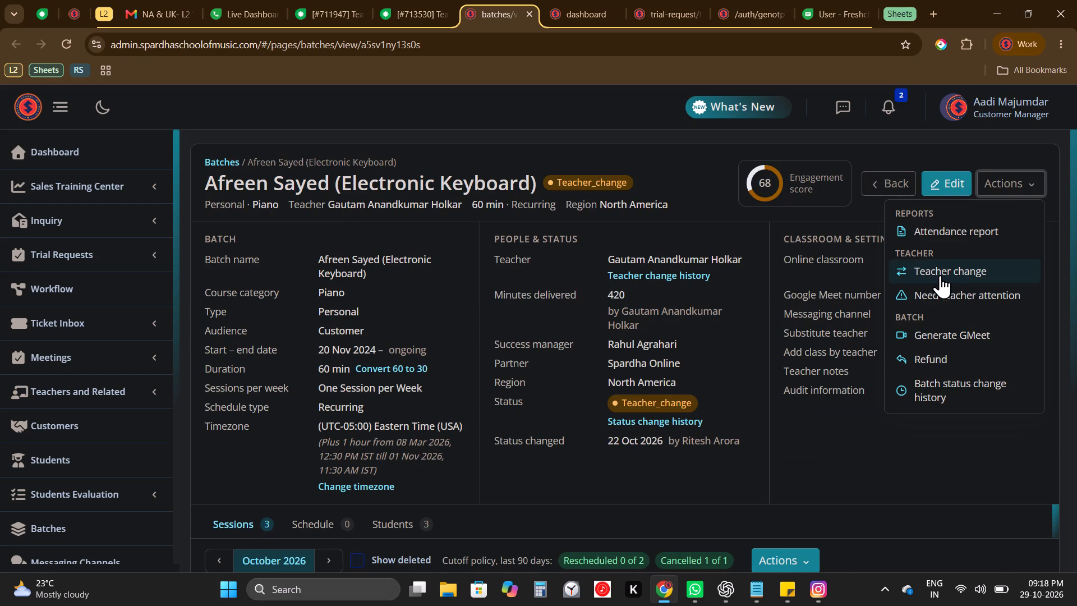
{"action": "left_click", "coordinate": [943, 169]}
{"action": "left_click", "coordinate": [943, 188]}
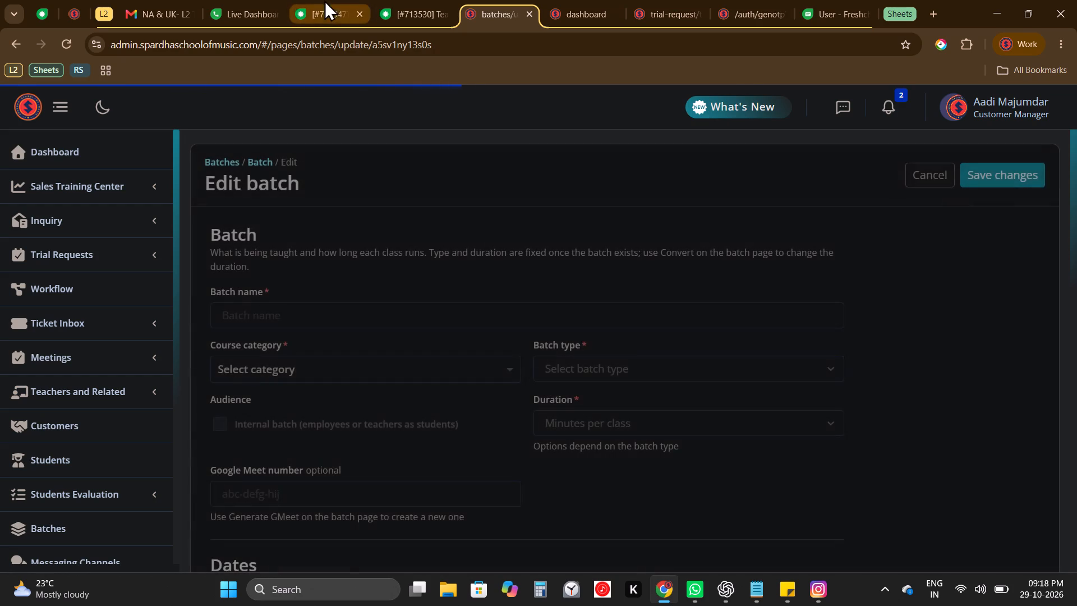
{"action": "left_click", "coordinate": [379, 0]}
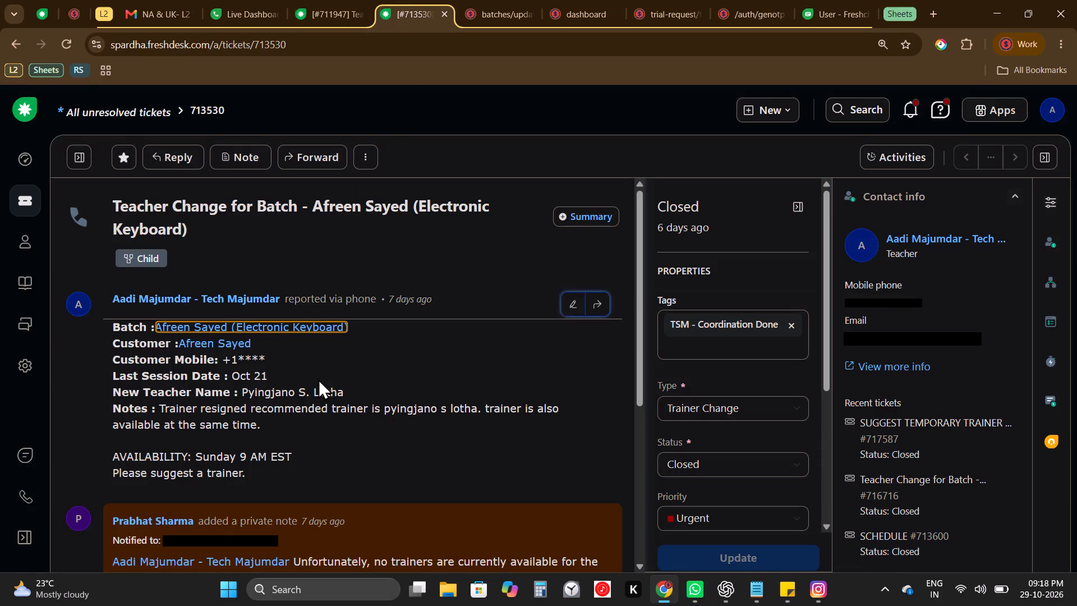
{"action": "scroll", "coordinate": [318, 379], "scroll_direction": "down", "scroll_amount": 2}
{"action": "double_click", "coordinate": [363, 456]}
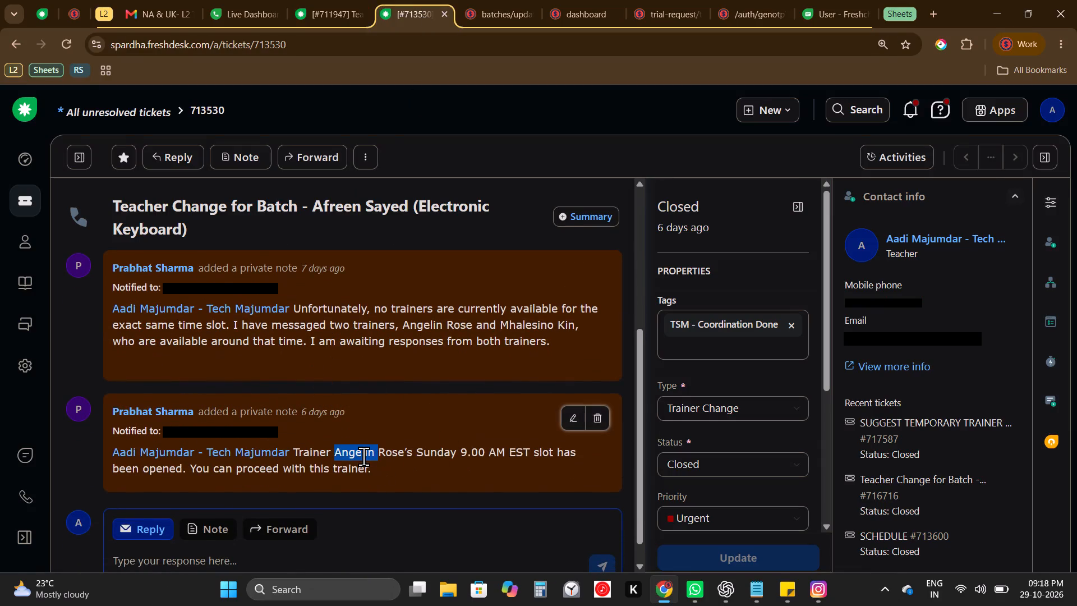
{"action": "key", "text": "ctrl+c"}
{"action": "left_click", "coordinate": [512, 0]}
{"action": "scroll", "coordinate": [483, 426], "scroll_direction": "down", "scroll_amount": 4}
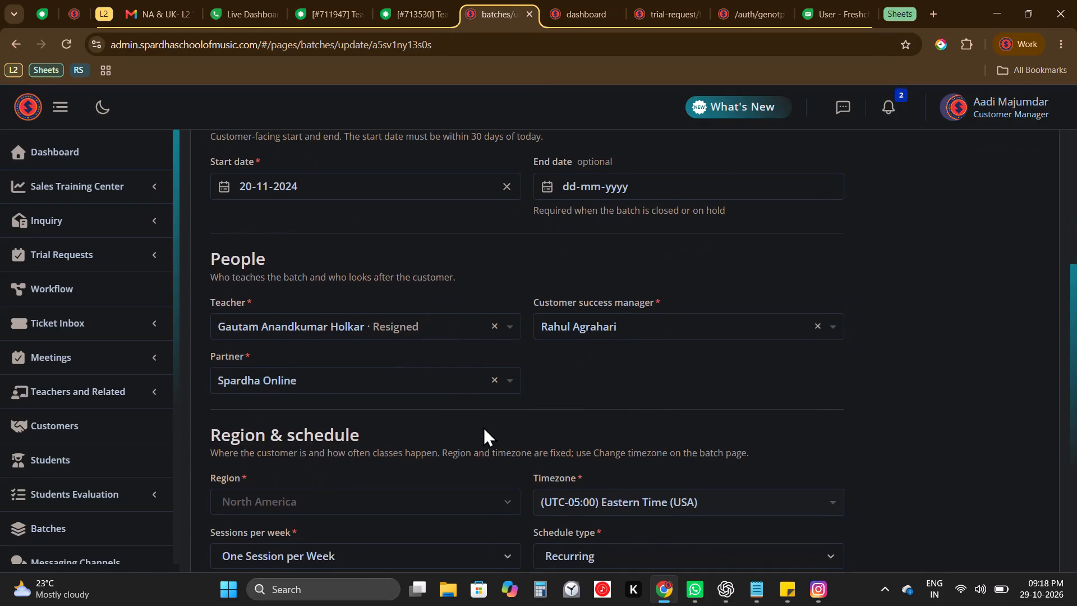
{"action": "left_click", "coordinate": [500, 328]}
{"action": "key", "text": "ctrl+v"}
{"action": "key", "text": "Return"}
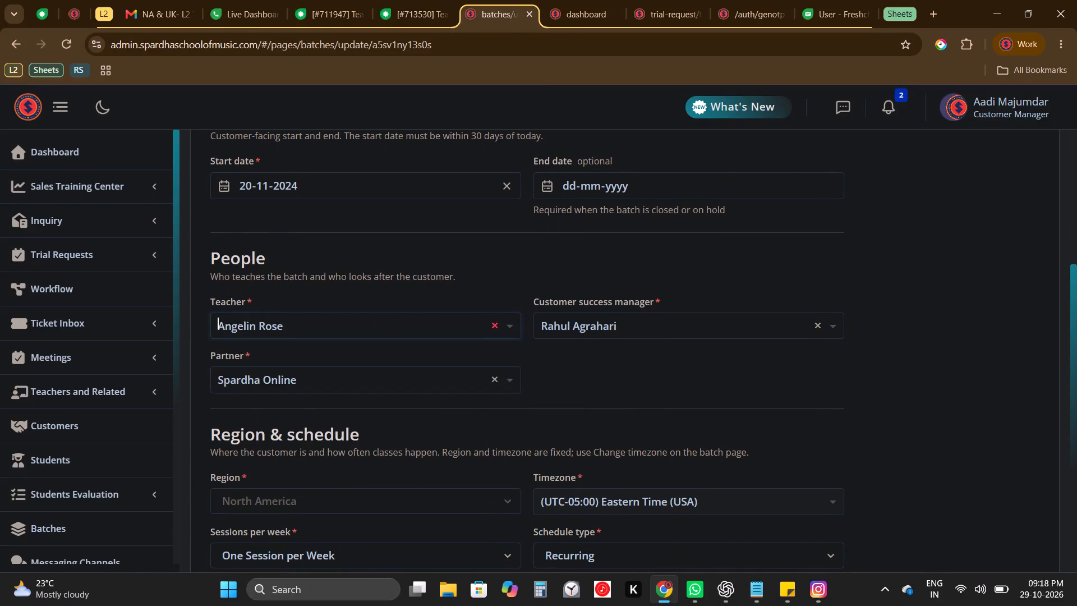
Set the batch status to Active and save the batch changes.
{"action": "scroll", "coordinate": [500, 328], "scroll_direction": "down", "scroll_amount": 4}
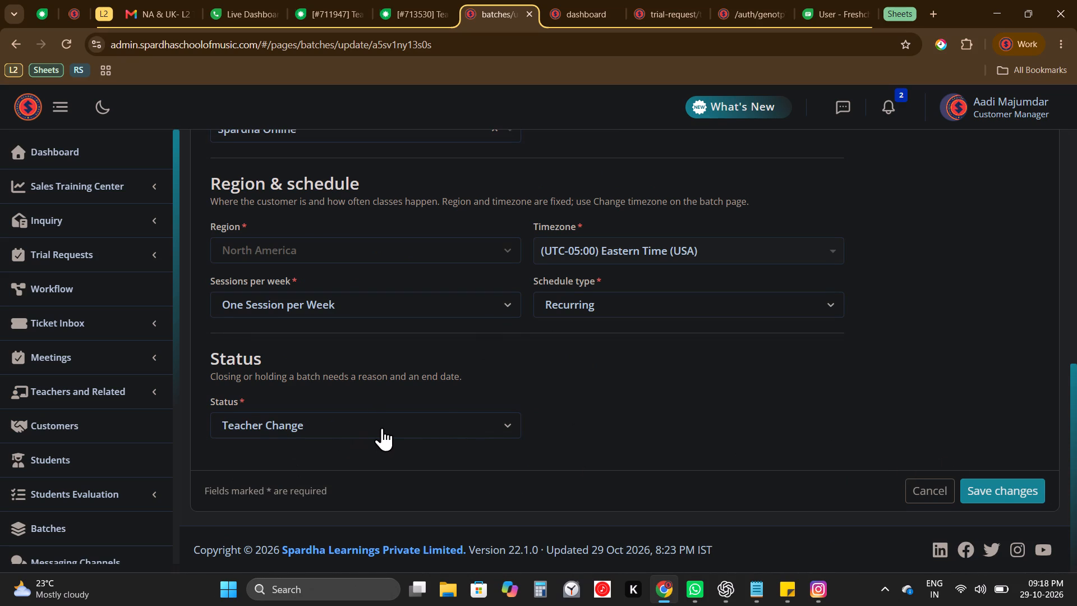
{"action": "left_click", "coordinate": [382, 428]}
{"action": "key", "text": "Up"}
{"action": "key", "text": "Return"}
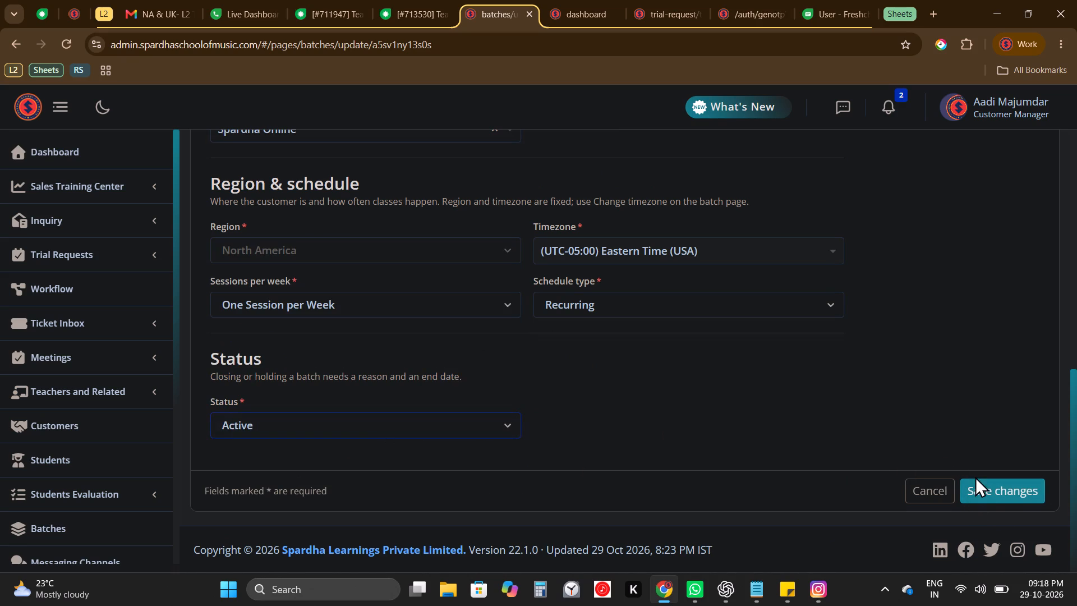
{"action": "left_click", "coordinate": [990, 501]}
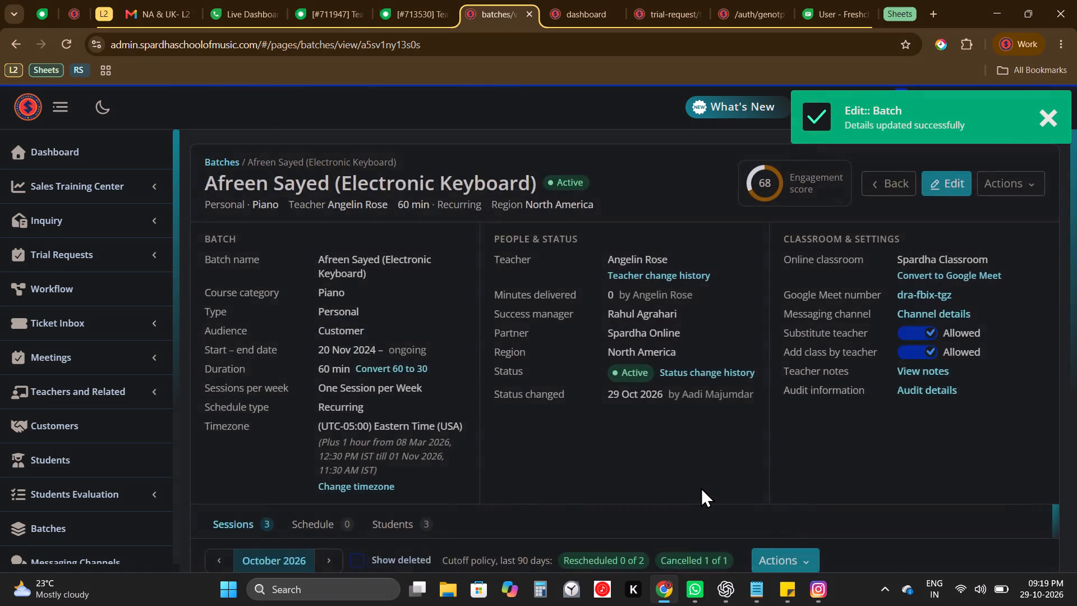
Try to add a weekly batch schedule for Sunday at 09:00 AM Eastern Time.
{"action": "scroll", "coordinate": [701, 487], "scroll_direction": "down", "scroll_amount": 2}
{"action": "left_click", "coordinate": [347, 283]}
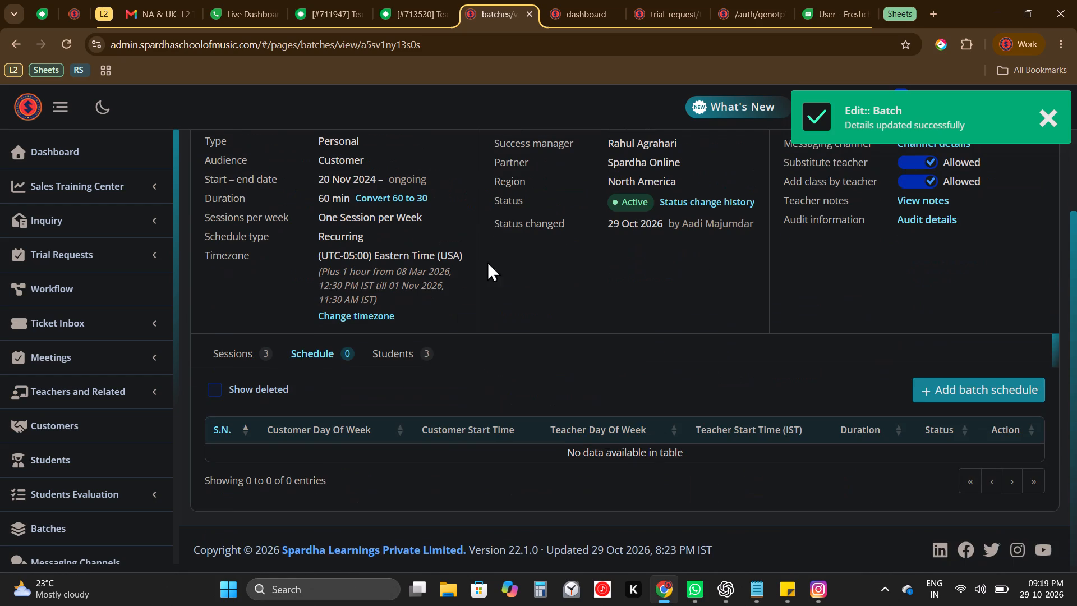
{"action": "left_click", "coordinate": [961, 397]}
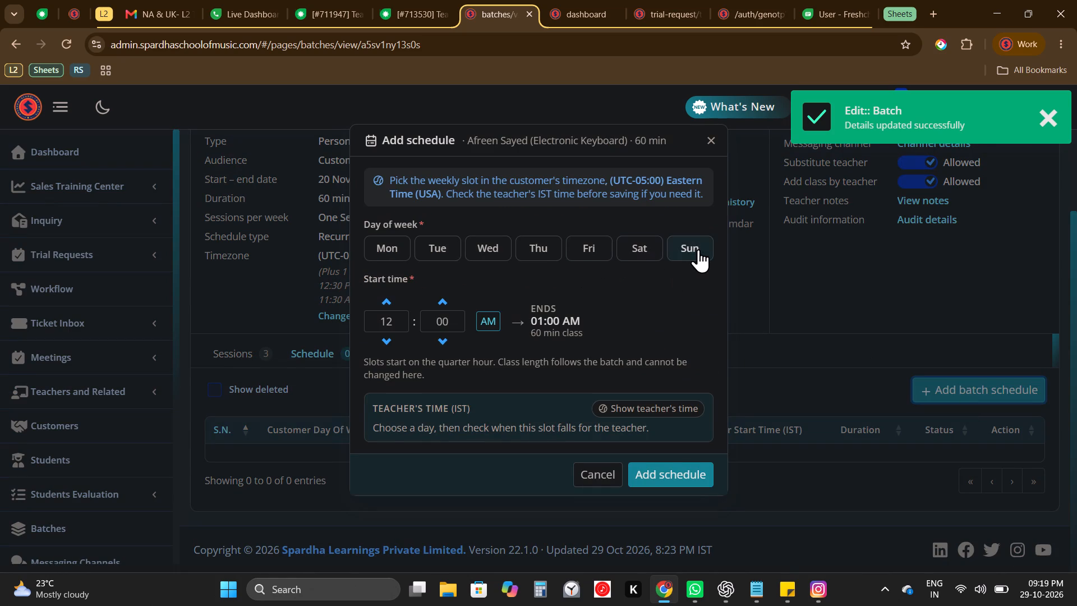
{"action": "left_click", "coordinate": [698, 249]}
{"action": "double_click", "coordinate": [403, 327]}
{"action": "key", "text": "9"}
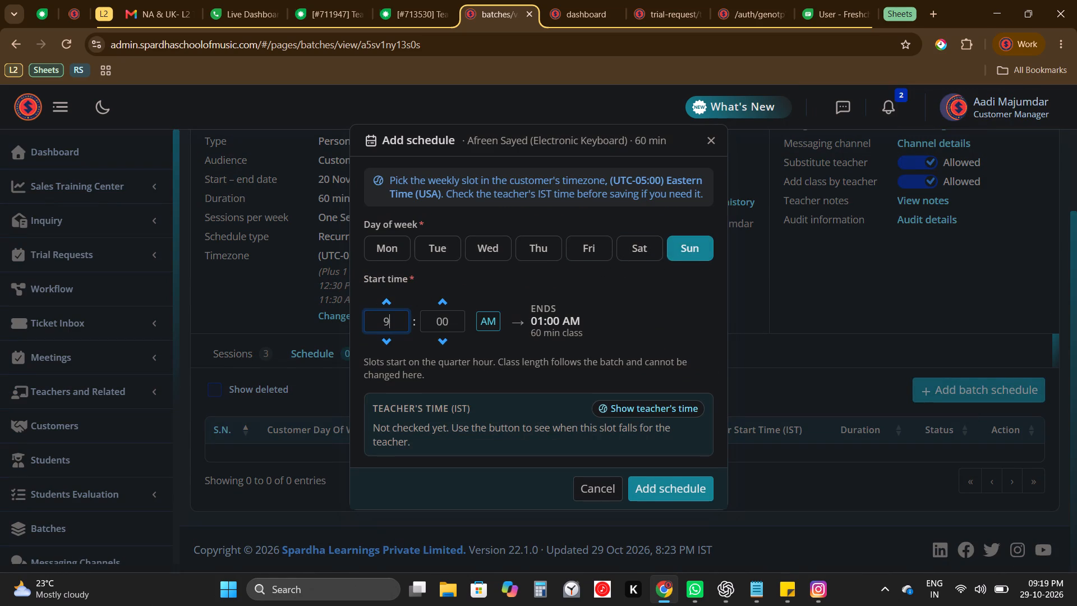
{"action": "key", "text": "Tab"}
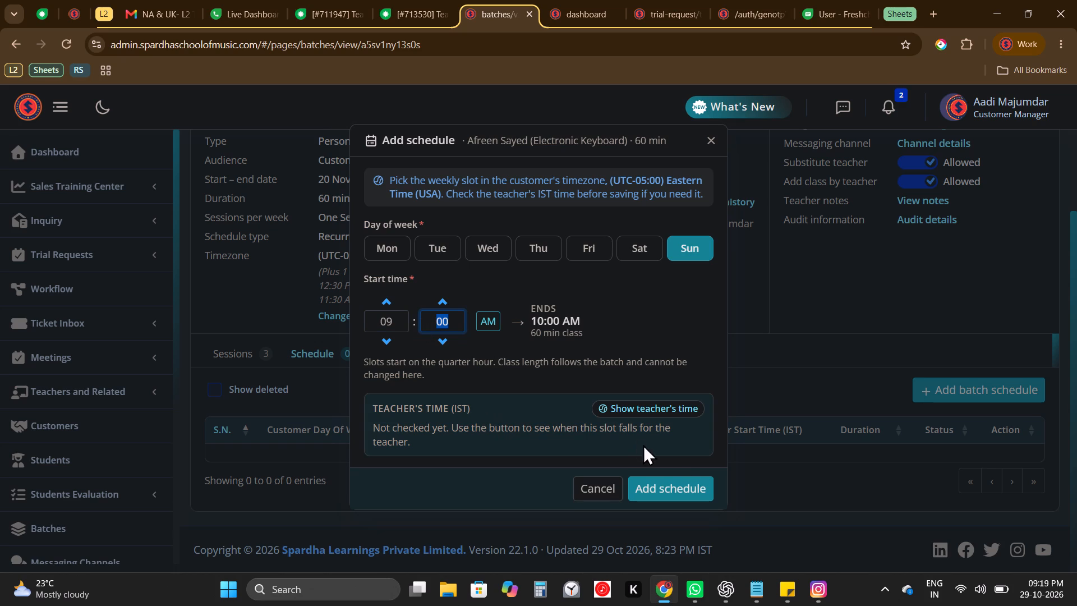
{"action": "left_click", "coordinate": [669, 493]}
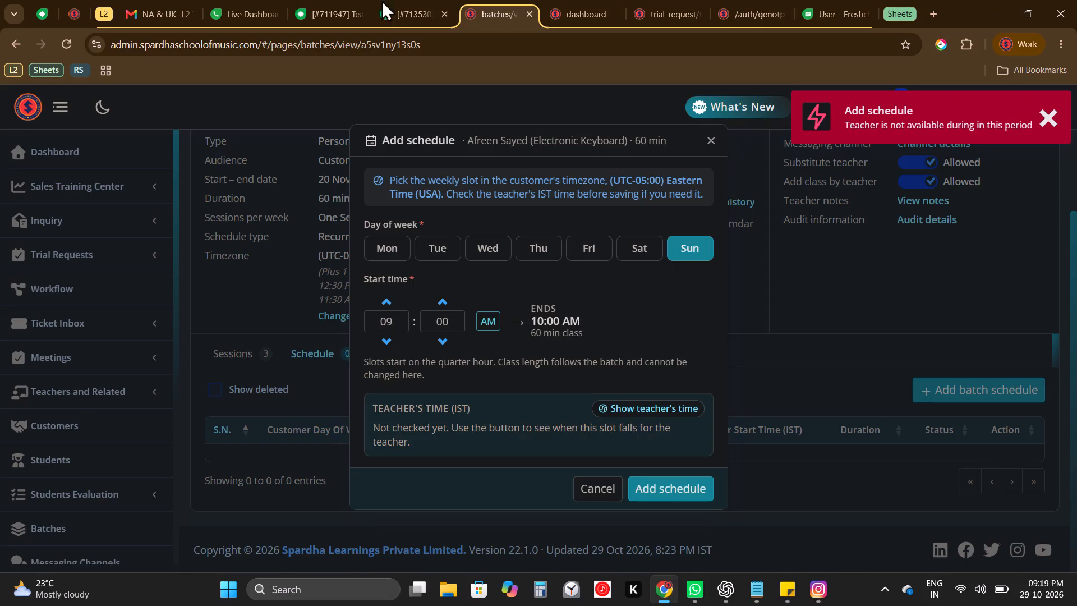
Recheck the availability and trainer notes in child ticket 713530, and dismiss the batch's Add schedule form.
{"action": "left_click", "coordinate": [335, 1]}
{"action": "left_click", "coordinate": [413, 0]}
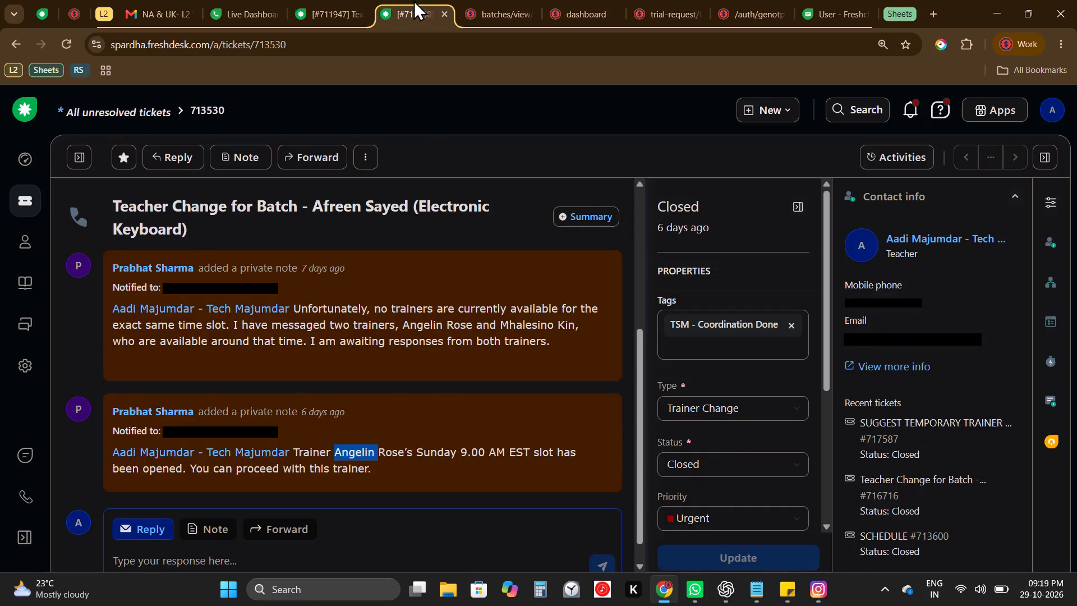
{"action": "scroll", "coordinate": [314, 380], "scroll_direction": "up", "scroll_amount": 5}
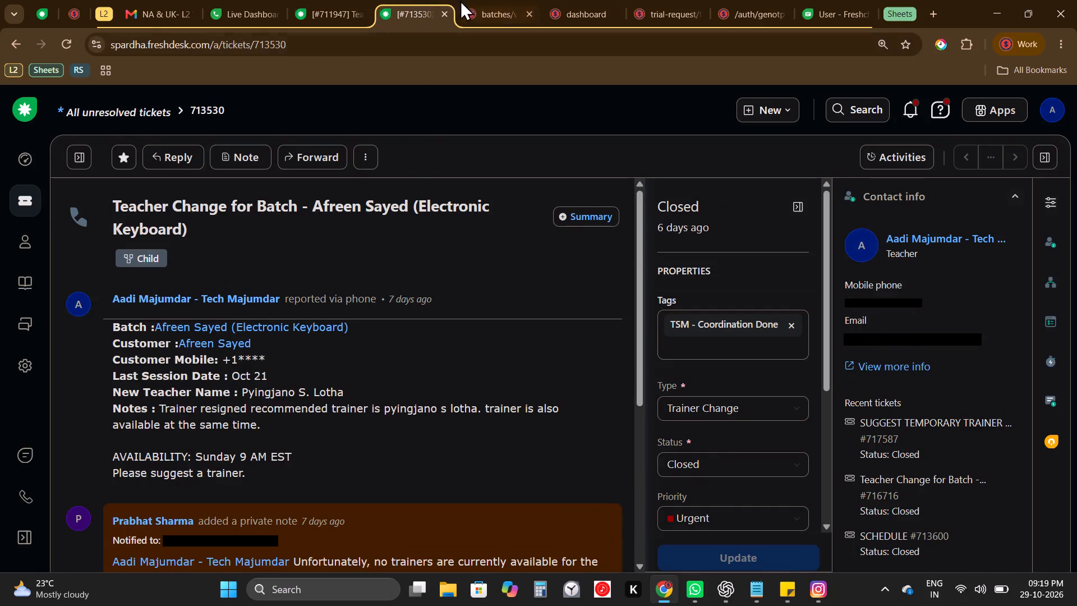
{"action": "scroll", "coordinate": [371, 483], "scroll_direction": "down", "scroll_amount": 5}
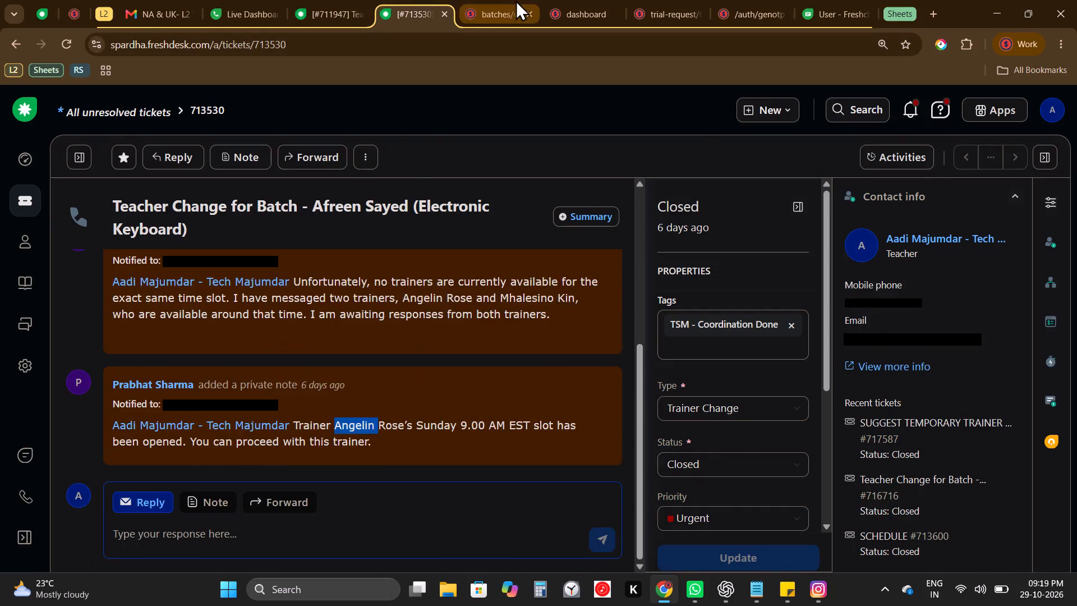
{"action": "left_click", "coordinate": [516, 0]}
{"action": "left_click", "coordinate": [706, 146]}
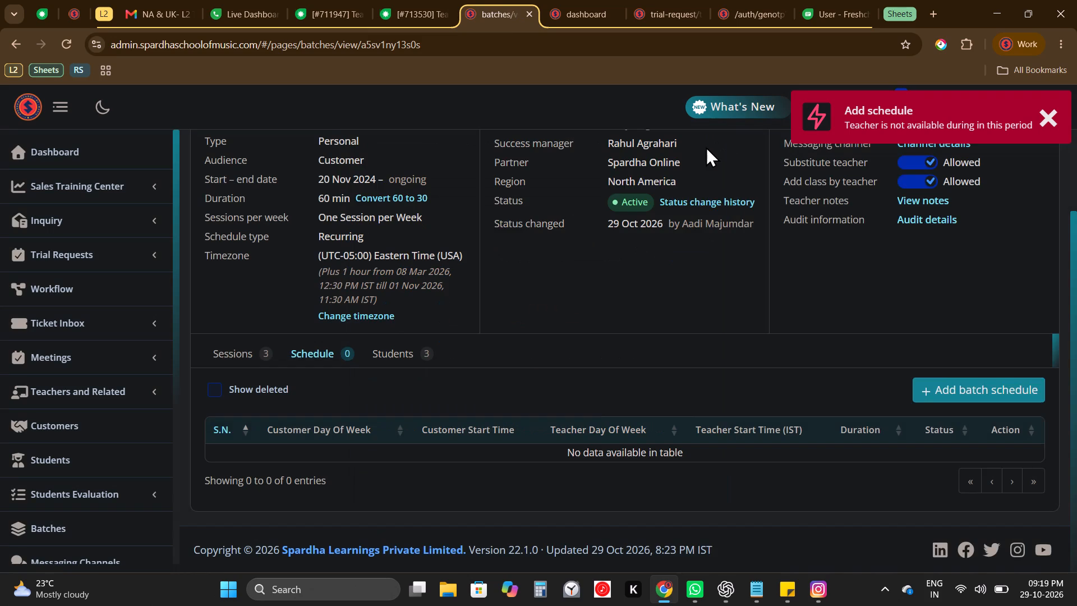
Copy the batch's timezone, open the Teachers Allocation report, and set its timezone filter to (UTC-05:00) Eastern Time (USA).
{"action": "triple_click", "coordinate": [407, 250]}
{"action": "key", "text": "ctrl+c"}
{"action": "key", "text": "ctrl+c"}
{"action": "key", "text": "ctrl+c"}
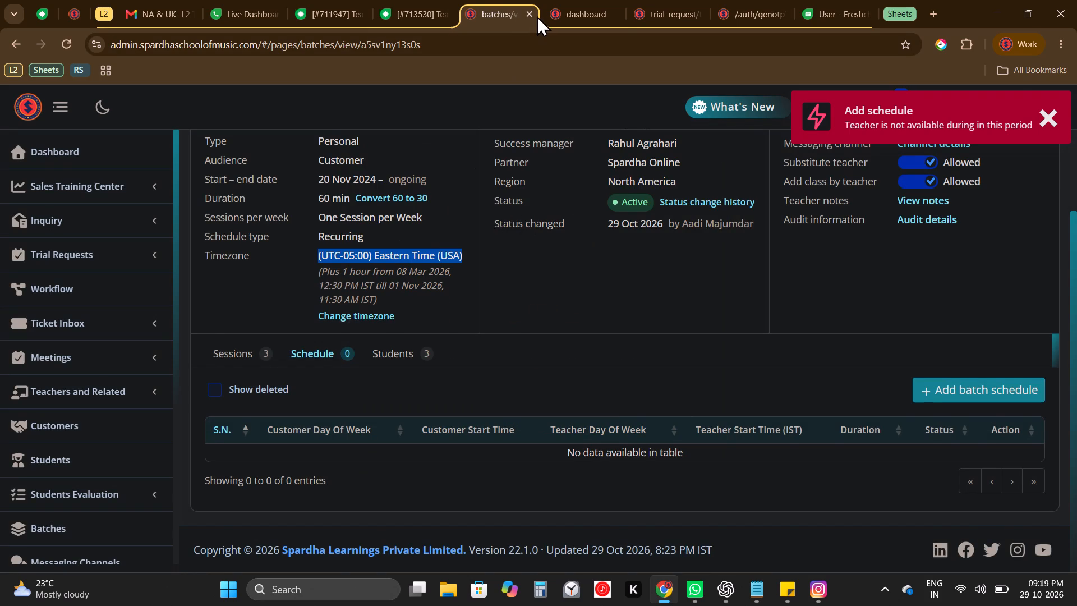
{"action": "left_click", "coordinate": [567, 0]}
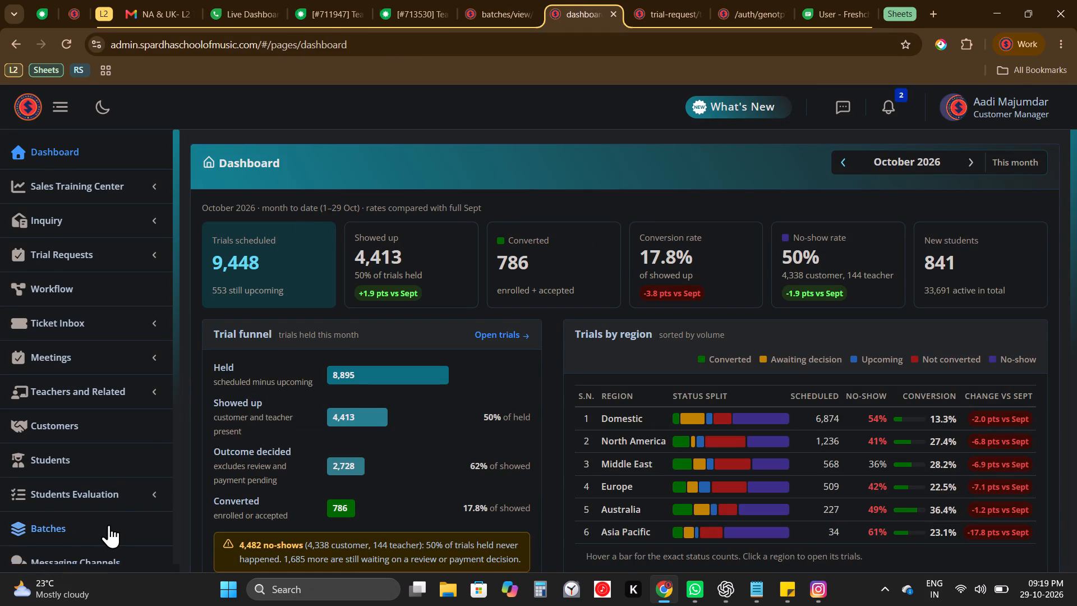
{"action": "scroll", "coordinate": [130, 499], "scroll_direction": "down", "scroll_amount": 2}
{"action": "left_click", "coordinate": [125, 474]}
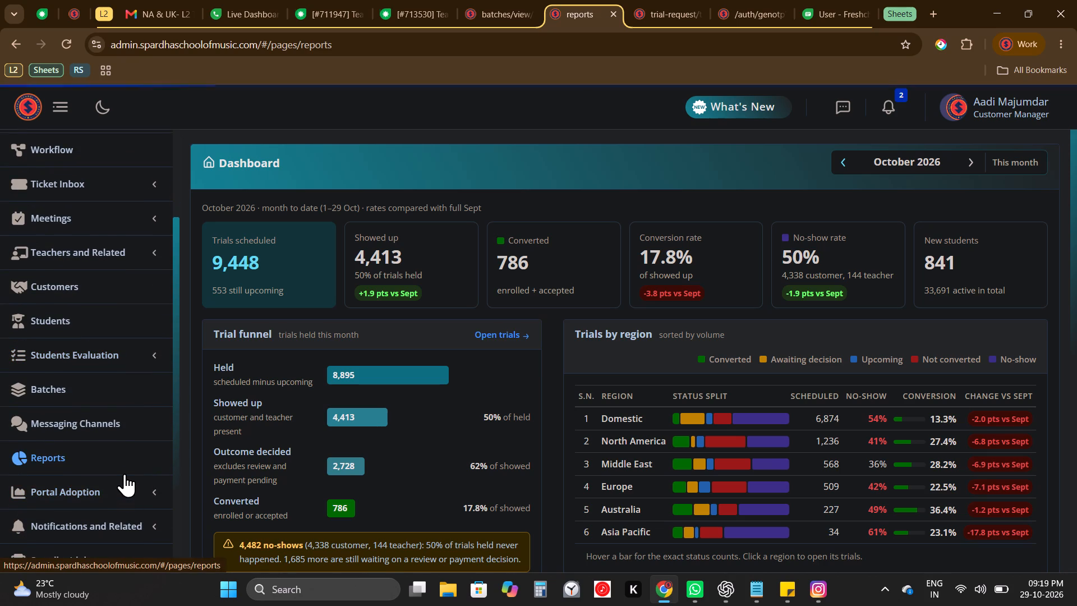
{"action": "left_click", "coordinate": [322, 323]}
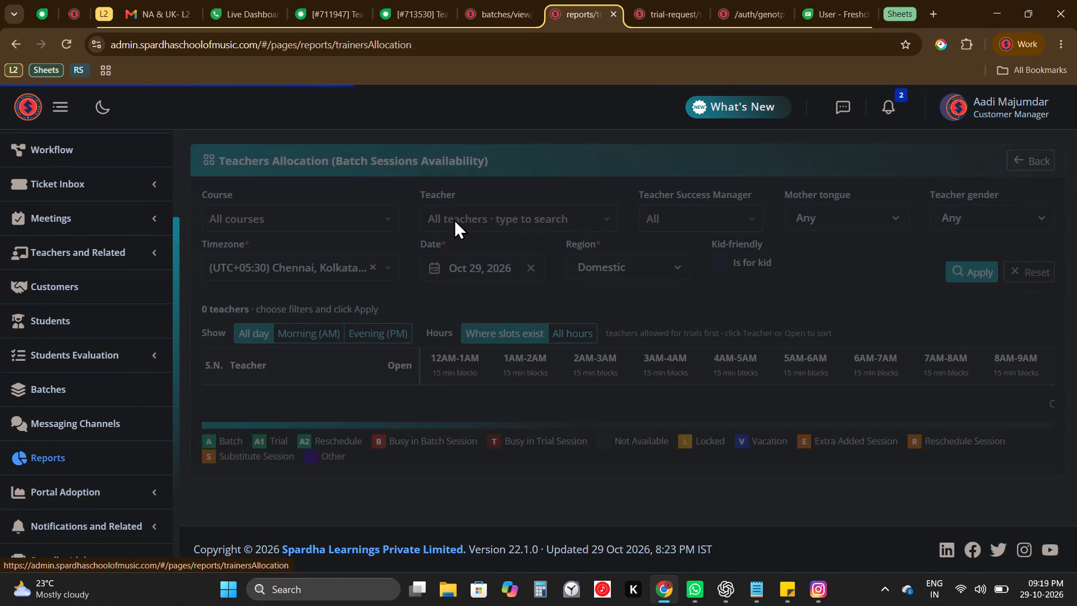
{"action": "left_click_drag", "start_coordinate": [364, 249], "coordinate": [370, 257]}
{"action": "left_click", "coordinate": [370, 257]}
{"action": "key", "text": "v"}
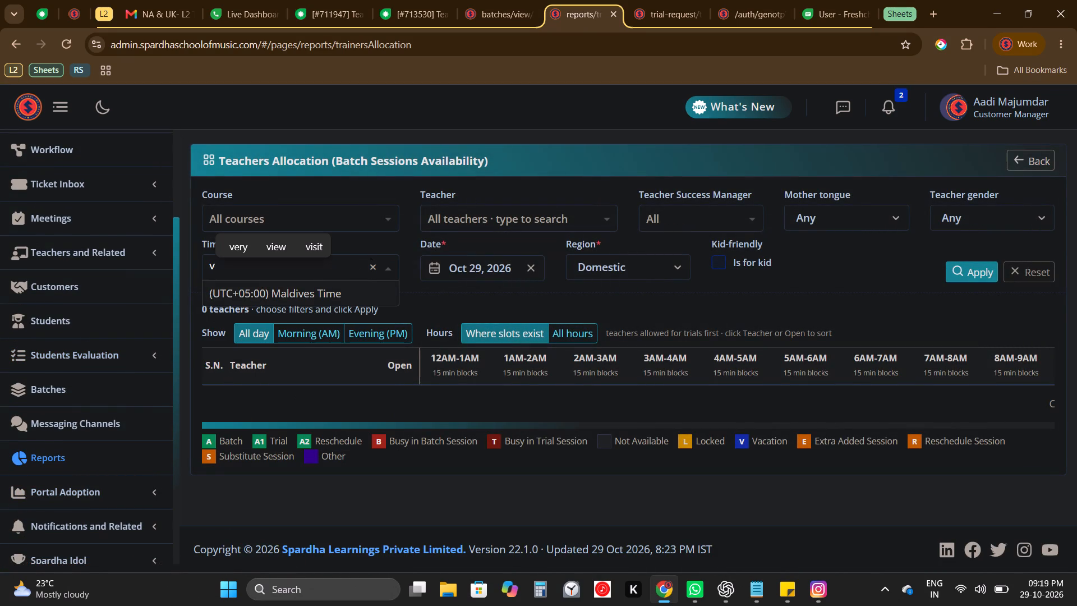
{"action": "key", "text": "BackSpace"}
{"action": "key", "text": "ctrl+v"}
{"action": "key", "text": "Return"}
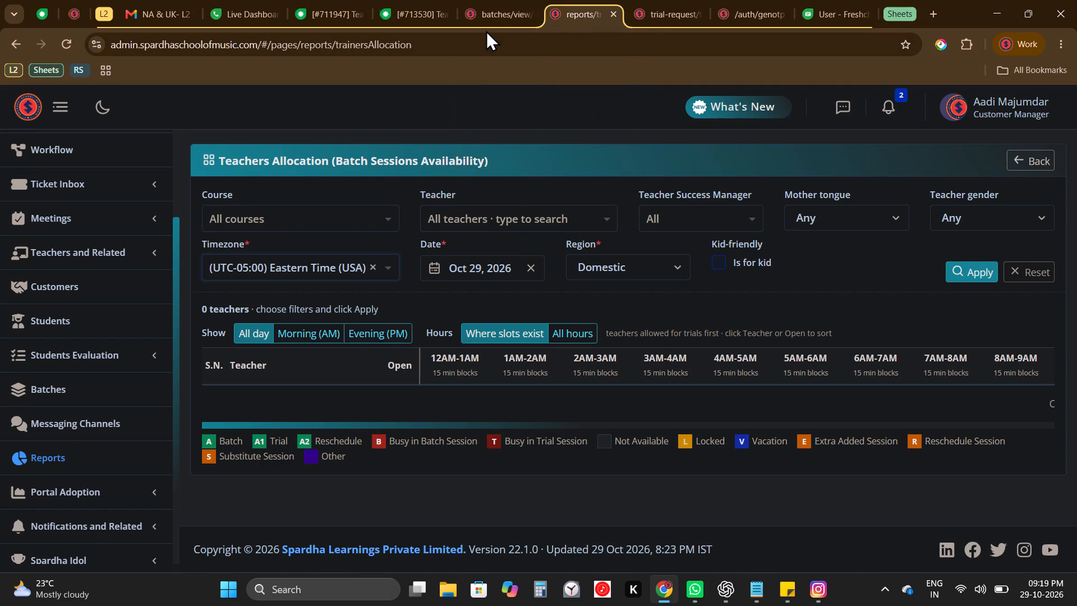
Copy the teacher's name from the electronic keyboard batch details and use it as the Teachers Allocation report's teacher filter.
{"action": "left_click", "coordinate": [502, 1]}
{"action": "scroll", "coordinate": [626, 246], "scroll_direction": "up", "scroll_amount": 2}
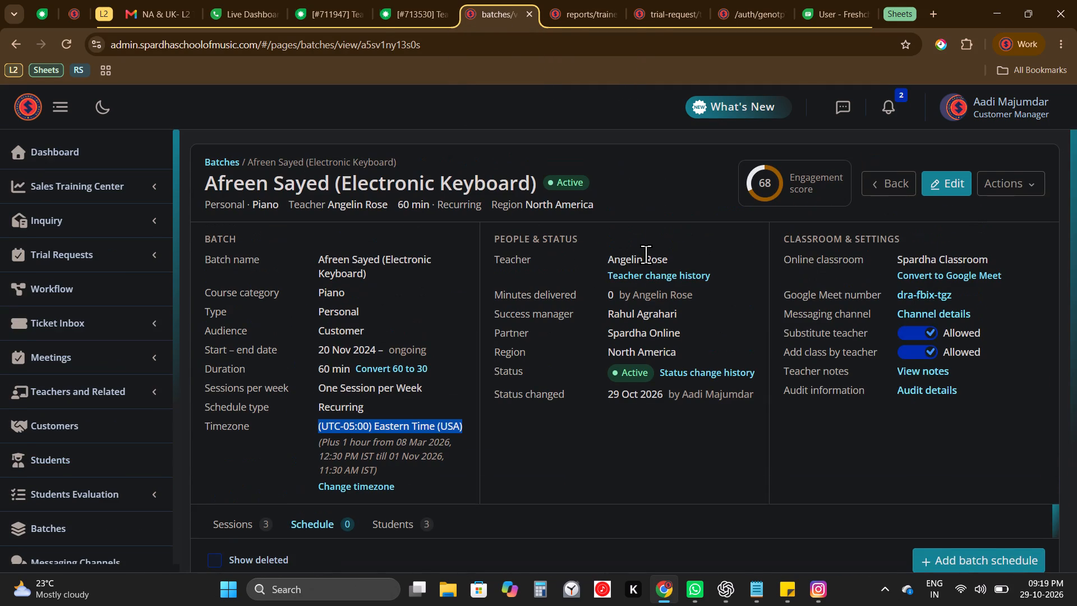
{"action": "triple_click", "coordinate": [646, 254]}
{"action": "key", "text": "ctrl+c"}
{"action": "left_click", "coordinate": [583, 0]}
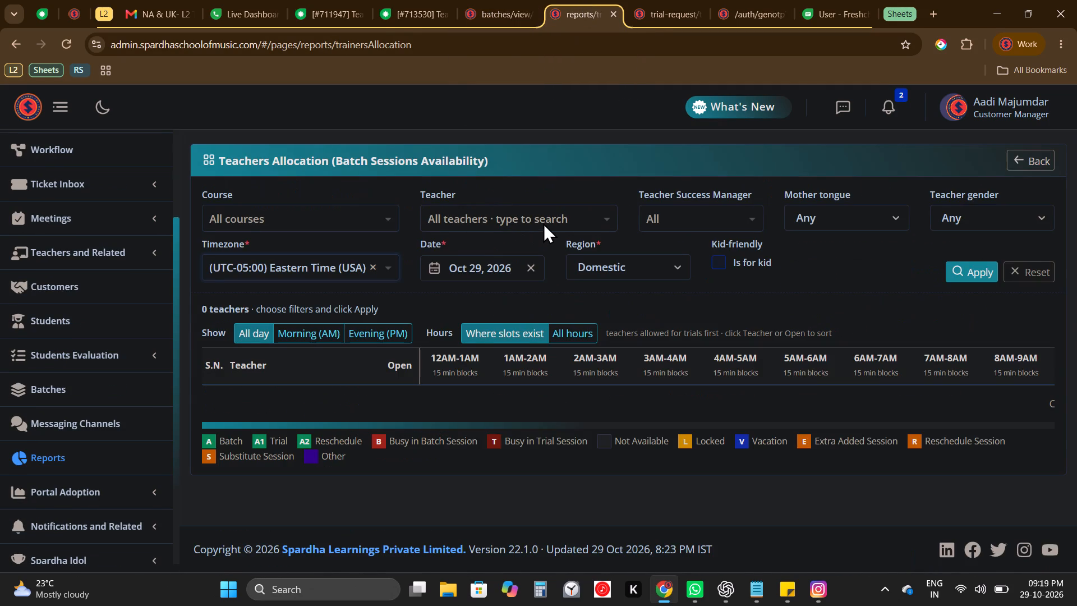
{"action": "left_click", "coordinate": [543, 223]}
{"action": "key", "text": "ctrl+v"}
{"action": "key", "text": "Return"}
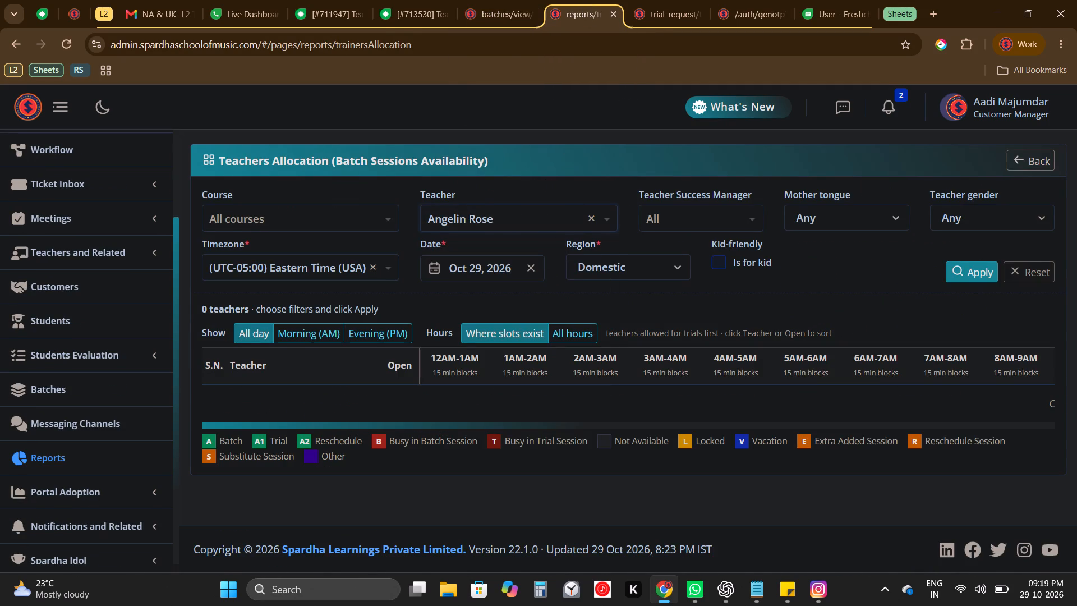
Set the report's region to North America and date to Nov 1, 2026, apply the filters and check the teacher's slots.
{"action": "left_click", "coordinate": [610, 254]}
{"action": "key", "text": "Down"}
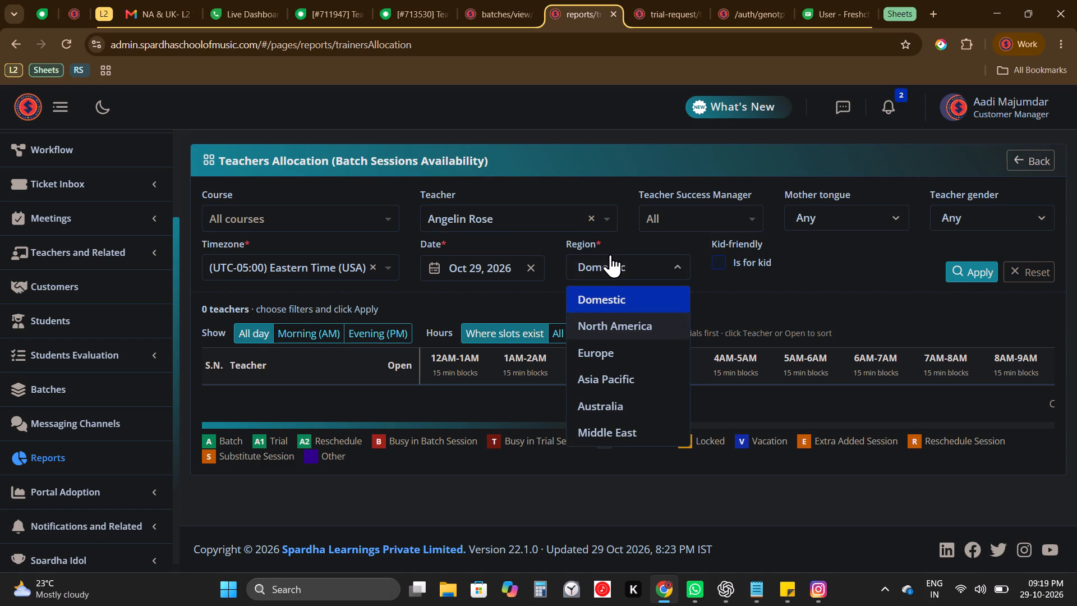
{"action": "key", "text": "Return"}
{"action": "left_click", "coordinate": [481, 270]}
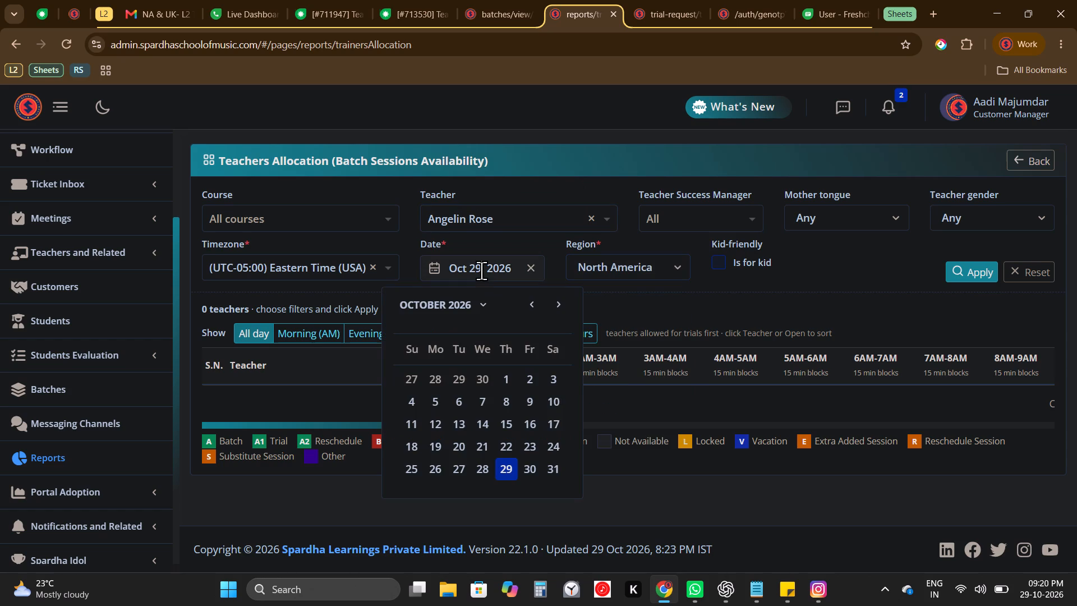
{"action": "left_click", "coordinate": [561, 306]}
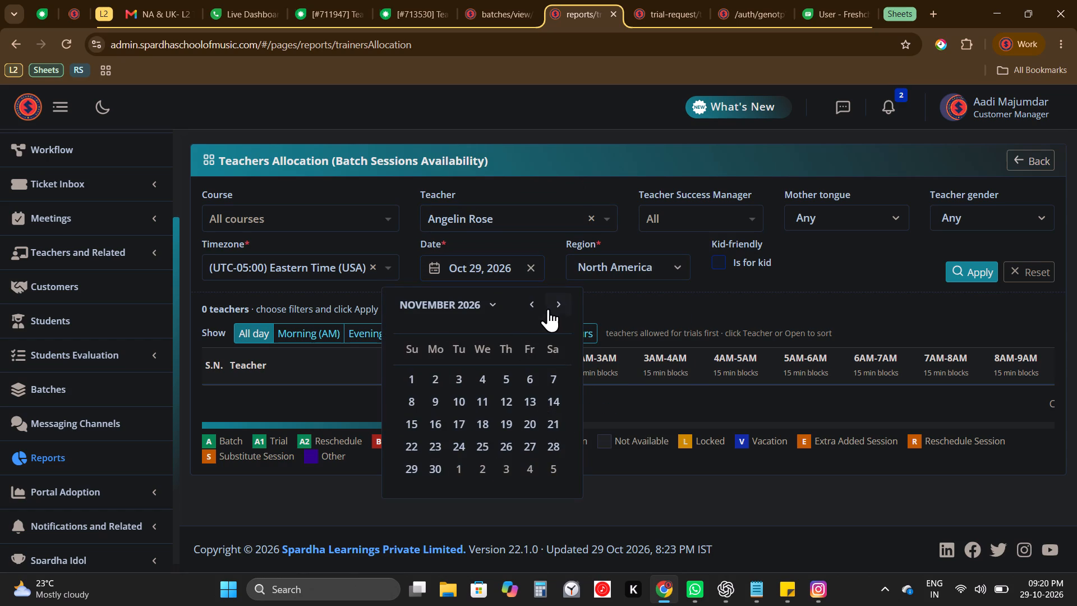
{"action": "left_click", "coordinate": [409, 376]}
{"action": "left_click", "coordinate": [963, 272]}
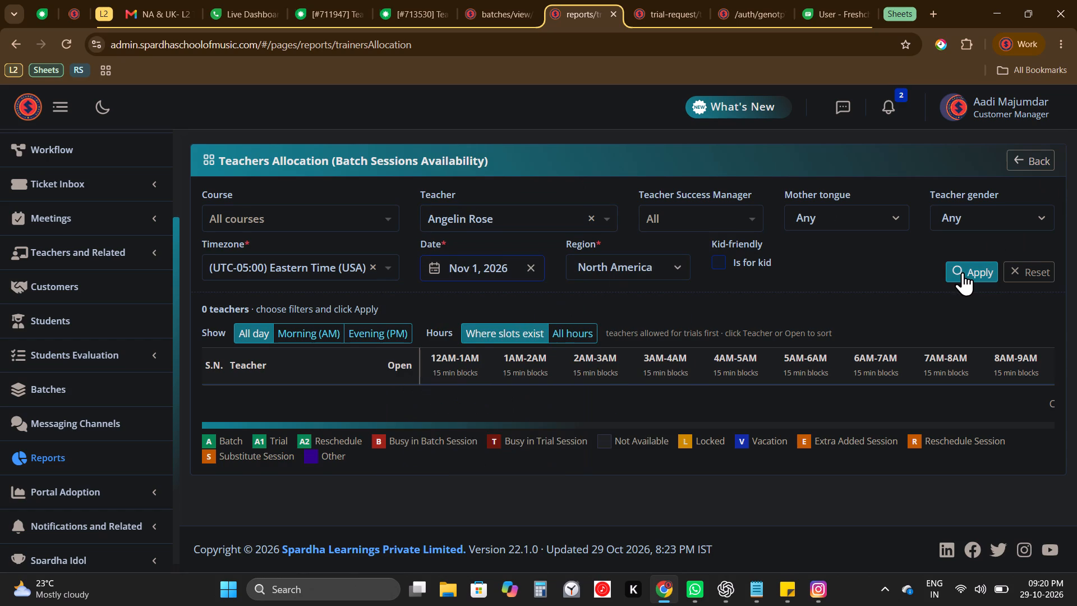
{"action": "scroll", "coordinate": [887, 409], "scroll_direction": "left", "scroll_amount": 1}
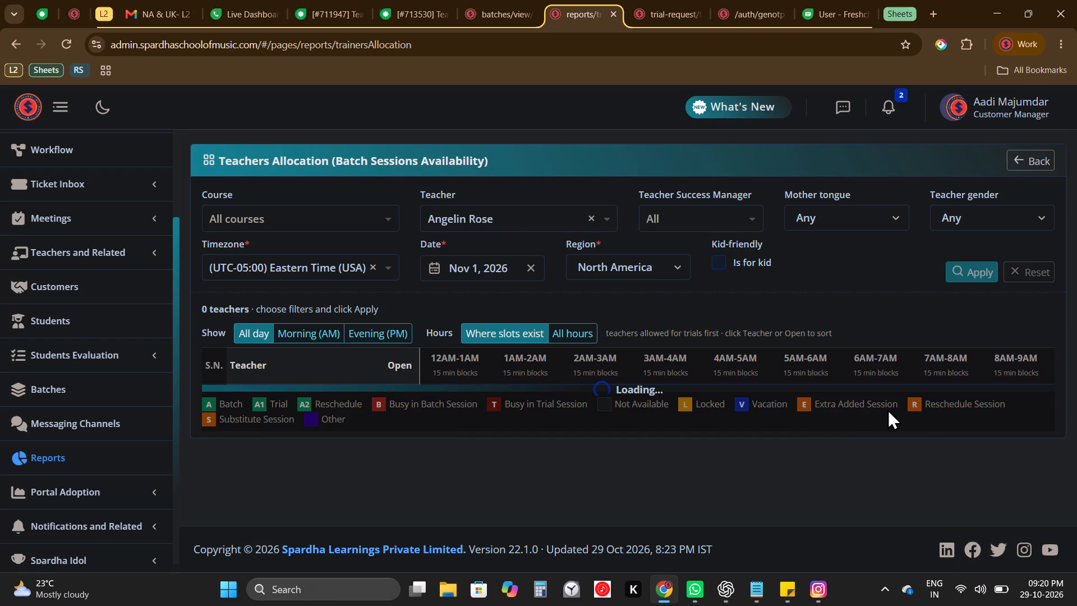
{"action": "scroll", "coordinate": [887, 409], "scroll_direction": "left", "scroll_amount": 1}
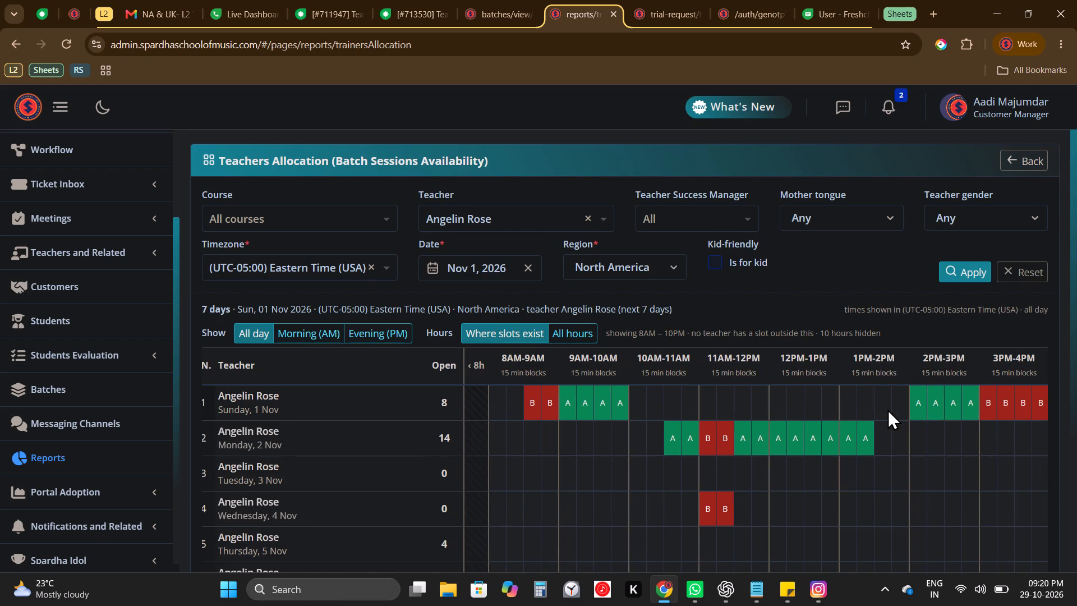
Try again to add a weekly schedule to the electronic keyboard batch for Sunday at 09:00 AM Eastern Time.
{"action": "left_click", "coordinate": [481, 0]}
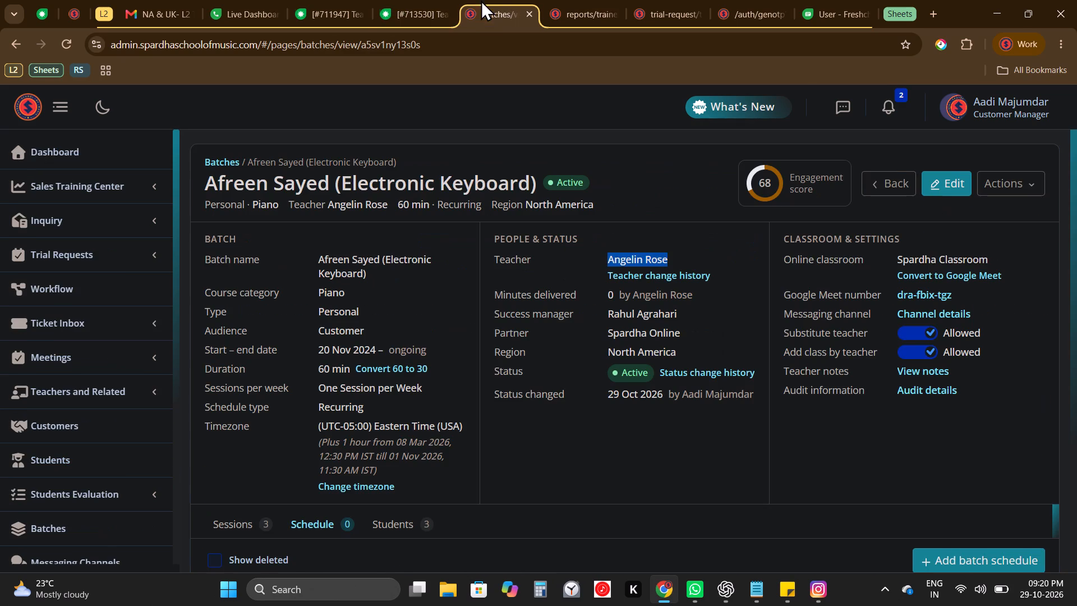
{"action": "left_click", "coordinate": [961, 185]}
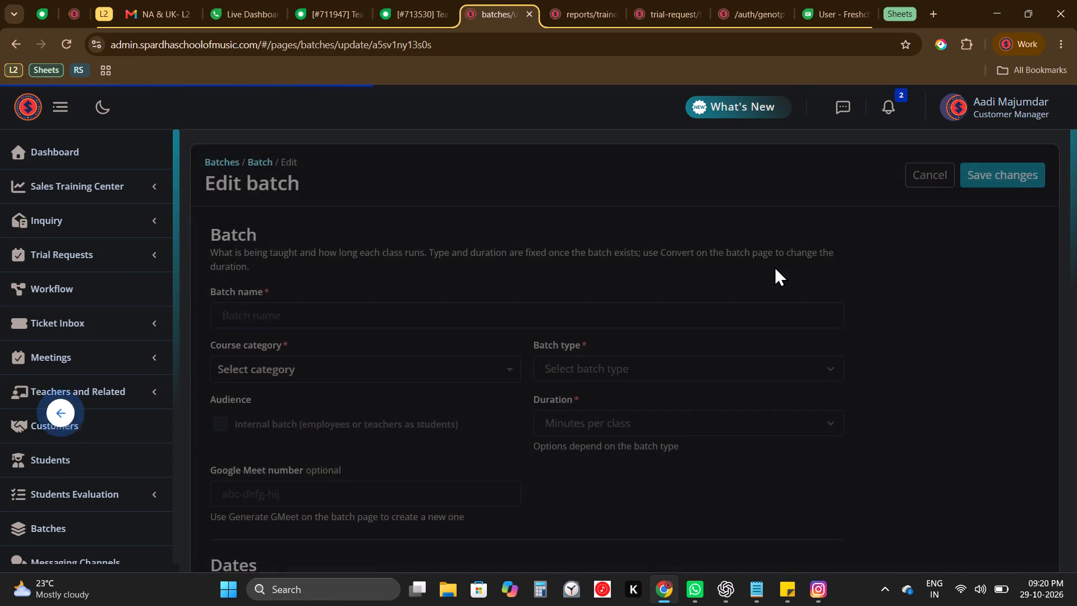
{"action": "scroll", "coordinate": [425, 448], "scroll_direction": "down", "scroll_amount": 1}
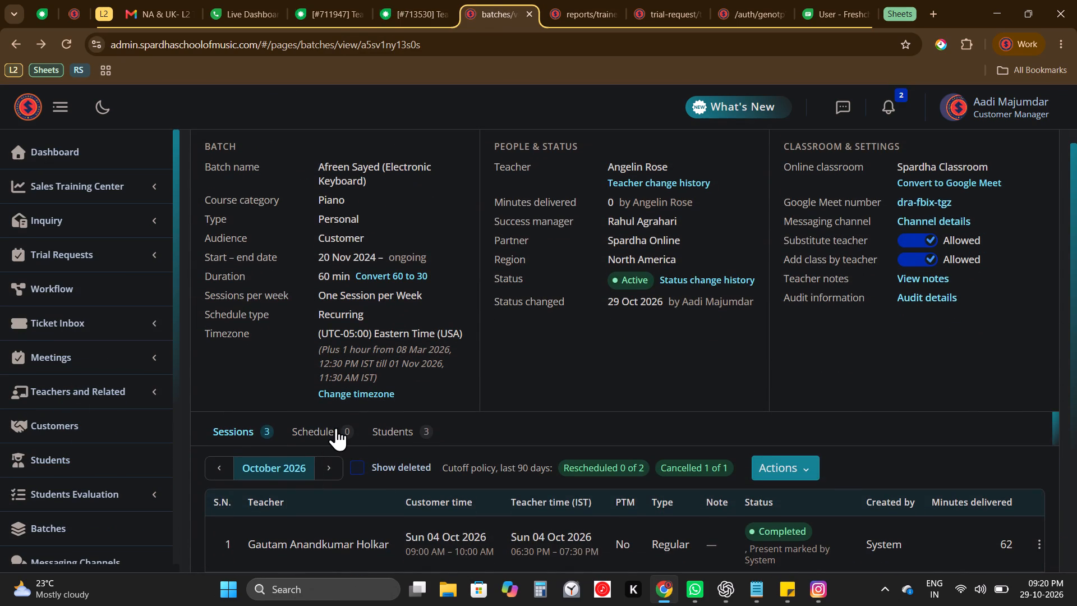
{"action": "left_click", "coordinate": [336, 428]}
{"action": "scroll", "coordinate": [711, 408], "scroll_direction": "down", "scroll_amount": 1}
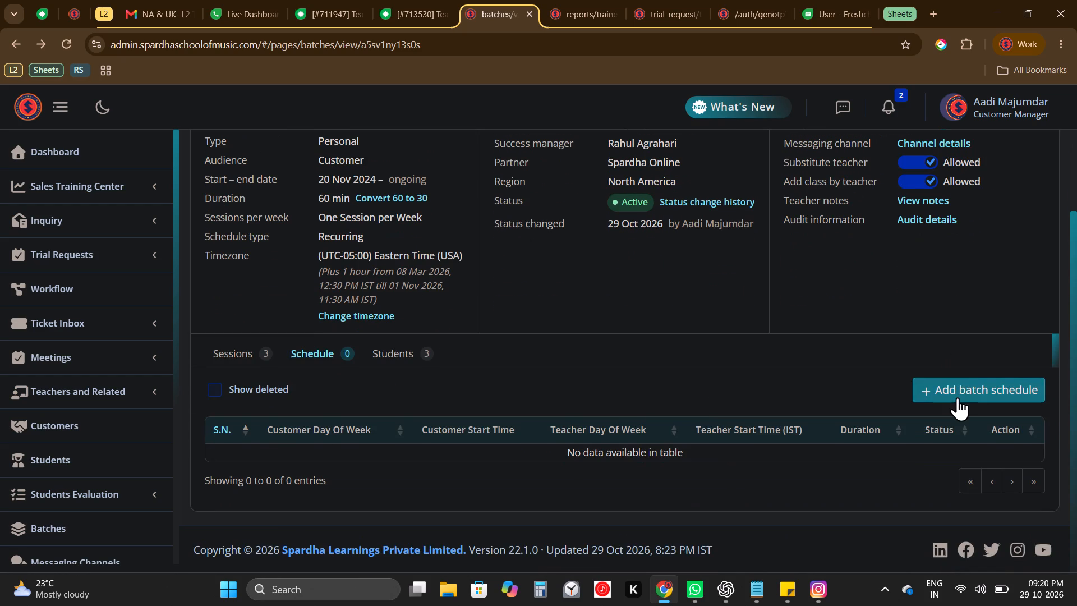
{"action": "left_click", "coordinate": [958, 397]}
{"action": "left_click_drag", "start_coordinate": [692, 267], "coordinate": [696, 254]}
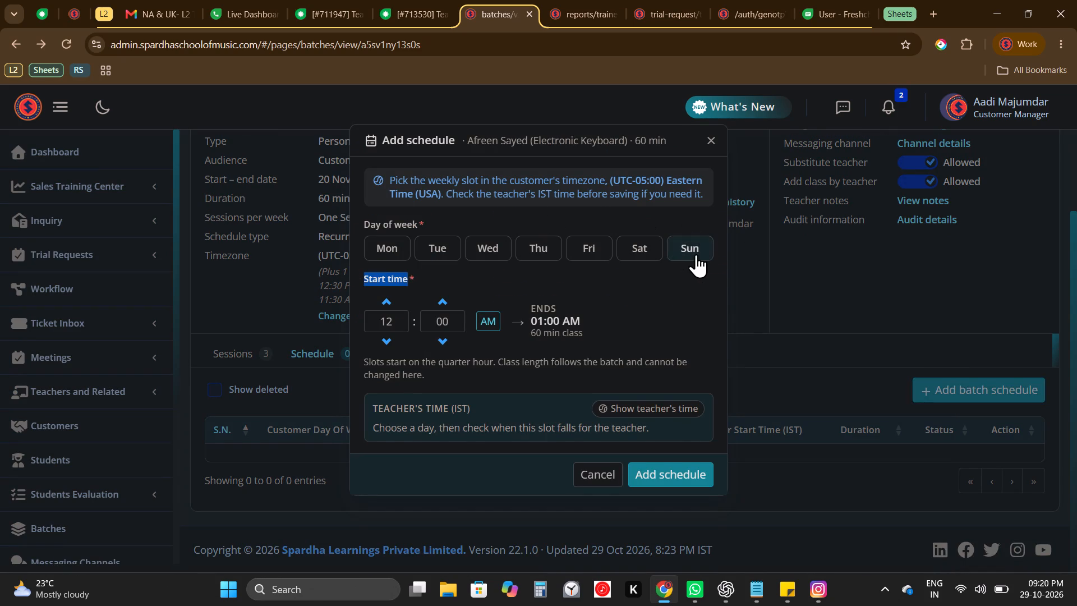
{"action": "left_click", "coordinate": [696, 254]}
{"action": "double_click", "coordinate": [397, 323]}
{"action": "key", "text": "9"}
{"action": "key", "text": "Tab"}
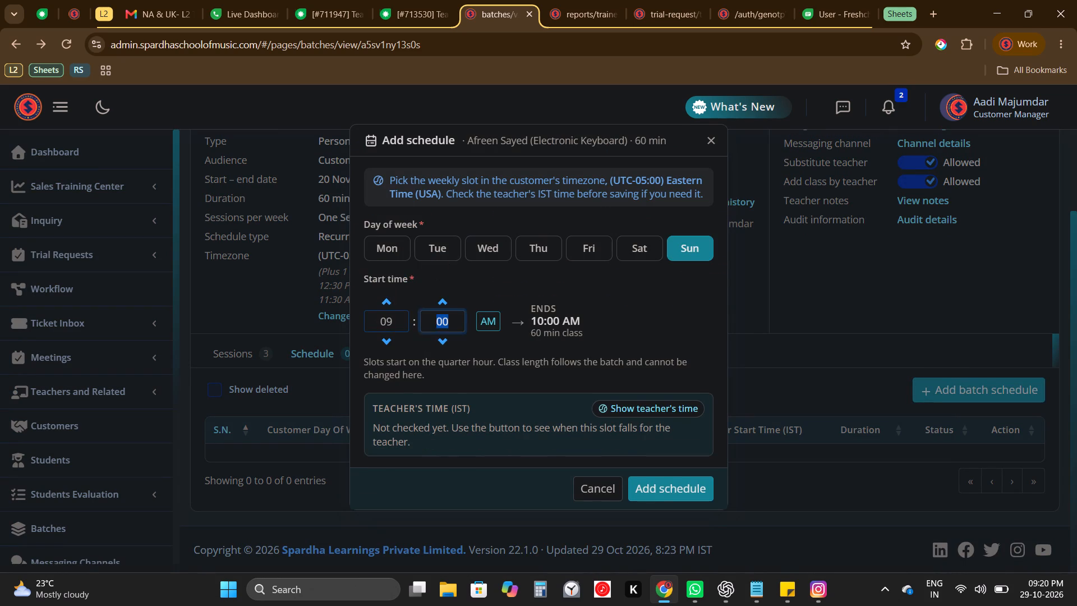
{"action": "key", "text": "Tab"}
{"action": "key", "text": "Return"}
{"action": "key", "text": "Return"}
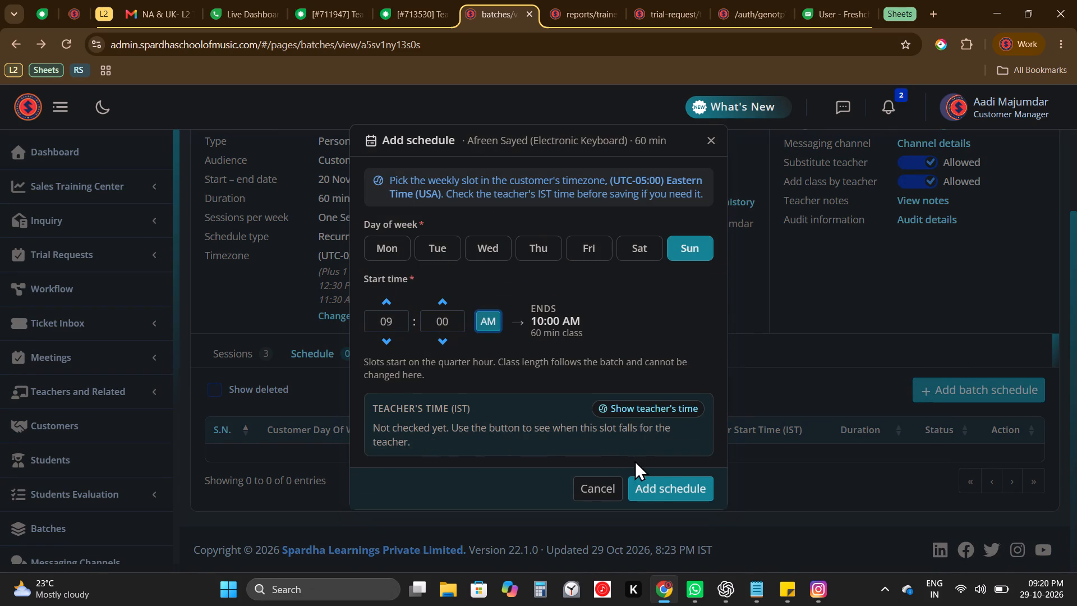
{"action": "left_click", "coordinate": [656, 483]}
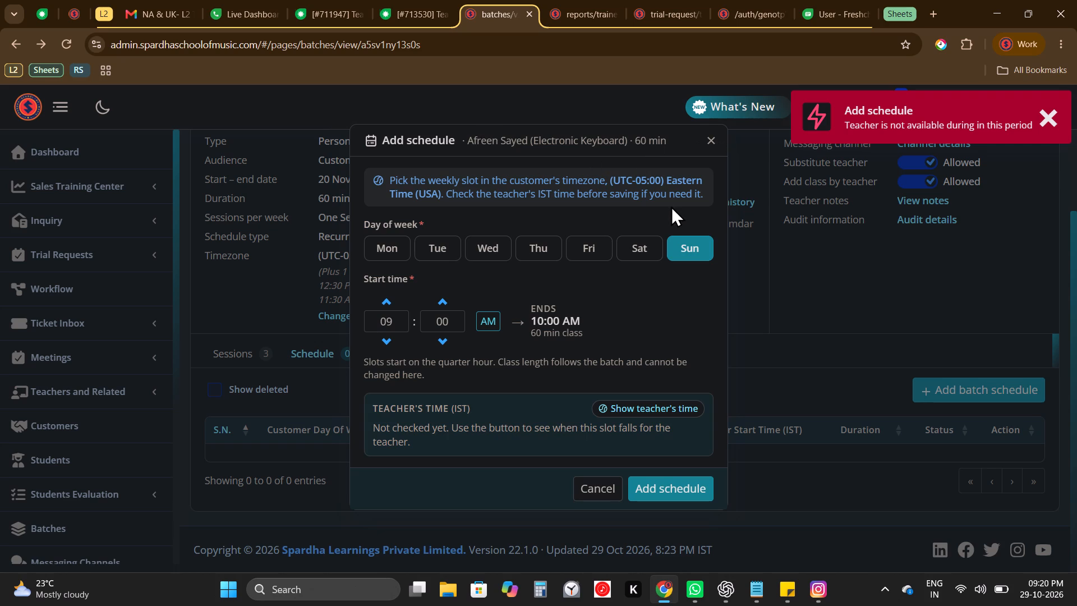
Capture a screenshot of the batch page with the Add schedule form and its error message, and copy it.
{"action": "key", "text": "Print"}
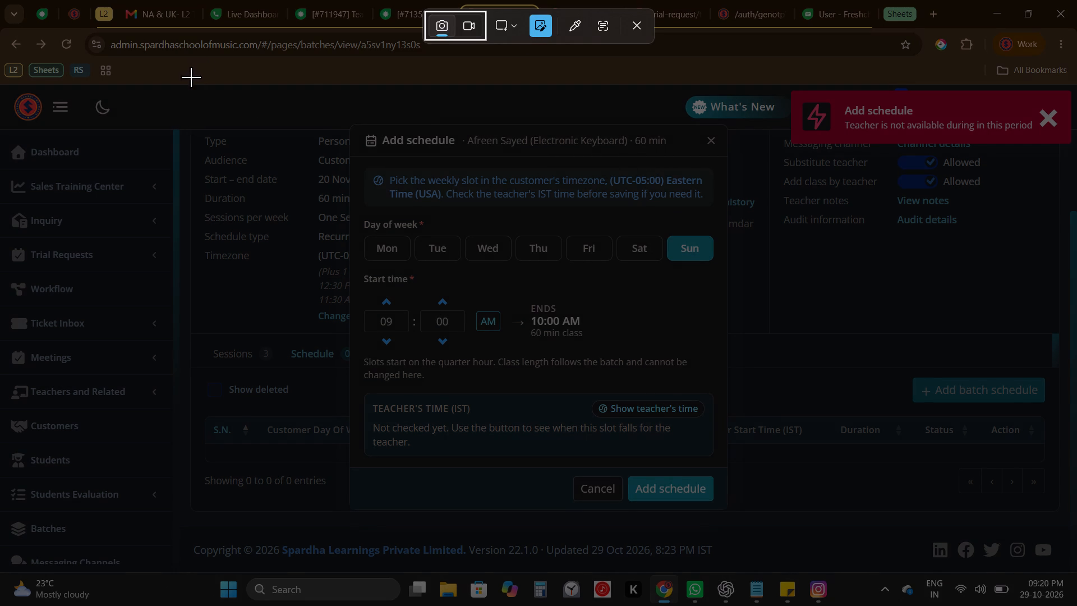
{"action": "left_click_drag", "start_coordinate": [184, 85], "coordinate": [1075, 559]}
{"action": "key", "text": "ctrl+c"}
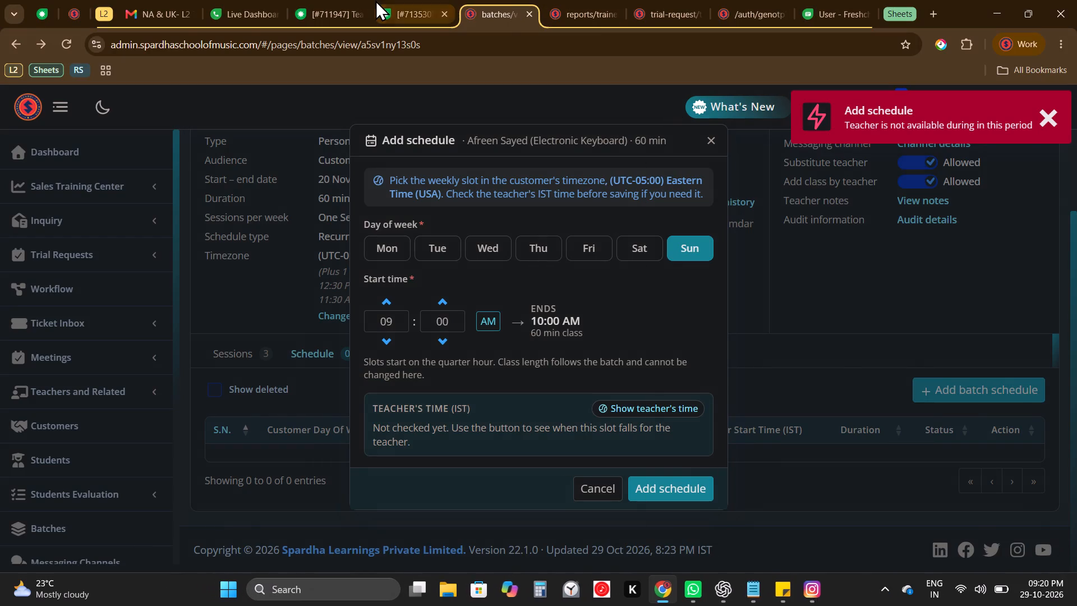
Start a private note in parent ticket 711947 with the text "I'm".
{"action": "left_click", "coordinate": [376, 1]}
{"action": "left_click", "coordinate": [321, 0]}
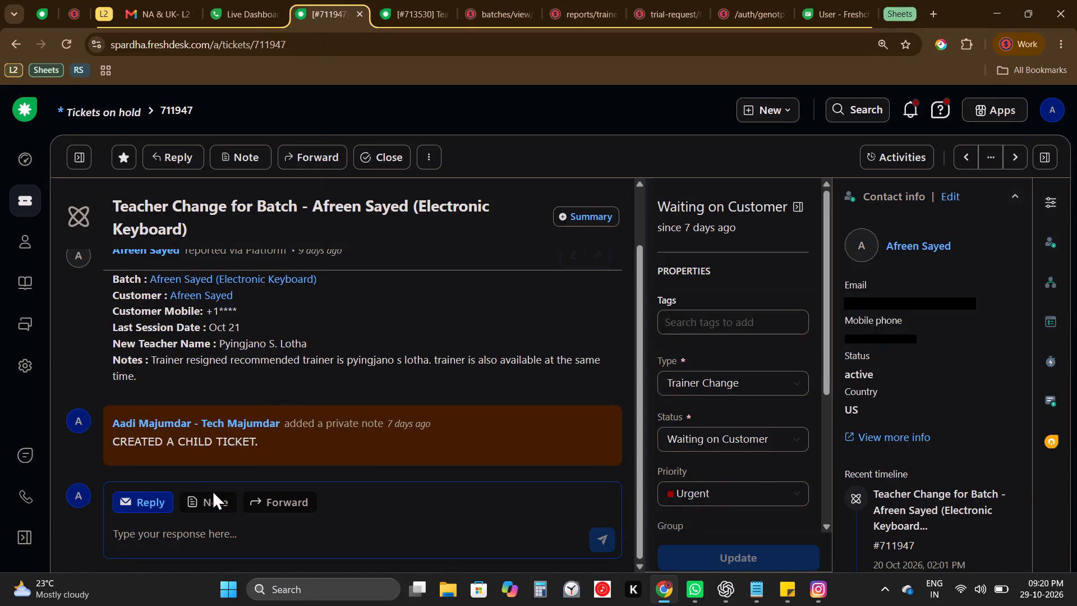
{"action": "left_click", "coordinate": [211, 508]}
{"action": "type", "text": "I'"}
{"action": "scroll", "coordinate": [271, 579], "scroll_direction": "up", "scroll_amount": 1}
{"action": "left_click", "coordinate": [271, 579]}
{"action": "scroll", "coordinate": [271, 579], "scroll_direction": "up", "scroll_amount": 1}
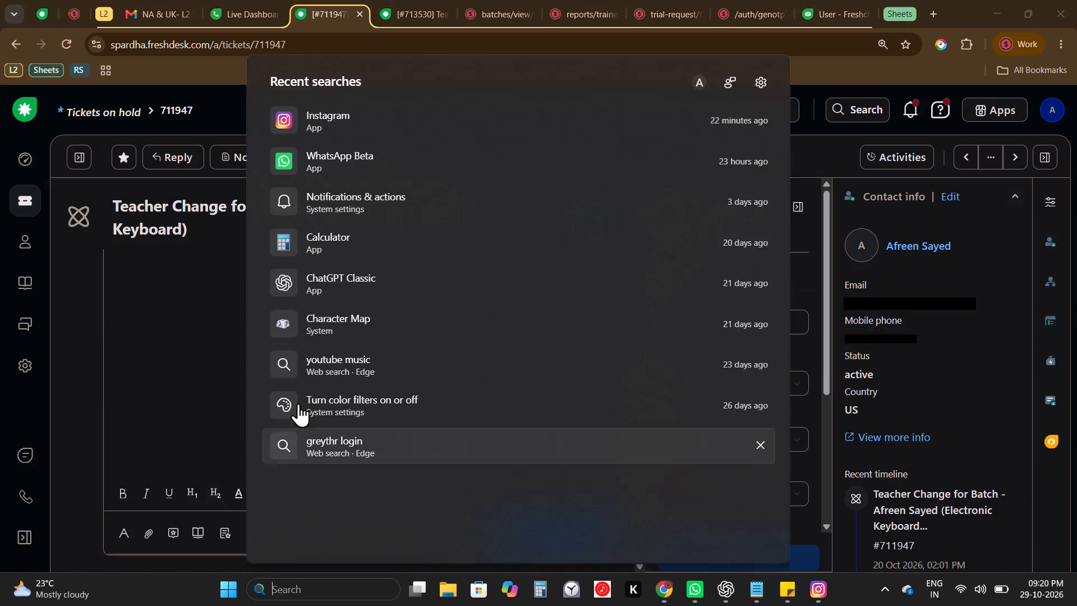
{"action": "left_click", "coordinate": [167, 327]}
{"action": "scroll", "coordinate": [167, 327], "scroll_direction": "up", "scroll_amount": 1}
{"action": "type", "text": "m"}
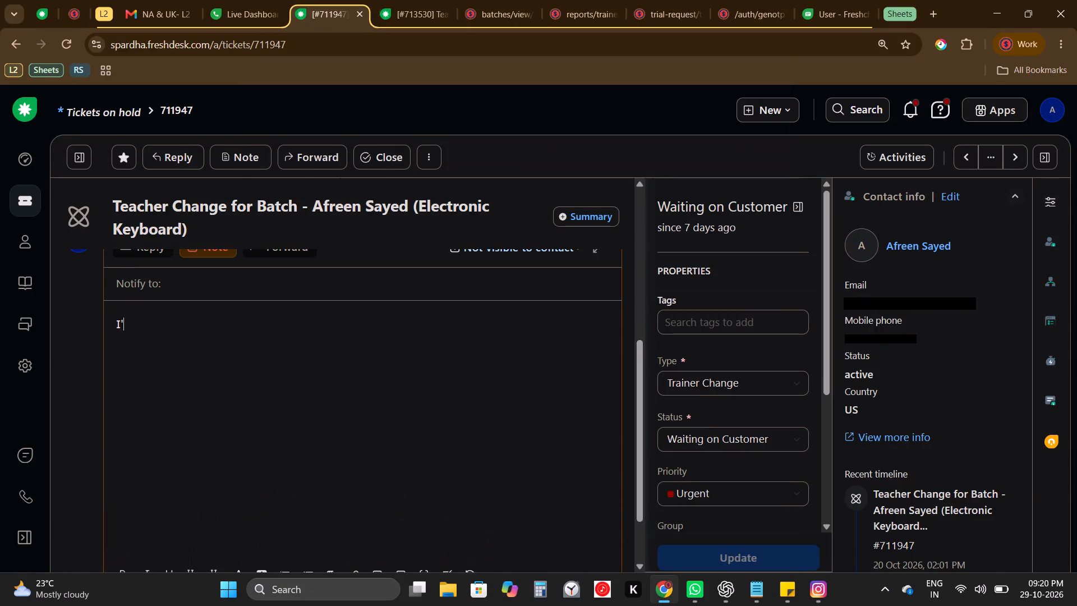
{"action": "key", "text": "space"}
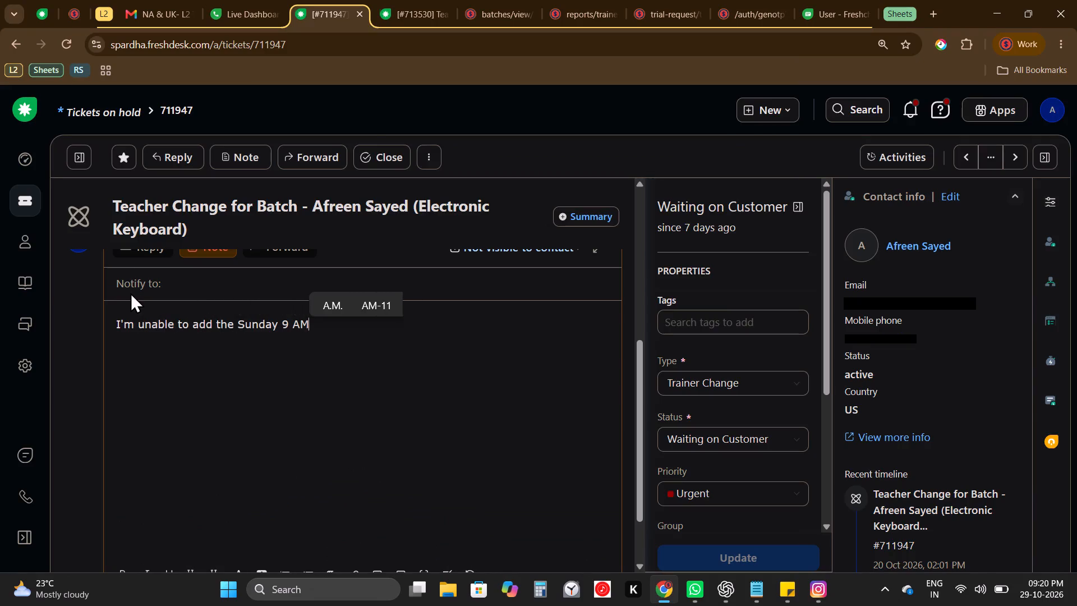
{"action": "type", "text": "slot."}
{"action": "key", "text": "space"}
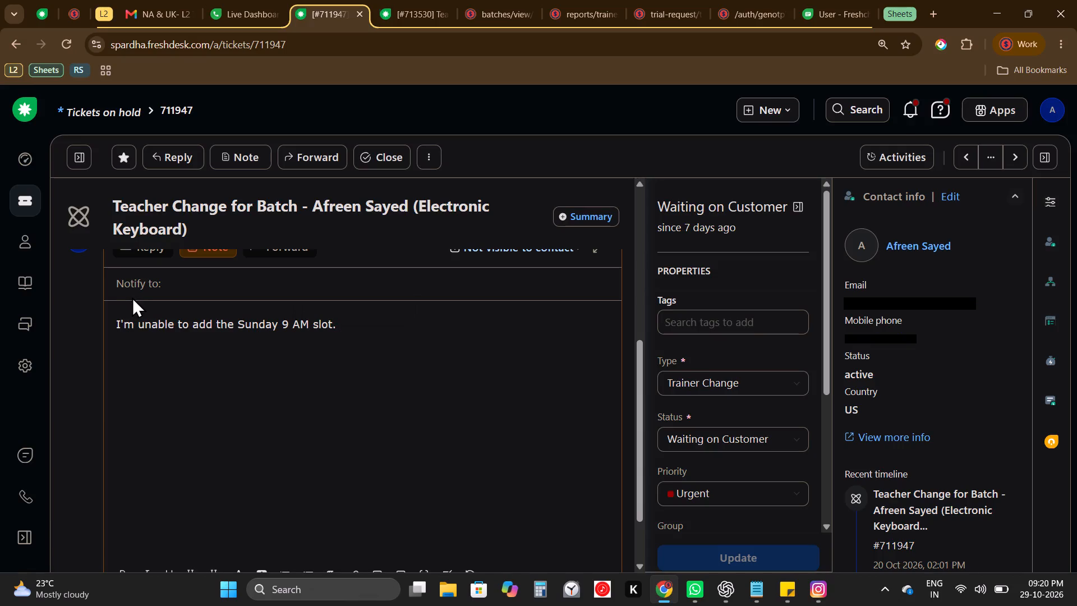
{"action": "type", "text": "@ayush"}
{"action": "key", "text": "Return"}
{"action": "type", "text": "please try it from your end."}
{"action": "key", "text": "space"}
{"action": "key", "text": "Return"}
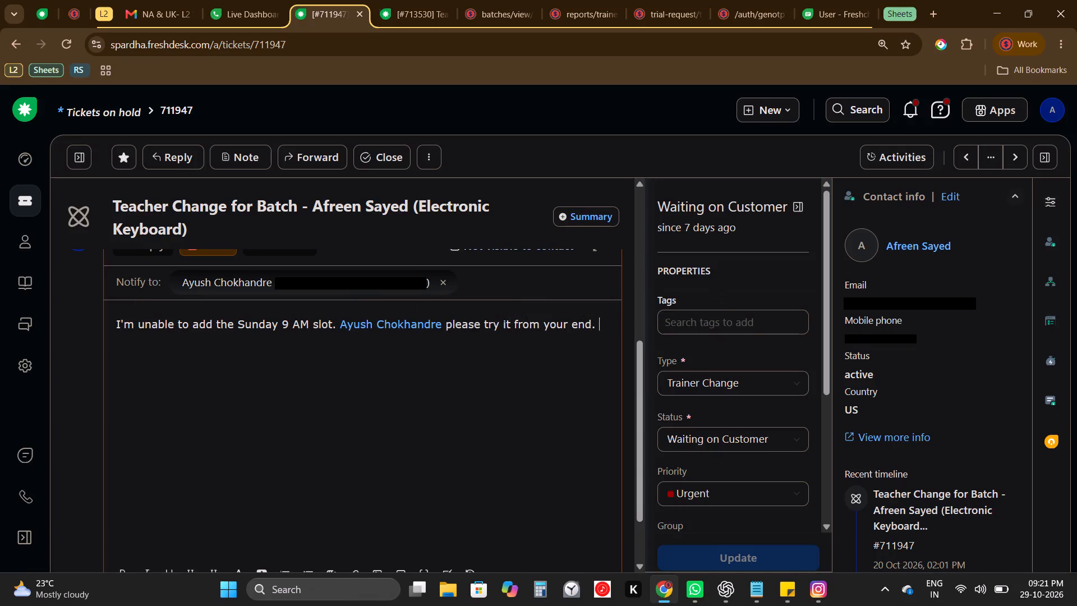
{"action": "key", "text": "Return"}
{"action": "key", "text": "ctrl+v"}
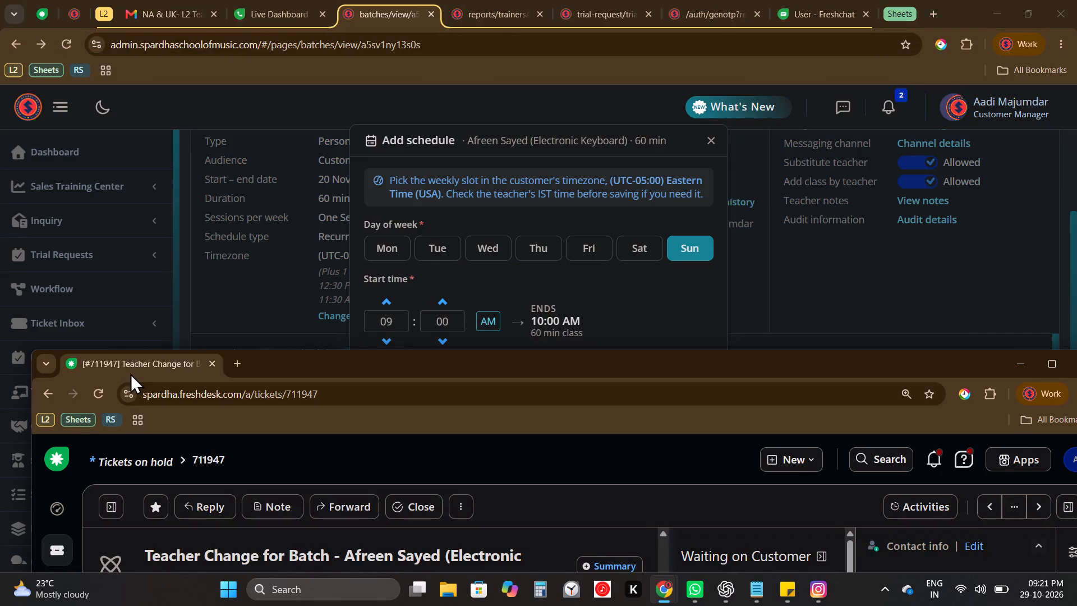
{"action": "left_click_drag", "start_coordinate": [157, 360], "coordinate": [378, 0]}
{"action": "scroll", "coordinate": [431, 401], "scroll_direction": "up", "scroll_amount": 4}
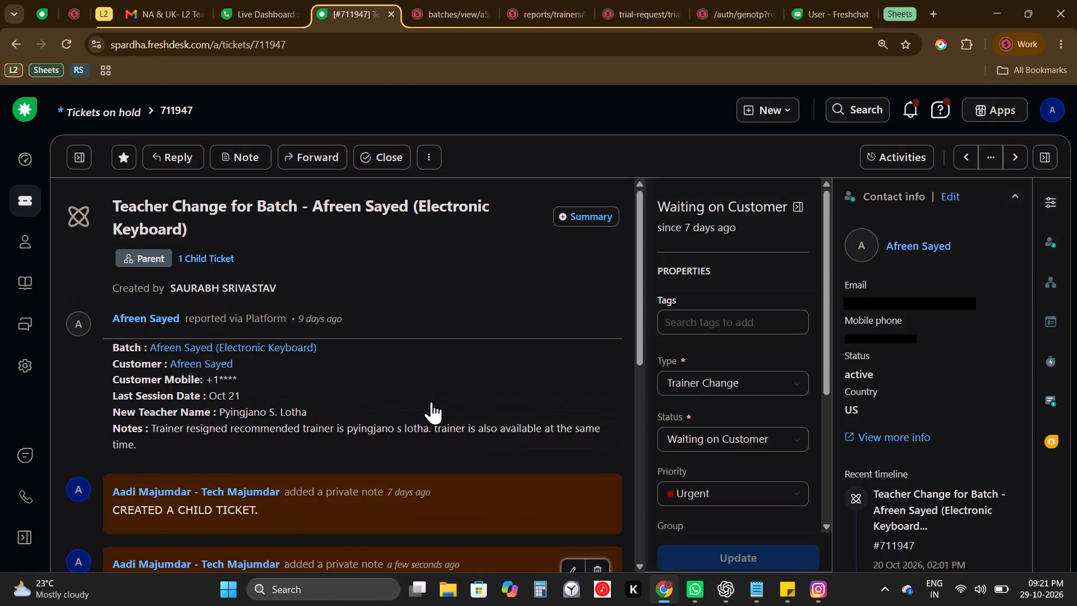
{"action": "left_click", "coordinate": [1024, 162]}
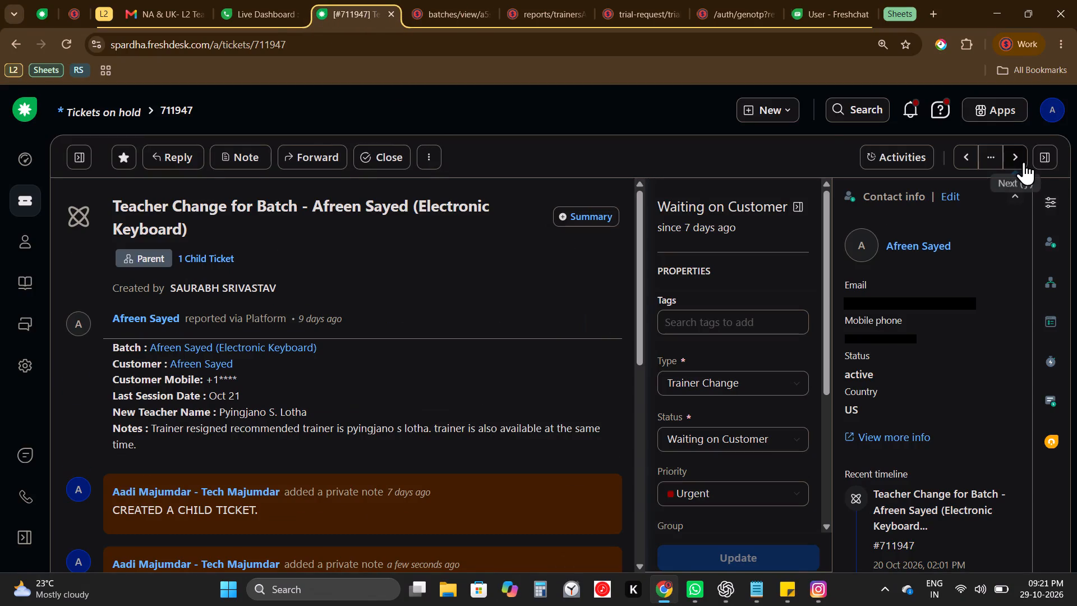
{"action": "scroll", "coordinate": [483, 334], "scroll_direction": "down", "scroll_amount": 5}
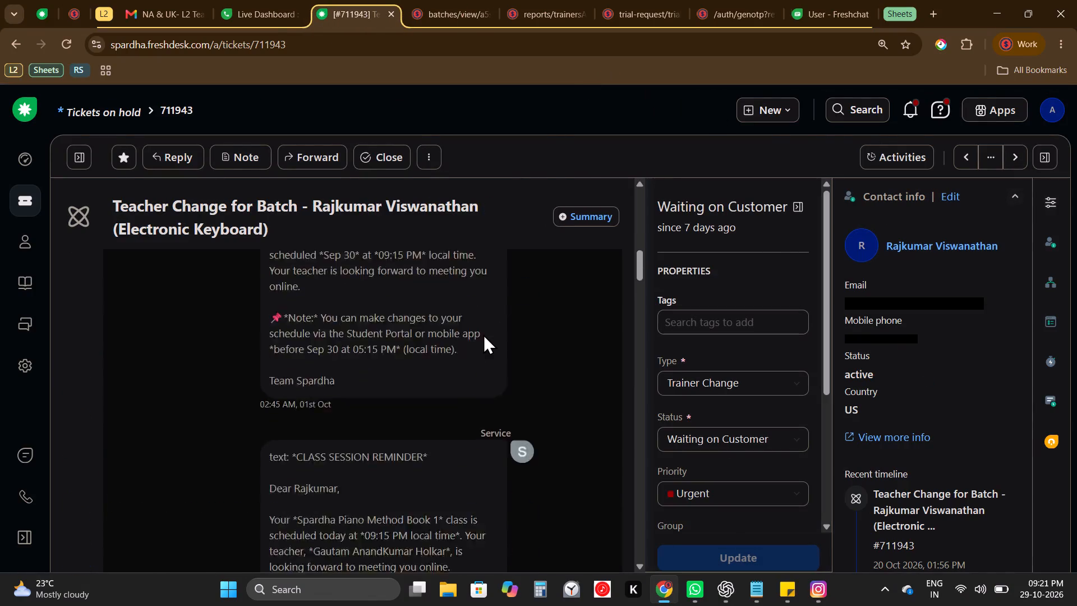
{"action": "scroll", "coordinate": [483, 334], "scroll_direction": "down", "scroll_amount": 12}
{"action": "scroll", "coordinate": [483, 334], "scroll_direction": "down", "scroll_amount": 9}
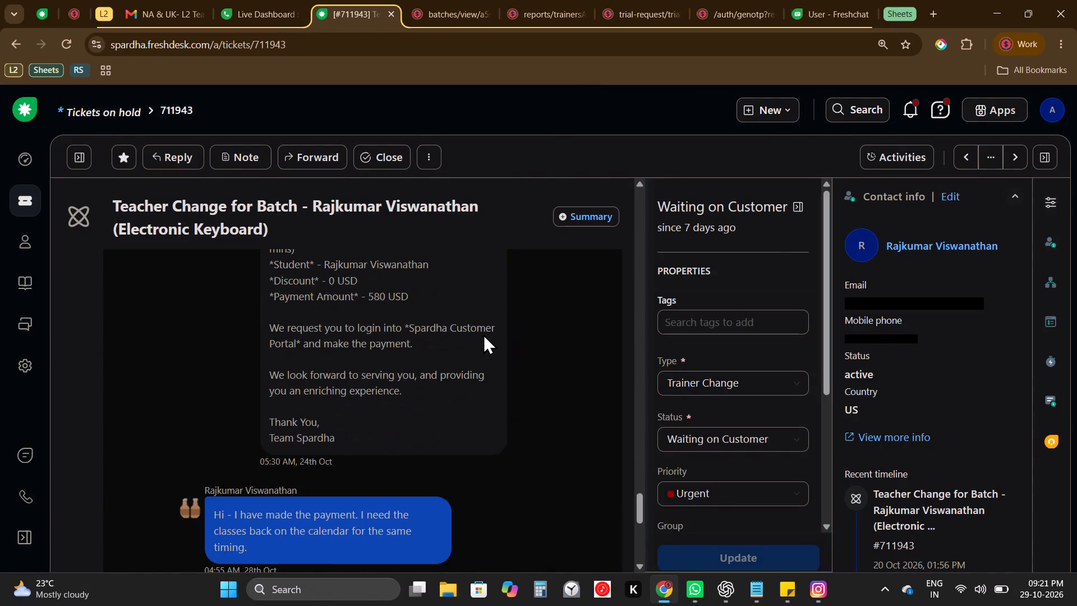
{"action": "double_click", "coordinate": [321, 417]}
{"action": "left_click_drag", "start_coordinate": [321, 417], "coordinate": [318, 455]}
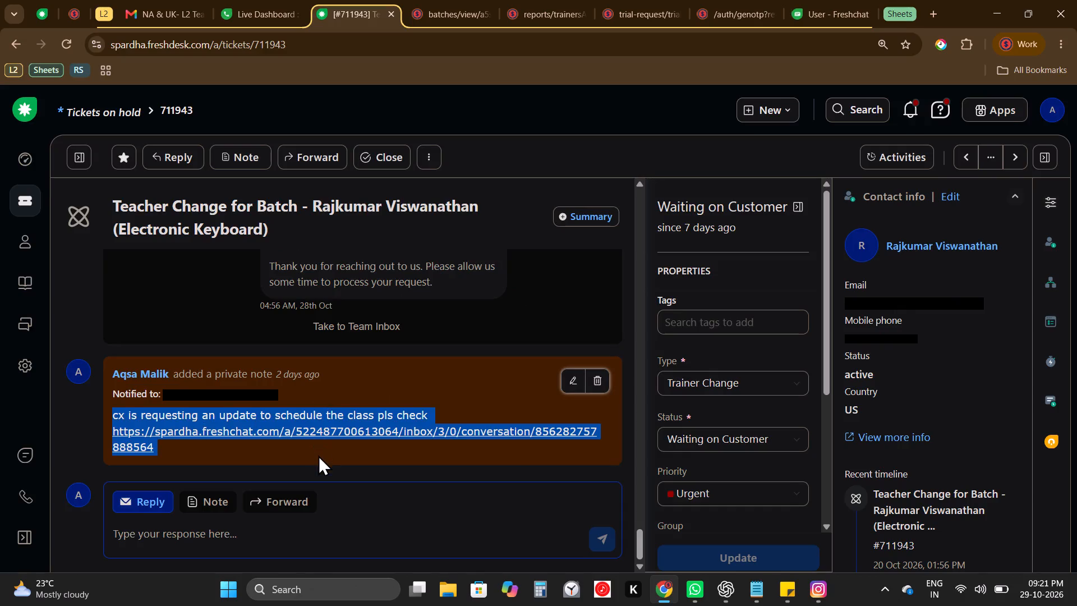
{"action": "scroll", "coordinate": [318, 455], "scroll_direction": "up", "scroll_amount": 18}
{"action": "scroll", "coordinate": [318, 455], "scroll_direction": "up", "scroll_amount": 3}
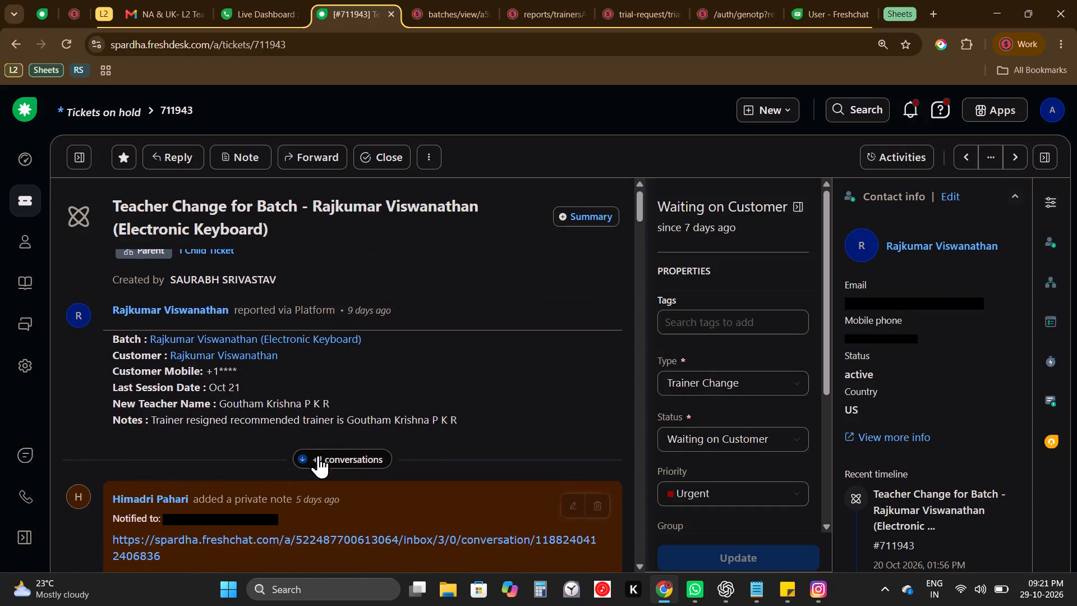
{"action": "scroll", "coordinate": [318, 455], "scroll_direction": "down", "scroll_amount": 1}
{"action": "left_click", "coordinate": [335, 447]}
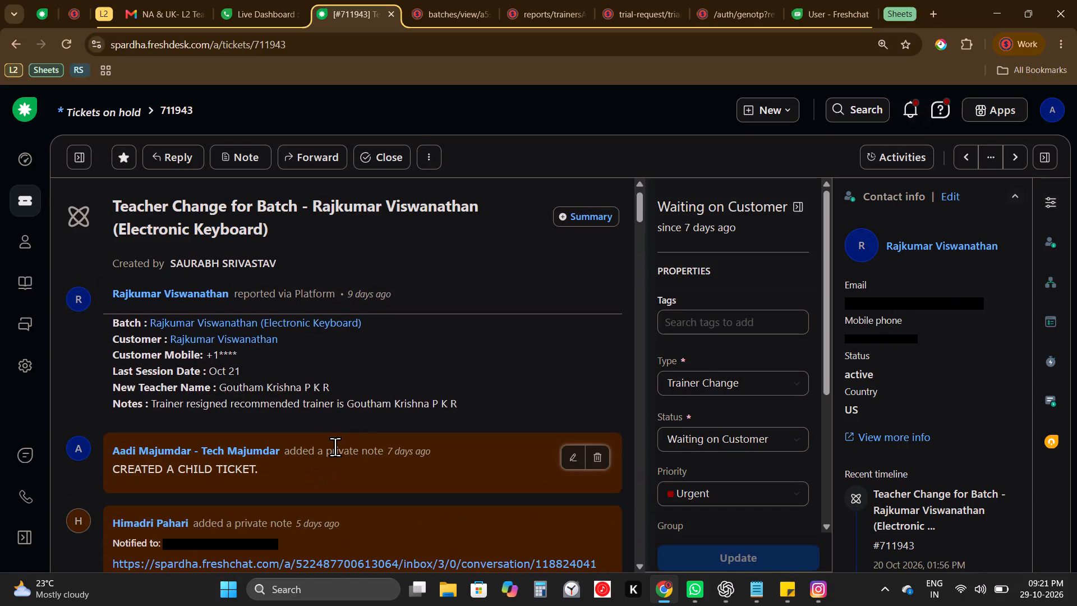
{"action": "scroll", "coordinate": [335, 447], "scroll_direction": "down", "scroll_amount": 20}
{"action": "scroll", "coordinate": [335, 447], "scroll_direction": "down", "scroll_amount": 12}
{"action": "scroll", "coordinate": [335, 447], "scroll_direction": "up", "scroll_amount": 2}
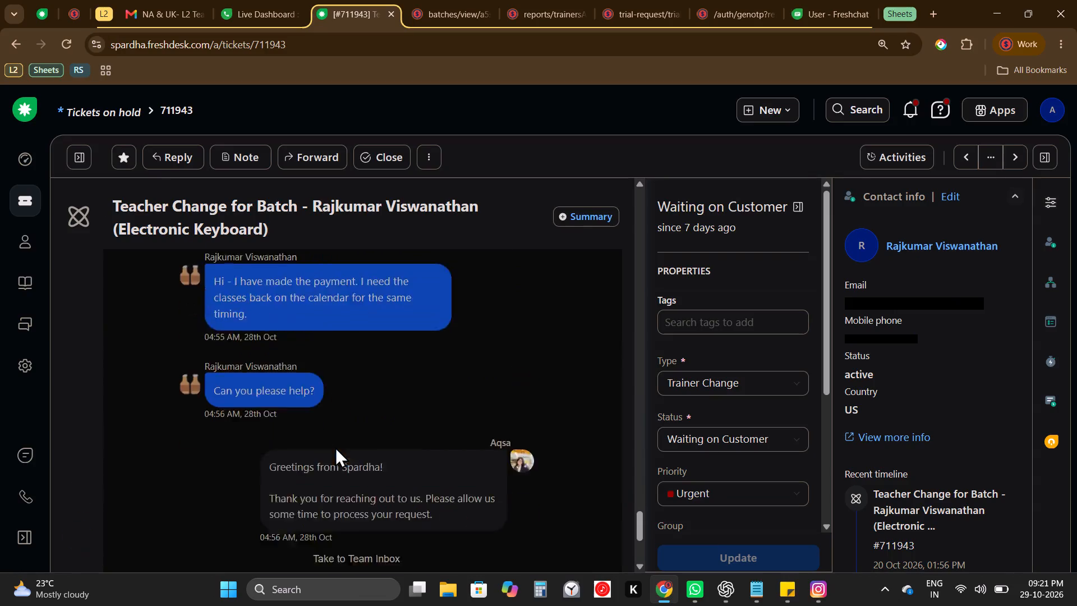
{"action": "scroll", "coordinate": [335, 447], "scroll_direction": "down", "scroll_amount": 2}
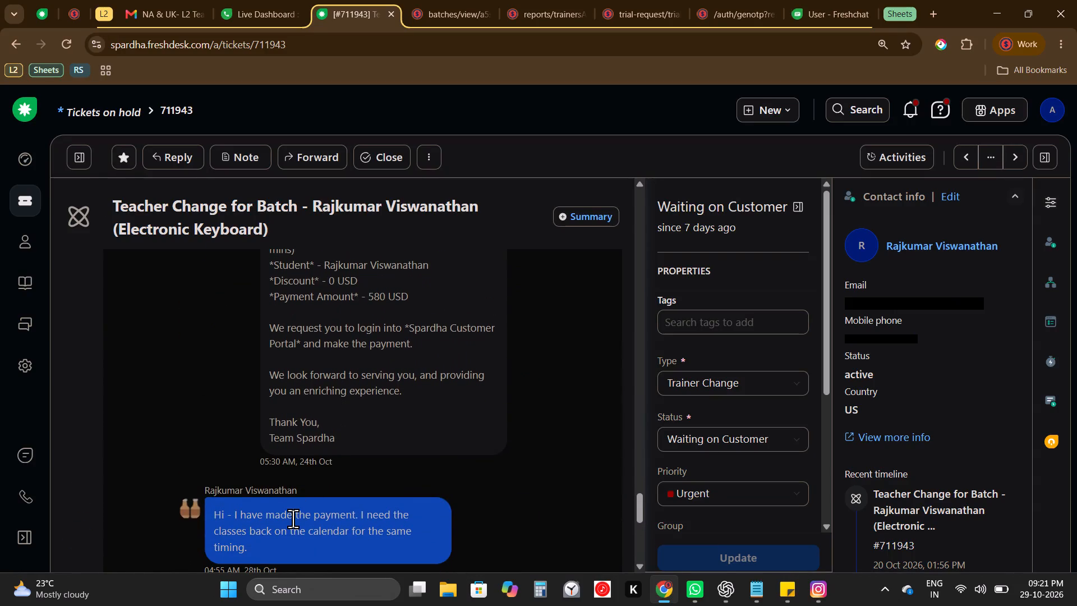
{"action": "double_click", "coordinate": [293, 518]}
{"action": "left_click_drag", "start_coordinate": [293, 518], "coordinate": [293, 549]}
{"action": "scroll", "coordinate": [293, 549], "scroll_direction": "down", "scroll_amount": 1}
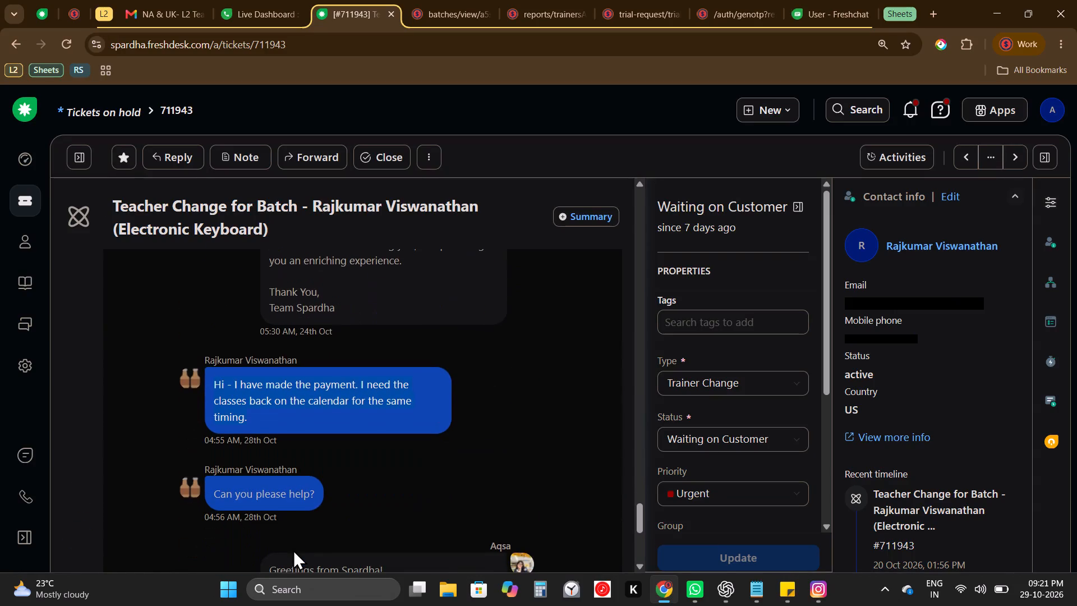
{"action": "scroll", "coordinate": [293, 549], "scroll_direction": "down", "scroll_amount": 1}
{"action": "scroll", "coordinate": [399, 429], "scroll_direction": "up", "scroll_amount": 8}
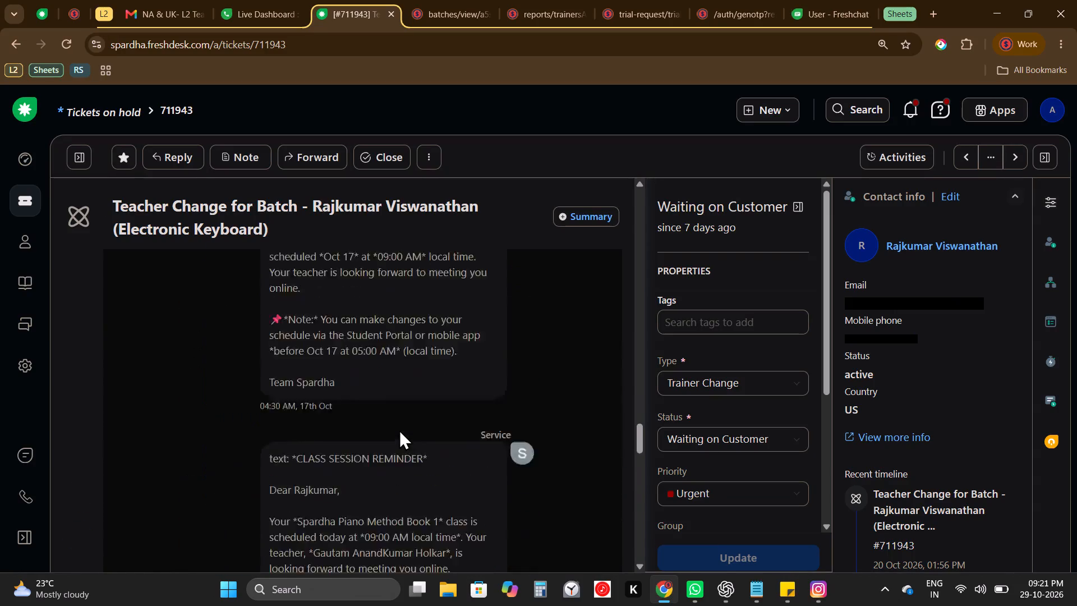
{"action": "scroll", "coordinate": [399, 429], "scroll_direction": "up", "scroll_amount": 20}
{"action": "scroll", "coordinate": [399, 429], "scroll_direction": "up", "scroll_amount": 4}
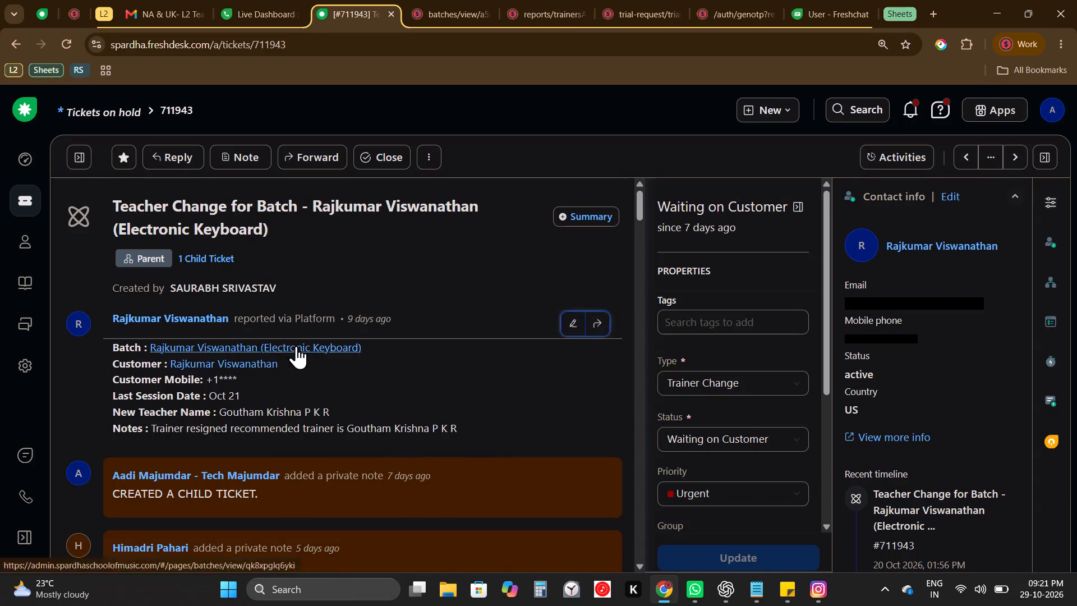
Open the electronic keyboard batch linked in ticket 711943 and close the previous customer's batch page.
{"action": "left_click", "coordinate": [296, 346]}
{"action": "left_click", "coordinate": [531, 13]}
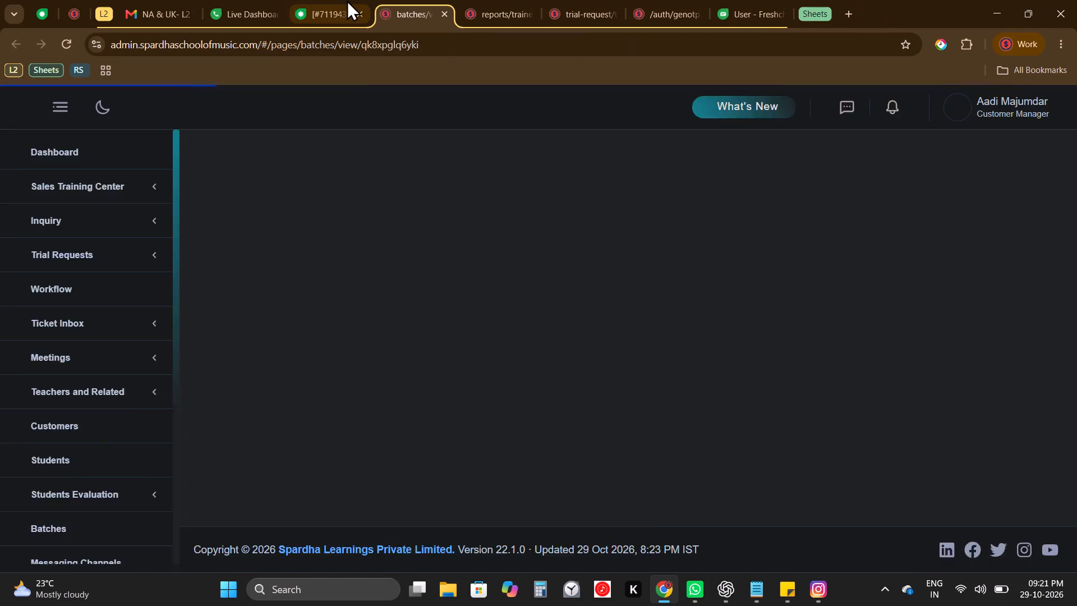
Open child ticket 713526 from ticket 711943 in its own tab, dismissing the child ticket list in the parent.
{"action": "left_click", "coordinate": [347, 0]}
{"action": "left_click", "coordinate": [222, 264]}
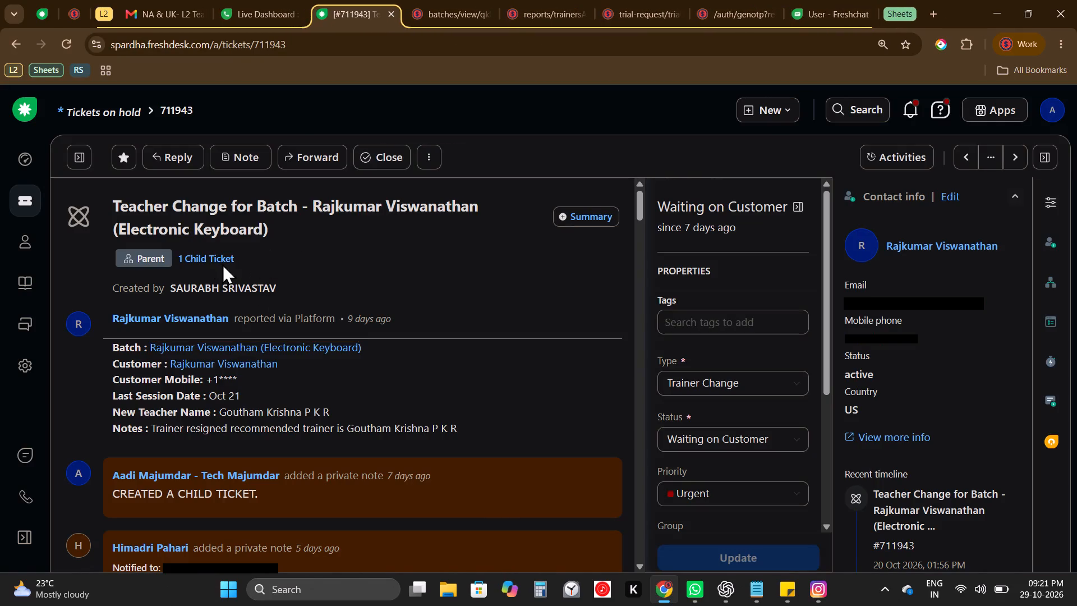
{"action": "left_click", "coordinate": [694, 207]}
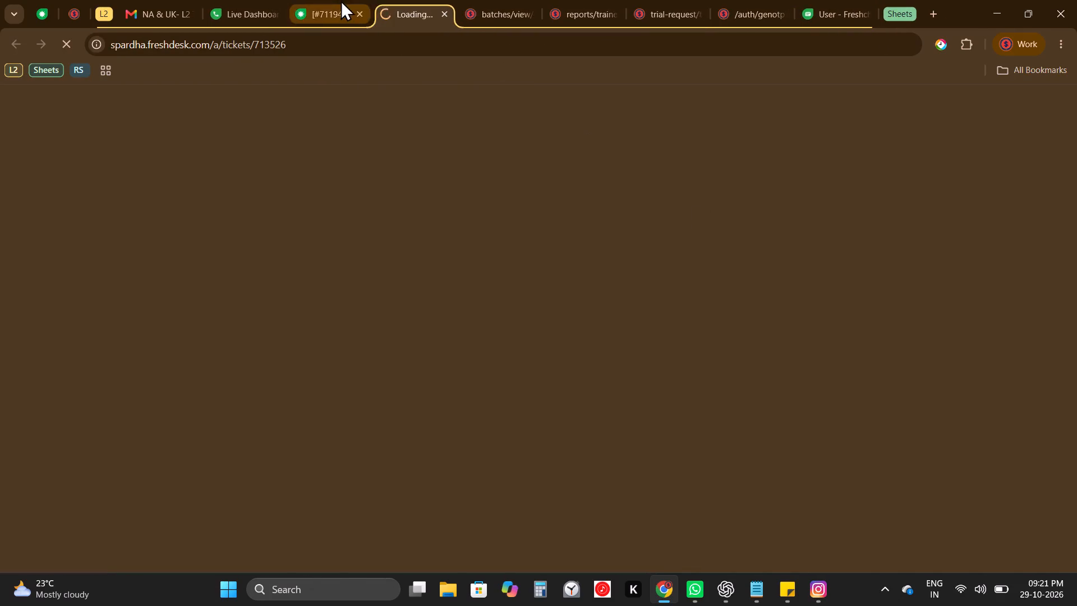
{"action": "left_click", "coordinate": [337, 0]}
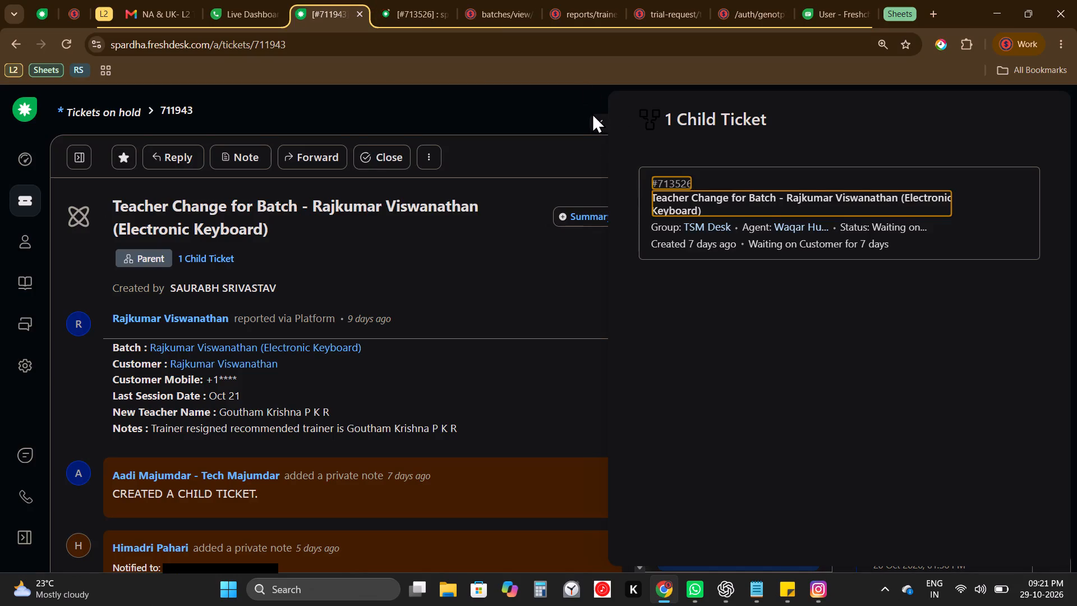
{"action": "left_click", "coordinate": [595, 114]}
{"action": "left_click", "coordinate": [388, 0]}
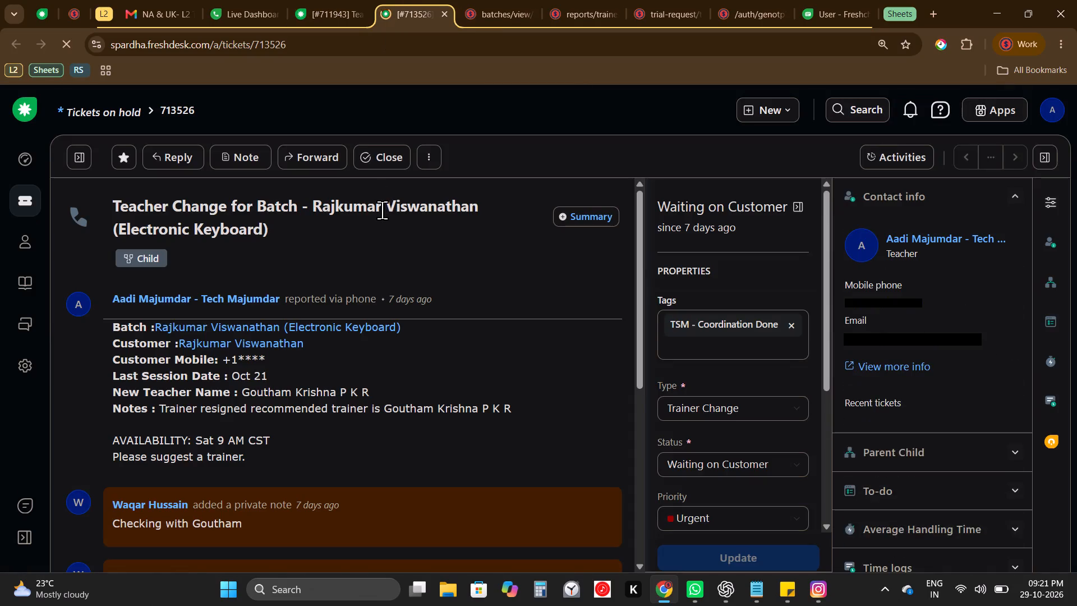
Read child ticket 713526's request details and all its private notes about the trainer's and student's available class times.
{"action": "scroll", "coordinate": [711, 437], "scroll_direction": "down", "scroll_amount": 4}
{"action": "scroll", "coordinate": [578, 434], "scroll_direction": "down", "scroll_amount": 6}
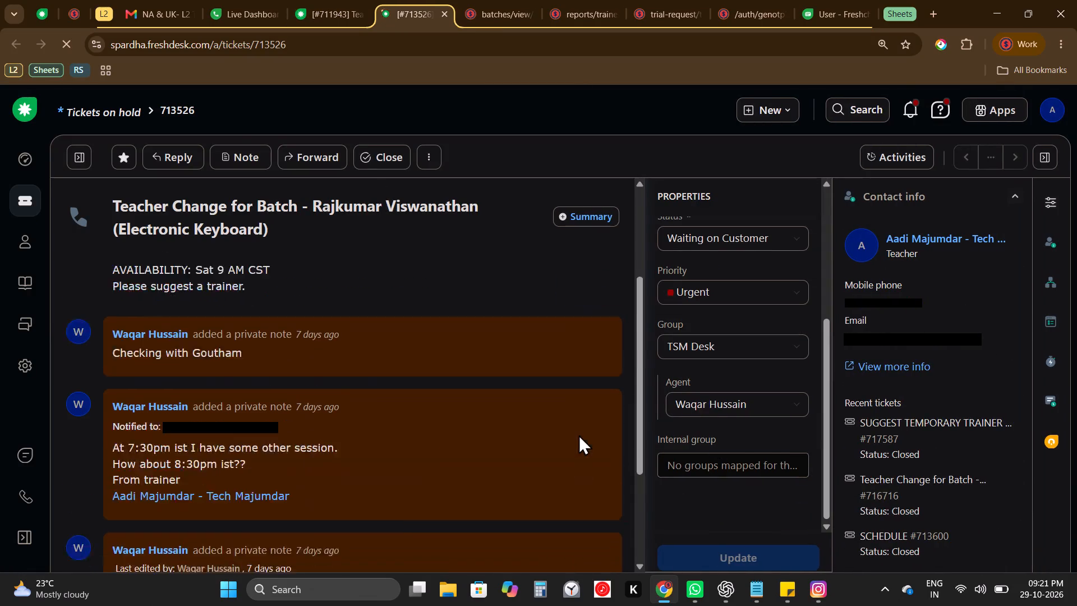
{"action": "scroll", "coordinate": [578, 434], "scroll_direction": "down", "scroll_amount": 6}
{"action": "double_click", "coordinate": [343, 419]}
{"action": "left_click_drag", "start_coordinate": [343, 419], "coordinate": [344, 438]}
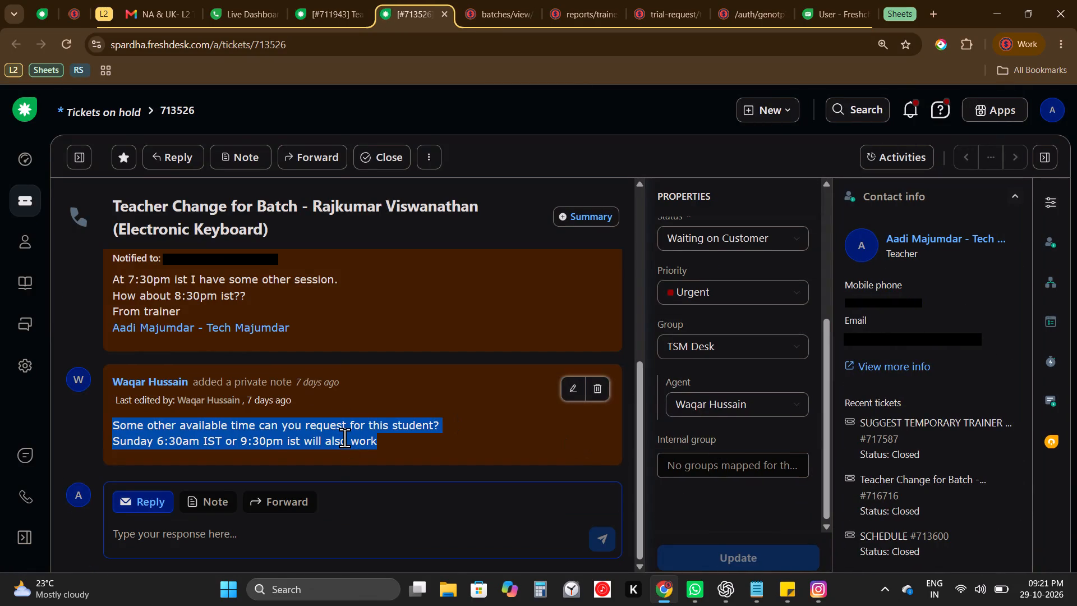
{"action": "left_click", "coordinate": [344, 438]}
{"action": "scroll", "coordinate": [344, 438], "scroll_direction": "up", "scroll_amount": 1}
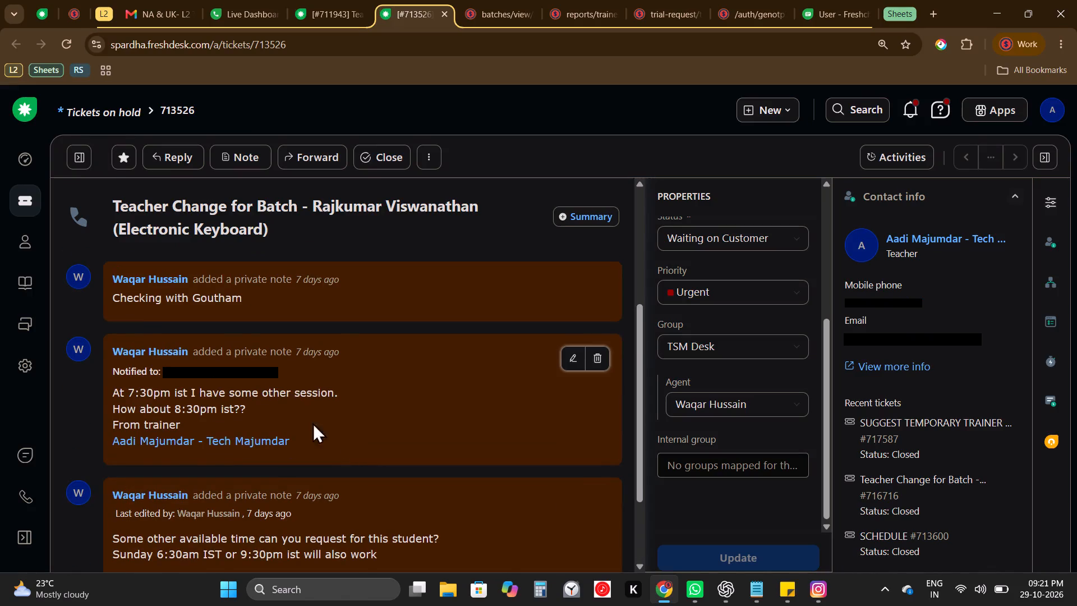
{"action": "double_click", "coordinate": [320, 399]}
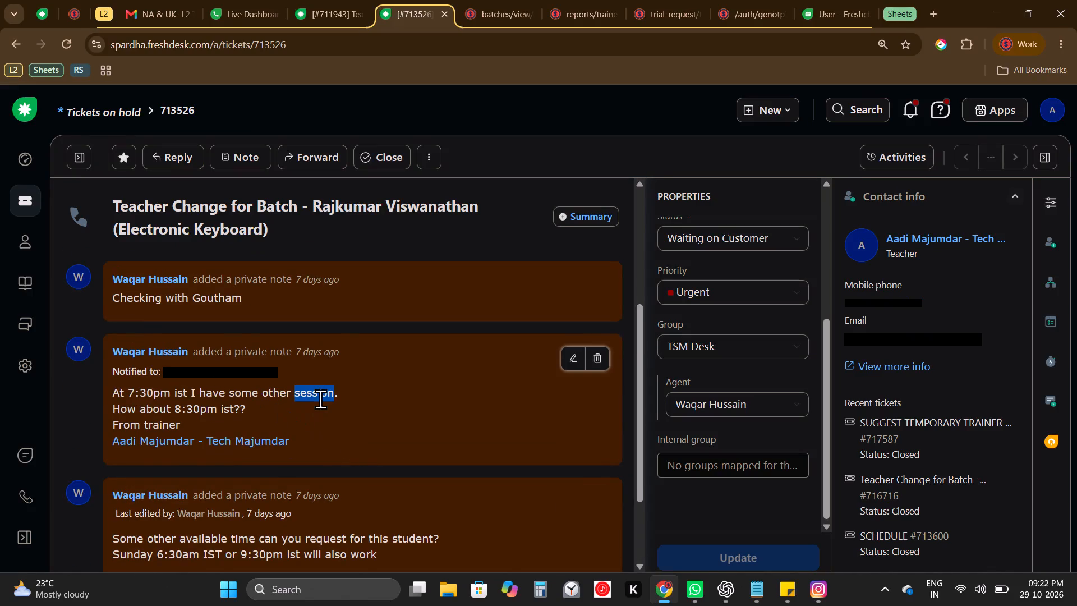
{"action": "left_click_drag", "start_coordinate": [320, 399], "coordinate": [301, 425]}
{"action": "scroll", "coordinate": [335, 548], "scroll_direction": "down", "scroll_amount": 1}
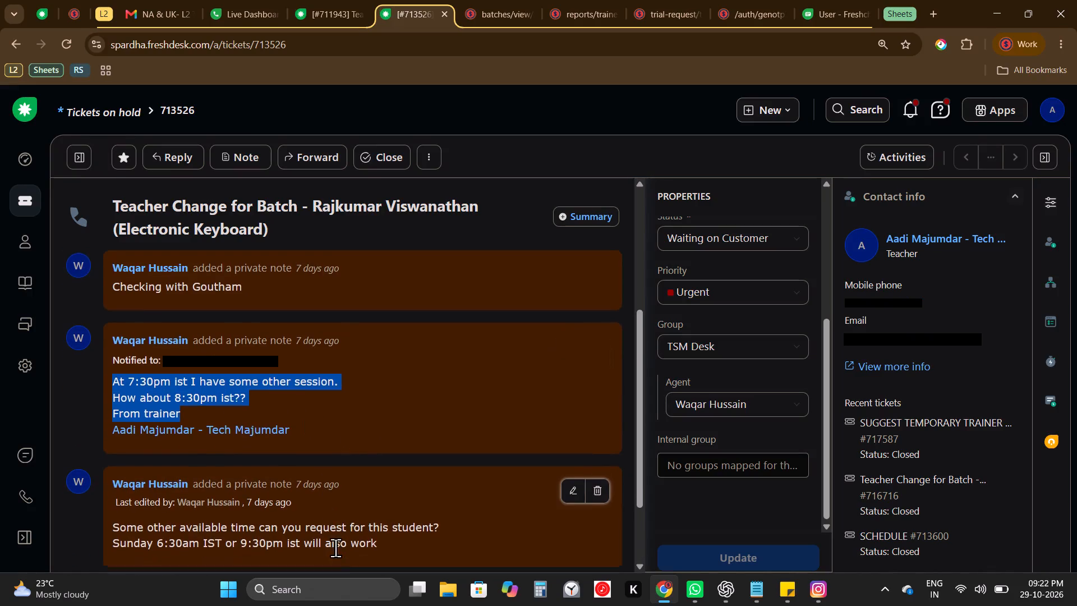
{"action": "scroll", "coordinate": [335, 548], "scroll_direction": "down", "scroll_amount": 1}
{"action": "double_click", "coordinate": [254, 503]}
{"action": "left_click_drag", "start_coordinate": [254, 503], "coordinate": [258, 521]}
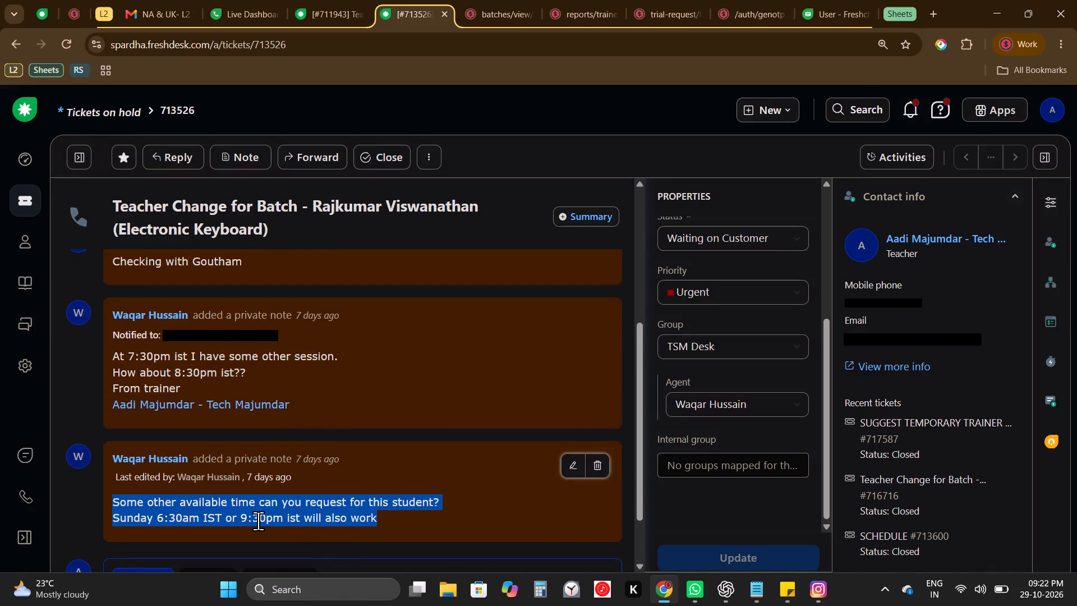
{"action": "double_click", "coordinate": [258, 521]}
{"action": "left_click_drag", "start_coordinate": [258, 521], "coordinate": [293, 501]}
{"action": "left_click", "coordinate": [293, 501]}
{"action": "scroll", "coordinate": [293, 501], "scroll_direction": "up", "scroll_amount": 3}
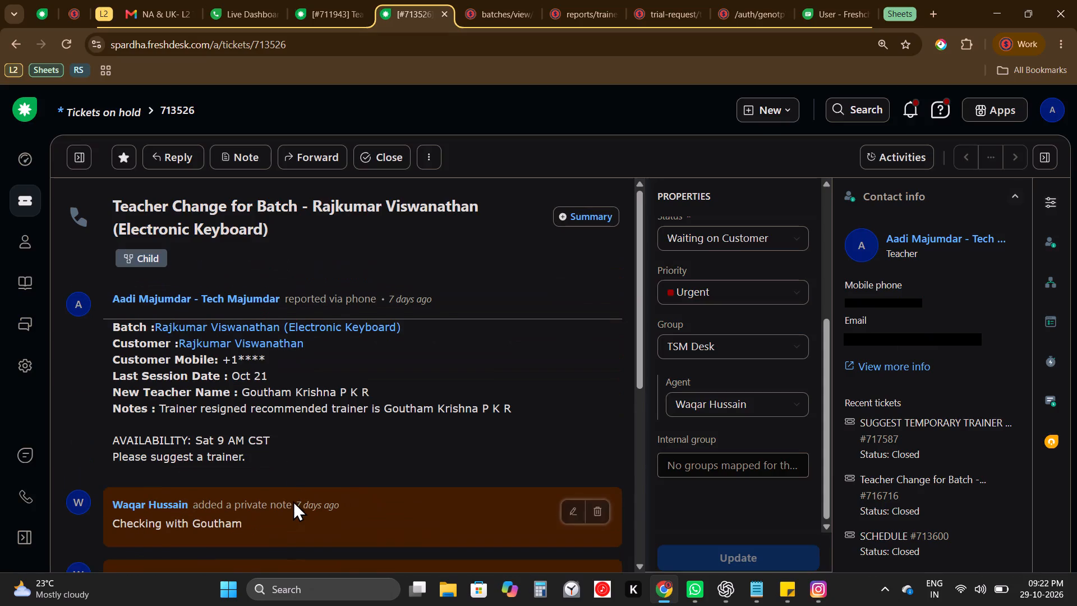
{"action": "scroll", "coordinate": [349, 465], "scroll_direction": "down", "scroll_amount": 1}
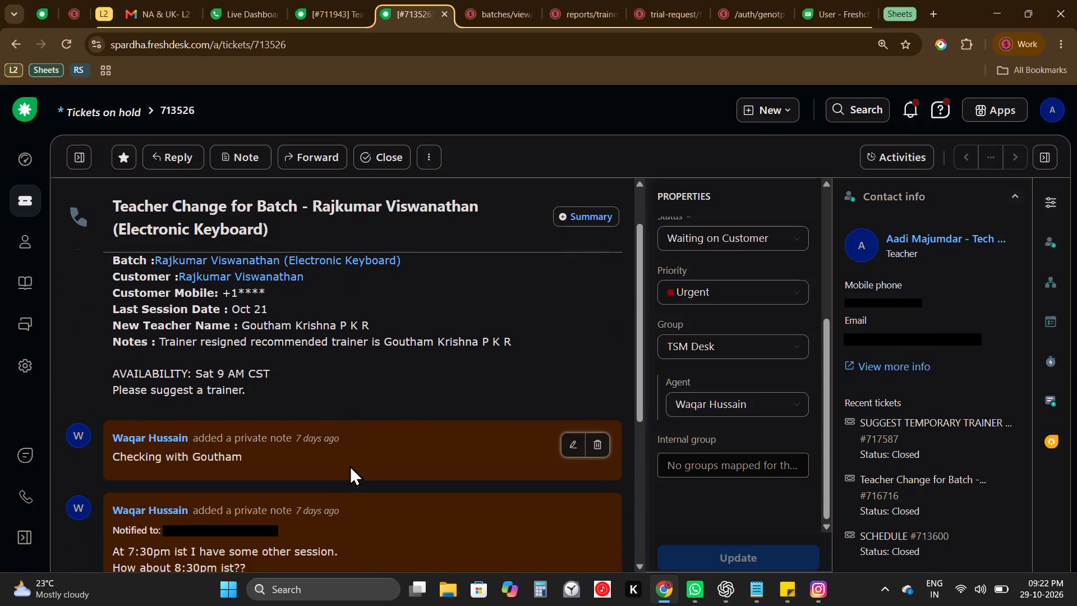
{"action": "left_click", "coordinate": [534, 0]}
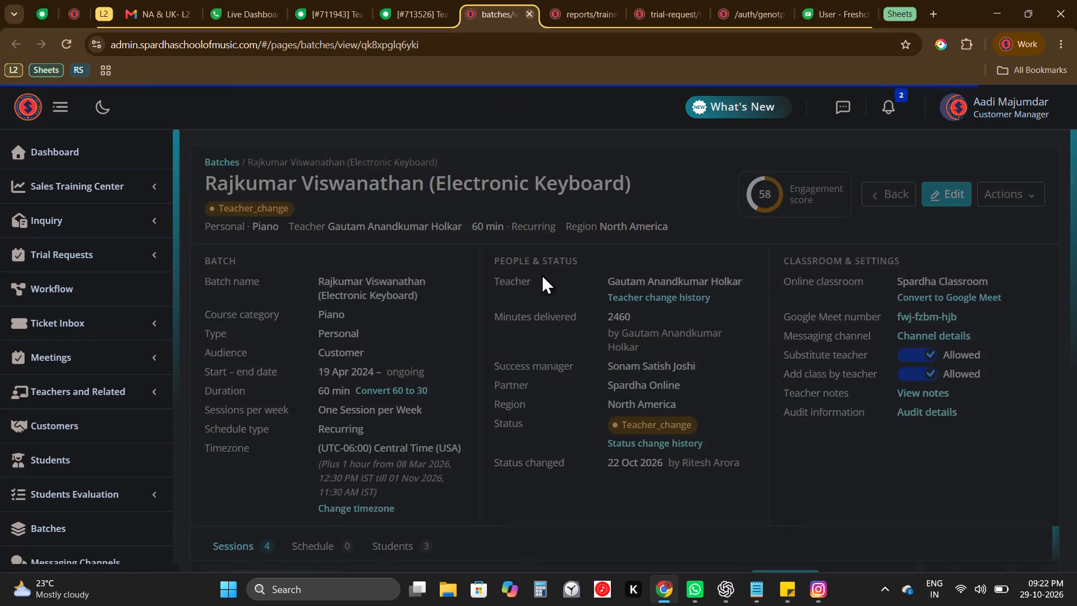
{"action": "scroll", "coordinate": [582, 358], "scroll_direction": "down", "scroll_amount": 2}
{"action": "scroll", "coordinate": [406, 313], "scroll_direction": "up", "scroll_amount": 2}
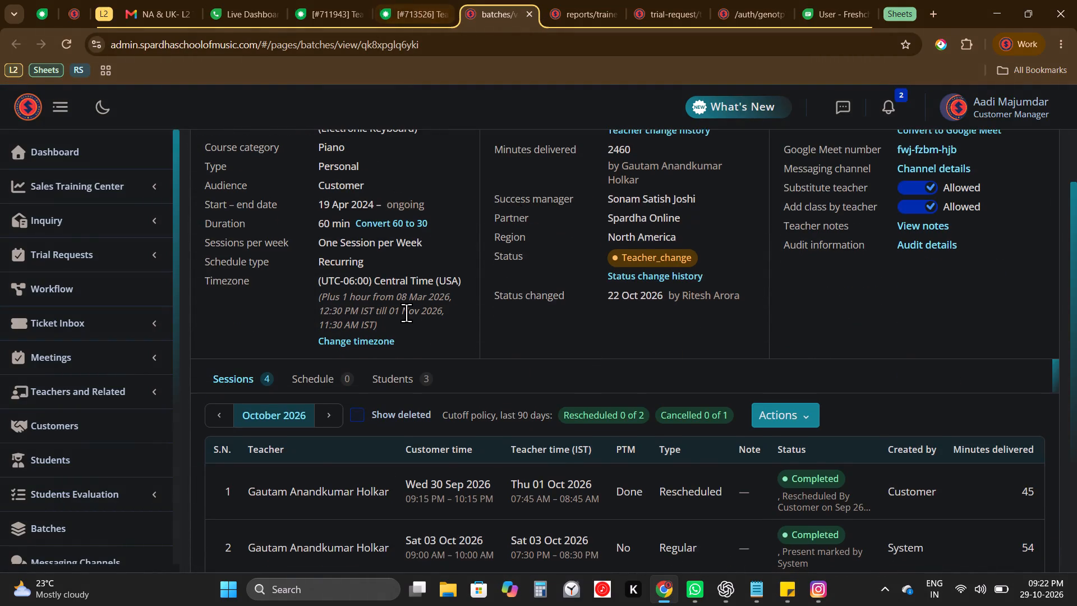
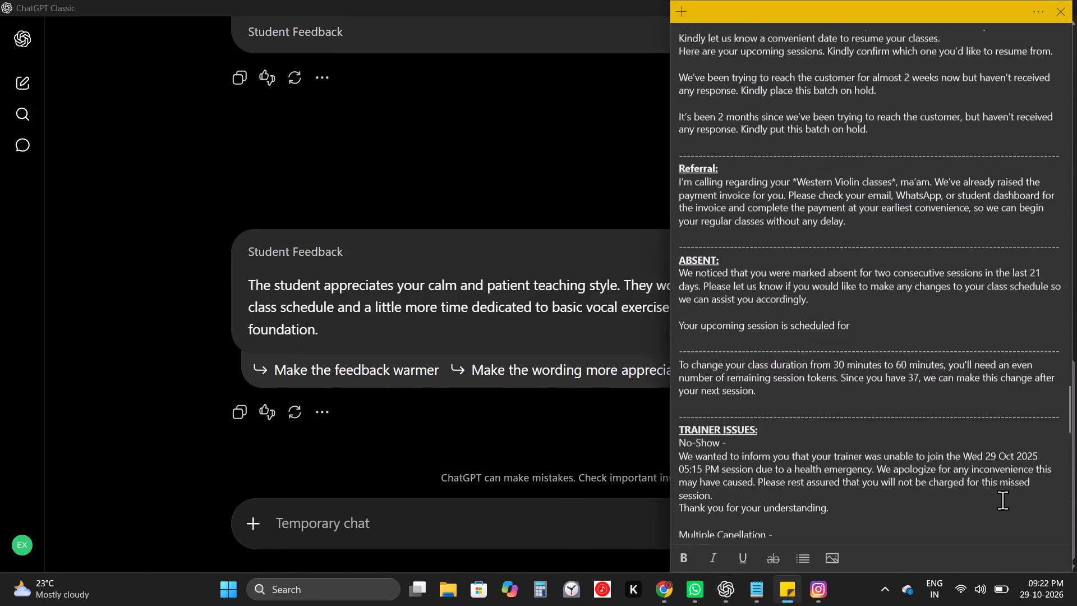
{"action": "scroll", "coordinate": [1002, 500], "scroll_direction": "down", "scroll_amount": 8}
{"action": "scroll", "coordinate": [1002, 500], "scroll_direction": "up", "scroll_amount": 5}
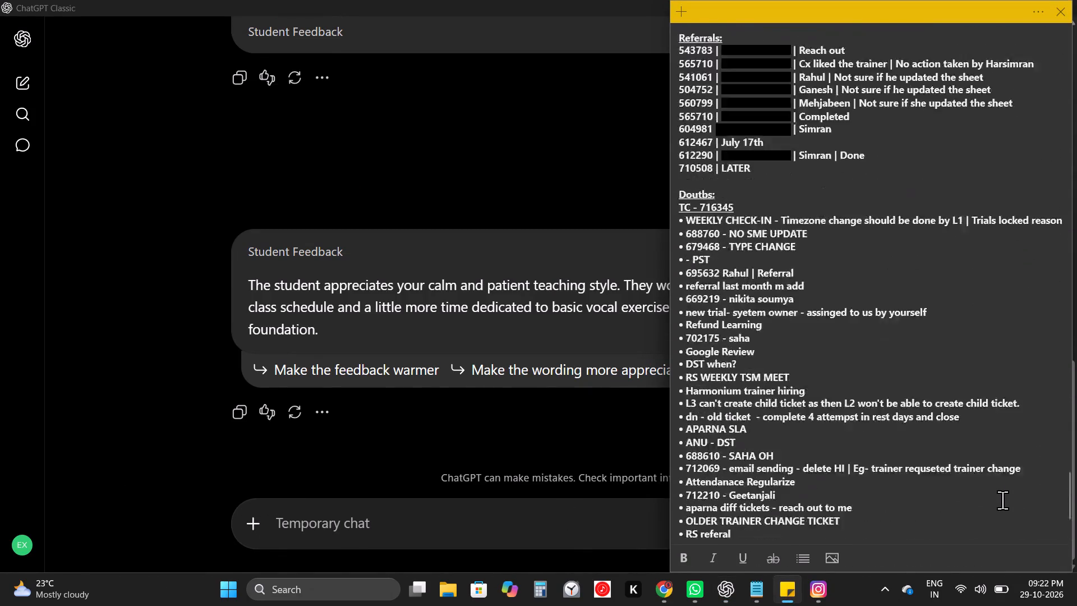
{"action": "scroll", "coordinate": [1002, 500], "scroll_direction": "up", "scroll_amount": 11}
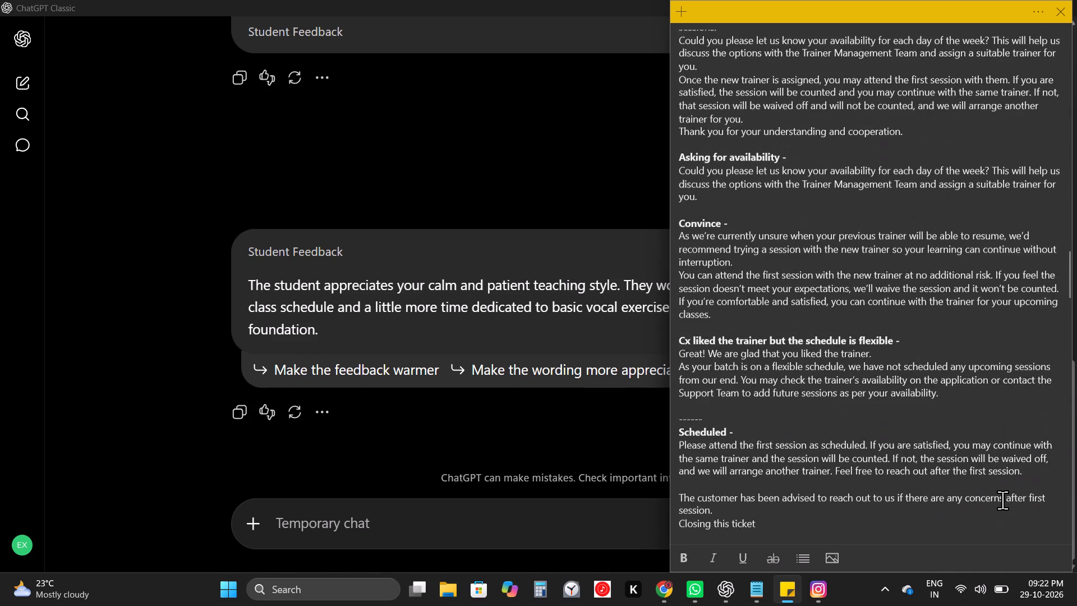
{"action": "scroll", "coordinate": [1002, 500], "scroll_direction": "up", "scroll_amount": 6}
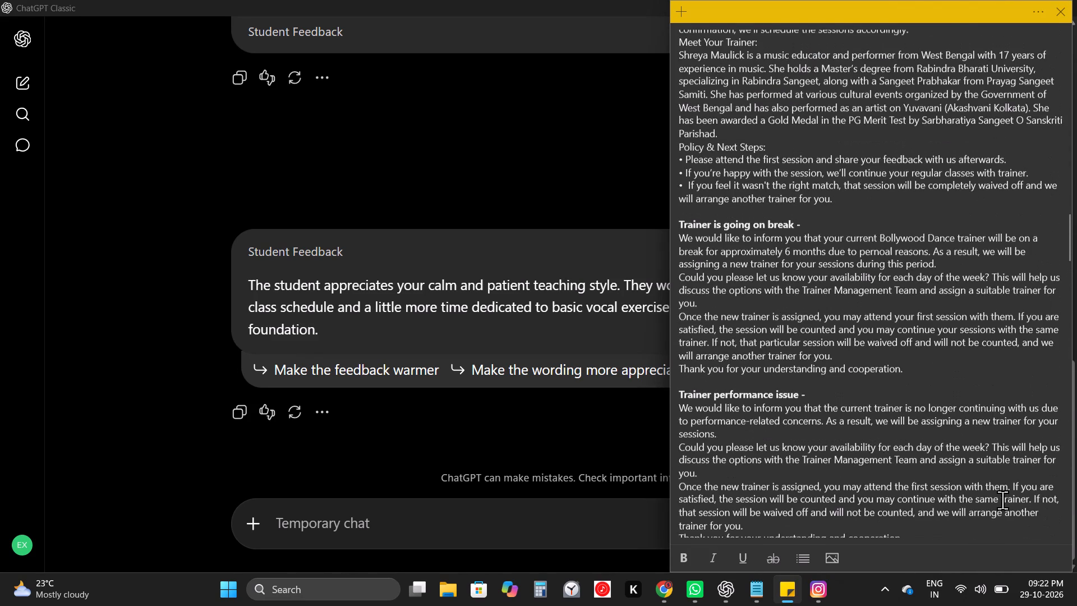
{"action": "scroll", "coordinate": [1002, 500], "scroll_direction": "up", "scroll_amount": 2}
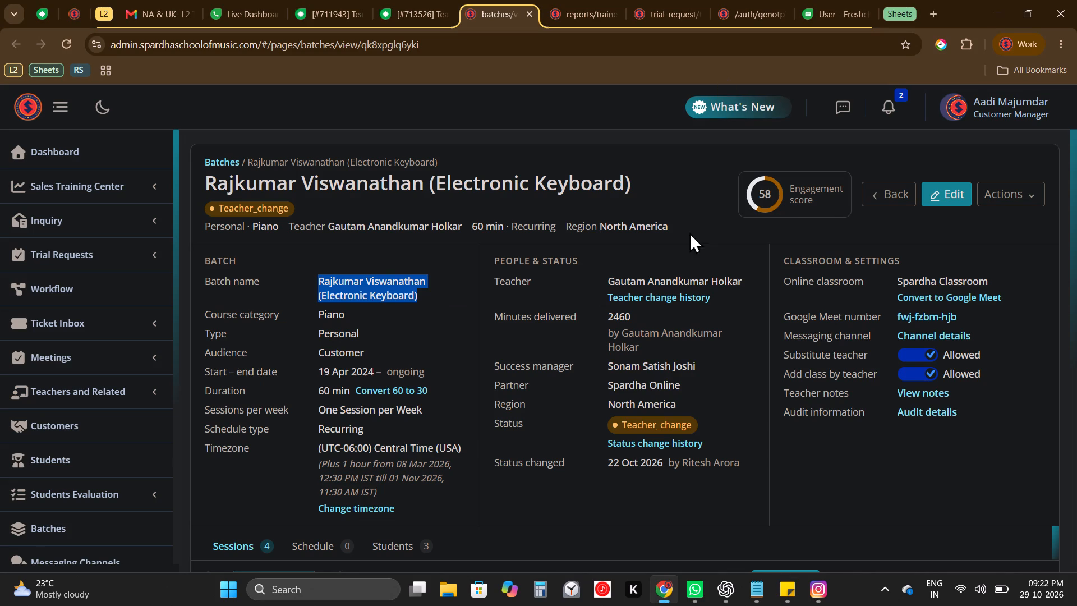
{"action": "left_click", "coordinate": [695, 292]}
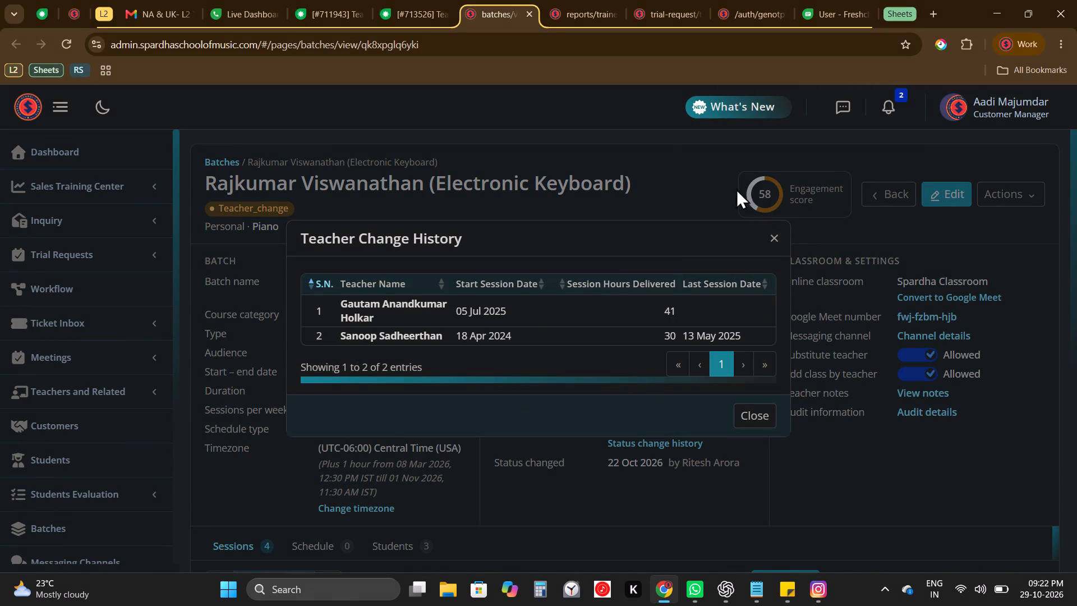
{"action": "key", "text": "Escape"}
{"action": "left_click", "coordinate": [427, 0]}
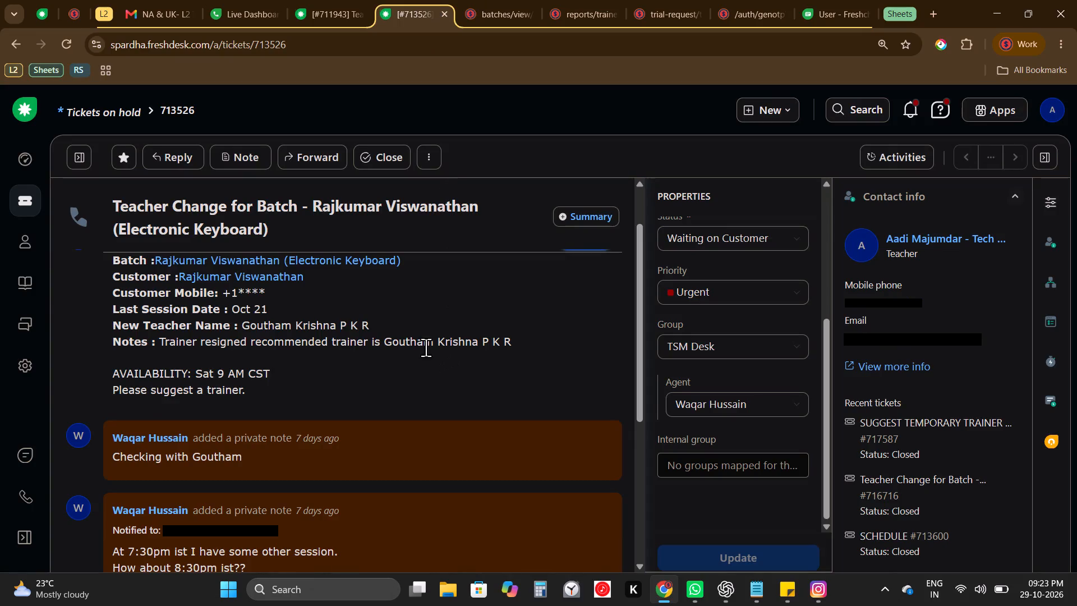
{"action": "left_click", "coordinate": [529, 3]}
{"action": "left_click", "coordinate": [459, 0]}
{"action": "left_click", "coordinate": [432, 0]}
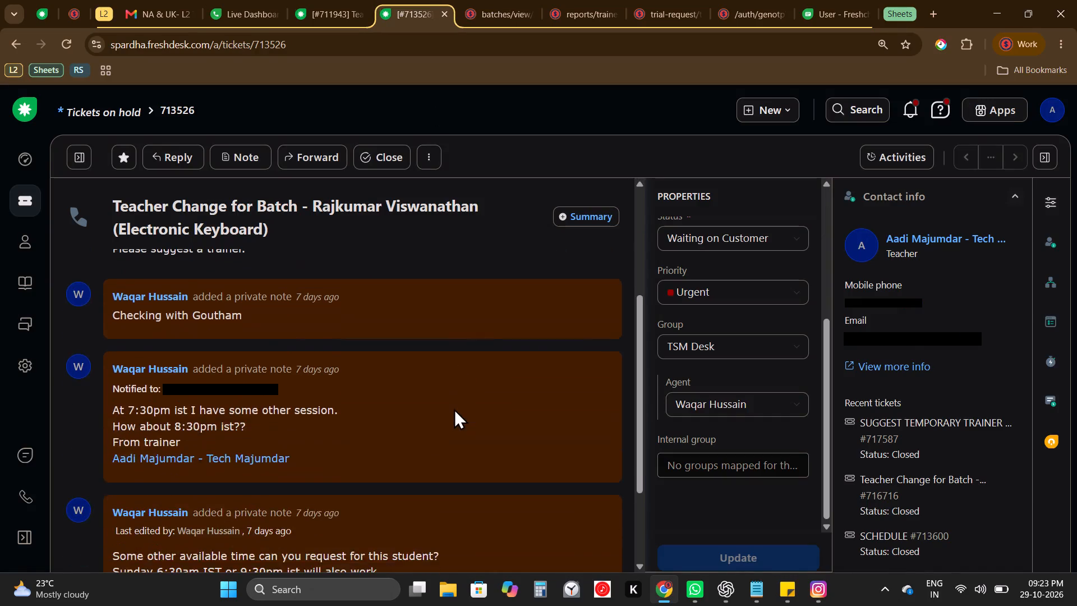
{"action": "scroll", "coordinate": [458, 396], "scroll_direction": "down", "scroll_amount": 7}
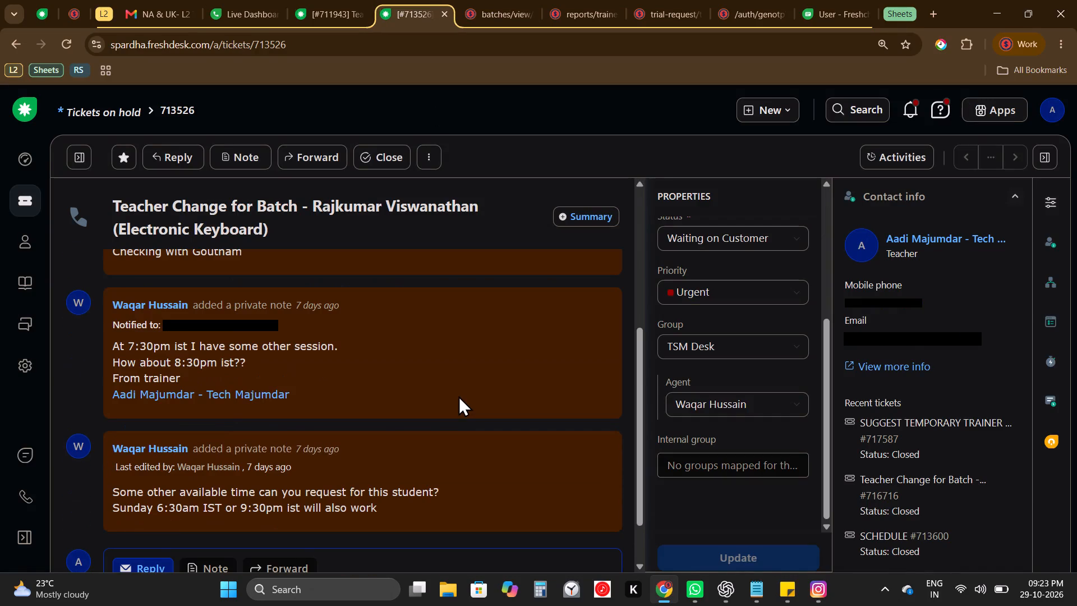
{"action": "scroll", "coordinate": [458, 396], "scroll_direction": "up", "scroll_amount": 2}
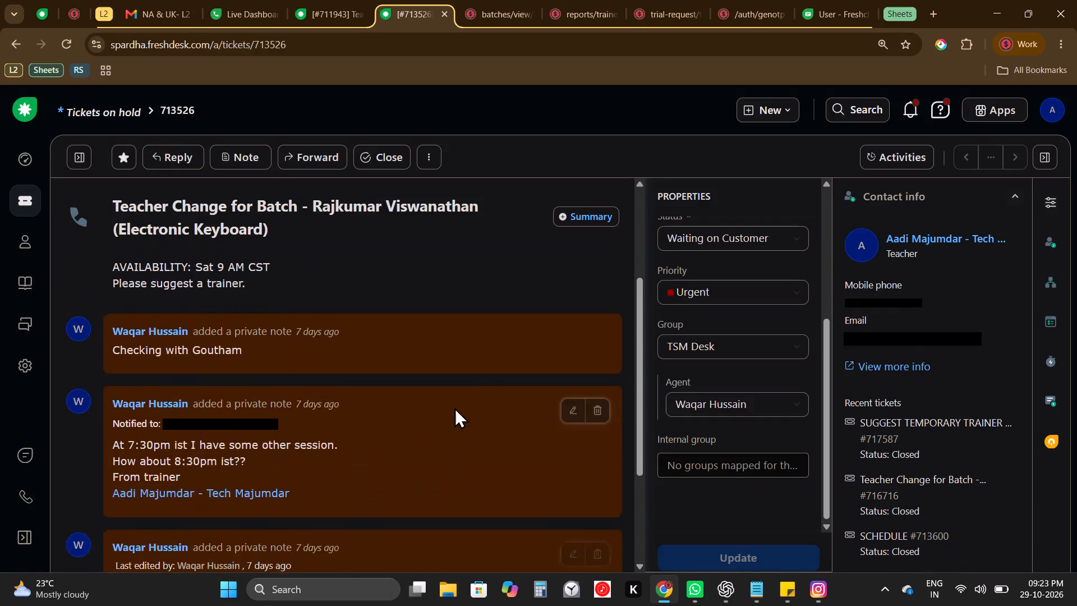
Copy the recommended trainer's name from child ticket 713526 and set it as the teacher in the Teachers Allocation report.
{"action": "scroll", "coordinate": [454, 407], "scroll_direction": "up", "scroll_amount": 2}
{"action": "left_click", "coordinate": [407, 405]}
{"action": "left_click_drag", "start_coordinate": [407, 405], "coordinate": [556, 430]}
{"action": "key", "text": "ctrl+c"}
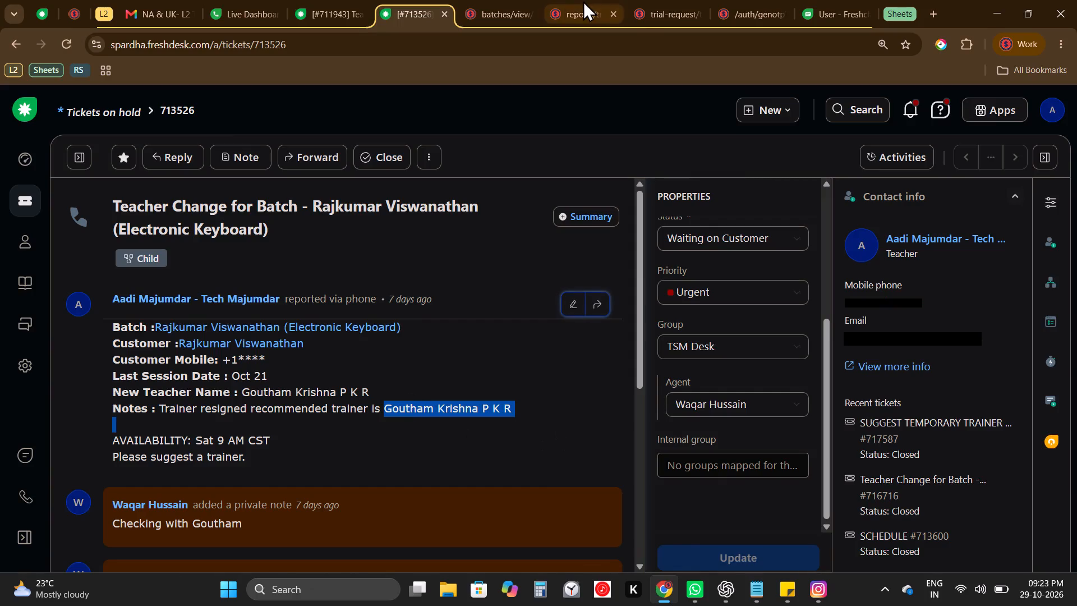
{"action": "left_click", "coordinate": [583, 1]}
{"action": "left_click", "coordinate": [586, 215]}
{"action": "key", "text": "ctrl+v"}
{"action": "key", "text": "Return"}
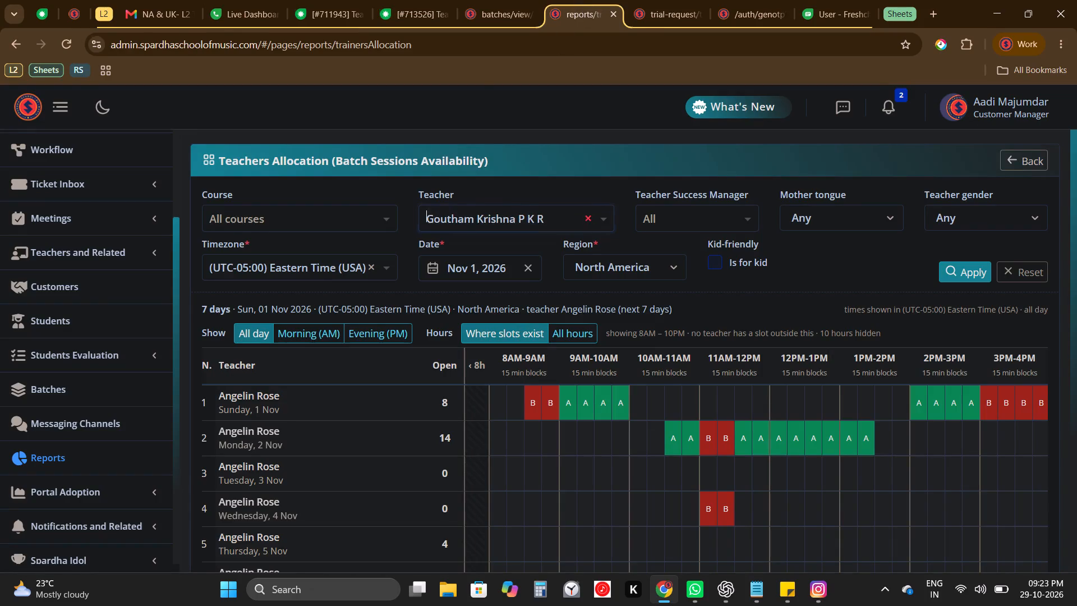
Set the report's timezone to the batch's (UTC-06:00) Central Time (USA) and apply the filters.
{"action": "left_click", "coordinate": [526, 0]}
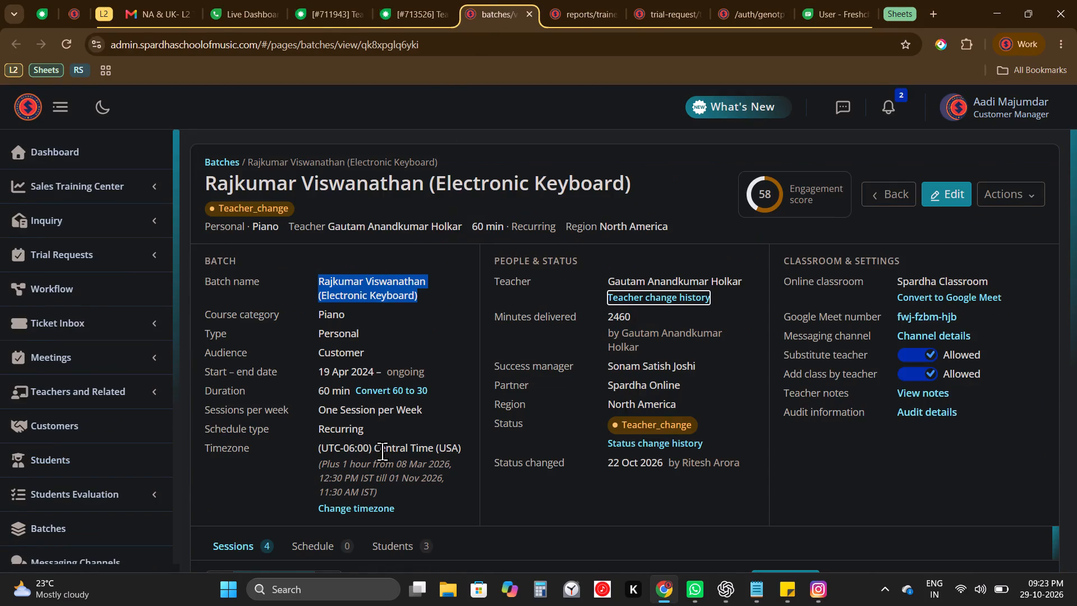
{"action": "triple_click", "coordinate": [427, 446]}
{"action": "key", "text": "ctrl+c"}
{"action": "left_click", "coordinate": [585, 0]}
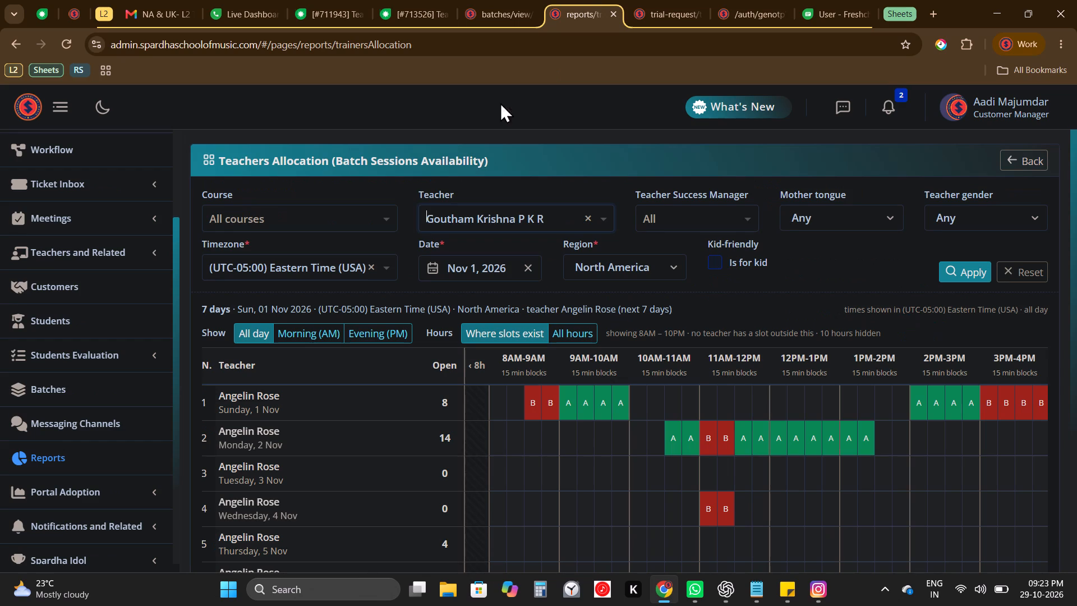
{"action": "left_click", "coordinate": [371, 265]}
{"action": "key", "text": "ctrl+v"}
{"action": "key", "text": "Return"}
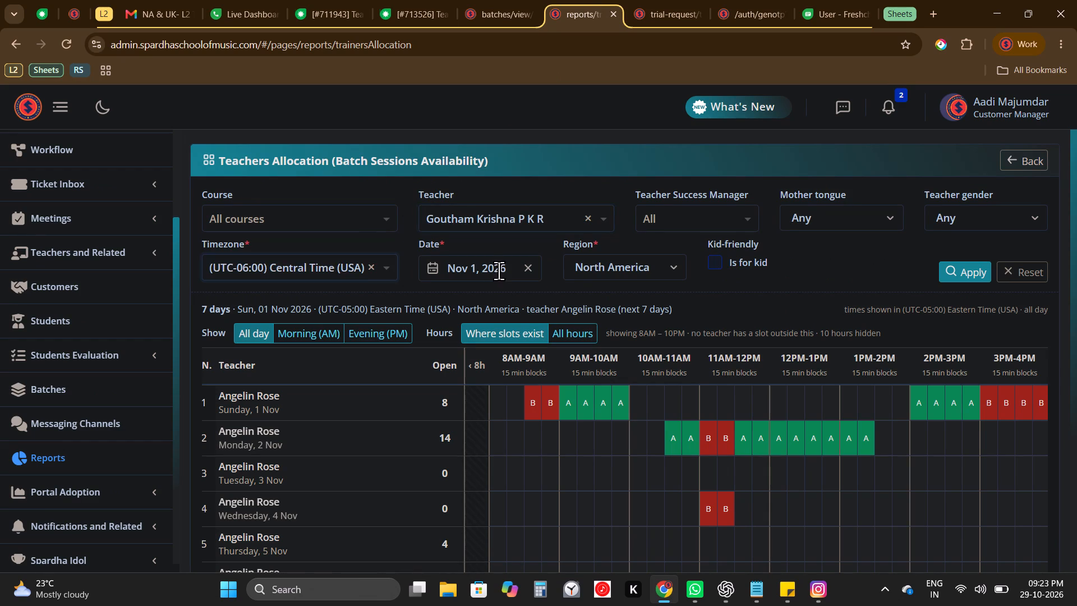
{"action": "left_click", "coordinate": [963, 268]}
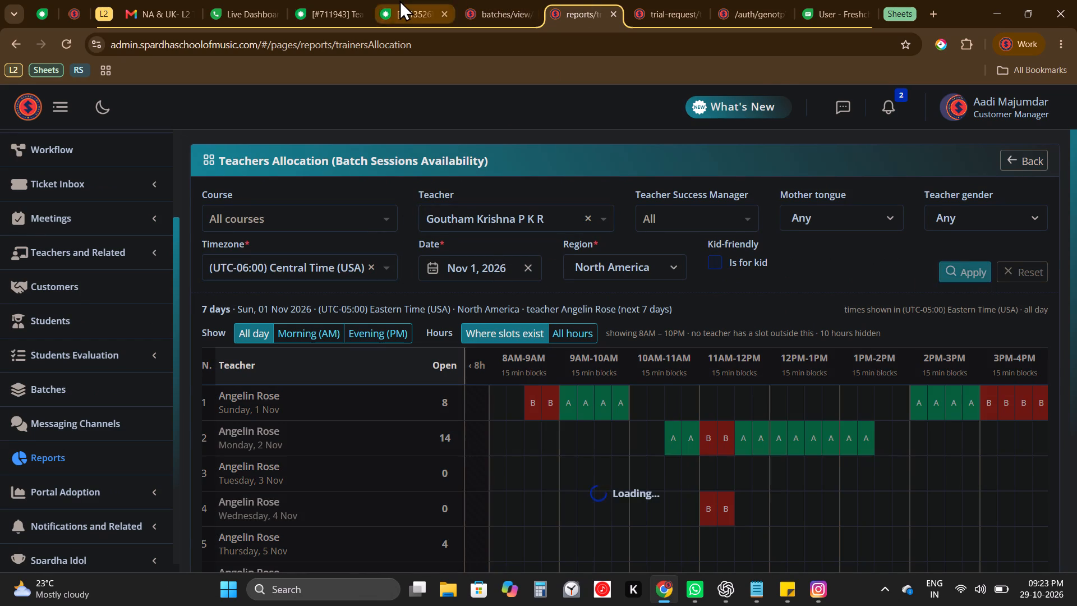
Review the class days and times of the October 2026 sessions on the customer's batch page.
{"action": "left_click", "coordinate": [399, 0]}
{"action": "left_click", "coordinate": [493, 0]}
{"action": "scroll", "coordinate": [487, 362], "scroll_direction": "down", "scroll_amount": 5}
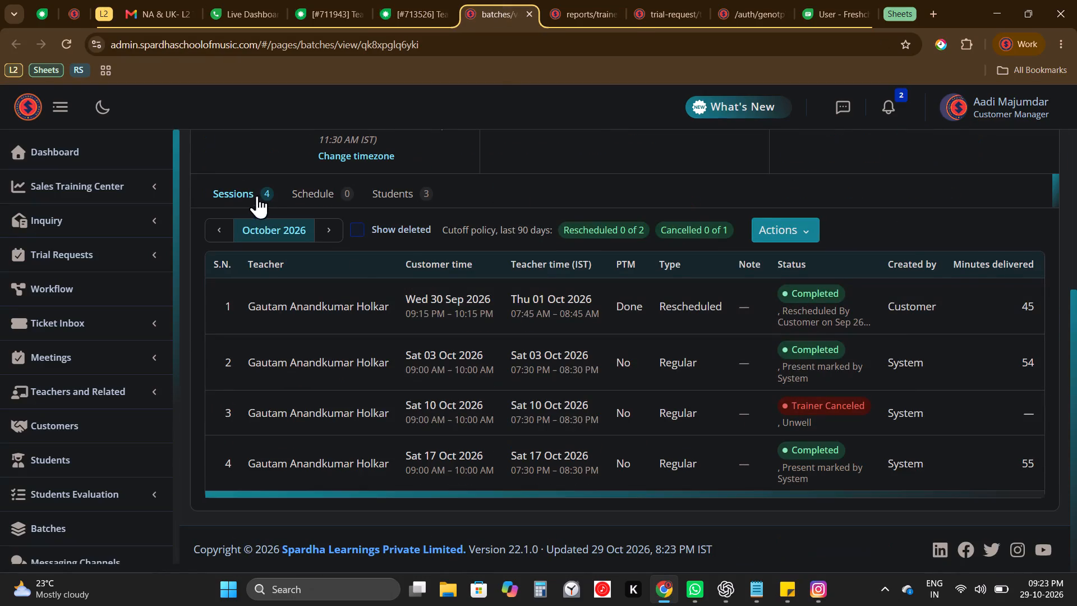
{"action": "left_click", "coordinate": [388, 352]}
{"action": "left_click_drag", "start_coordinate": [388, 352], "coordinate": [560, 481]}
{"action": "left_click", "coordinate": [560, 481]}
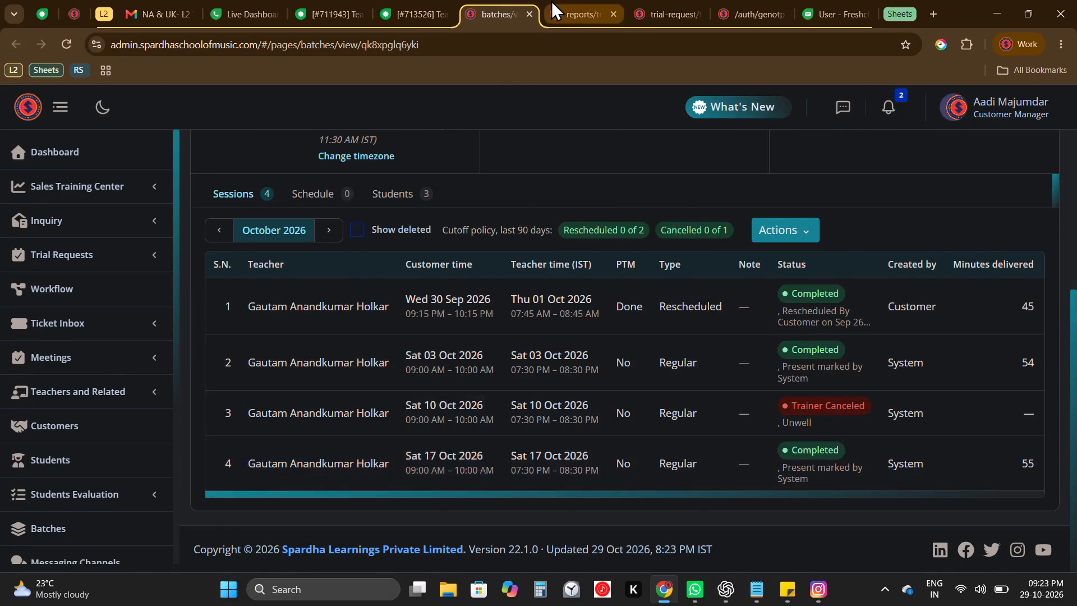
Set the Teachers Allocation report's date to Nov 7, 2026 and apply it to load the trainer's availability from that Saturday.
{"action": "left_click", "coordinate": [551, 0]}
{"action": "scroll", "coordinate": [622, 416], "scroll_direction": "left", "scroll_amount": 4}
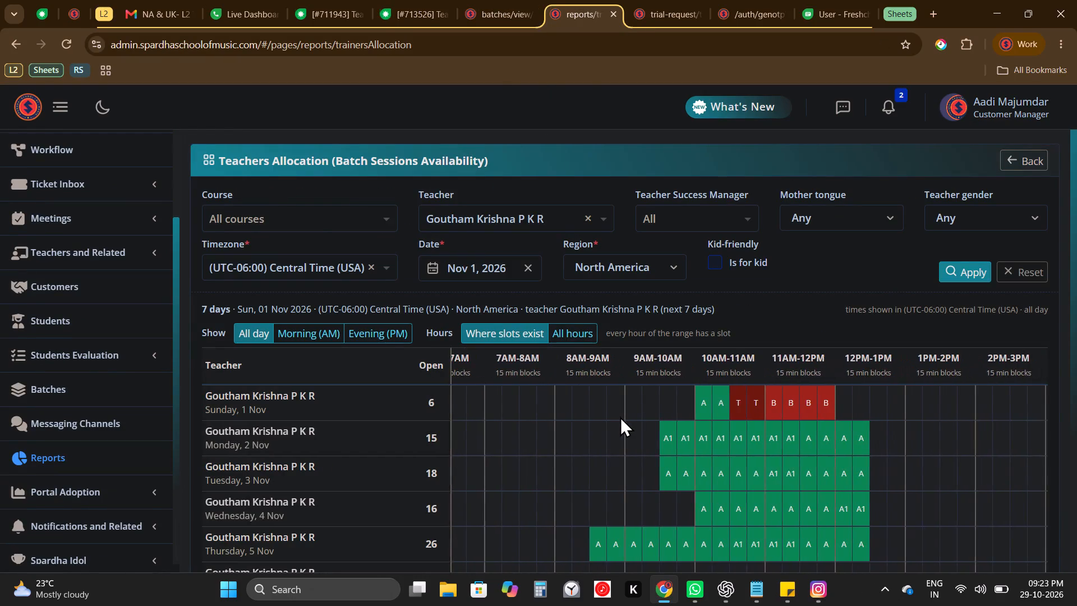
{"action": "left_click", "coordinate": [480, 264]}
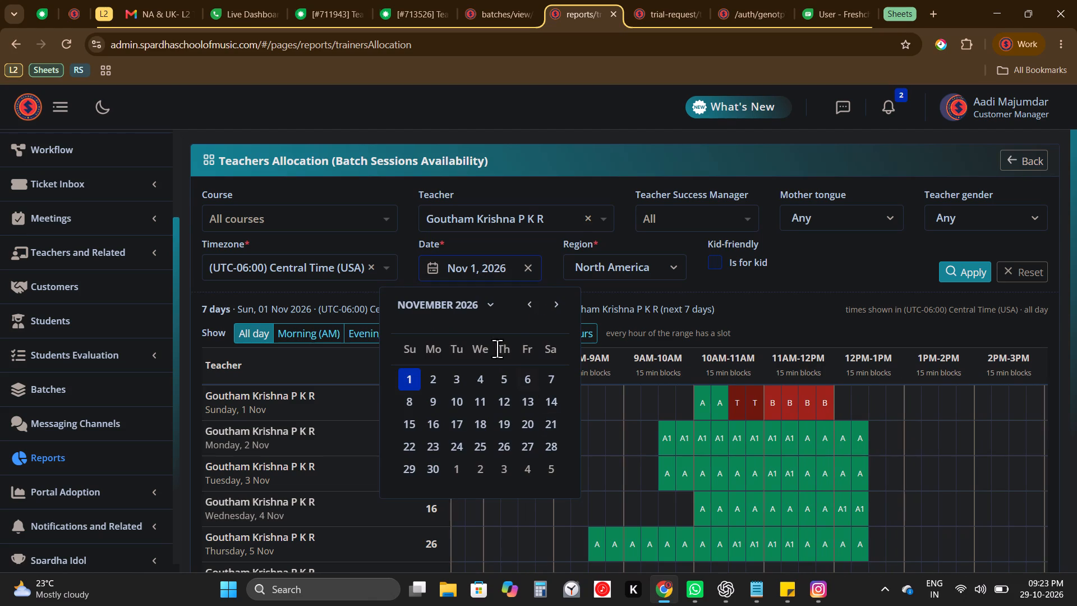
{"action": "left_click", "coordinate": [524, 304]}
{"action": "left_click", "coordinate": [554, 306]}
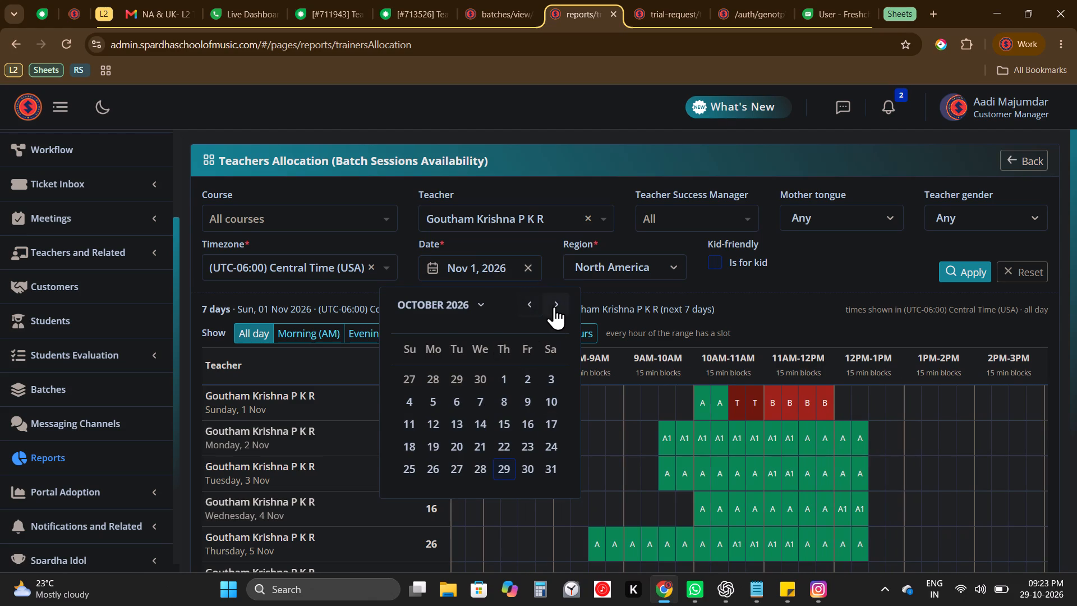
{"action": "left_click", "coordinate": [546, 378]}
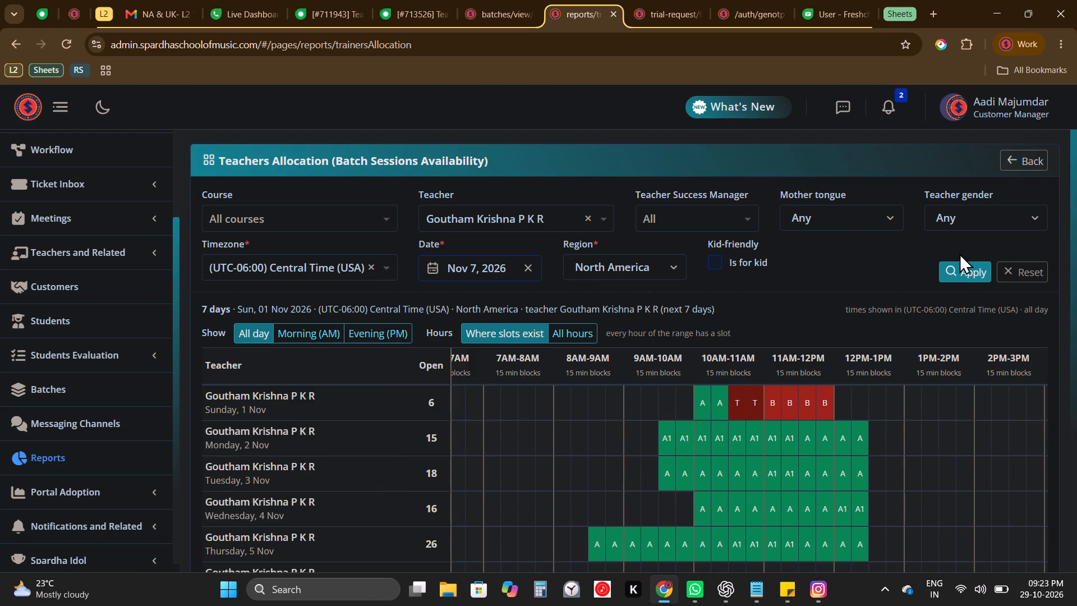
{"action": "left_click", "coordinate": [961, 272]}
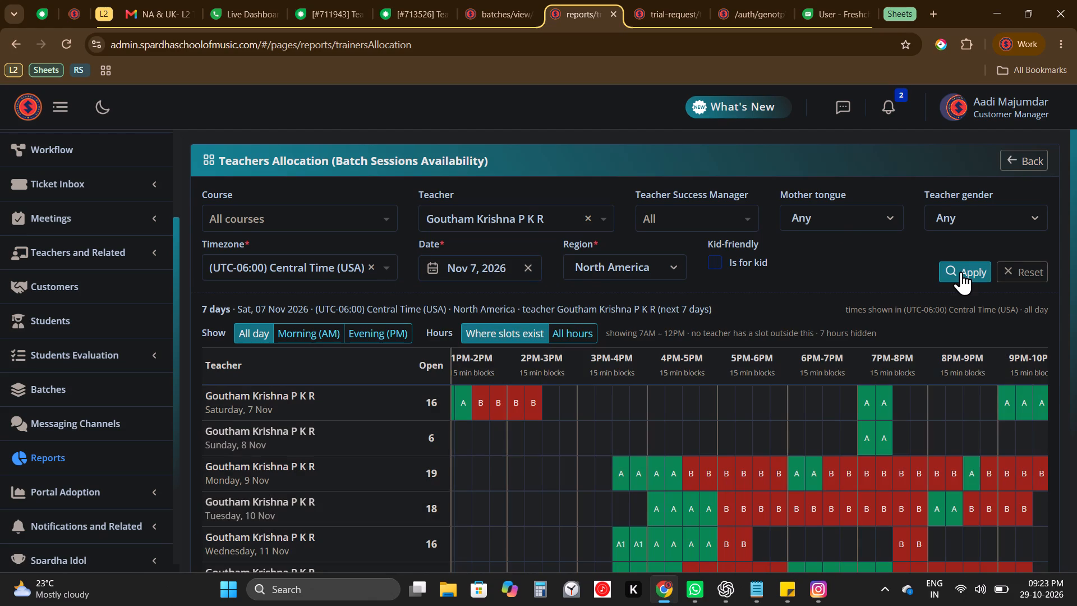
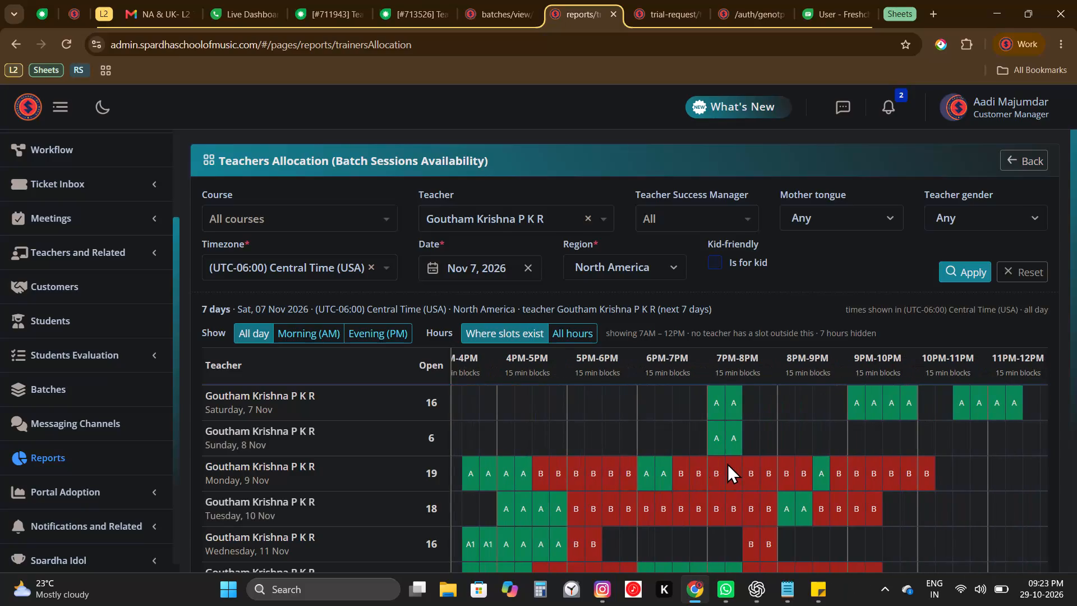
Examine the recommended trainer's Saturday, Nov 7 and following days' slots around the batch's 9 AM class time.
{"action": "scroll", "coordinate": [727, 463], "scroll_direction": "left", "scroll_amount": 1}
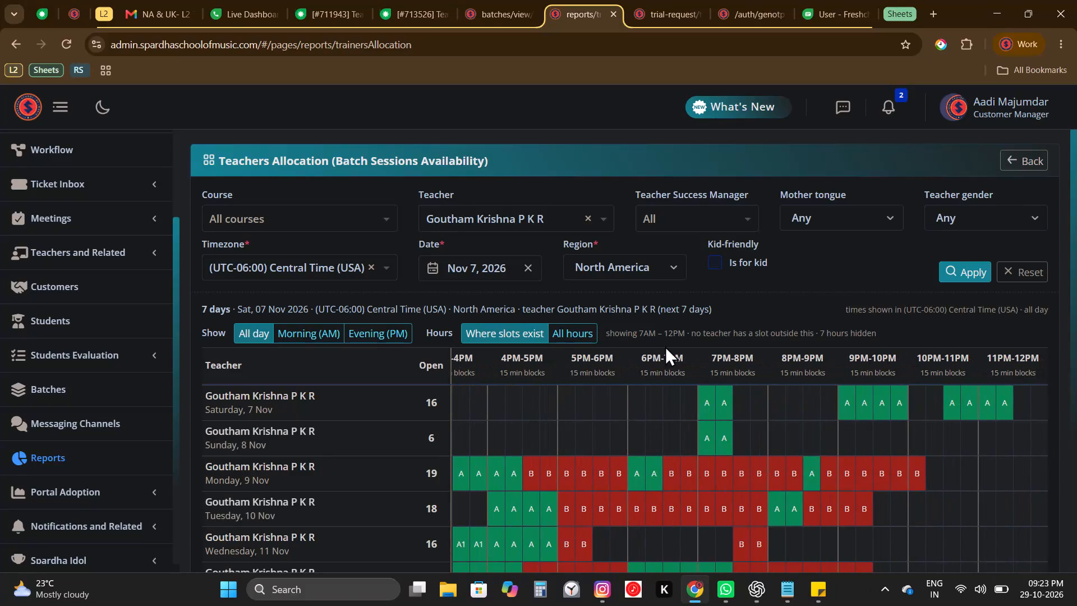
{"action": "left_click_drag", "start_coordinate": [843, 398], "coordinate": [878, 398]}
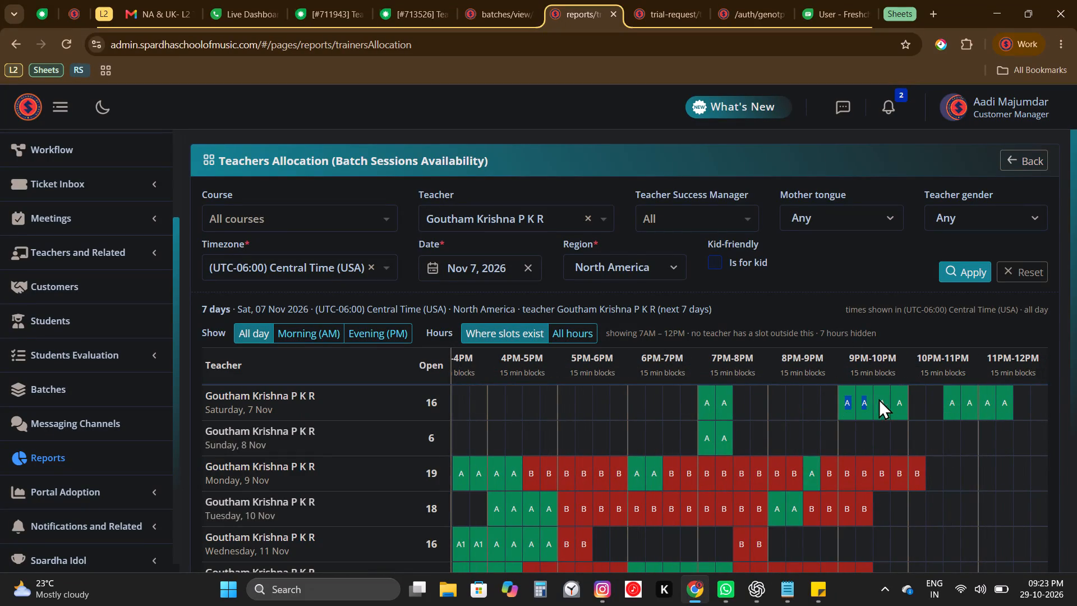
{"action": "left_click_drag", "start_coordinate": [878, 398], "coordinate": [903, 400]}
{"action": "scroll", "coordinate": [763, 437], "scroll_direction": "right", "scroll_amount": 7}
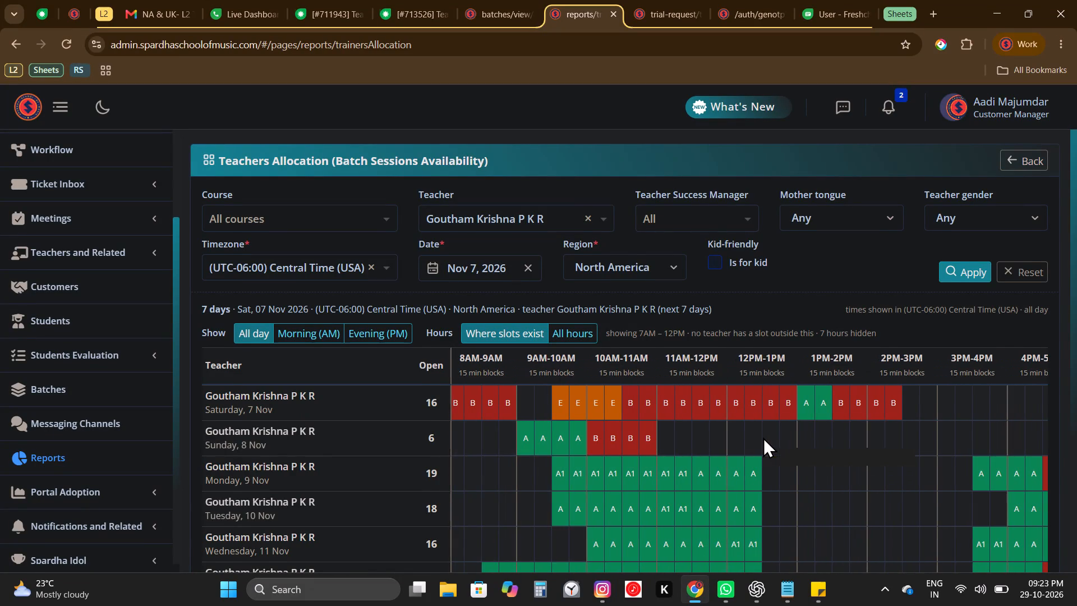
{"action": "scroll", "coordinate": [763, 437], "scroll_direction": "down", "scroll_amount": 1}
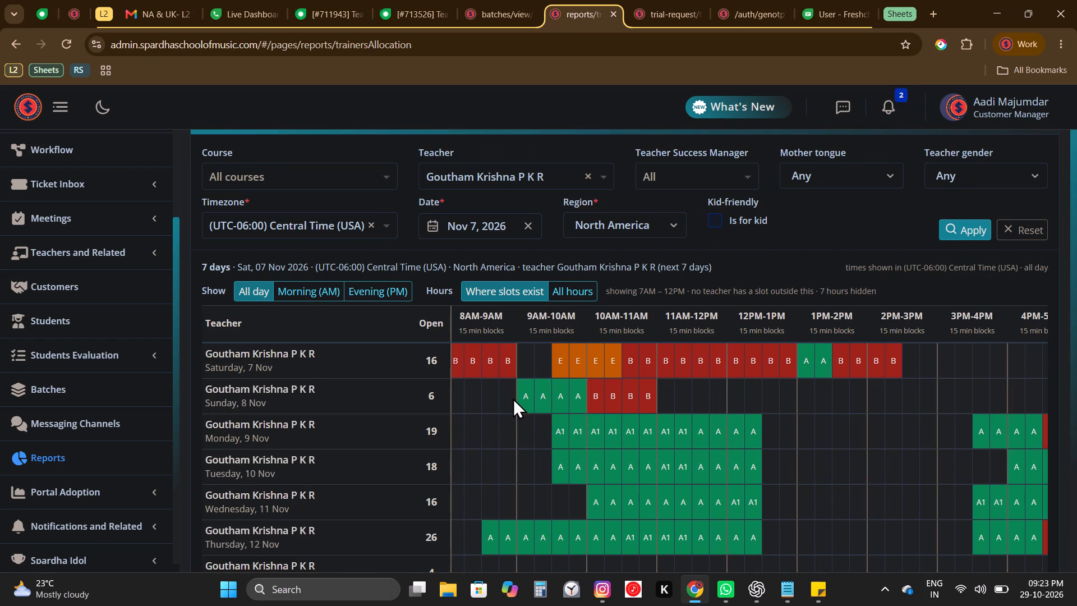
Clear the report's teacher filter, set the course to the active student's Spardha Piano Method Book 1 1.0, and apply it.
{"action": "left_click", "coordinate": [587, 175]}
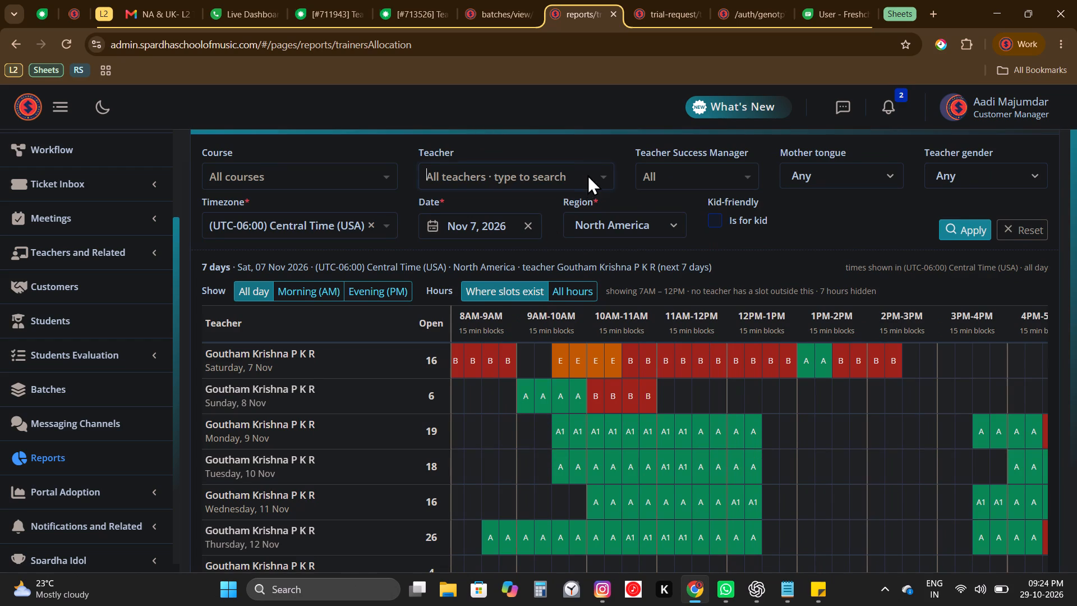
{"action": "left_click", "coordinate": [472, 0]}
{"action": "left_click", "coordinate": [412, 203]}
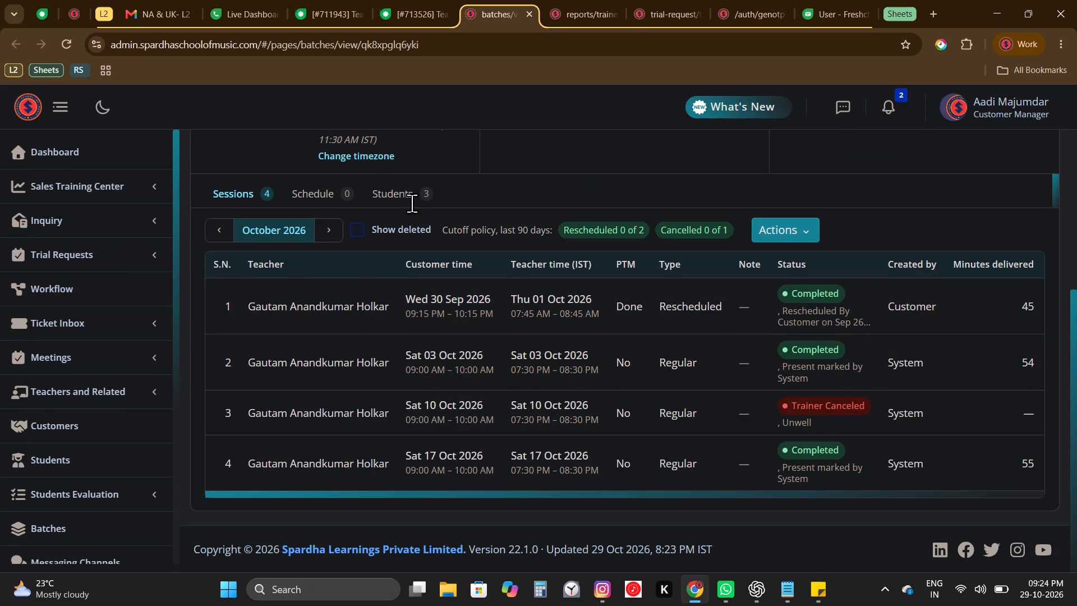
{"action": "triple_click", "coordinate": [636, 460]}
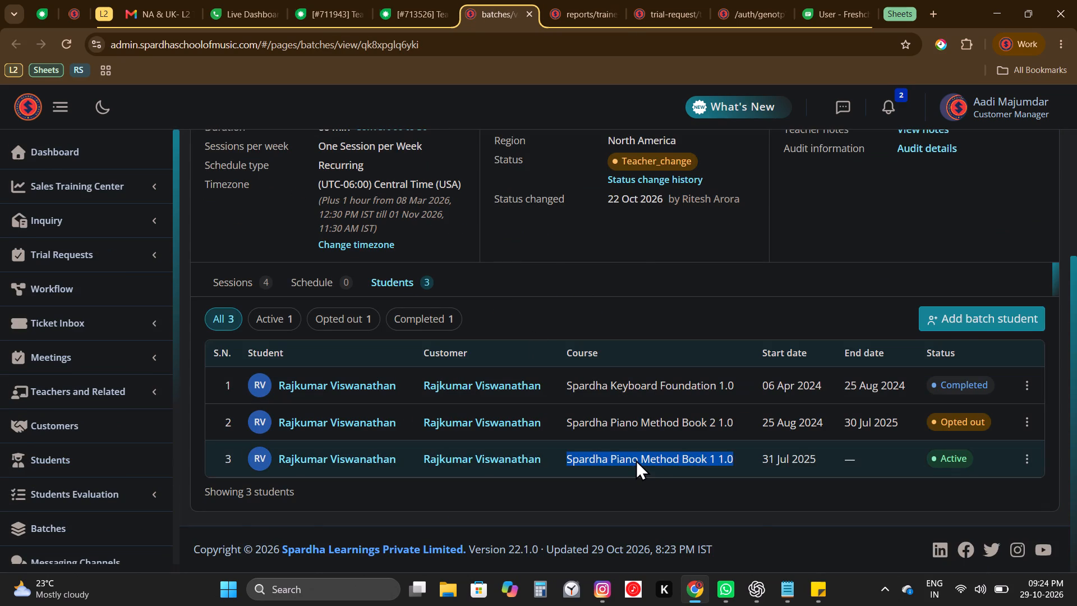
{"action": "key", "text": "ctrl+c"}
{"action": "left_click", "coordinate": [570, 0]}
{"action": "left_click", "coordinate": [389, 167]}
{"action": "key", "text": "ctrl+v"}
{"action": "key", "text": "Return"}
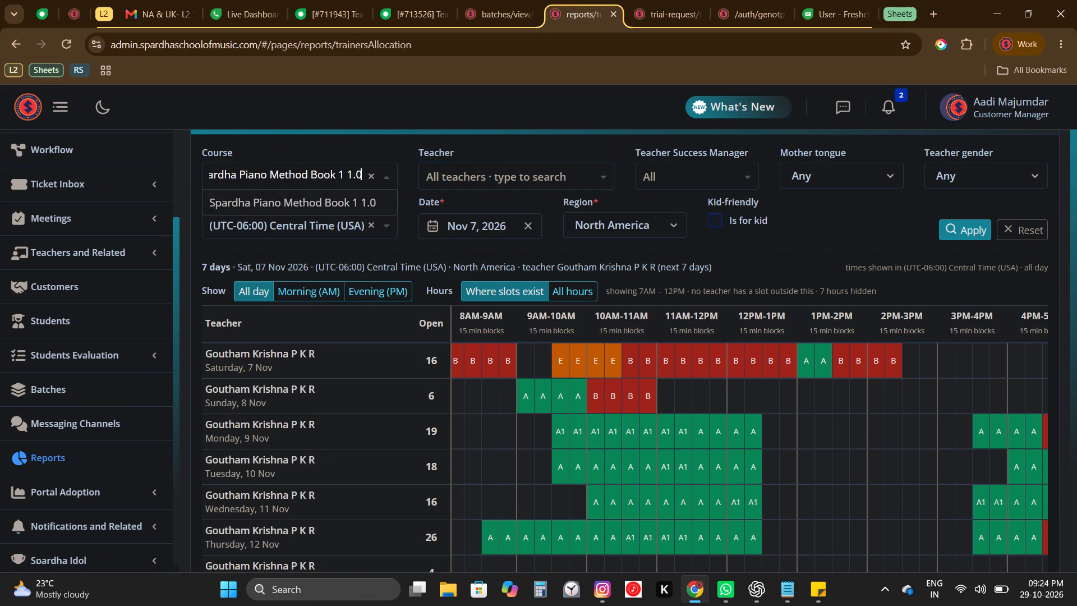
{"action": "left_click", "coordinate": [965, 233]}
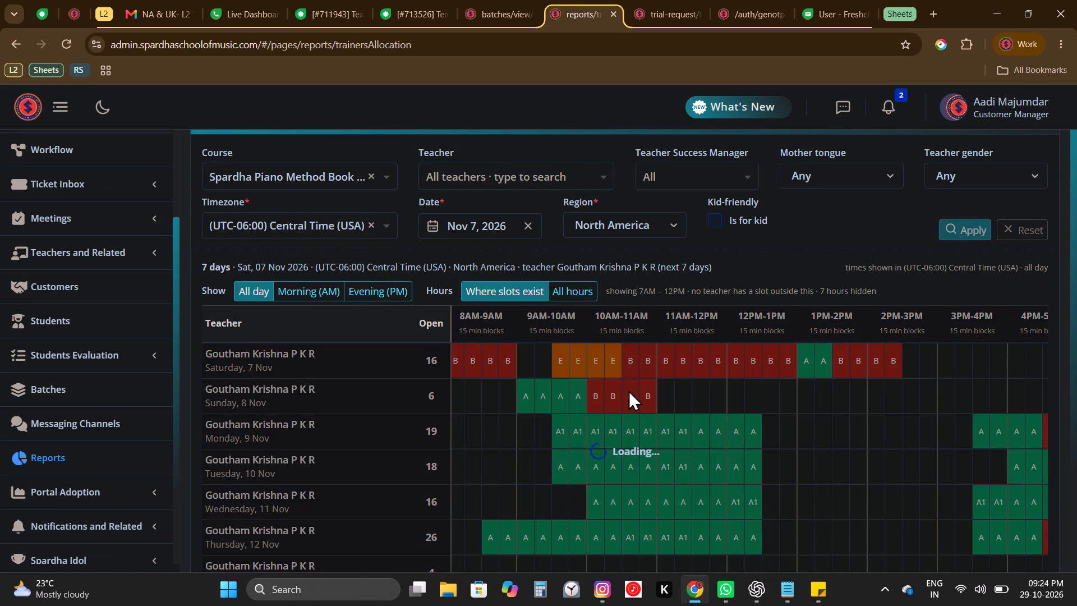
Compare the teachers' Saturday slots and copy the name of one with batch availability from 9 to 10 AM.
{"action": "scroll", "coordinate": [544, 356], "scroll_direction": "left", "scroll_amount": 4}
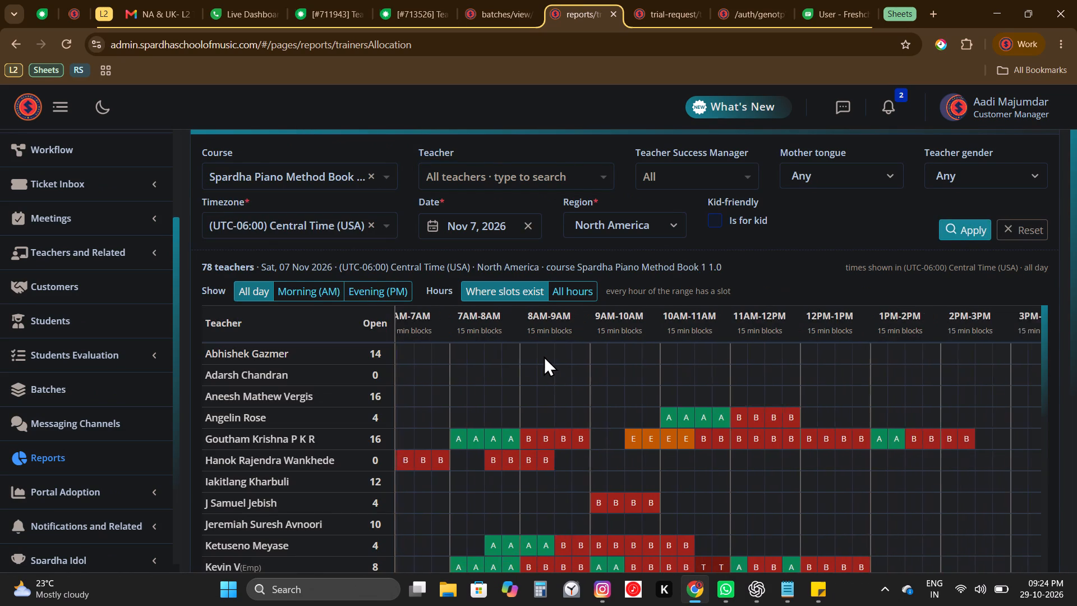
{"action": "scroll", "coordinate": [544, 356], "scroll_direction": "left", "scroll_amount": 1}
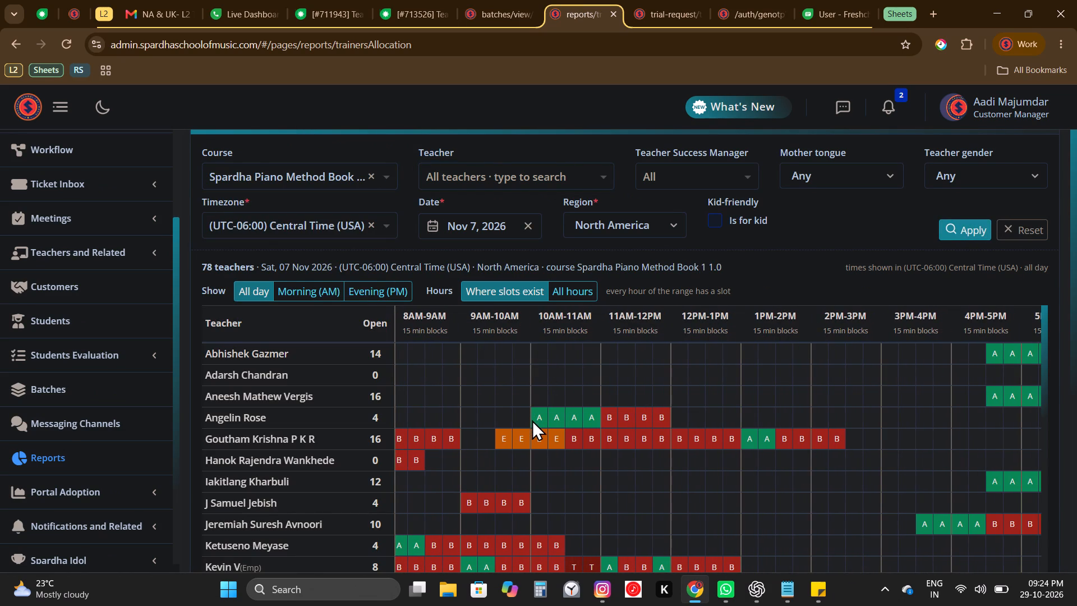
{"action": "left_click_drag", "start_coordinate": [531, 420], "coordinate": [596, 415]}
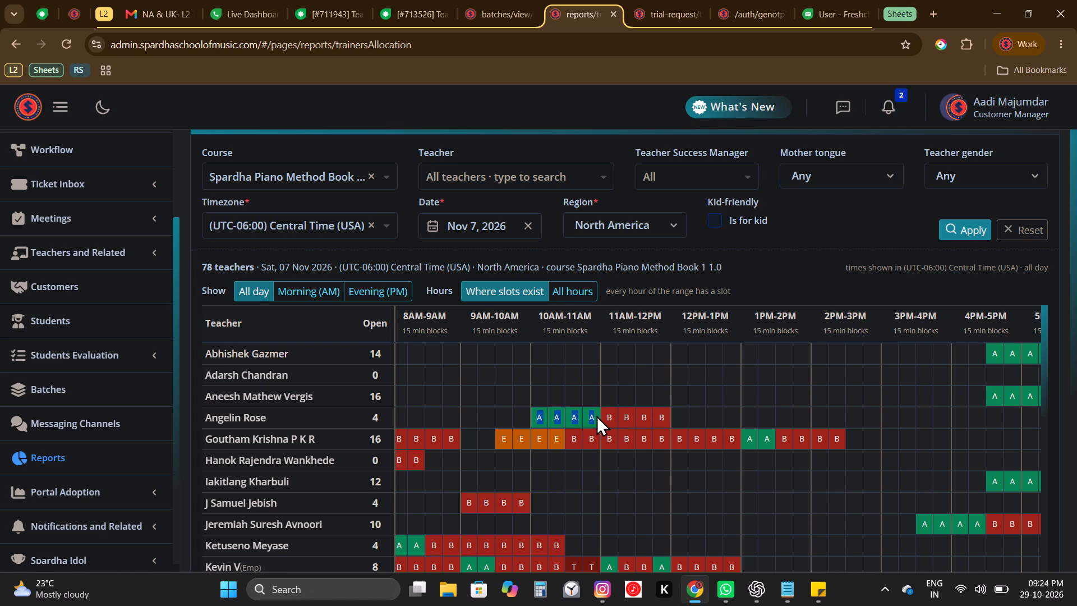
{"action": "scroll", "coordinate": [596, 415], "scroll_direction": "down", "scroll_amount": 2}
{"action": "scroll", "coordinate": [525, 506], "scroll_direction": "down", "scroll_amount": 1}
{"action": "scroll", "coordinate": [466, 471], "scroll_direction": "right", "scroll_amount": 2}
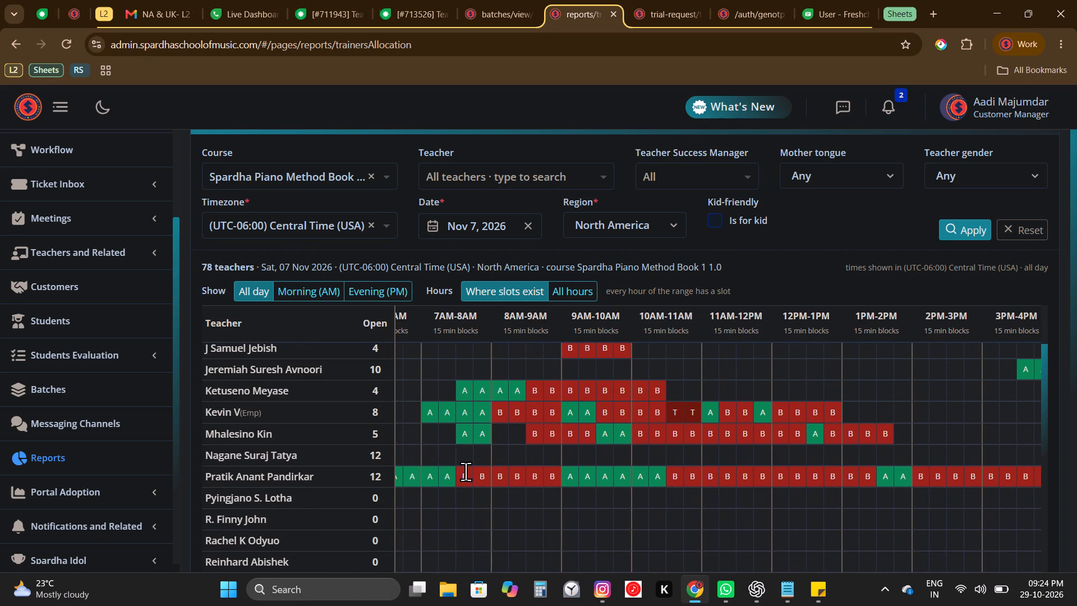
{"action": "left_click_drag", "start_coordinate": [326, 478], "coordinate": [230, 475]}
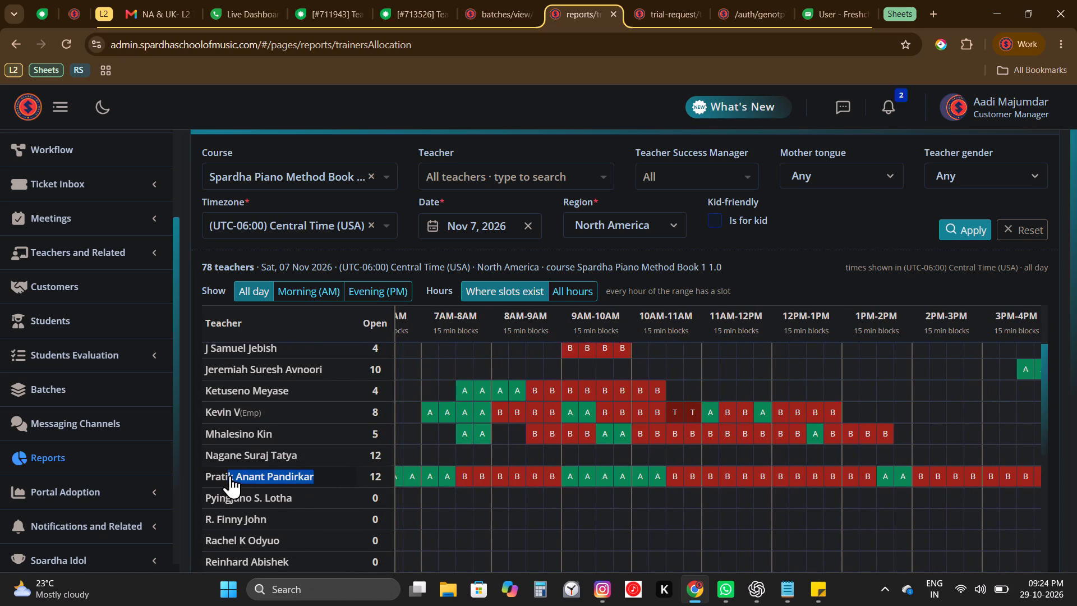
{"action": "left_click_drag", "start_coordinate": [230, 475], "coordinate": [206, 479]}
{"action": "key", "text": "ctrl+c"}
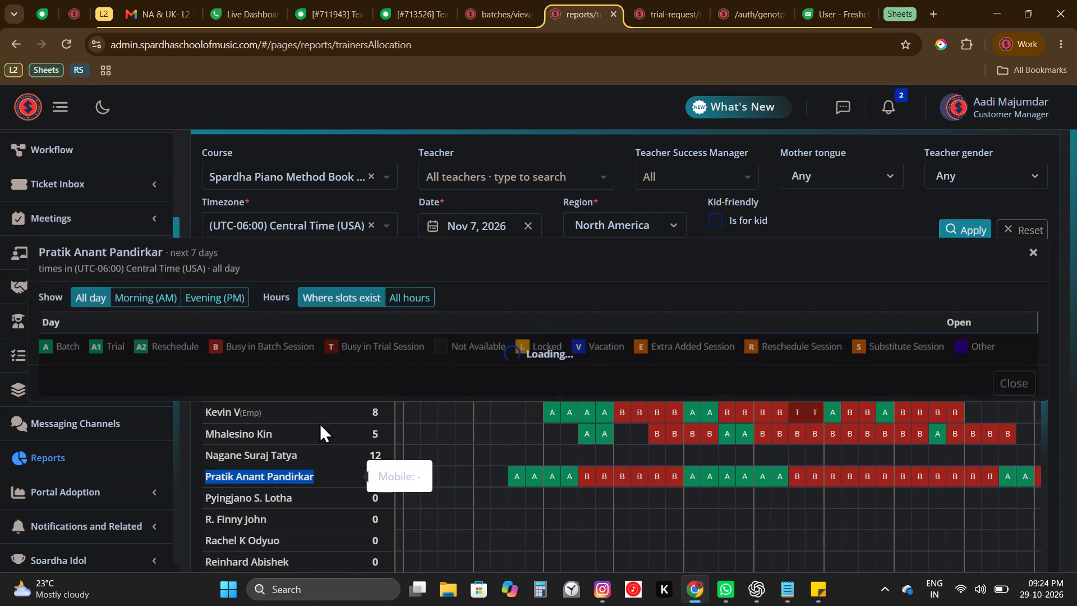
{"action": "key", "text": "Escape"}
Check the batch's teacher change history and replace its resigned teacher with the copied teacher in the batch details.
{"action": "left_click", "coordinate": [522, 0]}
{"action": "scroll", "coordinate": [633, 185], "scroll_direction": "up", "scroll_amount": 1}
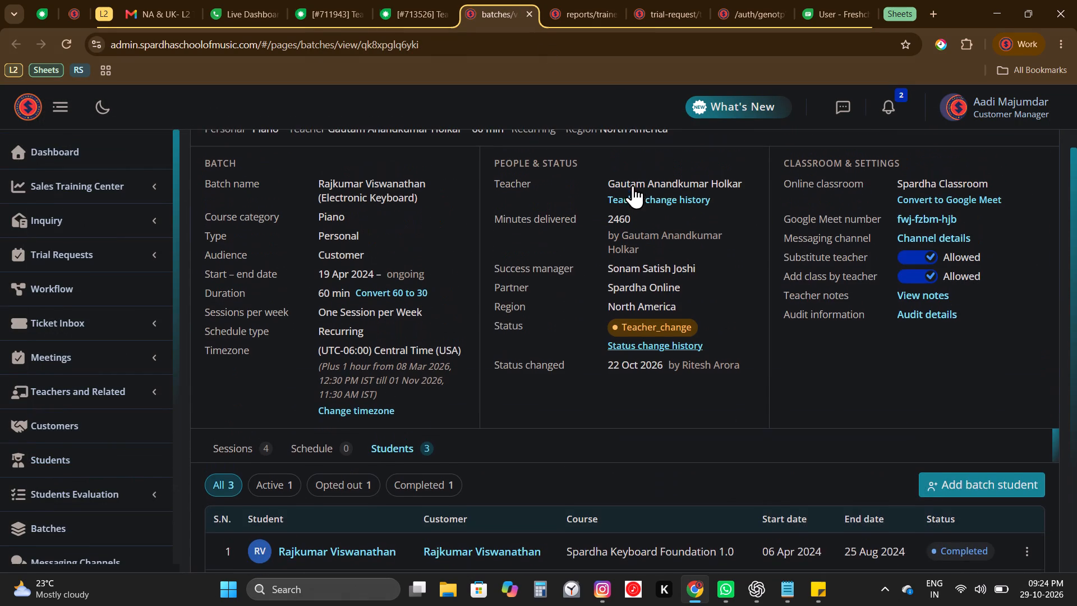
{"action": "left_click", "coordinate": [678, 201]}
{"action": "key", "text": "Escape"}
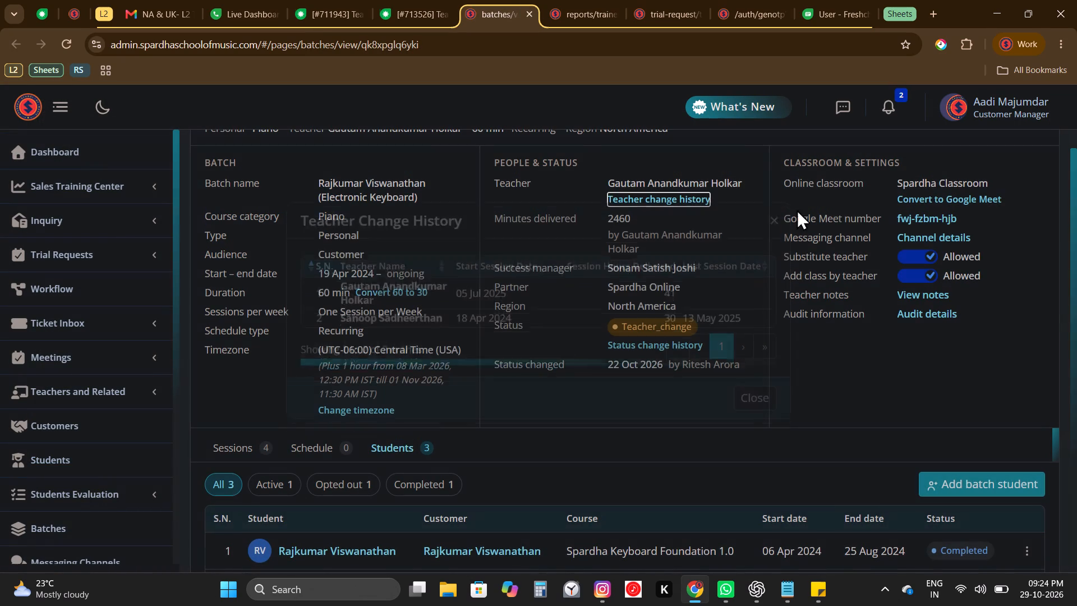
{"action": "scroll", "coordinate": [935, 180], "scroll_direction": "up", "scroll_amount": 2}
{"action": "left_click", "coordinate": [957, 193]}
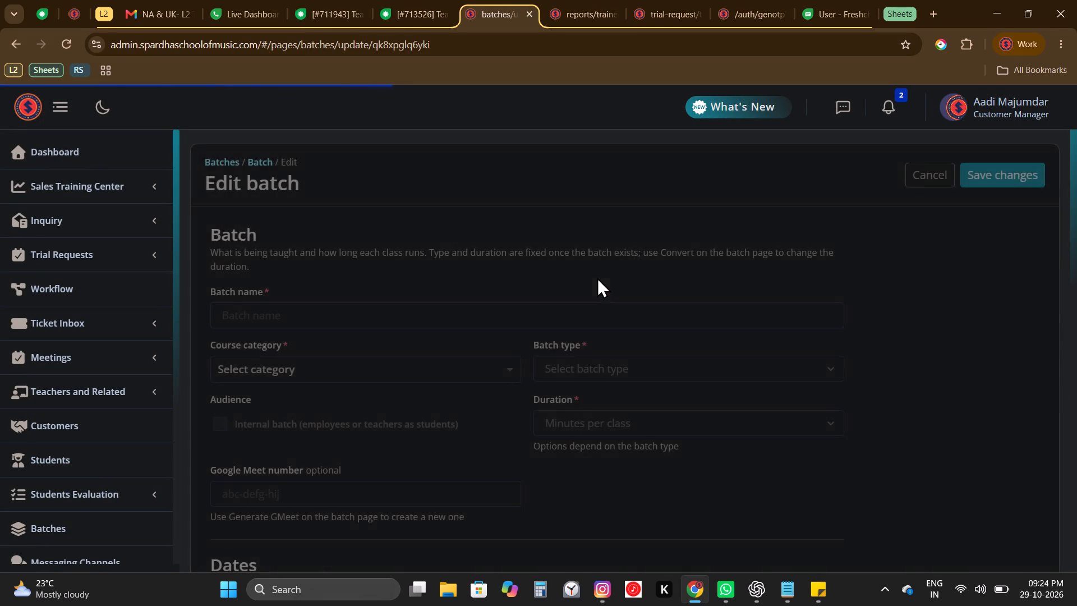
{"action": "scroll", "coordinate": [616, 437], "scroll_direction": "down", "scroll_amount": 3}
{"action": "scroll", "coordinate": [616, 437], "scroll_direction": "up", "scroll_amount": 1}
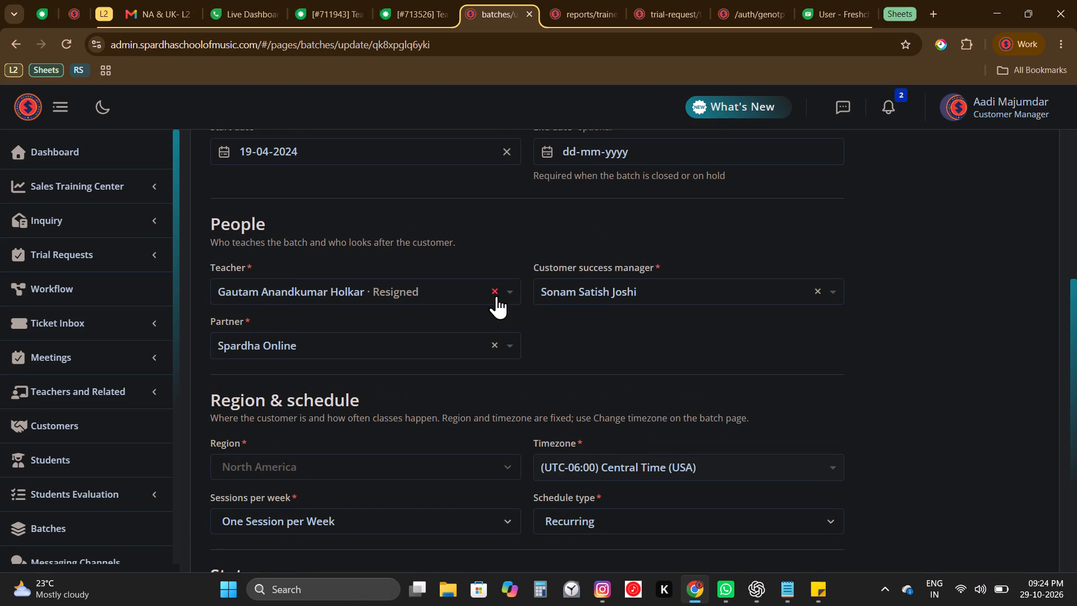
{"action": "left_click", "coordinate": [496, 296]}
{"action": "key", "text": "ctrl+v"}
{"action": "key", "text": "Return"}
{"action": "scroll", "coordinate": [496, 296], "scroll_direction": "down", "scroll_amount": 4}
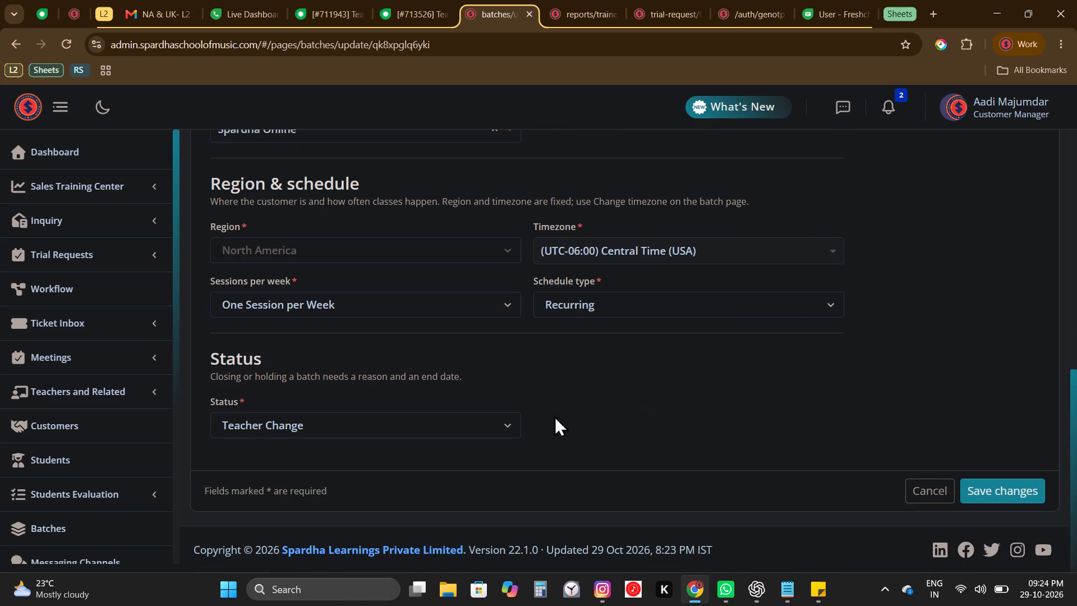
Set the batch's status to Active and save the batch changes.
{"action": "left_click", "coordinate": [518, 425]}
{"action": "key", "text": "Up"}
{"action": "key", "text": "Return"}
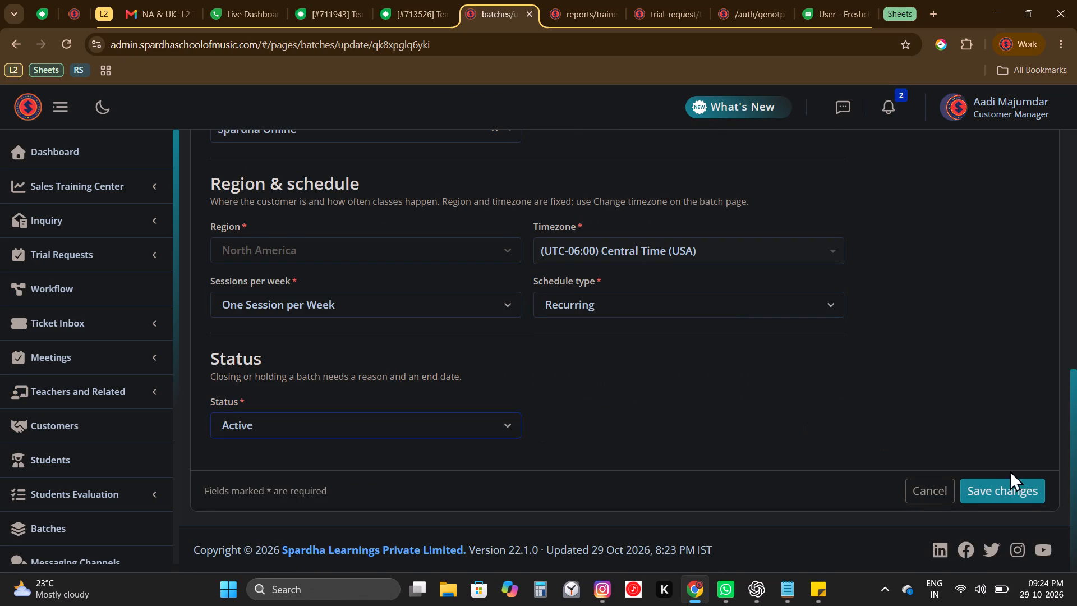
{"action": "left_click", "coordinate": [1027, 490]}
Add a weekly batch schedule for Saturday at 09:00 AM in the customer's timezone.
{"action": "left_click", "coordinate": [592, 0]}
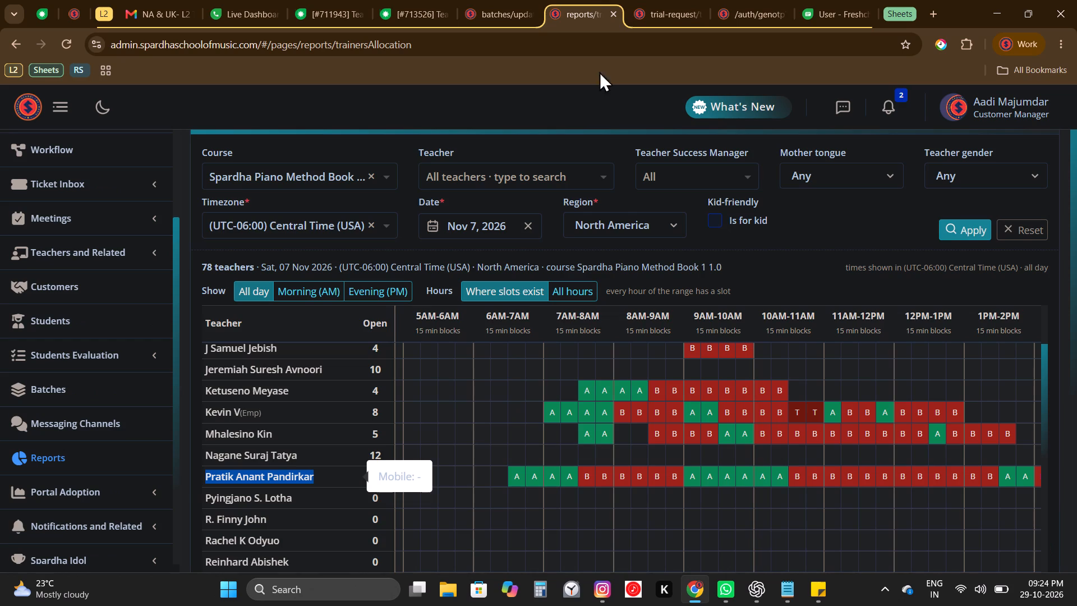
{"action": "left_click", "coordinate": [462, 0]}
{"action": "scroll", "coordinate": [650, 410], "scroll_direction": "down", "scroll_amount": 2}
{"action": "left_click", "coordinate": [352, 364]}
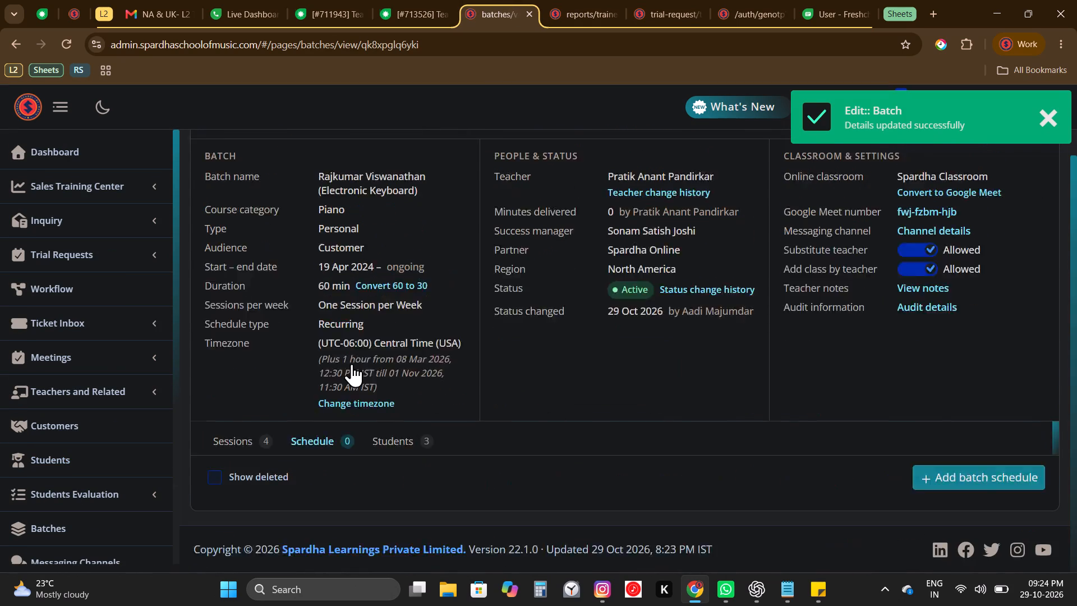
{"action": "left_click", "coordinate": [1011, 402]}
{"action": "left_click", "coordinate": [655, 267]}
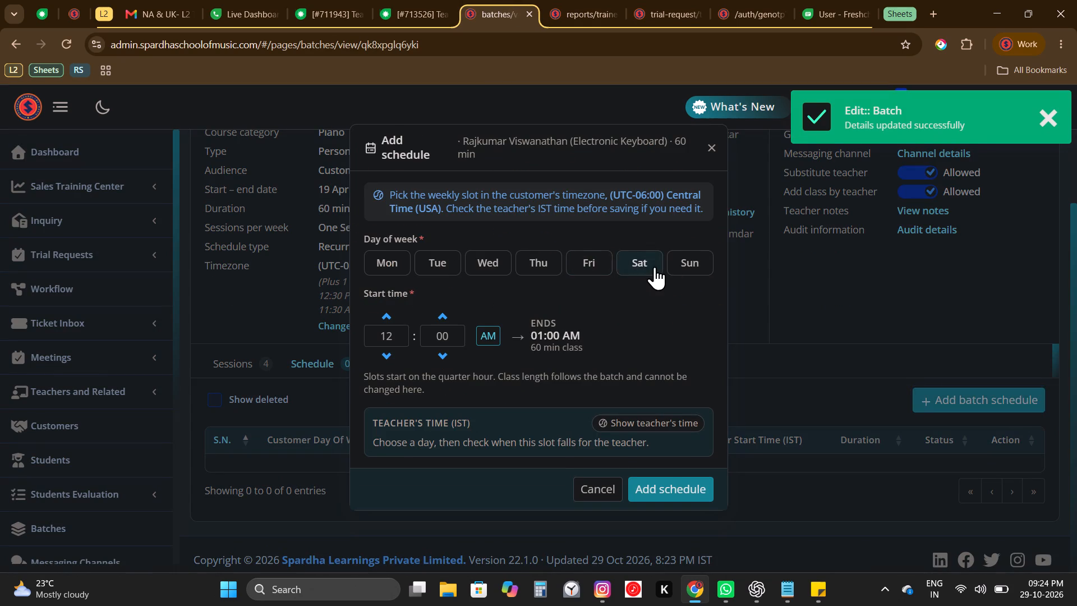
{"action": "double_click", "coordinate": [393, 333]}
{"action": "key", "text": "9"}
{"action": "key", "text": "Tab"}
{"action": "key", "text": "Tab"}
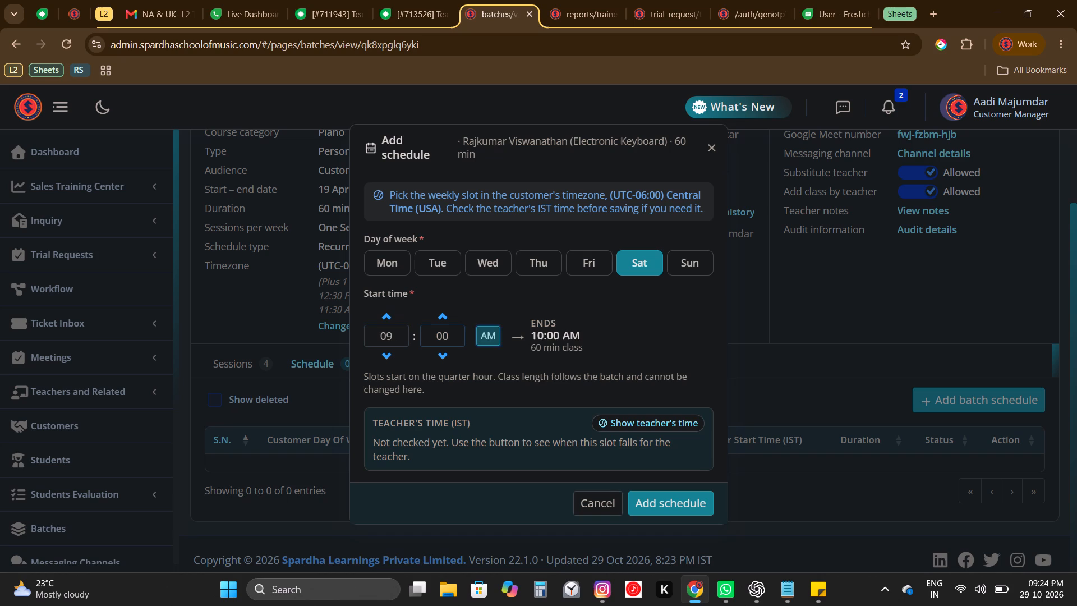
{"action": "left_click", "coordinate": [668, 494]}
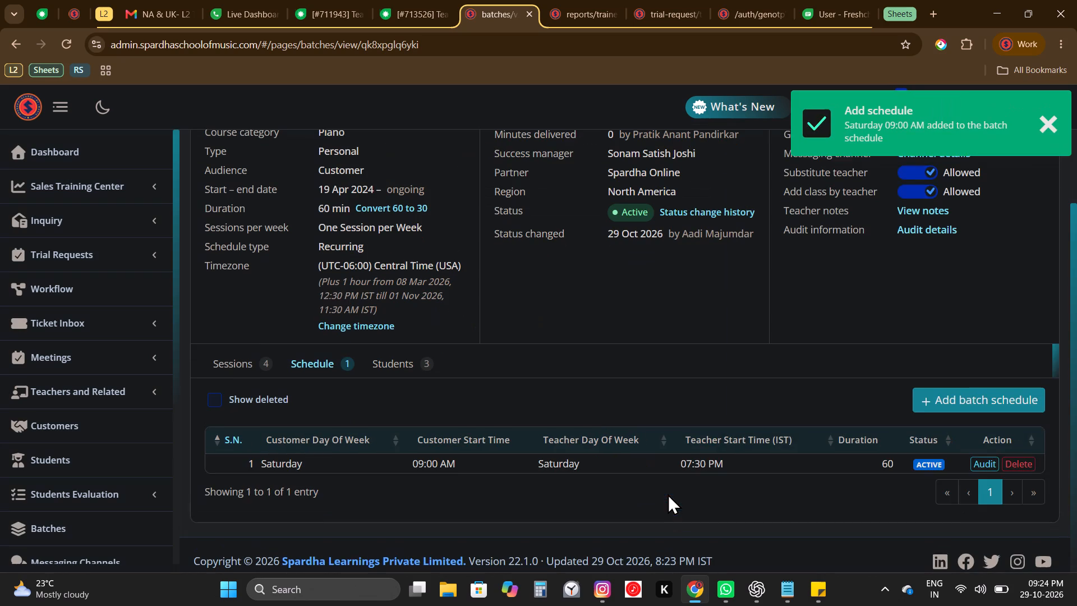
Check the customer's requested availability in child ticket 713526.
{"action": "left_click", "coordinate": [242, 375]}
{"action": "left_click", "coordinate": [434, 0]}
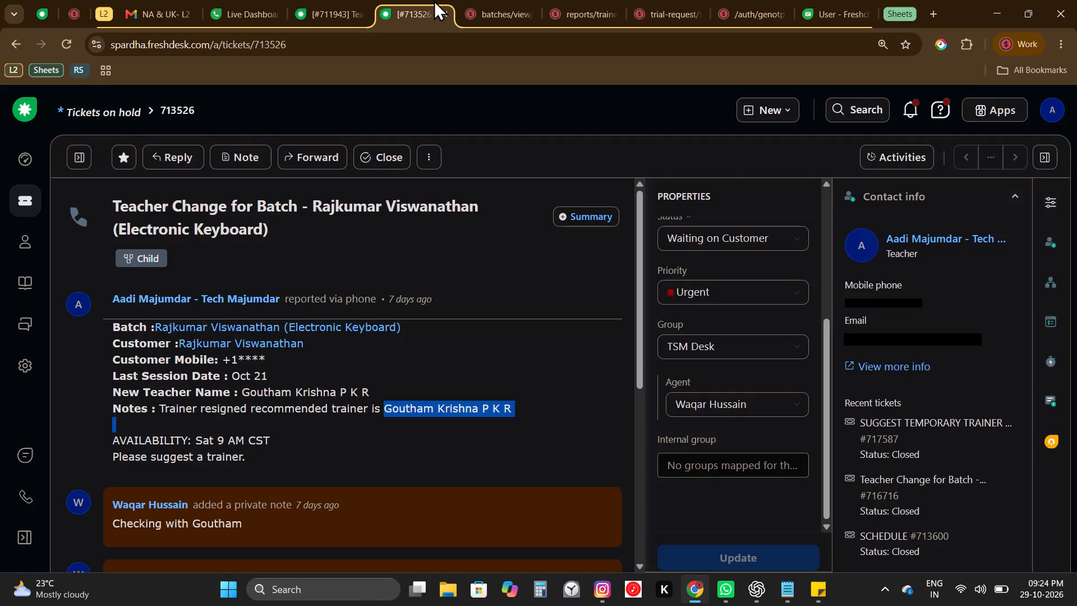
{"action": "double_click", "coordinate": [256, 443]}
{"action": "left_click_drag", "start_coordinate": [256, 443], "coordinate": [256, 455]}
{"action": "double_click", "coordinate": [256, 455]}
{"action": "left_click_drag", "start_coordinate": [256, 455], "coordinate": [284, 432]}
{"action": "double_click", "coordinate": [284, 432]}
{"action": "left_click_drag", "start_coordinate": [284, 432], "coordinate": [273, 463]}
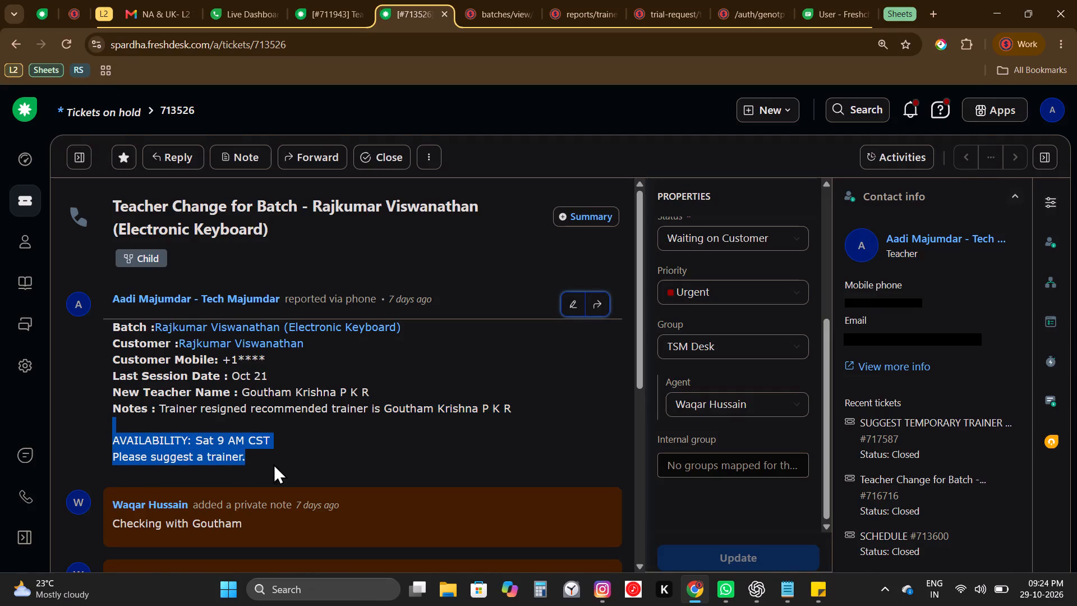
{"action": "left_click_drag", "start_coordinate": [273, 463], "coordinate": [273, 466]}
Generate the batch's sessions from the updated schedule, effective 29-10-2026.
{"action": "left_click", "coordinate": [490, 0]}
{"action": "scroll", "coordinate": [485, 337], "scroll_direction": "down", "scroll_amount": 3}
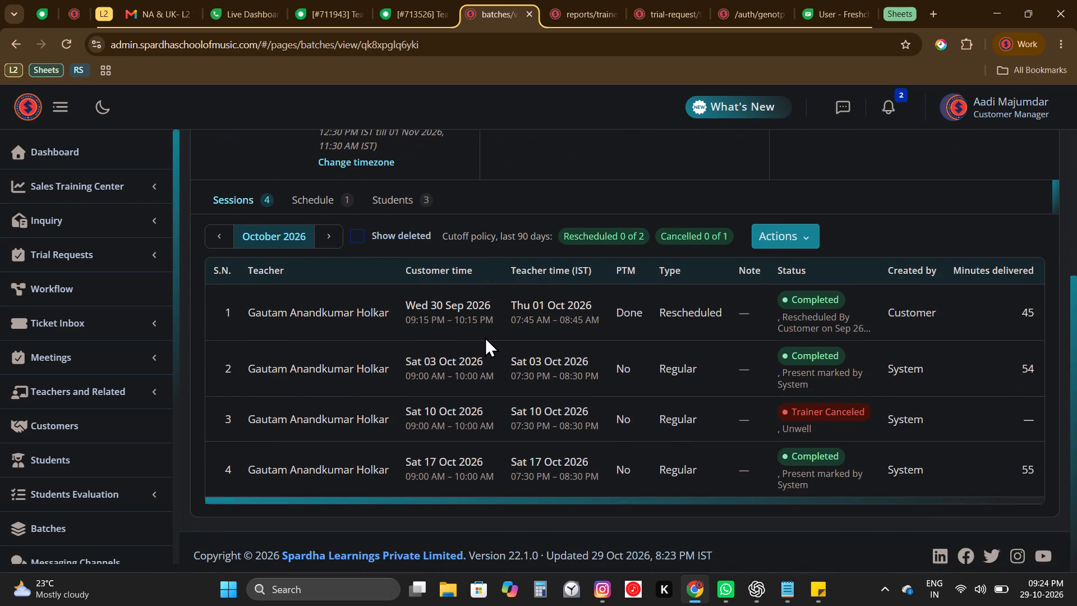
{"action": "left_click", "coordinate": [775, 229]}
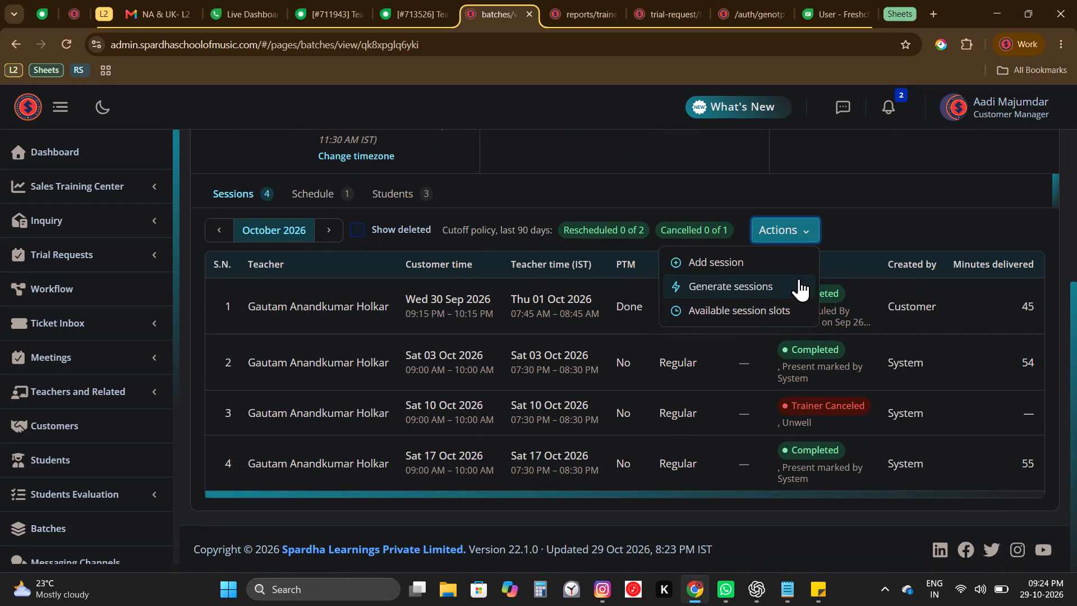
{"action": "left_click", "coordinate": [799, 278]}
{"action": "left_click", "coordinate": [688, 362]}
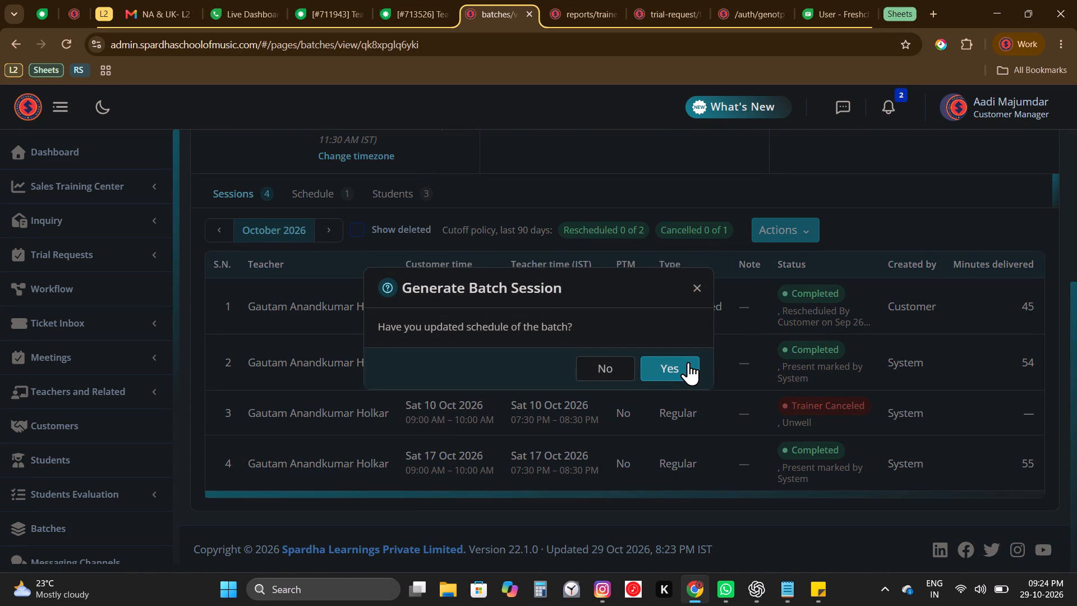
{"action": "left_click", "coordinate": [476, 331]}
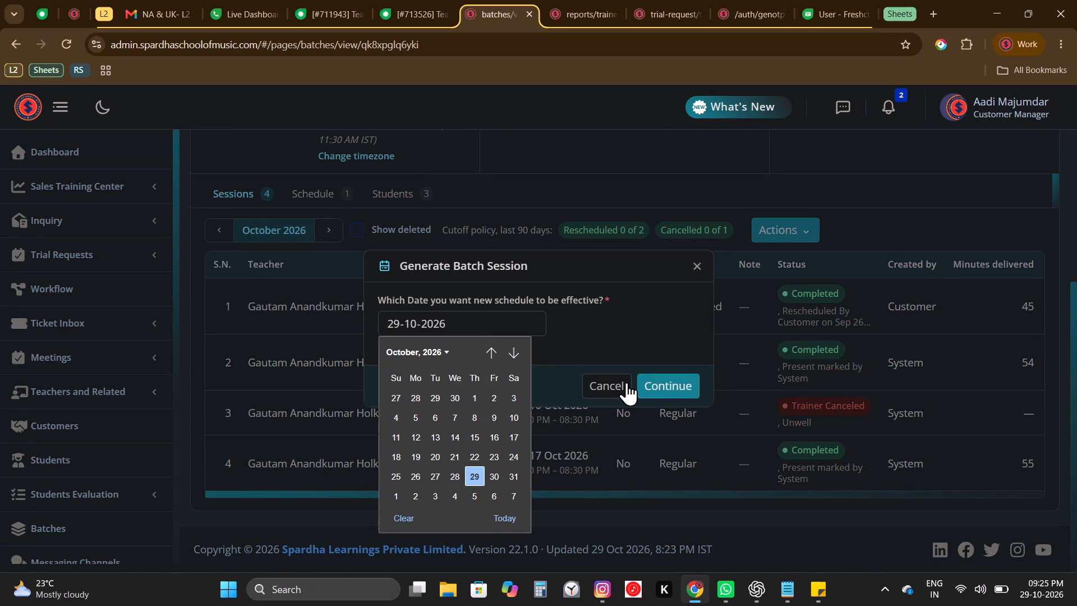
{"action": "left_click", "coordinate": [675, 387]}
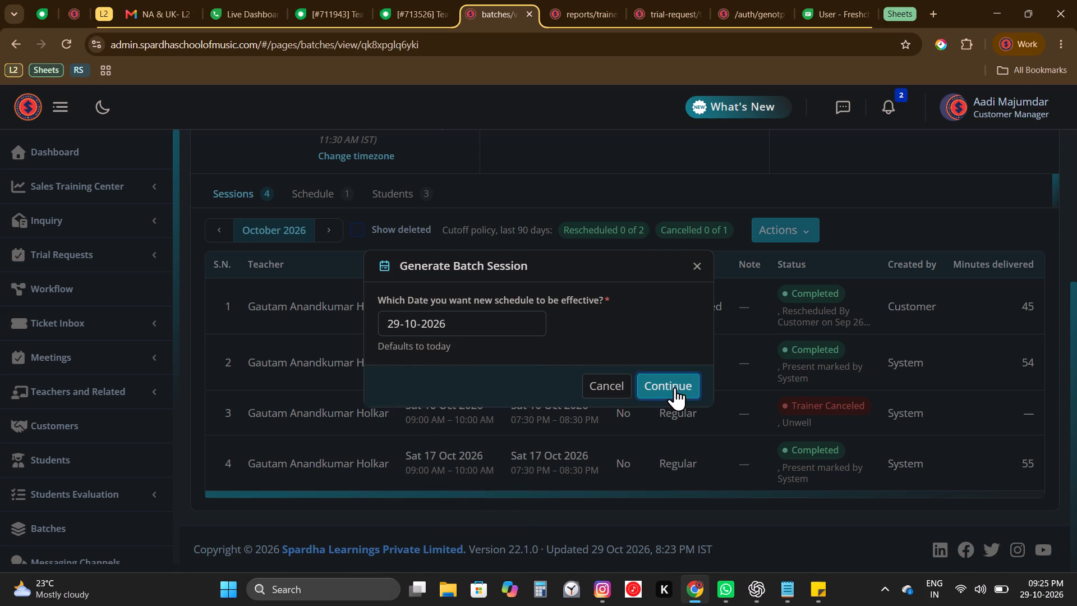
Review the batch's generated sessions for October and November 2026.
{"action": "left_click", "coordinate": [339, 228]}
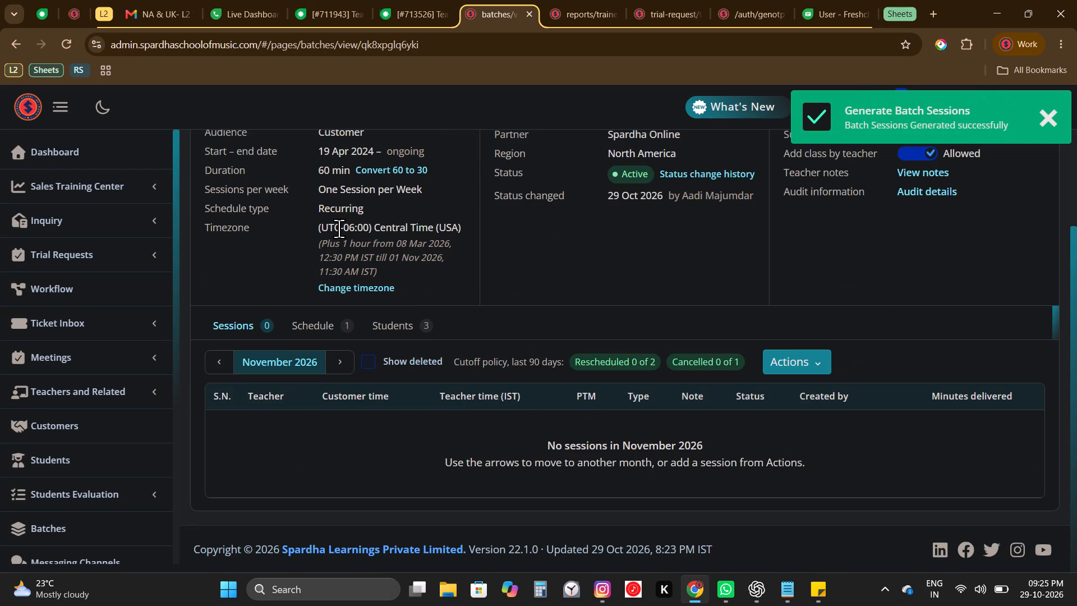
{"action": "left_click", "coordinate": [227, 362]}
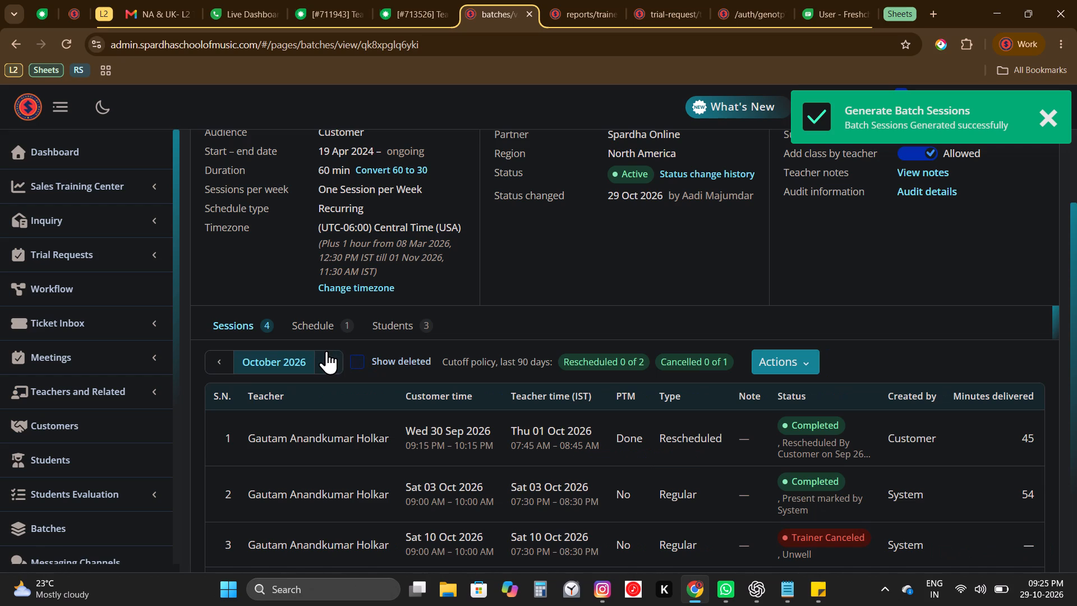
{"action": "left_click", "coordinate": [326, 351]}
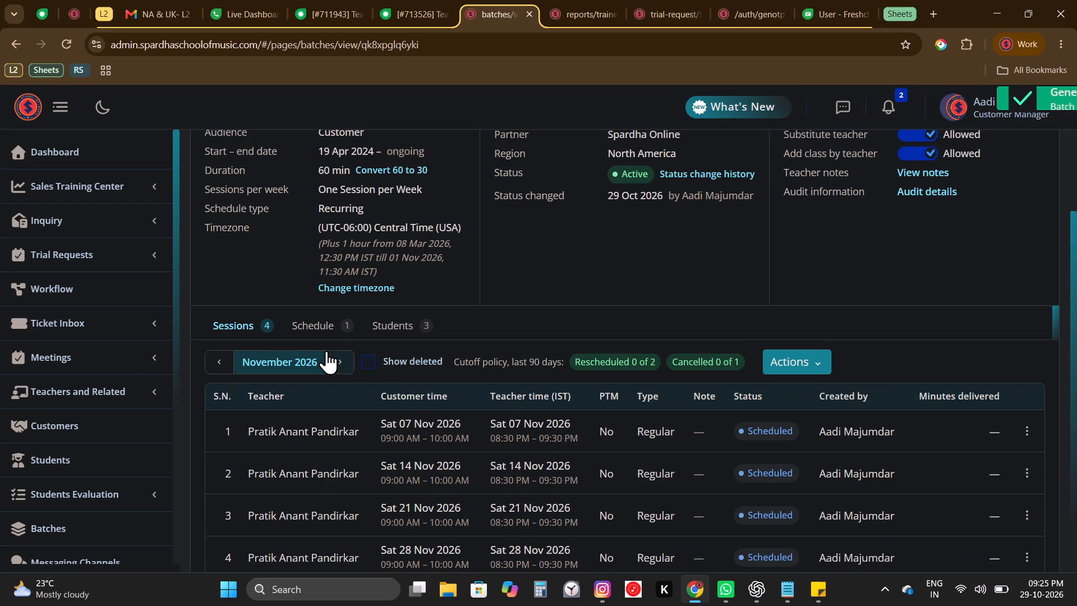
{"action": "scroll", "coordinate": [326, 351], "scroll_direction": "down", "scroll_amount": 1}
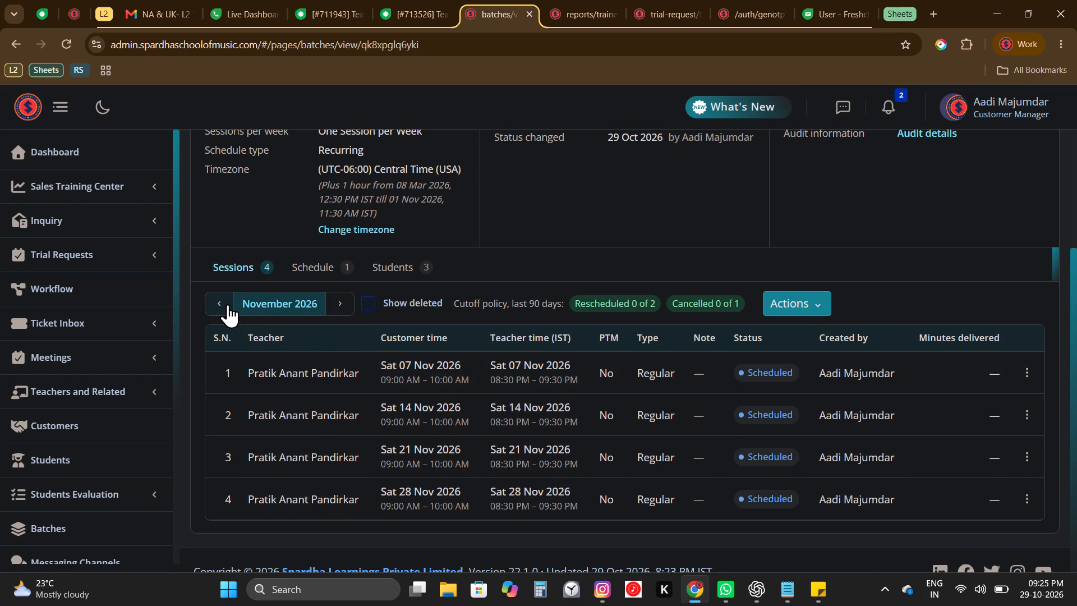
{"action": "left_click", "coordinate": [228, 304]}
{"action": "scroll", "coordinate": [398, 388], "scroll_direction": "down", "scroll_amount": 2}
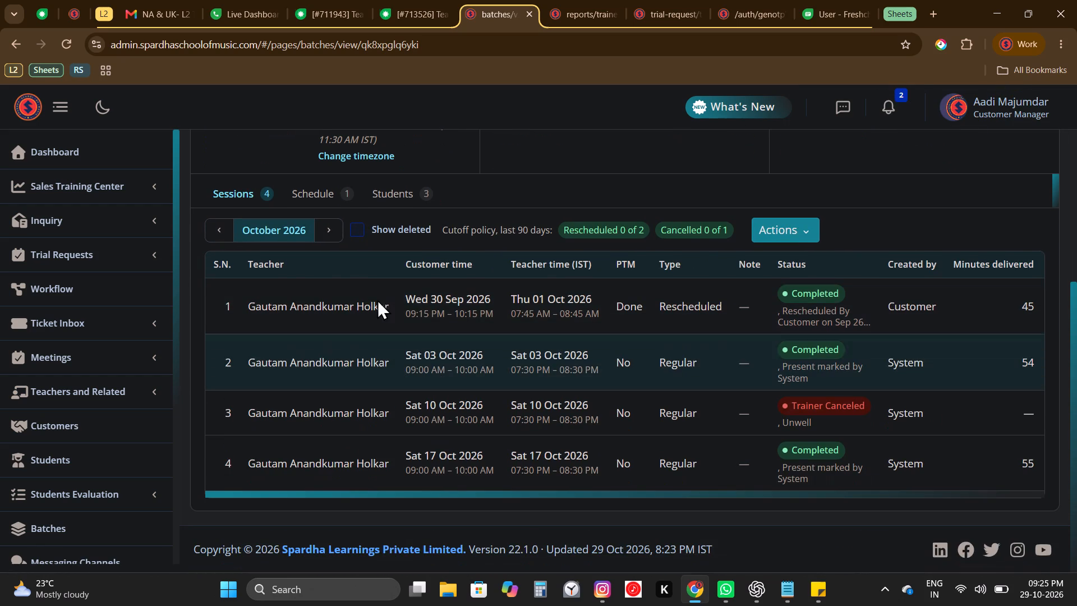
{"action": "left_click", "coordinate": [332, 224]}
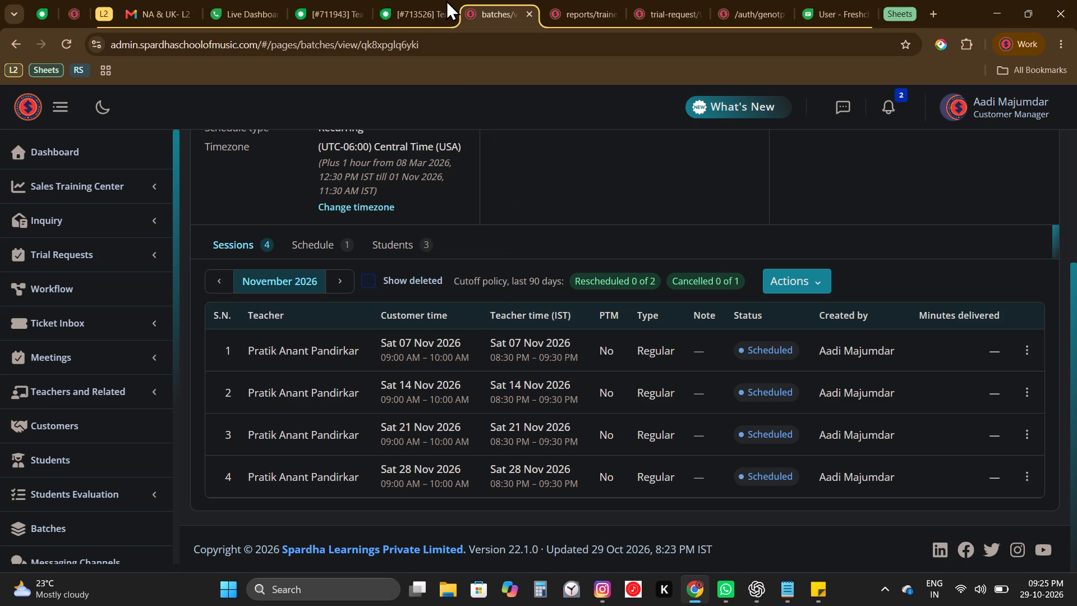
Check the newly assigned teacher's availability in the trainer allocation report for the week starting Oct 31, 2026.
{"action": "left_click", "coordinate": [584, 0]}
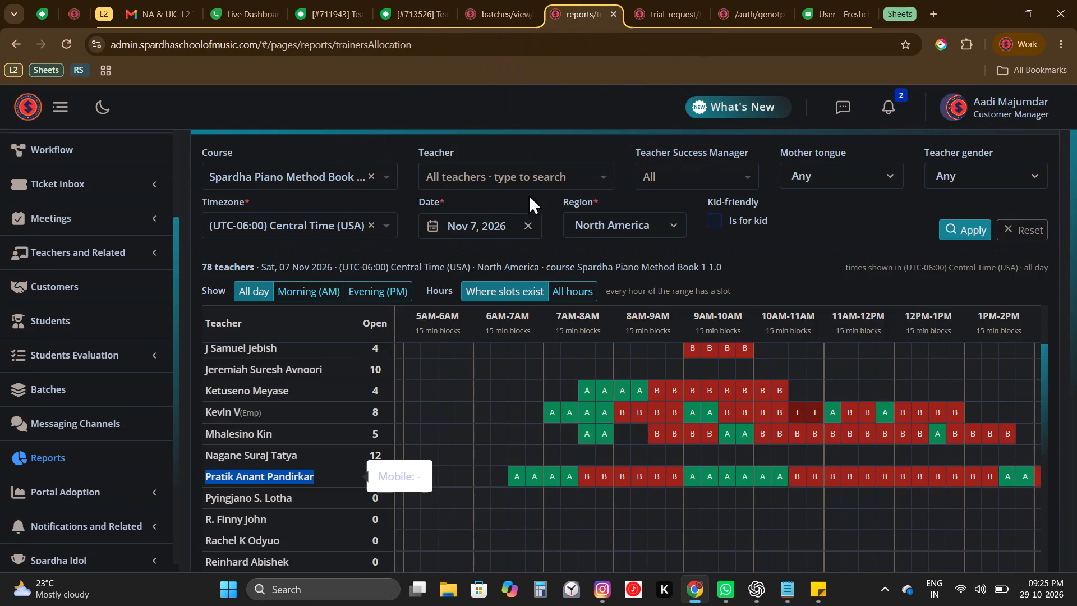
{"action": "left_click", "coordinate": [558, 180]}
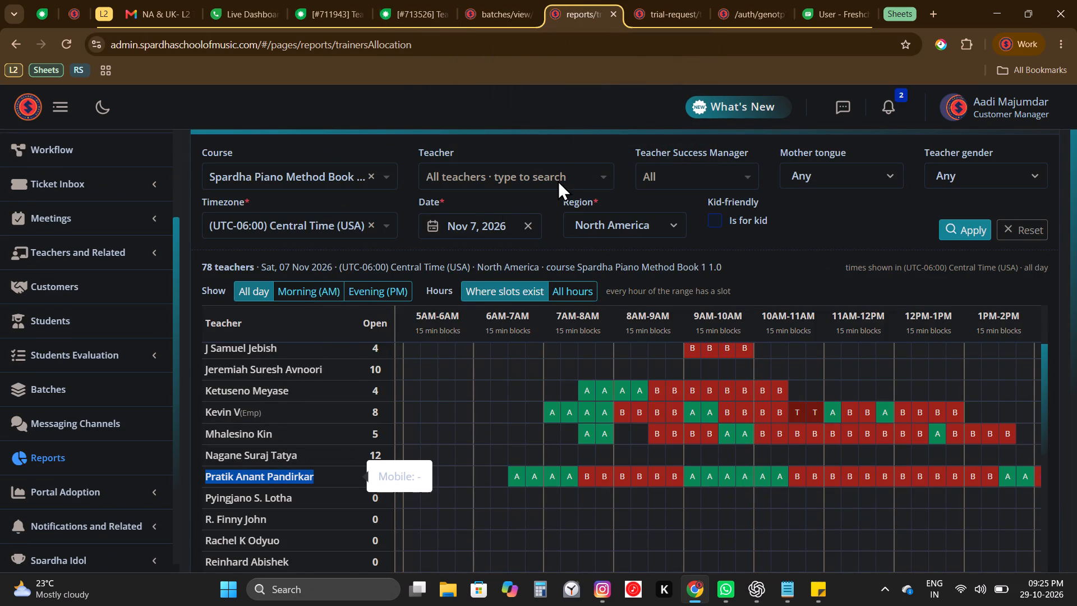
{"action": "left_click", "coordinate": [558, 180]}
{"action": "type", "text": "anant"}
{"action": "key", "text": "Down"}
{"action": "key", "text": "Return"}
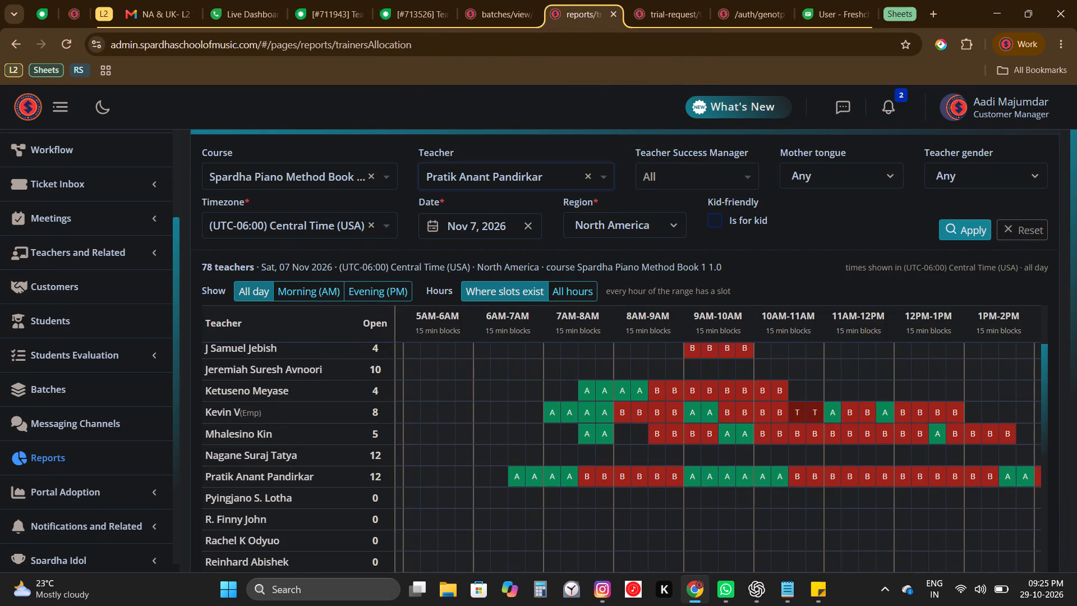
{"action": "left_click", "coordinate": [473, 237]}
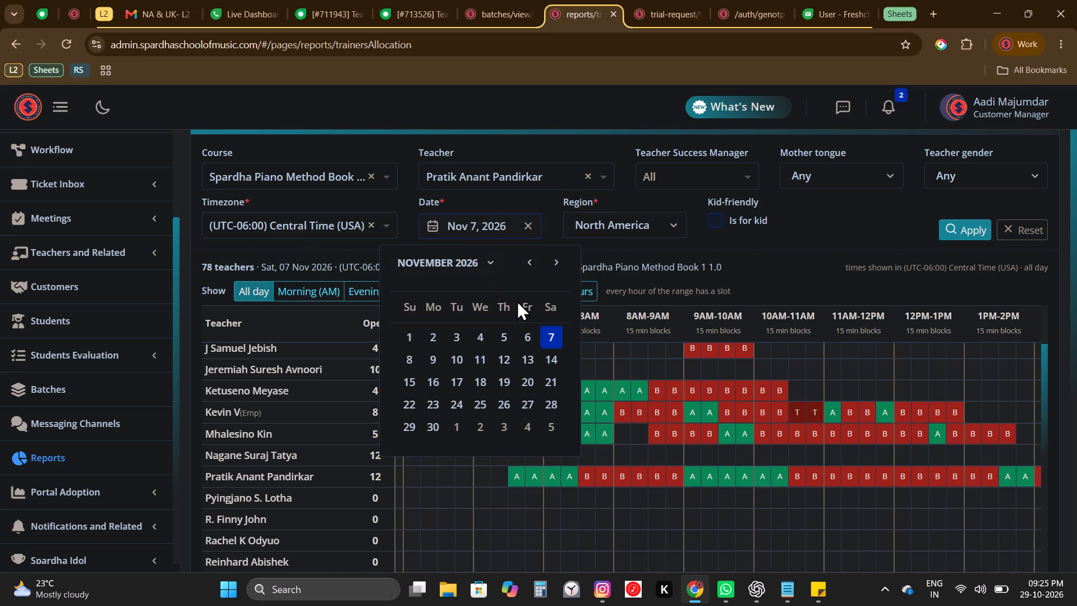
{"action": "left_click", "coordinate": [519, 262]}
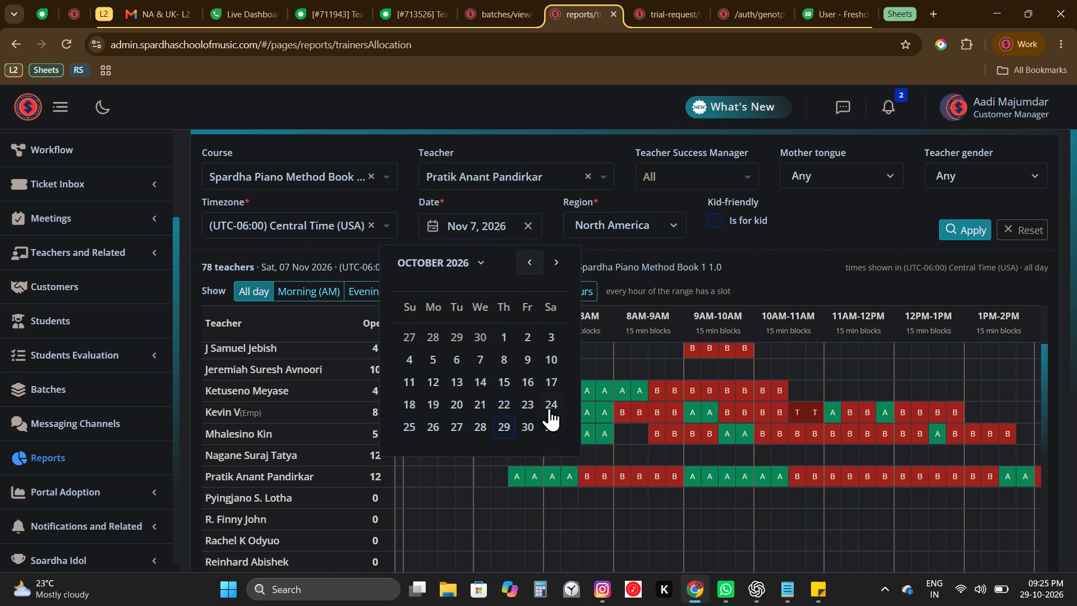
{"action": "left_click", "coordinate": [554, 423]}
{"action": "left_click", "coordinate": [967, 236]}
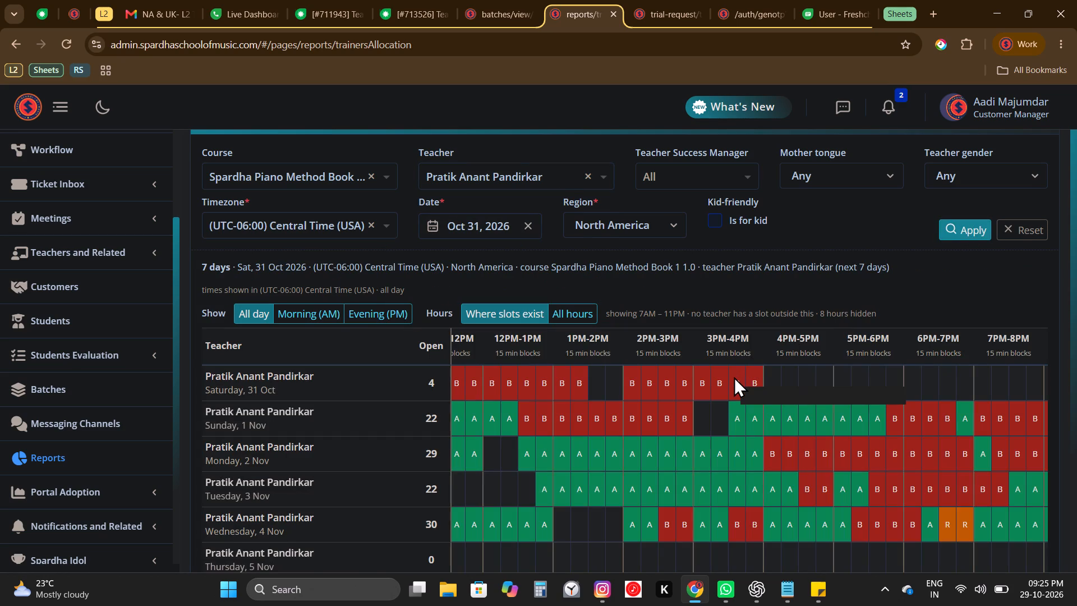
{"action": "scroll", "coordinate": [754, 391], "scroll_direction": "right", "scroll_amount": 5}
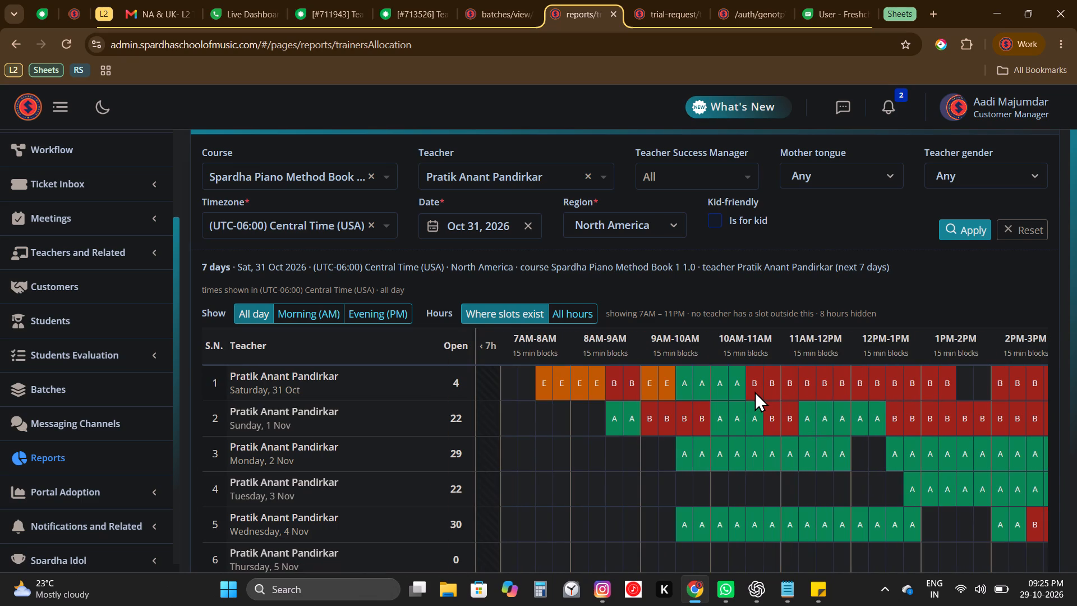
{"action": "left_click", "coordinate": [487, 0]}
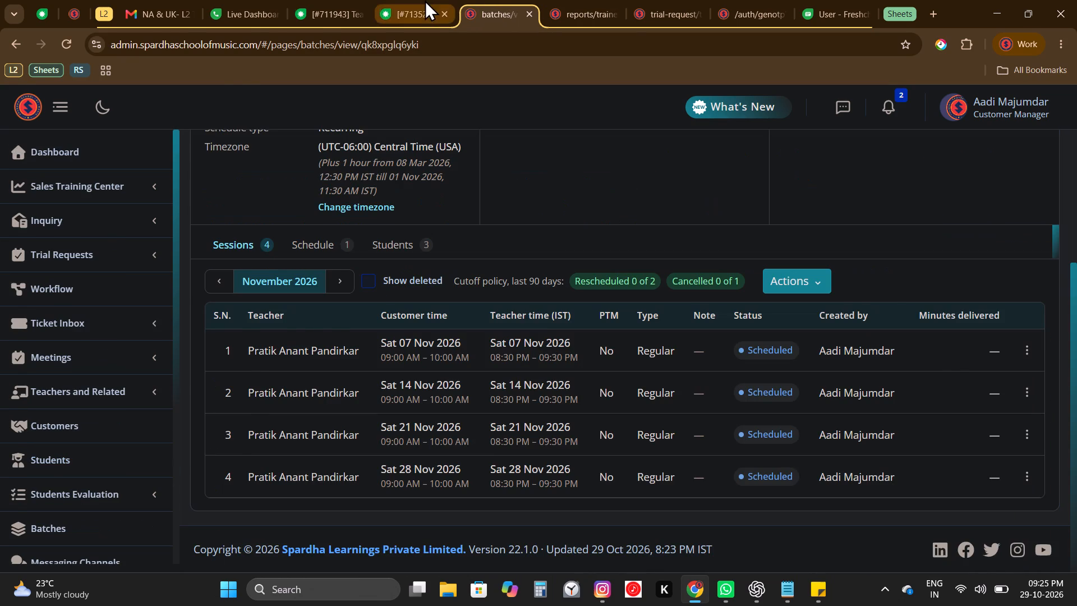
Add a private note reading "RESOLVED" to child ticket 713526.
{"action": "left_click", "coordinate": [425, 0]}
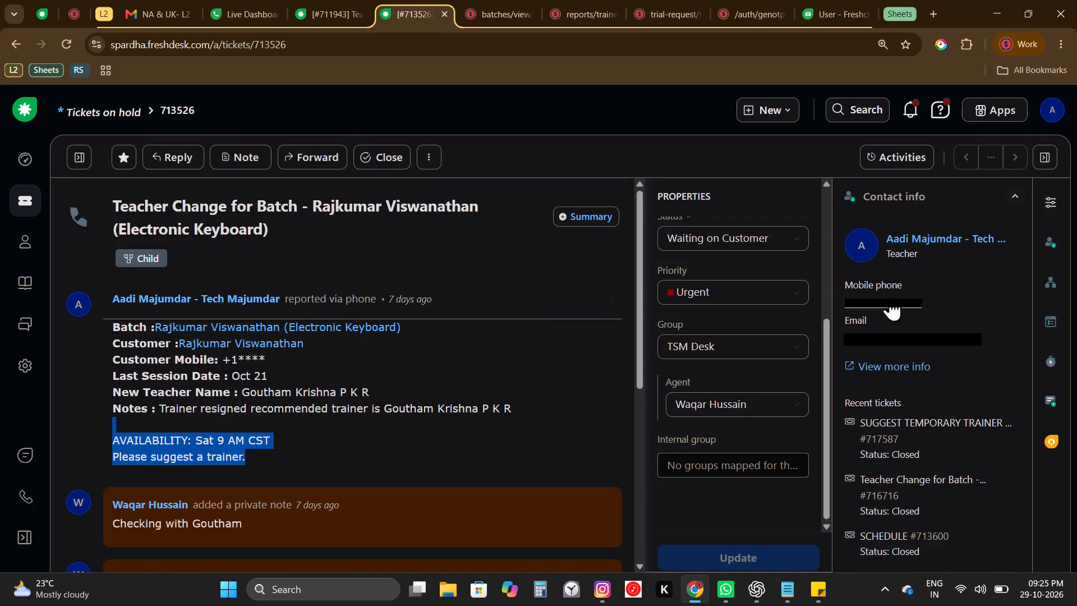
{"action": "scroll", "coordinate": [560, 364], "scroll_direction": "down", "scroll_amount": 3}
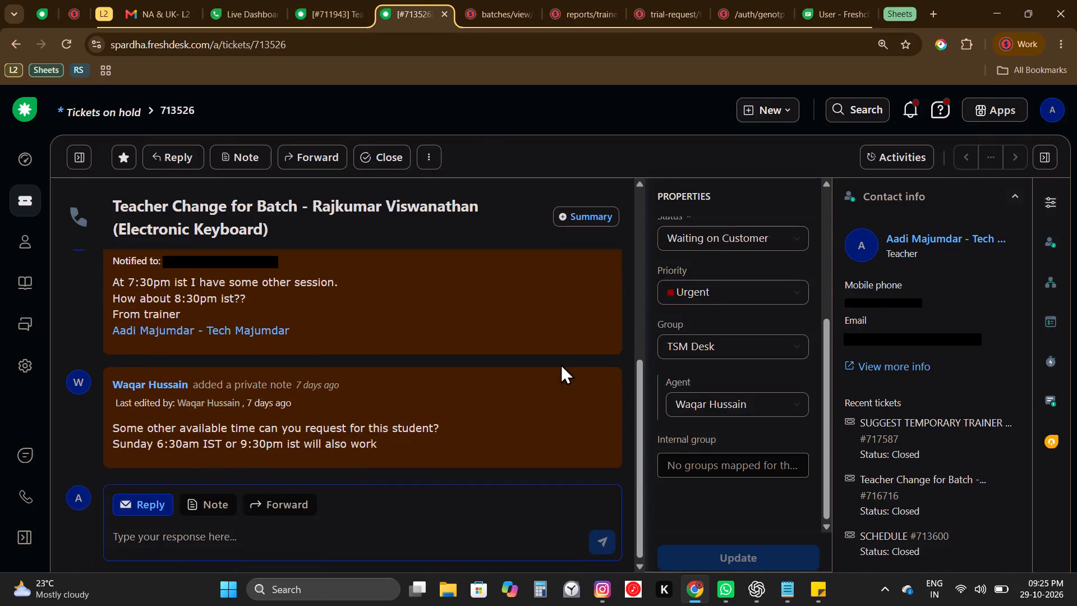
{"action": "left_click", "coordinate": [223, 501]}
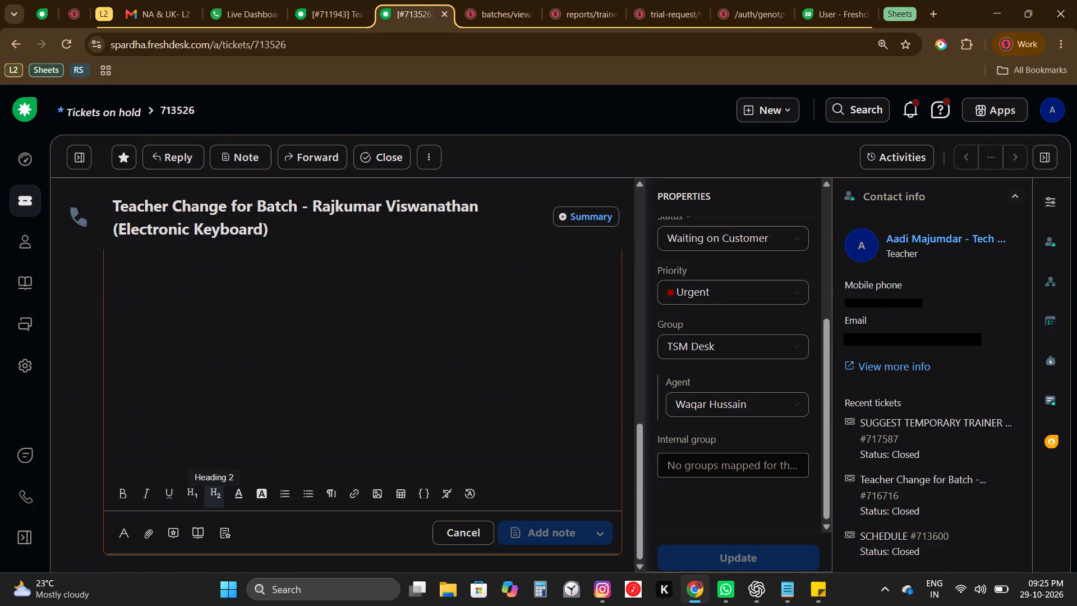
{"action": "scroll", "coordinate": [223, 501], "scroll_direction": "up", "scroll_amount": 1}
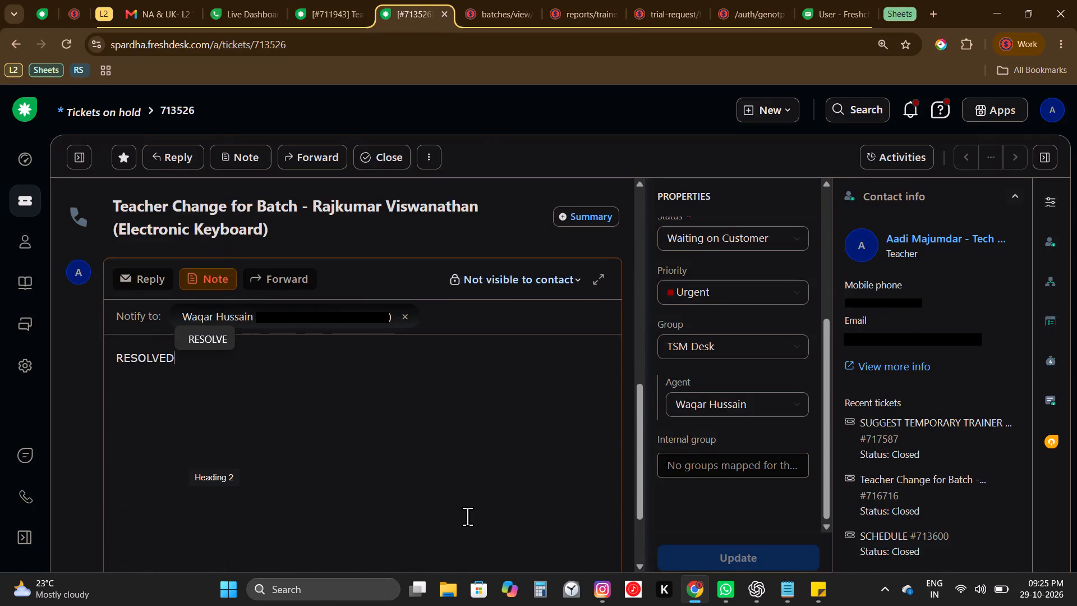
{"action": "scroll", "coordinate": [467, 516], "scroll_direction": "down", "scroll_amount": 2}
{"action": "left_click", "coordinate": [527, 538]}
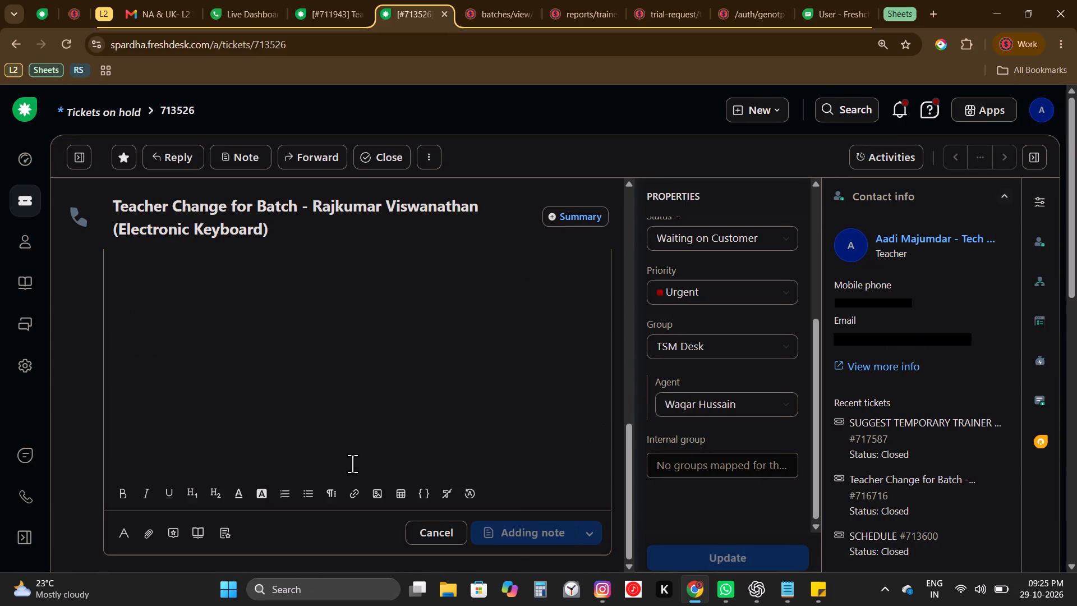
Set child ticket 713526's status to Closed, update the ticket and close its page.
{"action": "scroll", "coordinate": [352, 463], "scroll_direction": "up", "scroll_amount": 3}
{"action": "left_click", "coordinate": [732, 249]}
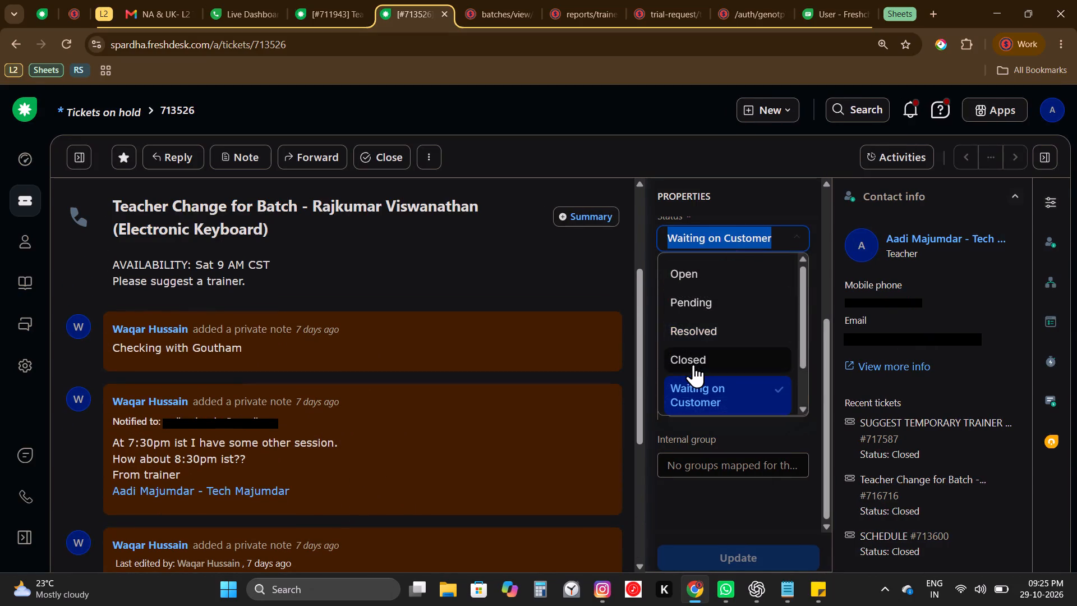
{"action": "left_click", "coordinate": [693, 364]}
{"action": "left_click", "coordinate": [743, 549]}
{"action": "scroll", "coordinate": [718, 334], "scroll_direction": "up", "scroll_amount": 4}
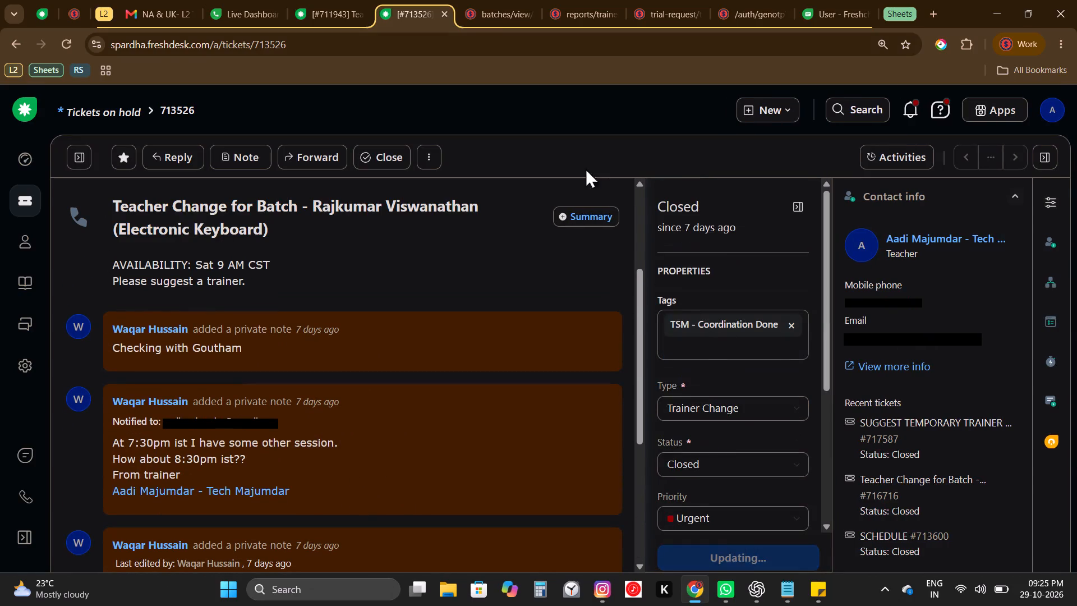
{"action": "left_click", "coordinate": [446, 12]}
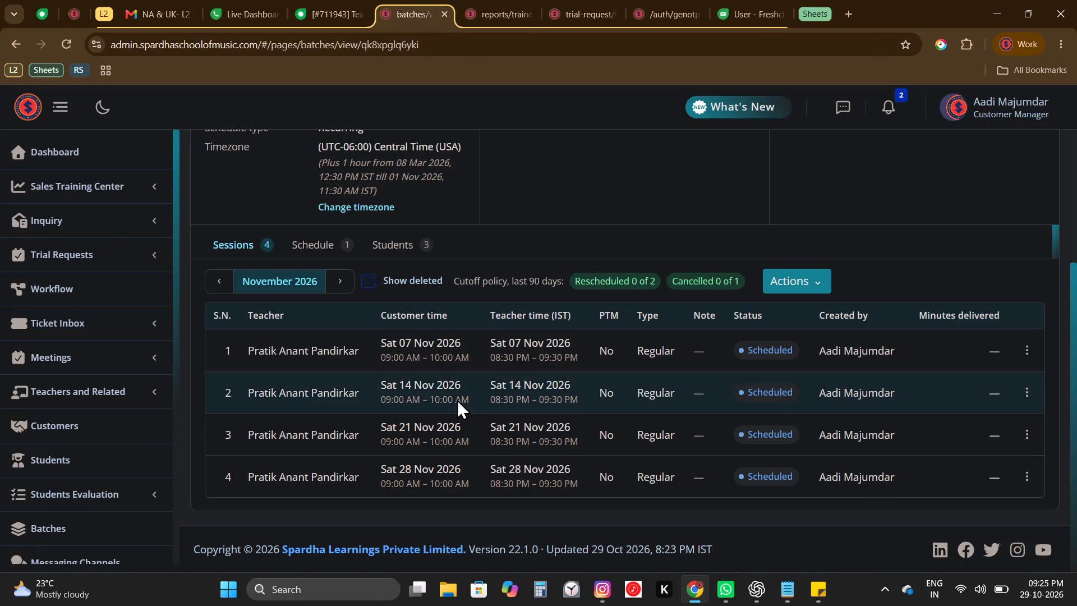
Copy the customer's mobile phone number from parent ticket 711943.
{"action": "left_click", "coordinate": [369, 0]}
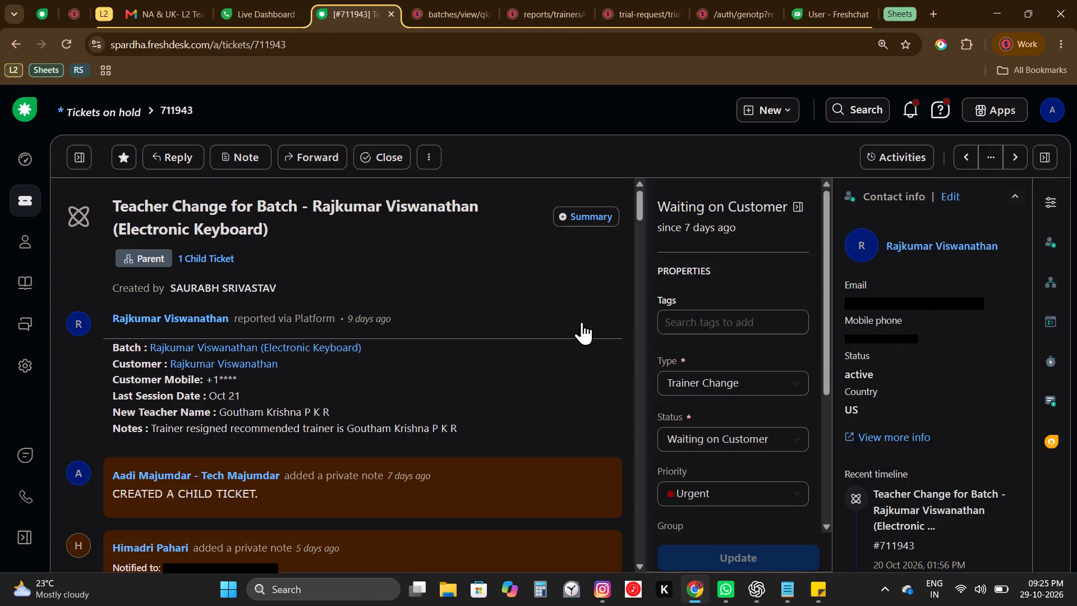
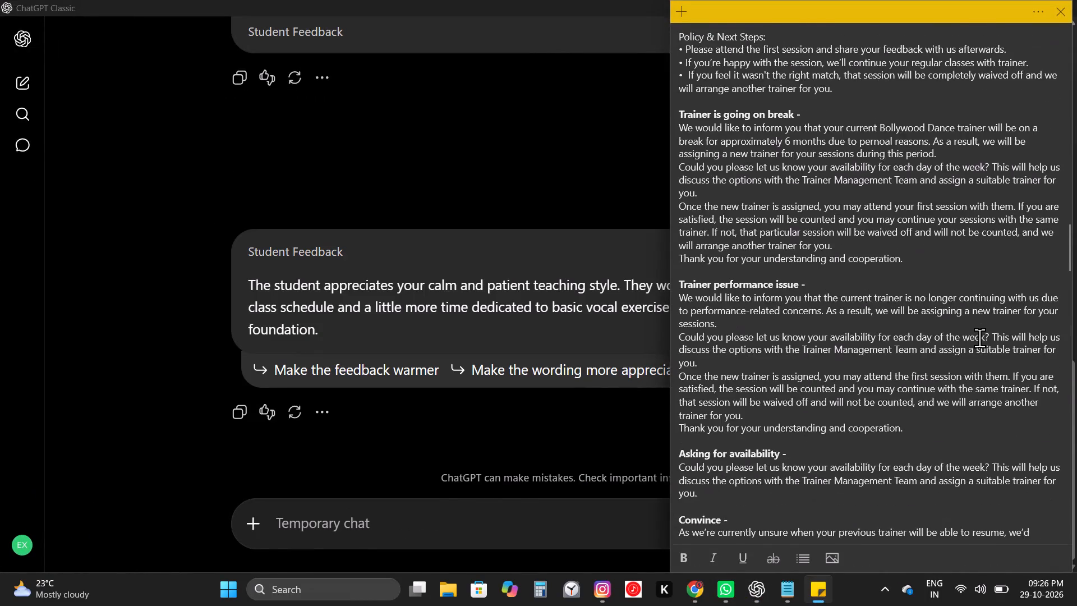
{"action": "scroll", "coordinate": [979, 338], "scroll_direction": "up", "scroll_amount": 6}
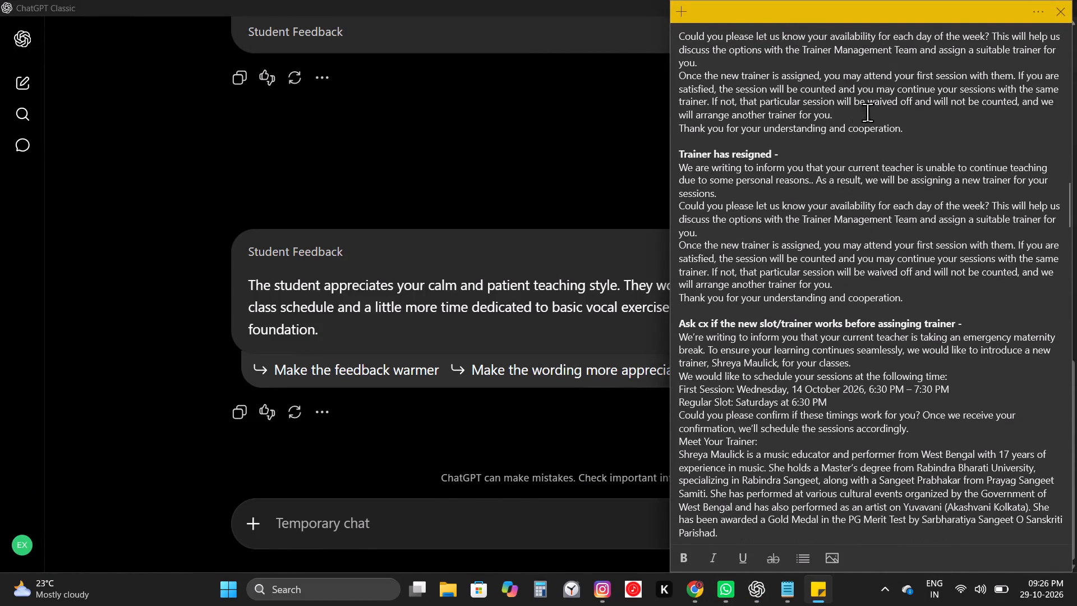
{"action": "scroll", "coordinate": [871, 116], "scroll_direction": "up", "scroll_amount": 4}
{"action": "double_click", "coordinate": [930, 122]}
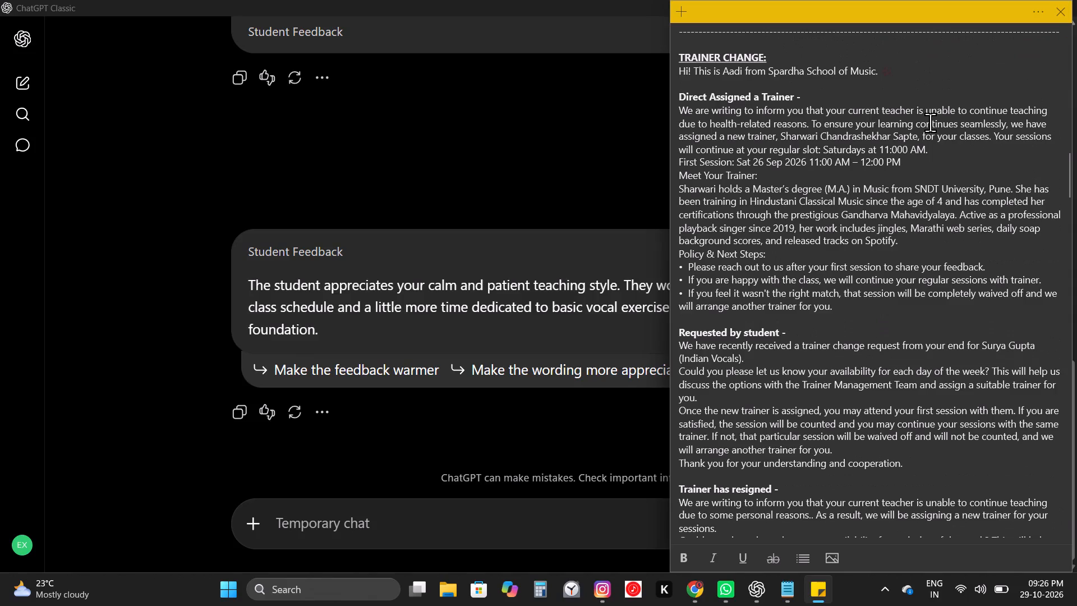
{"action": "left_click_drag", "start_coordinate": [930, 122], "coordinate": [884, 307]}
{"action": "key", "text": "ctrl+c"}
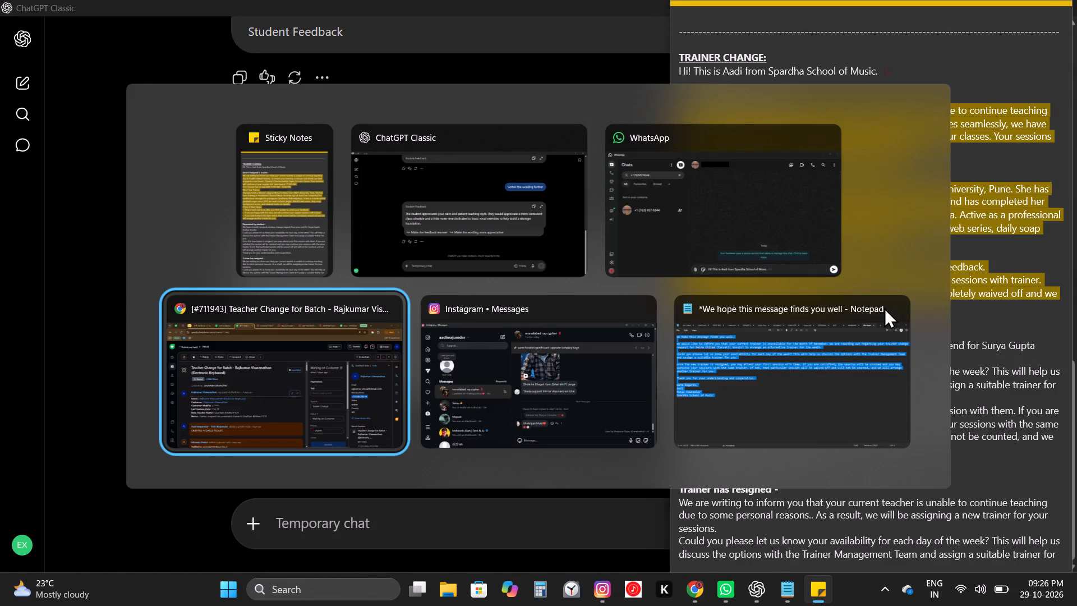
{"action": "double_click", "coordinate": [904, 109]}
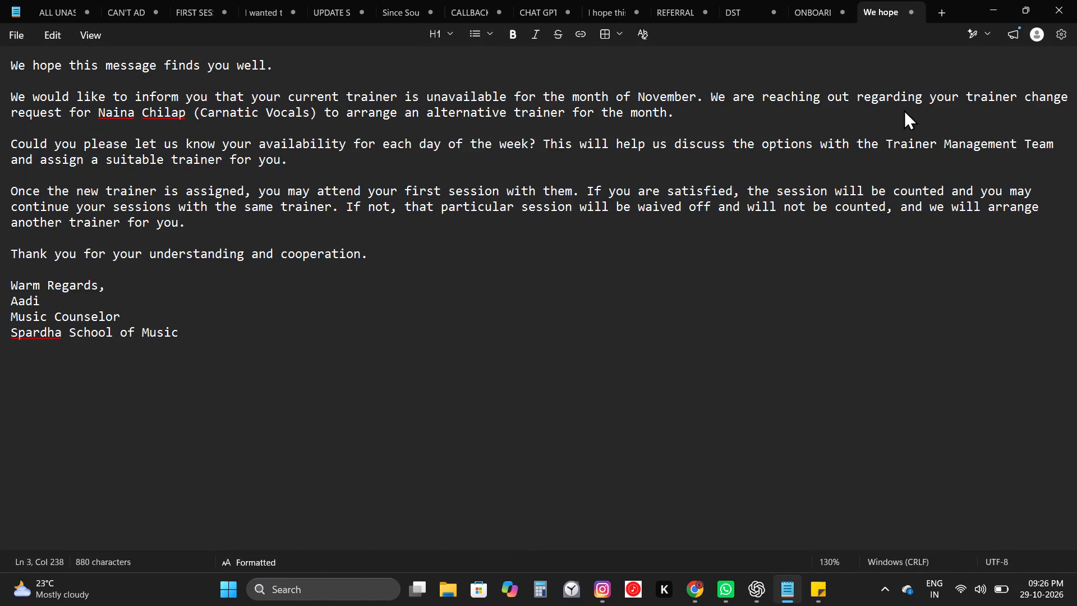
{"action": "left_click_drag", "start_coordinate": [904, 109], "coordinate": [820, 260]}
{"action": "key", "text": "ctrl+v"}
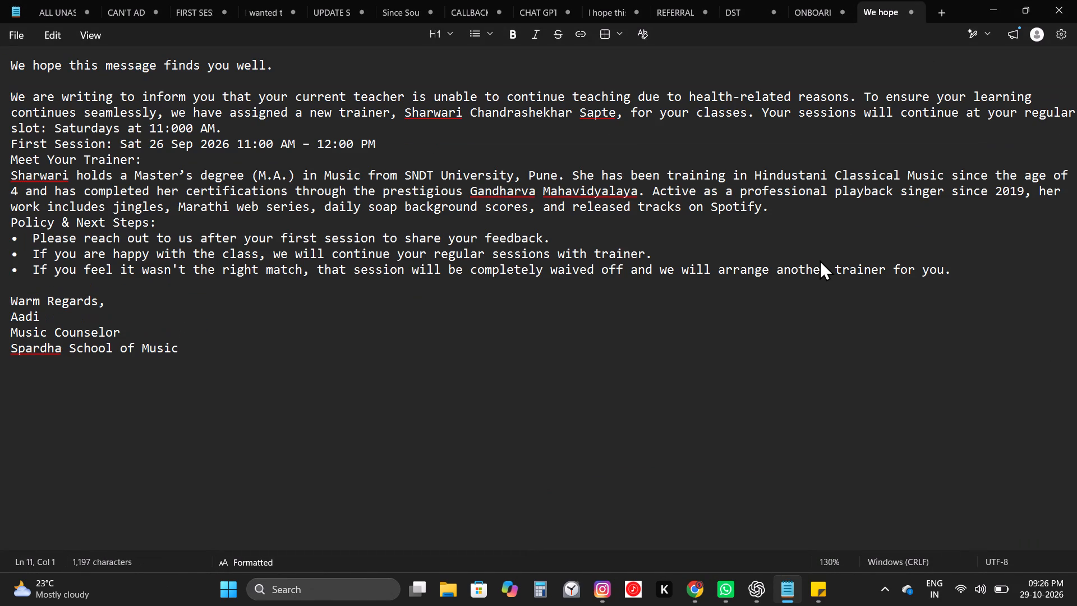
Insert a blank line above the "Policy & Next Steps:" heading in the draft and make the heading bold.
{"action": "key", "text": "Up"}
{"action": "key", "text": "Up"}
{"action": "key", "text": "Up"}
{"action": "key", "text": "Up"}
{"action": "key", "text": "Return"}
{"action": "key", "text": "ctrl+shift+Right"}
{"action": "key", "text": "ctrl+shift+Right"}
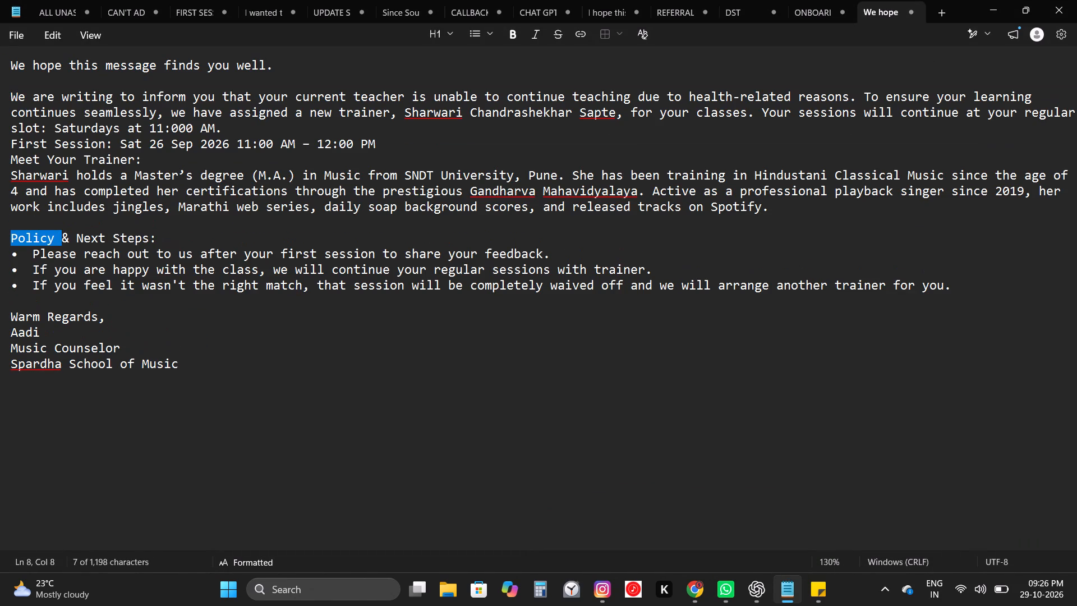
{"action": "key", "text": "ctrl+shift+Right"}
{"action": "key", "text": "ctrl+shift+Right"}
{"action": "key", "text": "ctrl+shift+Right"}
{"action": "key", "text": "ctrl+b"}
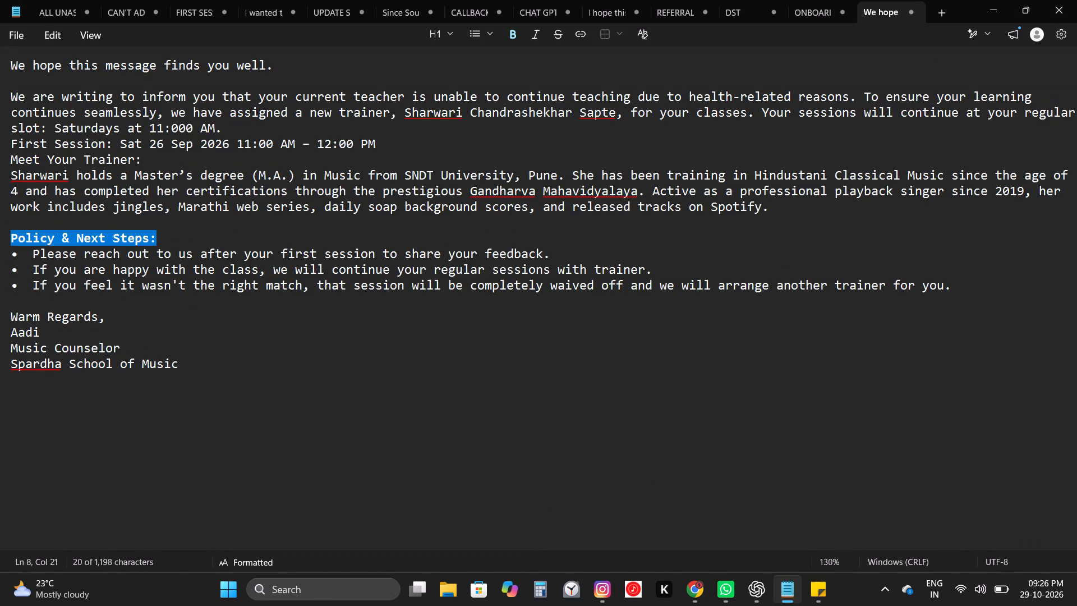
Insert a blank line above the "Meet Your Trainer:" heading and make the heading bold.
{"action": "key", "text": "Left"}
{"action": "key", "text": "Up"}
{"action": "key", "text": "Up"}
{"action": "key", "text": "Up"}
{"action": "key", "text": "Up"}
{"action": "key", "text": "Up"}
{"action": "key", "text": "Return"}
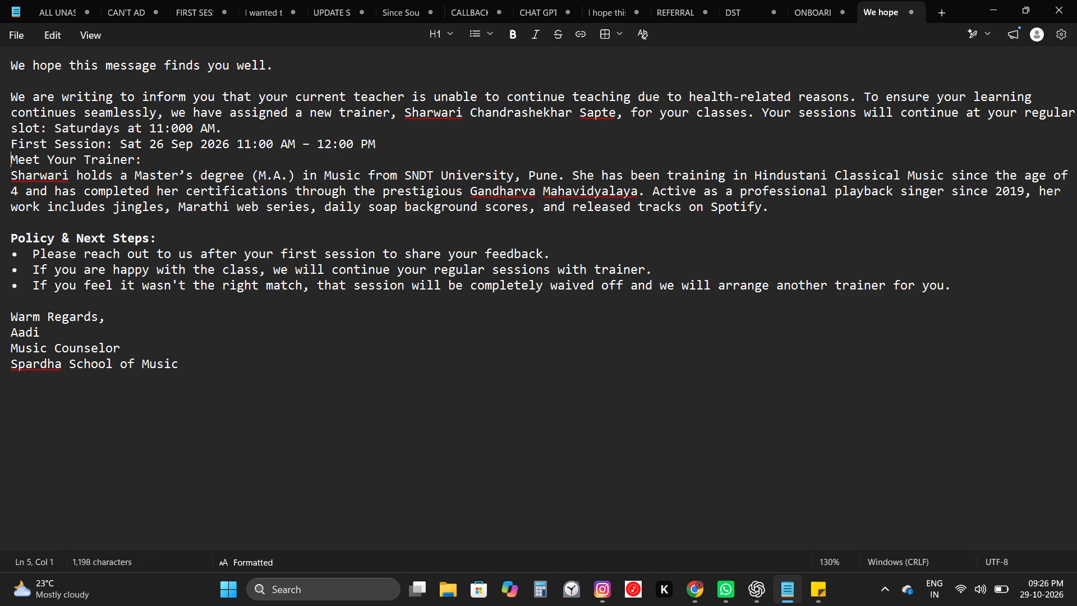
{"action": "key", "text": "ctrl+shift+Right"}
{"action": "key", "text": "ctrl+shift+Right"}
{"action": "key", "text": "ctrl+shift+Right"}
{"action": "key", "text": "ctrl+shift+Right"}
{"action": "key", "text": "ctrl+b"}
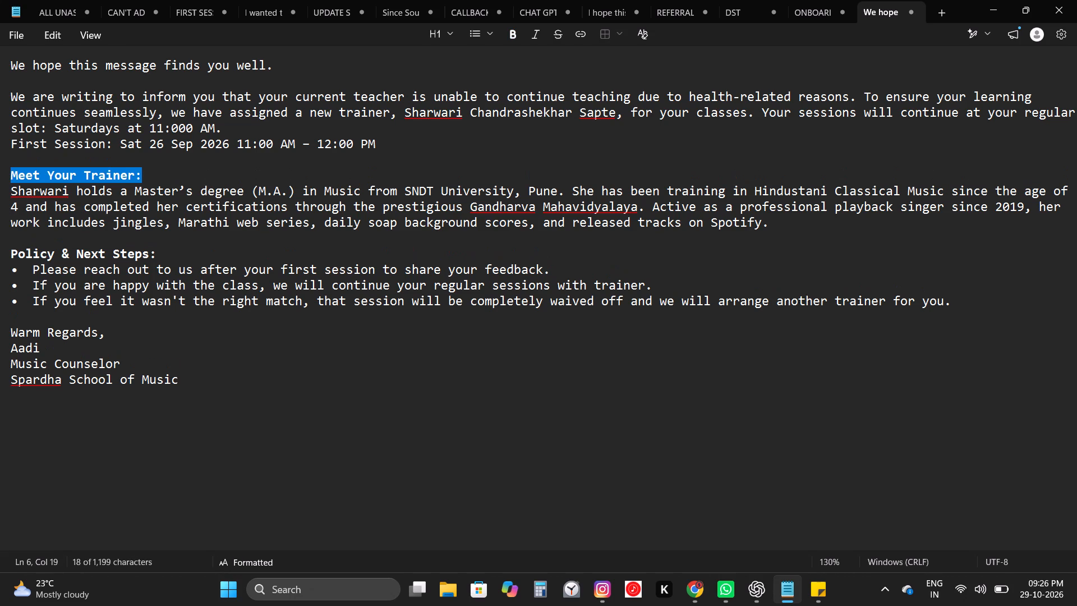
Insert a blank line above the "First Session" line and make its "First Session:" label bold.
{"action": "key", "text": "Up"}
{"action": "key", "text": "Up"}
{"action": "key", "text": "Return"}
{"action": "key", "text": "ctrl+shift+Right"}
{"action": "key", "text": "ctrl+shift+Right"}
{"action": "key", "text": "ctrl+shift+Right"}
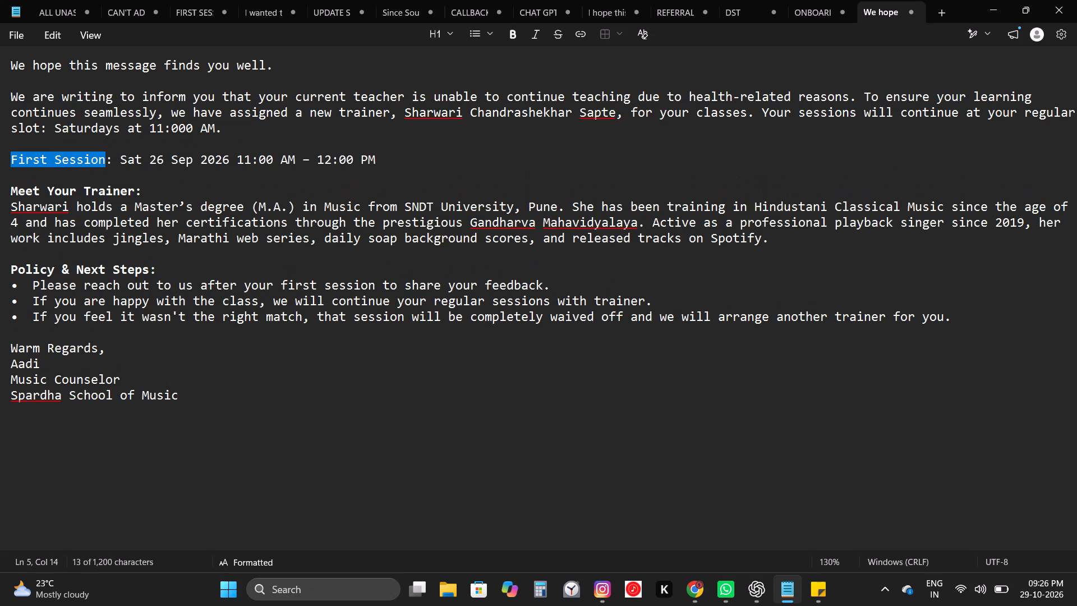
{"action": "key", "text": "ctrl+b"}
{"action": "key", "text": "Left"}
{"action": "key", "text": "Up"}
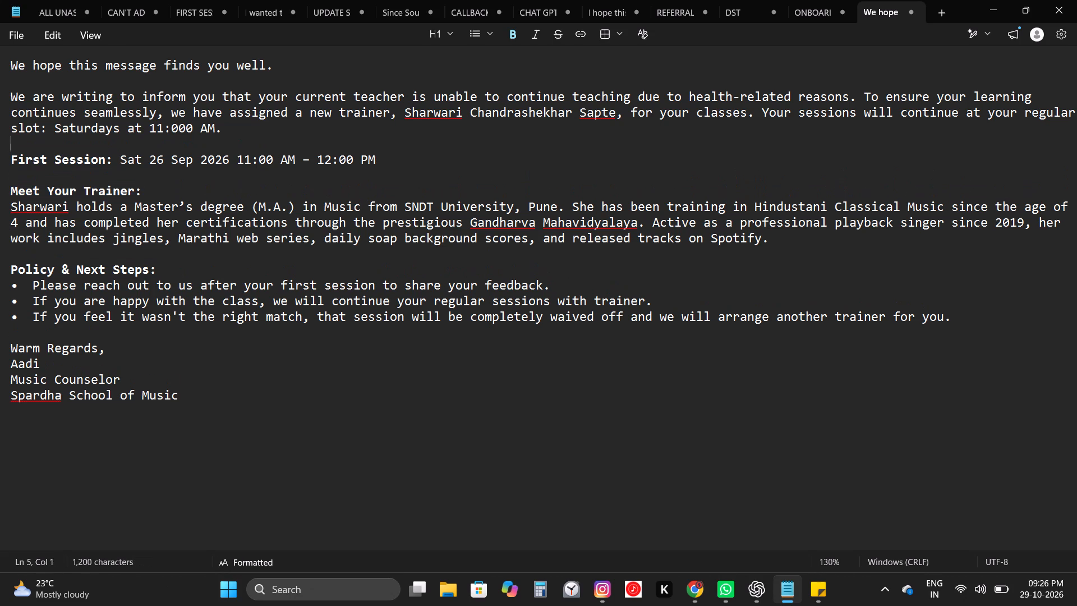
{"action": "key", "text": "Right"}
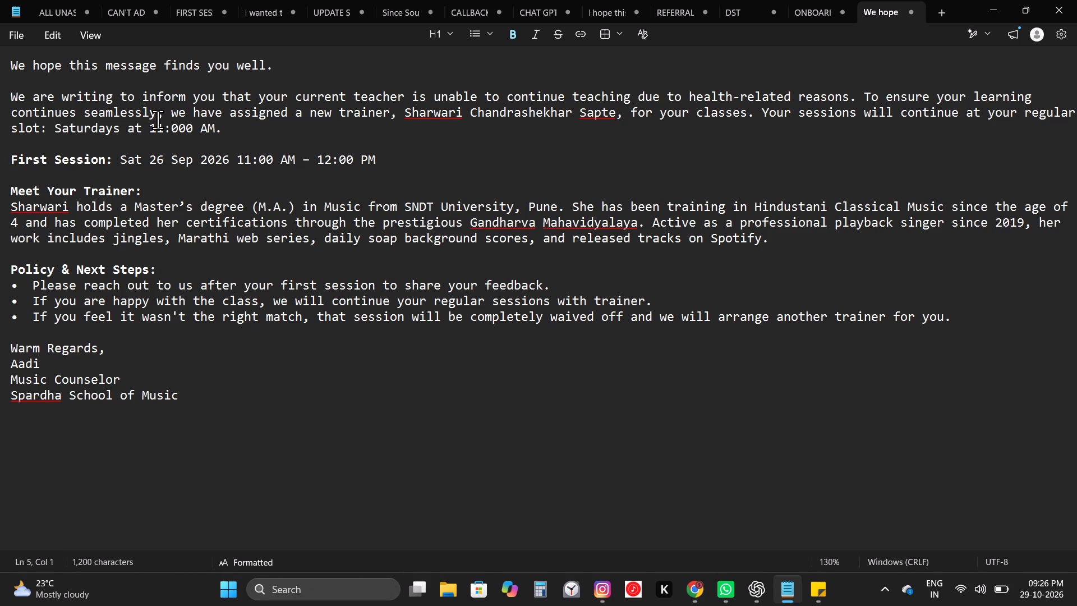
Correct the regular slot's mistyped time to 11:00 AM and make "Saturdays at 11:00 AM" bold.
{"action": "left_click", "coordinate": [189, 121]}
{"action": "key", "text": "equal"}
{"action": "key", "text": "BackSpace"}
{"action": "key", "text": "BackSpace"}
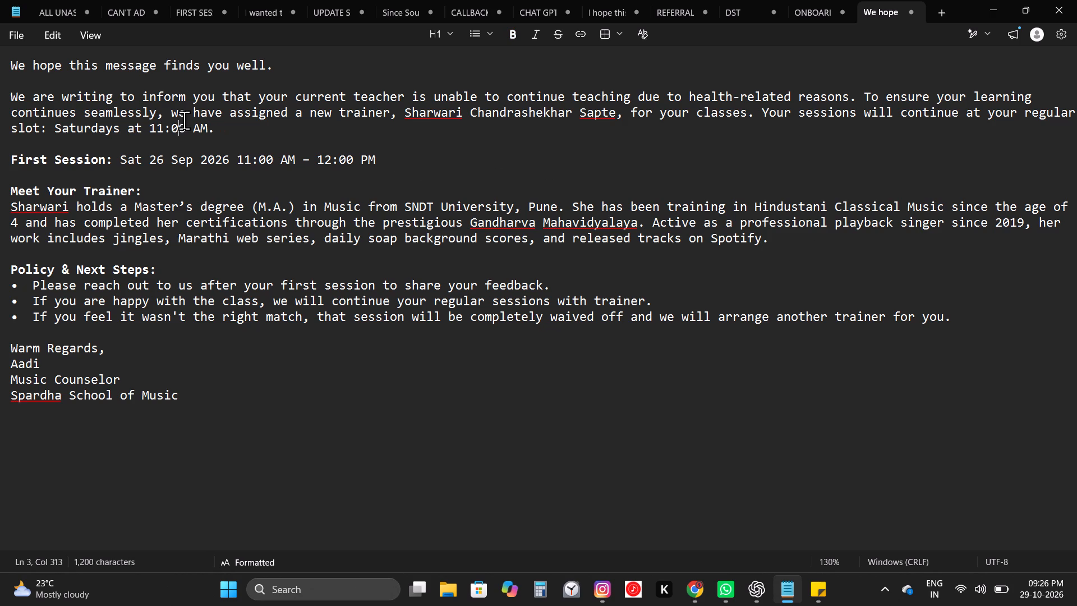
{"action": "left_click", "coordinate": [71, 128]}
{"action": "left_click_drag", "start_coordinate": [71, 128], "coordinate": [195, 135]}
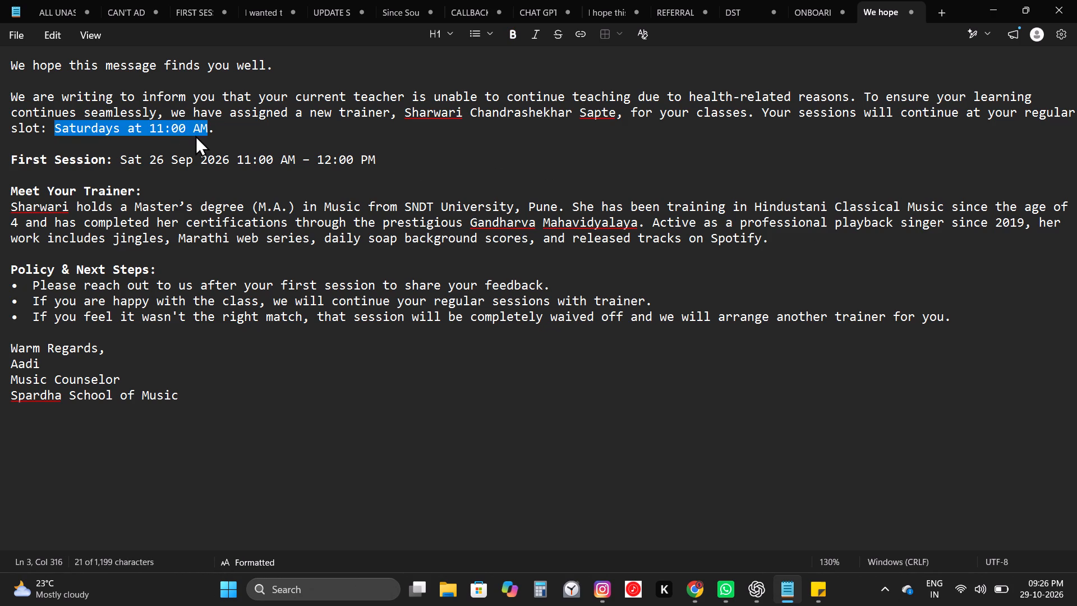
{"action": "key", "text": "ctrl+b"}
Make the trainer's full name bold in the draft's opening paragraph.
{"action": "left_click", "coordinate": [448, 111]}
{"action": "left_click_drag", "start_coordinate": [448, 111], "coordinate": [593, 120]}
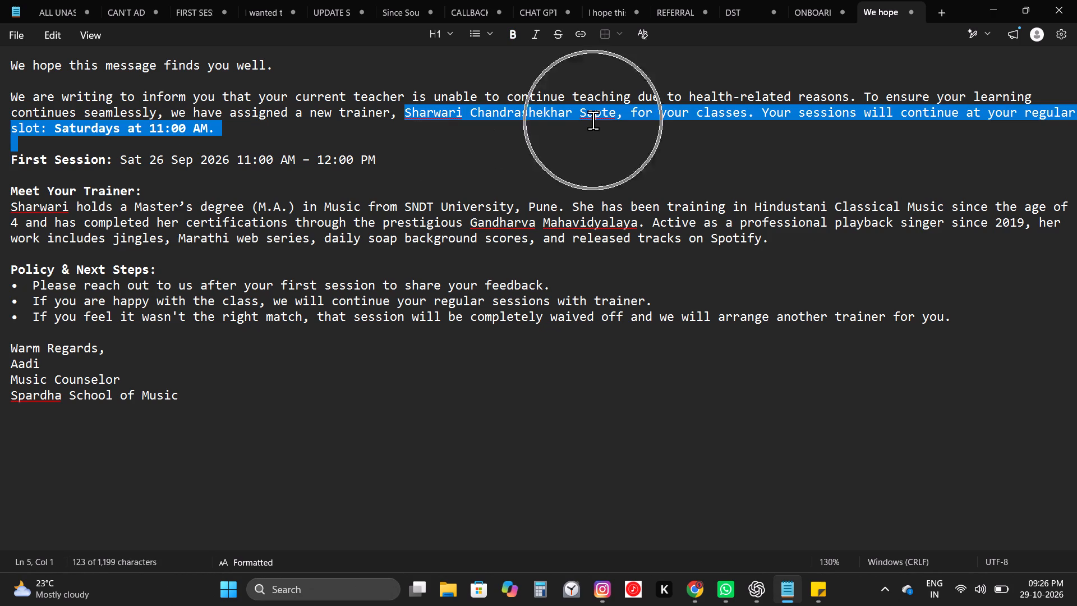
{"action": "left_click", "coordinate": [593, 120]}
{"action": "left_click_drag", "start_coordinate": [593, 120], "coordinate": [432, 111]}
{"action": "left_click", "coordinate": [432, 111]}
{"action": "left_click_drag", "start_coordinate": [432, 111], "coordinate": [543, 113]}
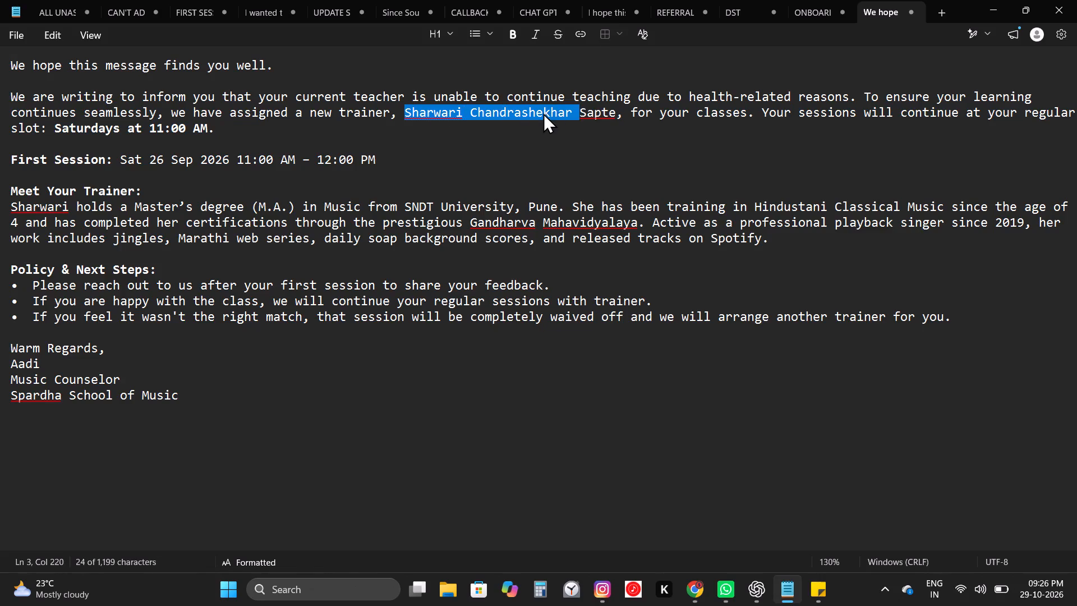
{"action": "left_click_drag", "start_coordinate": [543, 113], "coordinate": [581, 116]}
{"action": "key", "text": "ctrl+b"}
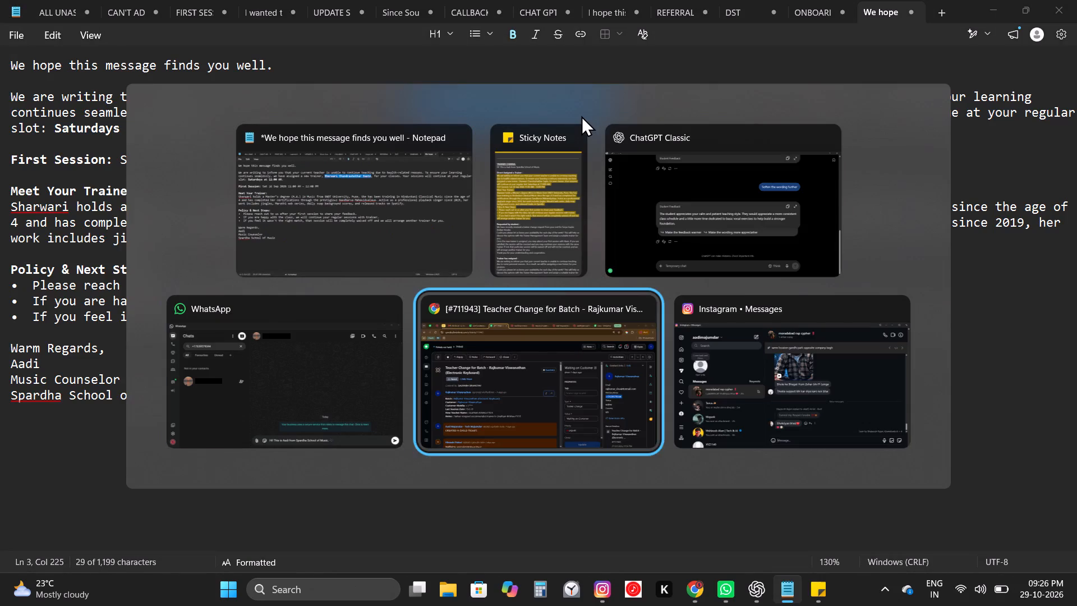
{"action": "left_click", "coordinate": [454, 420]}
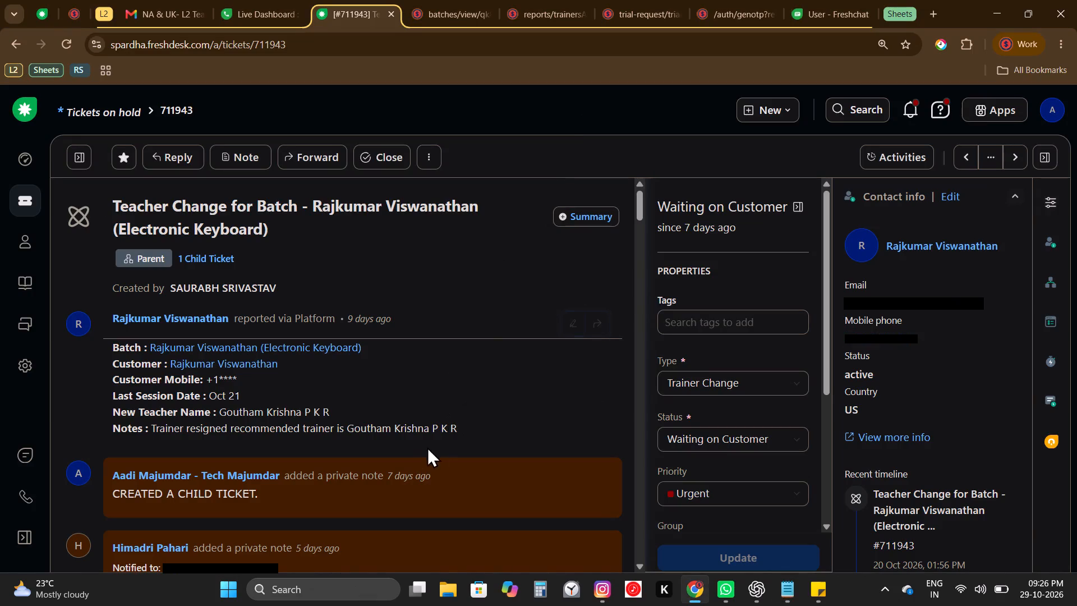
{"action": "double_click", "coordinate": [437, 443]}
{"action": "left_click_drag", "start_coordinate": [437, 443], "coordinate": [485, 353]}
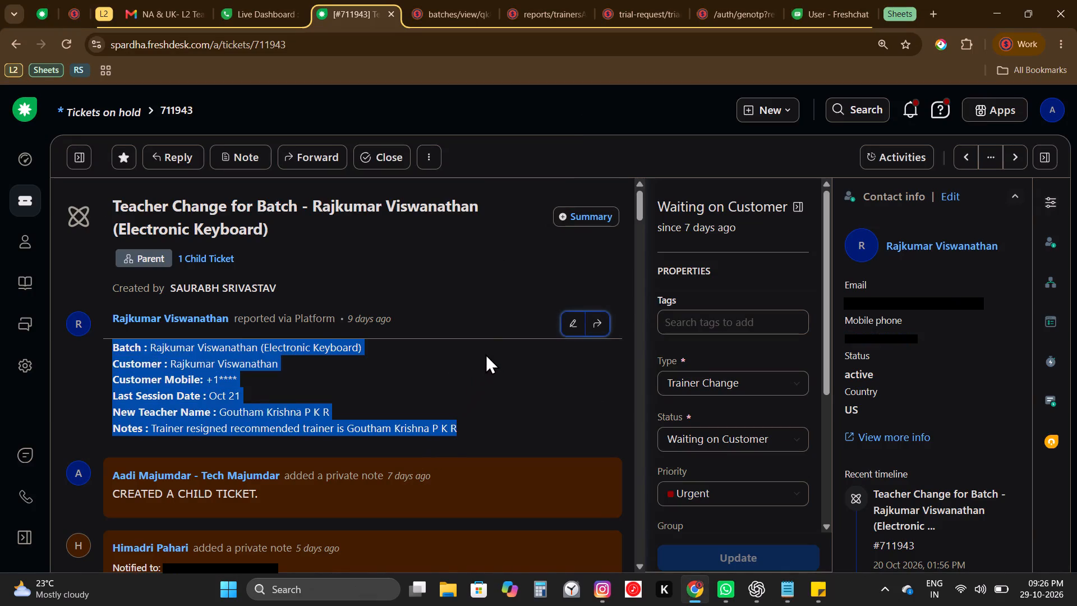
{"action": "double_click", "coordinate": [485, 353]}
{"action": "left_click_drag", "start_coordinate": [485, 353], "coordinate": [485, 456]}
{"action": "left_click", "coordinate": [485, 456]}
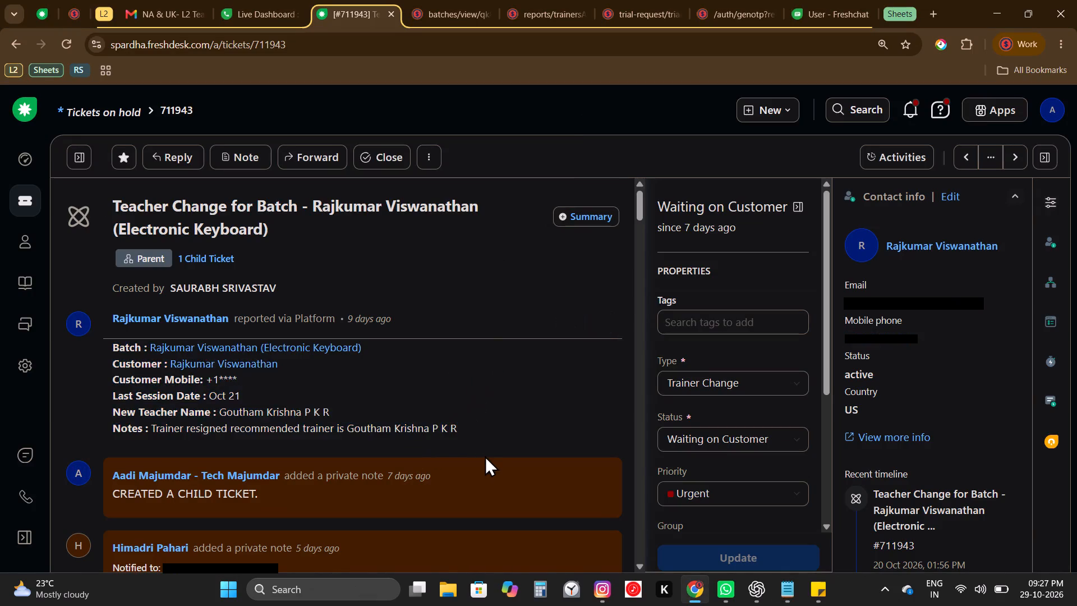
{"action": "scroll", "coordinate": [485, 456], "scroll_direction": "down", "scroll_amount": 3}
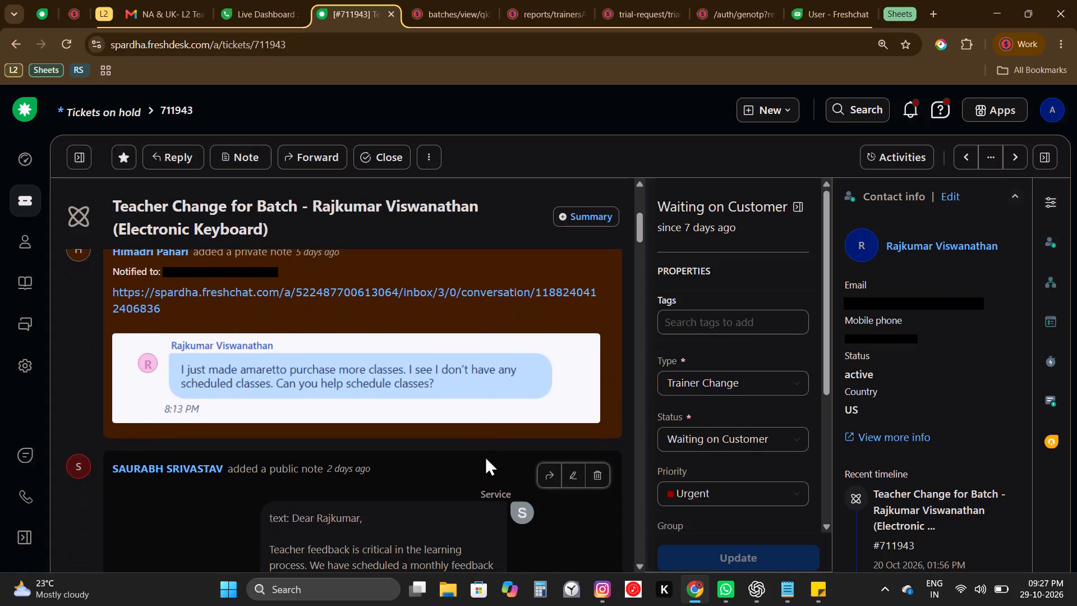
{"action": "scroll", "coordinate": [485, 456], "scroll_direction": "up", "scroll_amount": 8}
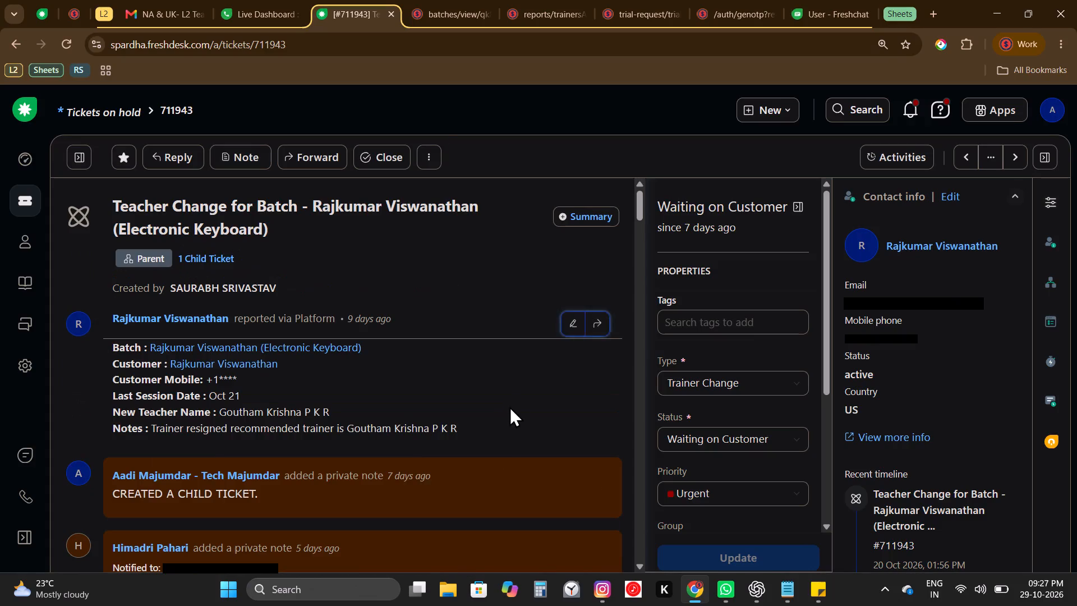
Replace the template trainer's name in the Notepad draft with the new teacher's name copied from the batch's November 2026 sessions.
{"action": "left_click", "coordinate": [455, 0]}
{"action": "scroll", "coordinate": [506, 297], "scroll_direction": "up", "scroll_amount": 6}
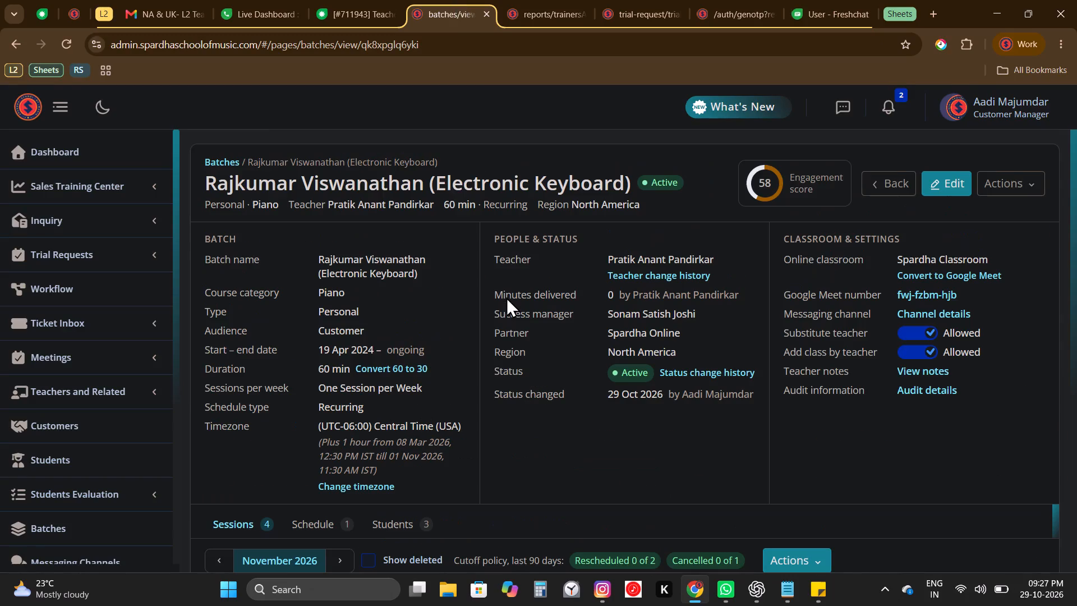
{"action": "left_click", "coordinate": [648, 95]}
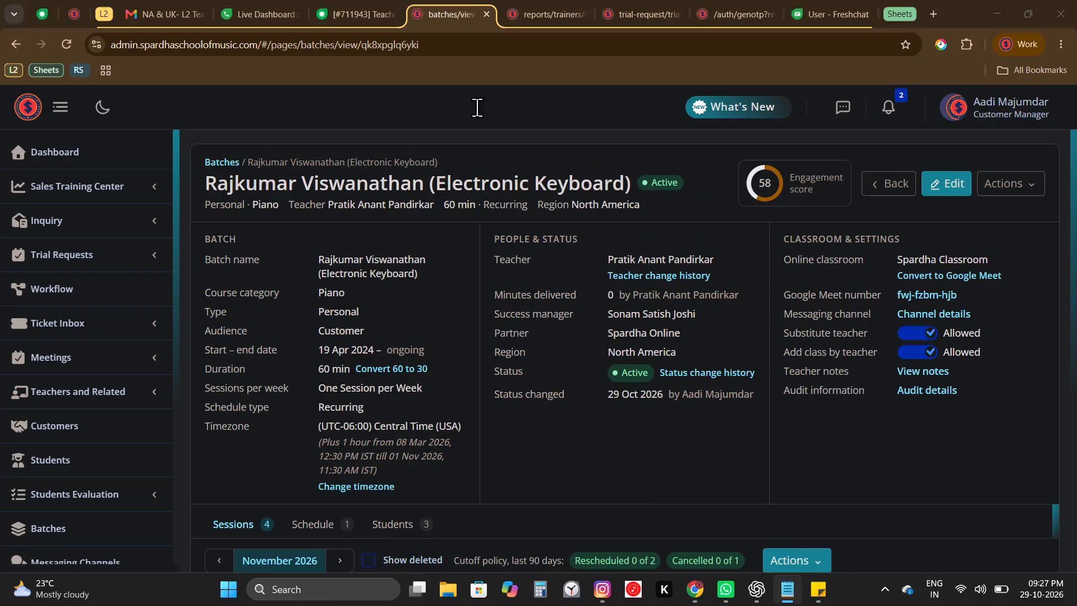
{"action": "scroll", "coordinate": [504, 329], "scroll_direction": "down", "scroll_amount": 5}
{"action": "triple_click", "coordinate": [304, 370]}
{"action": "key", "text": "ctrl+c"}
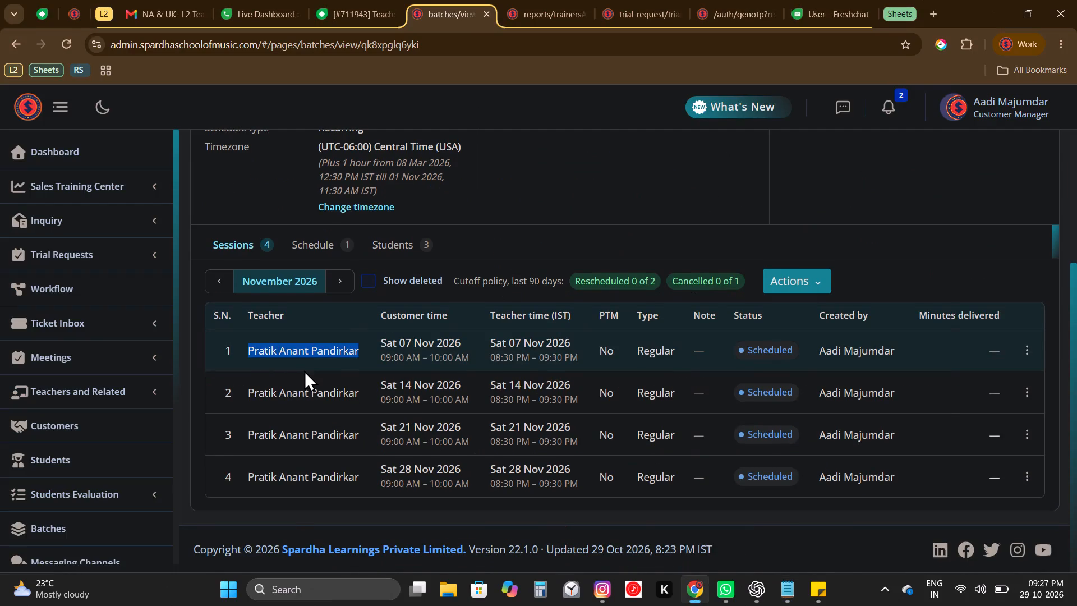
{"action": "left_click", "coordinate": [436, 112]}
{"action": "left_click_drag", "start_coordinate": [436, 112], "coordinate": [527, 109]}
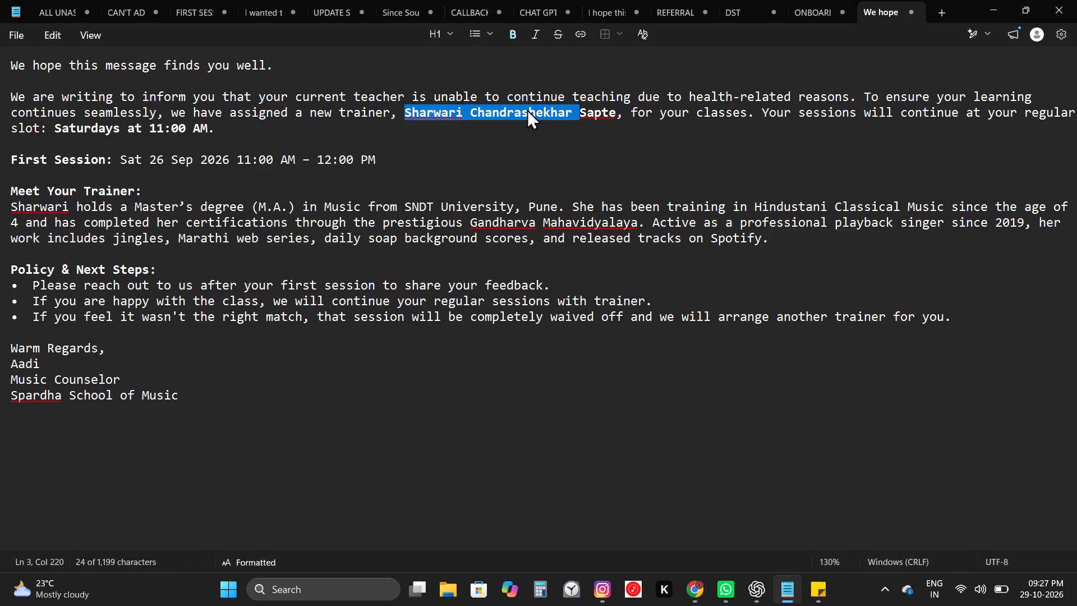
{"action": "left_click_drag", "start_coordinate": [527, 109], "coordinate": [582, 117]}
{"action": "key", "text": "ctrl+v"}
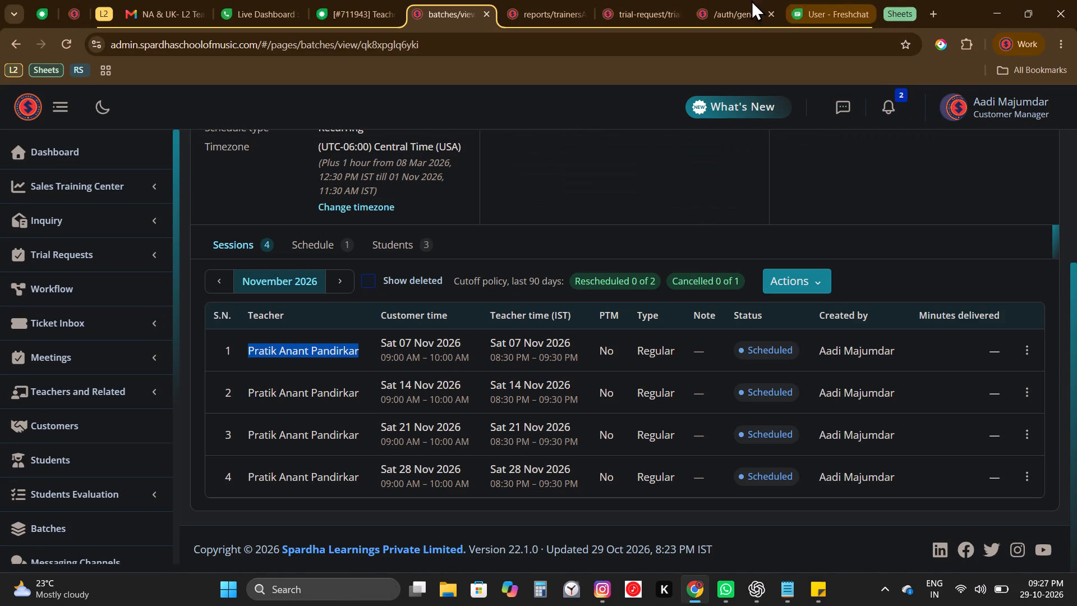
Search the admin site's Teachers list for the newly assigned teacher and open that teacher's profile.
{"action": "left_click", "coordinate": [737, 0]}
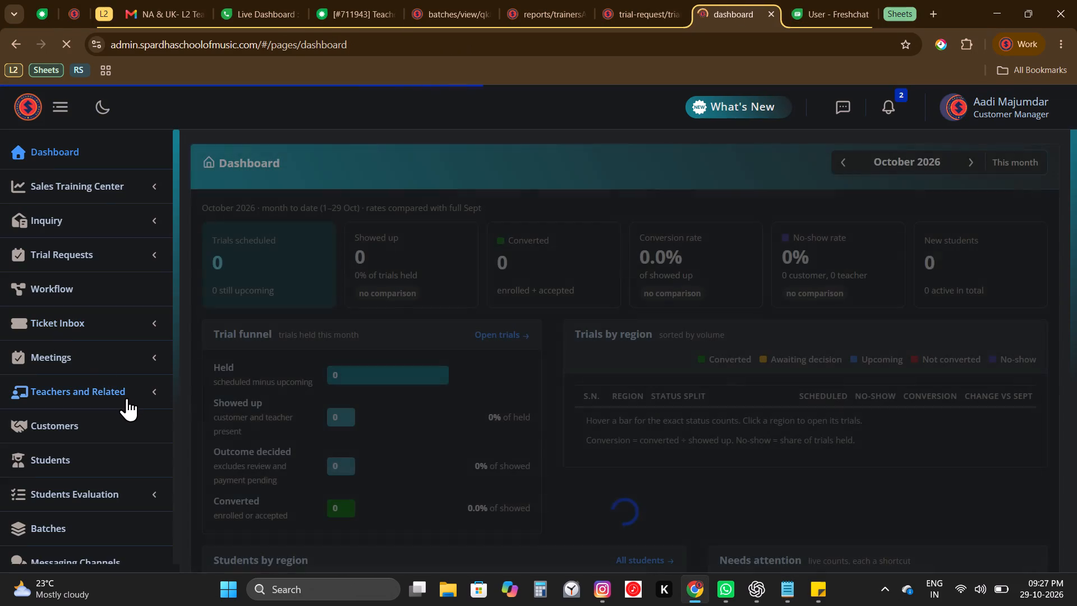
{"action": "left_click", "coordinate": [137, 390]}
{"action": "left_click", "coordinate": [118, 419]}
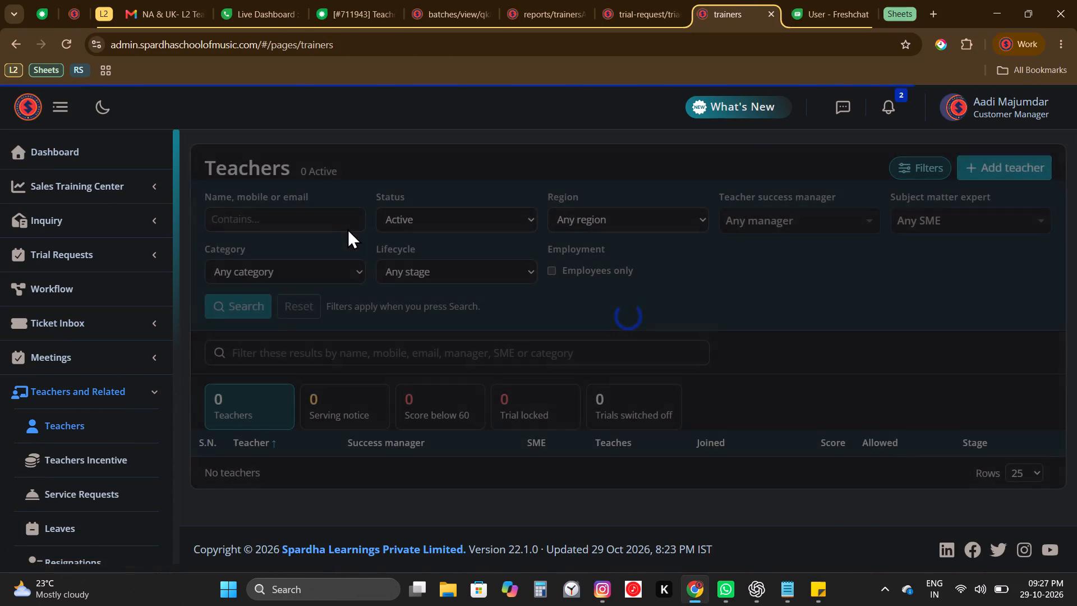
{"action": "left_click", "coordinate": [347, 228]}
{"action": "key", "text": "ctrl+v"}
{"action": "left_click", "coordinate": [260, 306]}
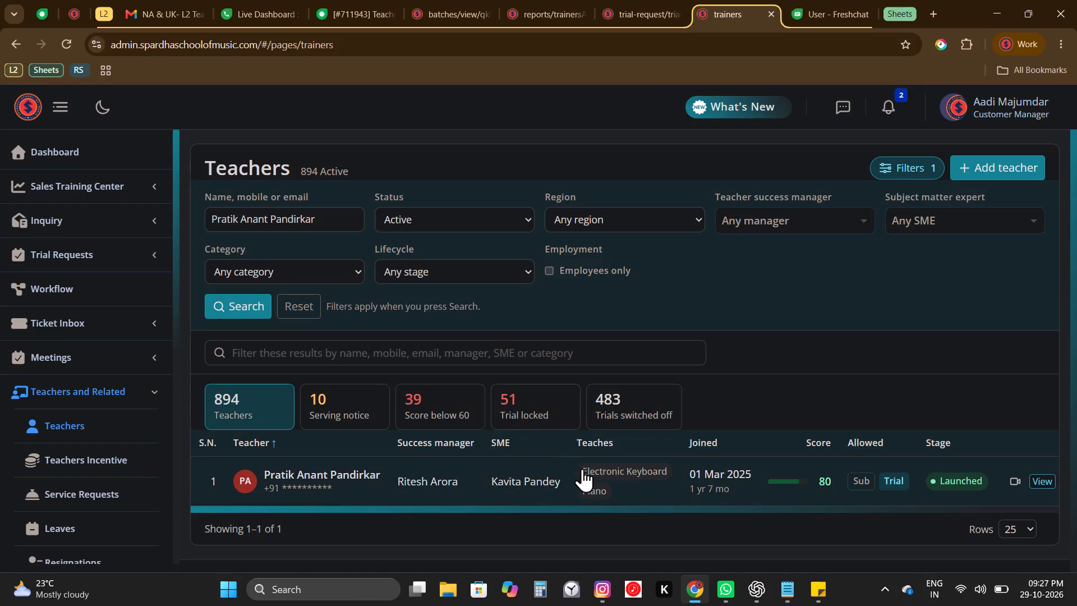
{"action": "left_click", "coordinate": [582, 469]}
{"action": "scroll", "coordinate": [559, 429], "scroll_direction": "down", "scroll_amount": 2}
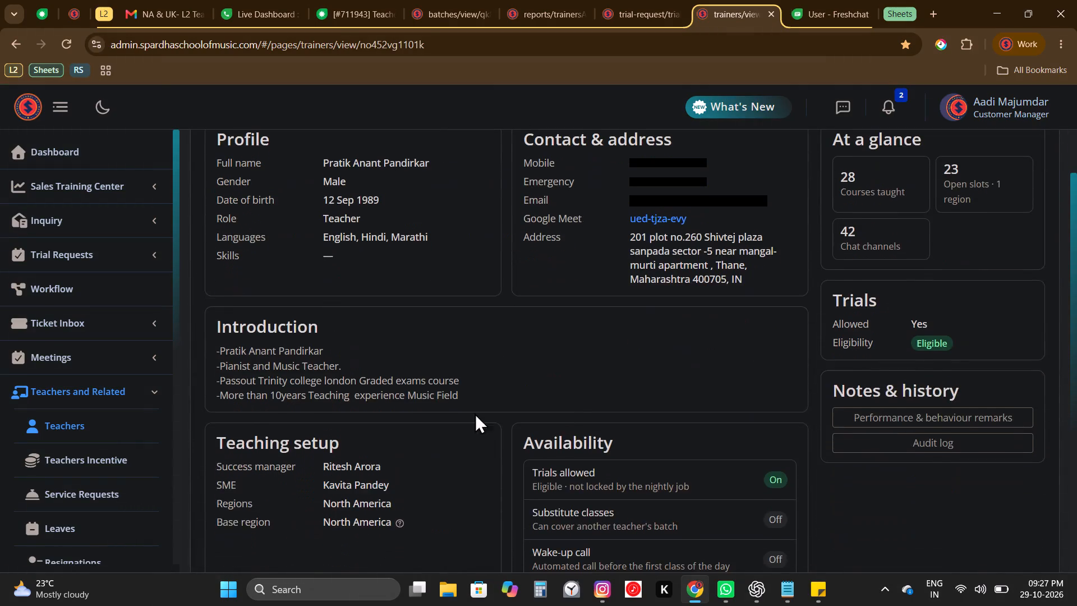
{"action": "double_click", "coordinate": [395, 369]}
{"action": "left_click_drag", "start_coordinate": [395, 369], "coordinate": [453, 417]}
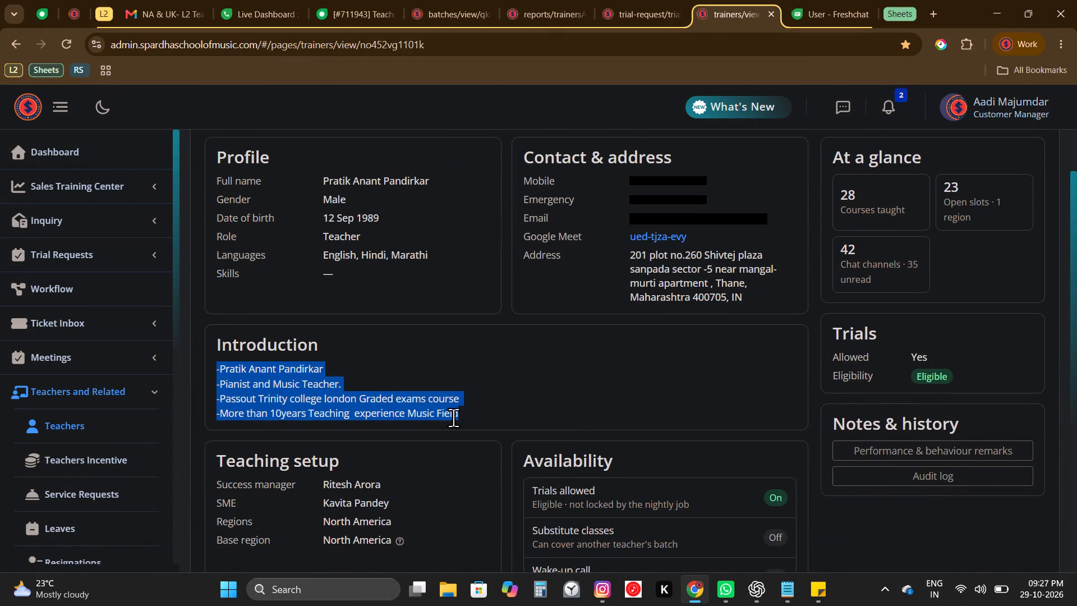
{"action": "left_click_drag", "start_coordinate": [453, 417], "coordinate": [480, 419]}
{"action": "scroll", "coordinate": [480, 419], "scroll_direction": "up", "scroll_amount": 1}
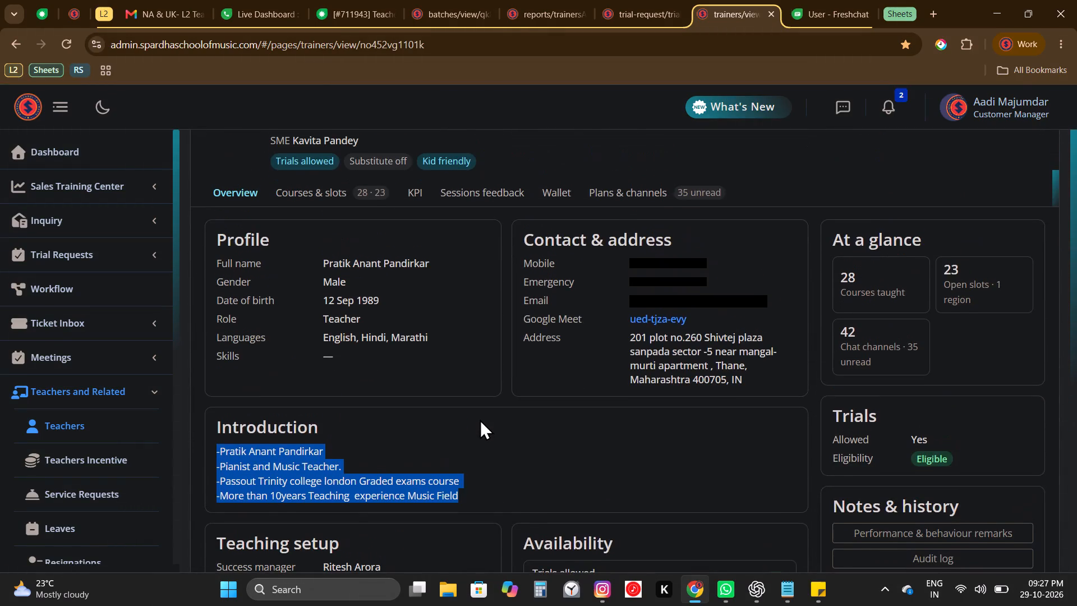
{"action": "scroll", "coordinate": [480, 419], "scroll_direction": "up", "scroll_amount": 1}
{"action": "double_click", "coordinate": [410, 416]}
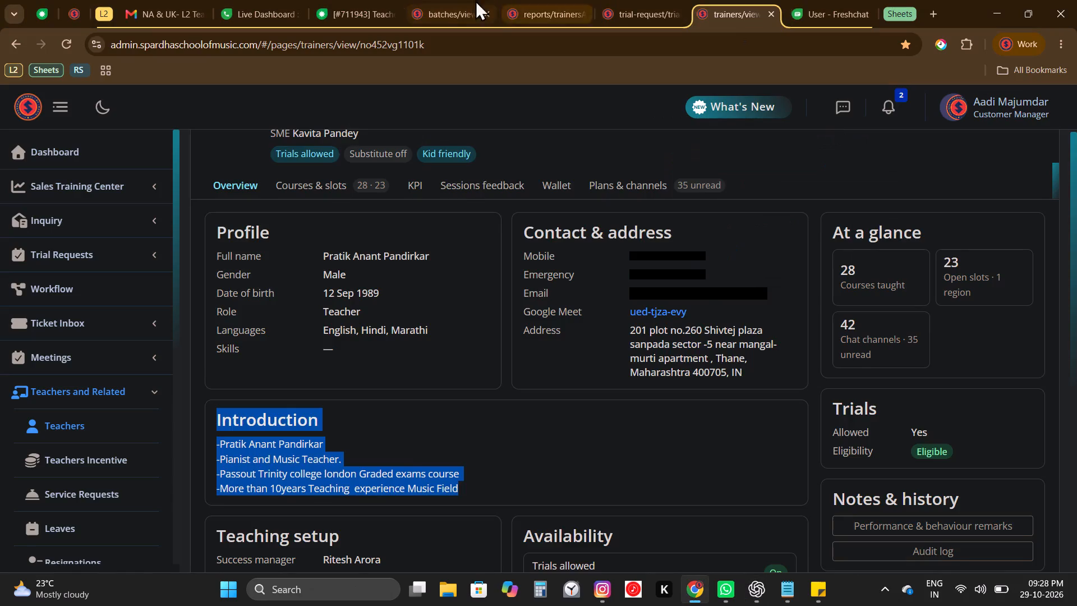
{"action": "left_click", "coordinate": [415, 0]}
{"action": "left_click", "coordinate": [360, 0]}
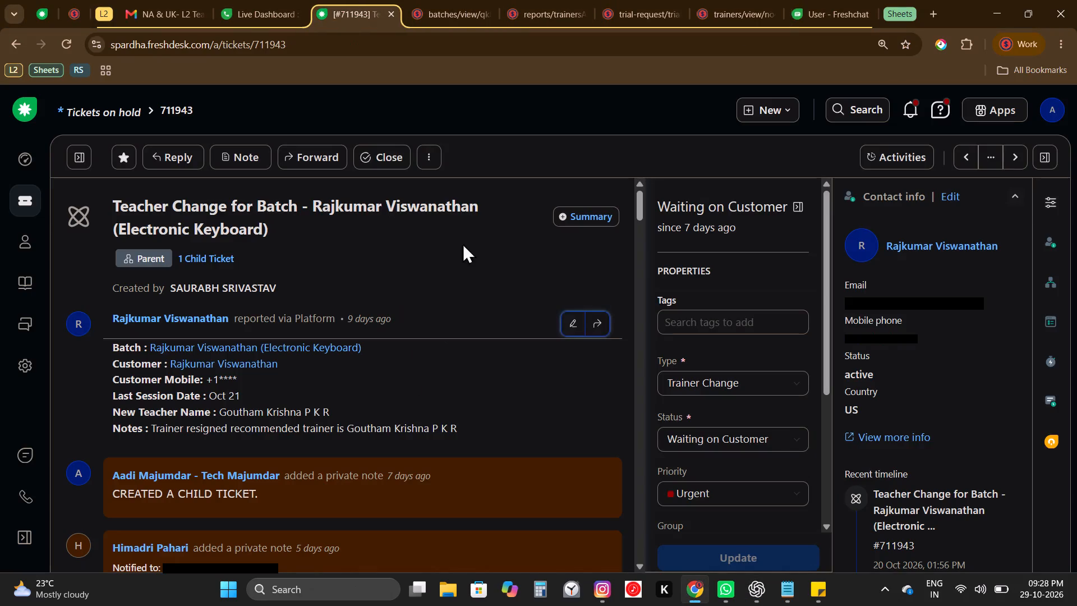
{"action": "scroll", "coordinate": [475, 222], "scroll_direction": "down", "scroll_amount": 4}
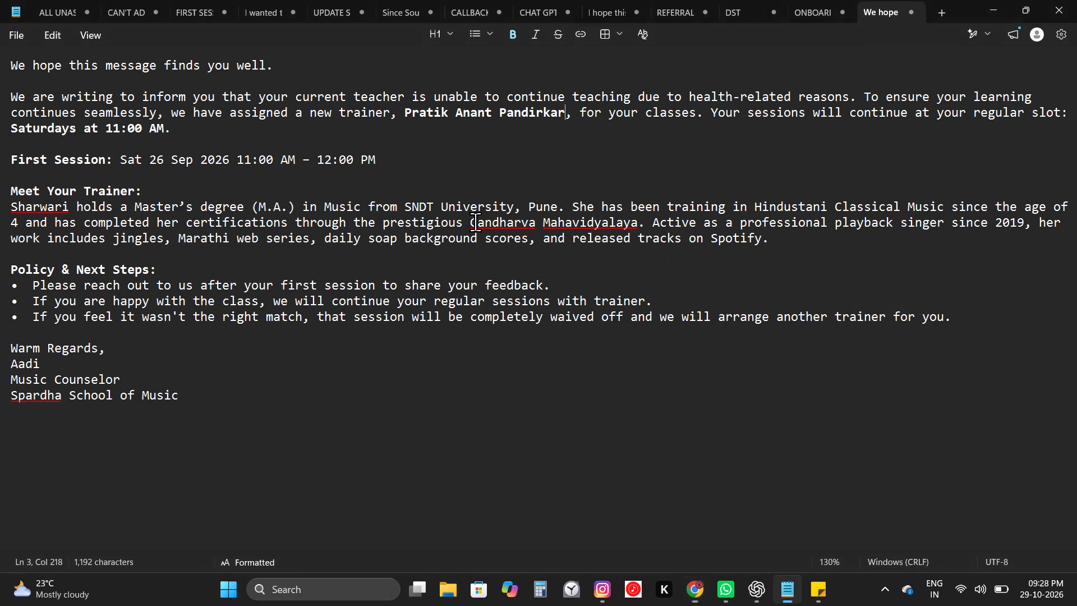
{"action": "triple_click", "coordinate": [301, 218]}
{"action": "key", "text": "ctrl+v"}
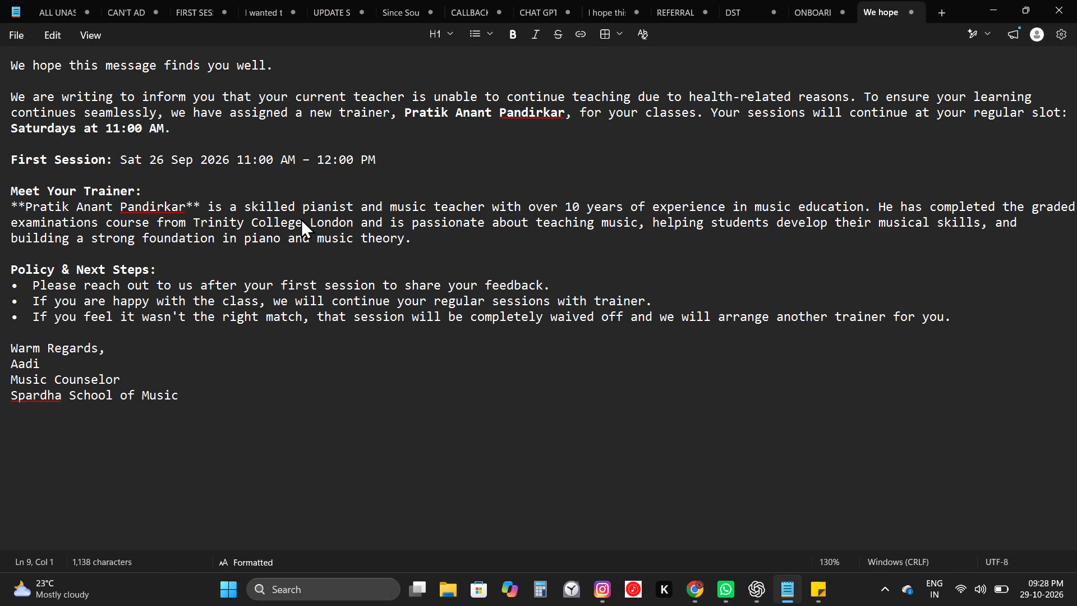
Remove the asterisks around the trainer's name in the Meet Your Trainer paragraph.
{"action": "left_click", "coordinate": [195, 206]}
{"action": "key", "text": "BackSpace"}
{"action": "key", "text": "Pause"}
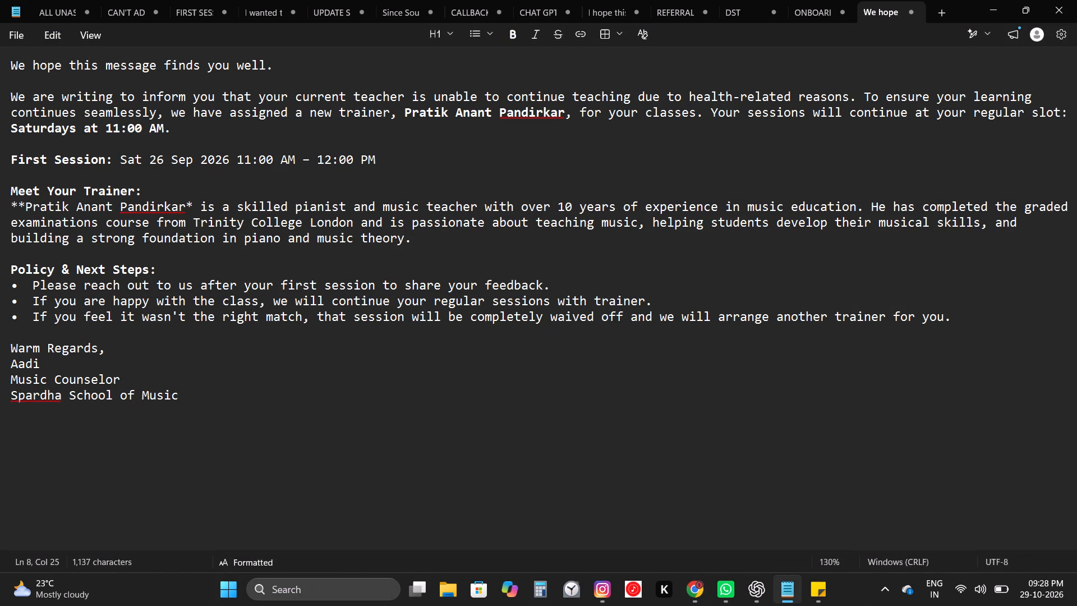
{"action": "key", "text": "Delete"}
{"action": "key", "text": "ctrl+Left"}
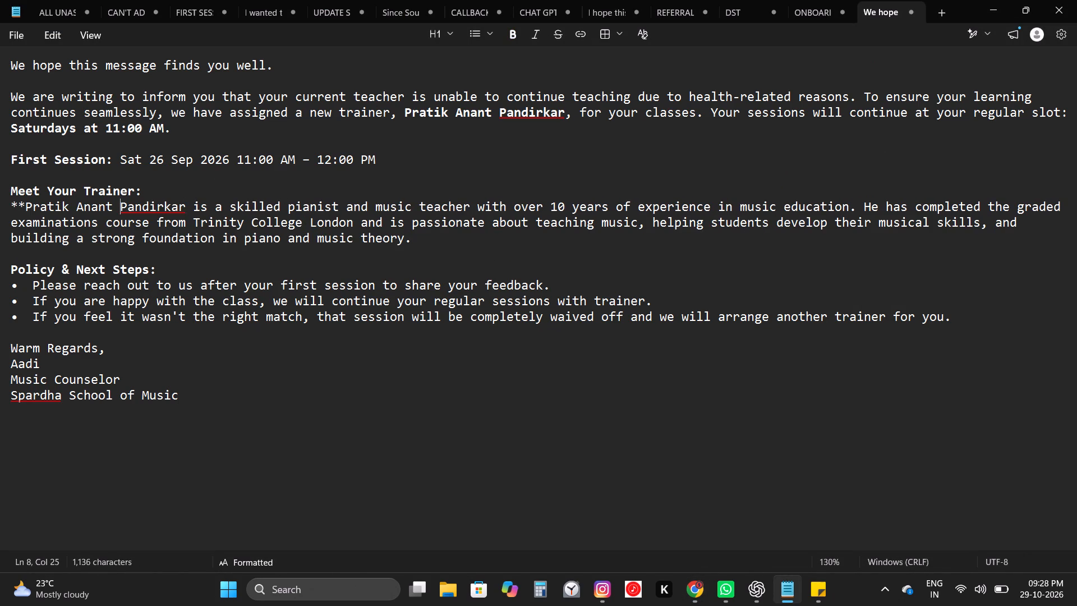
{"action": "key", "text": "ctrl+Left"}
{"action": "key", "text": "ctrl+Left"}
{"action": "key", "text": "ctrl+BackSpace"}
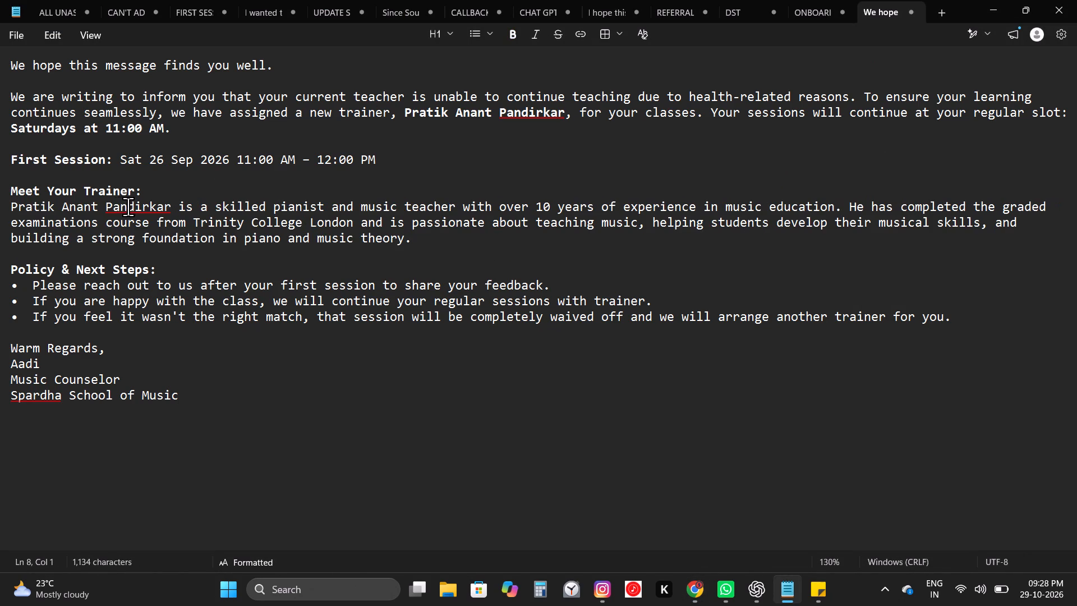
{"action": "left_click", "coordinate": [129, 207]}
{"action": "left_click_drag", "start_coordinate": [129, 207], "coordinate": [50, 203]}
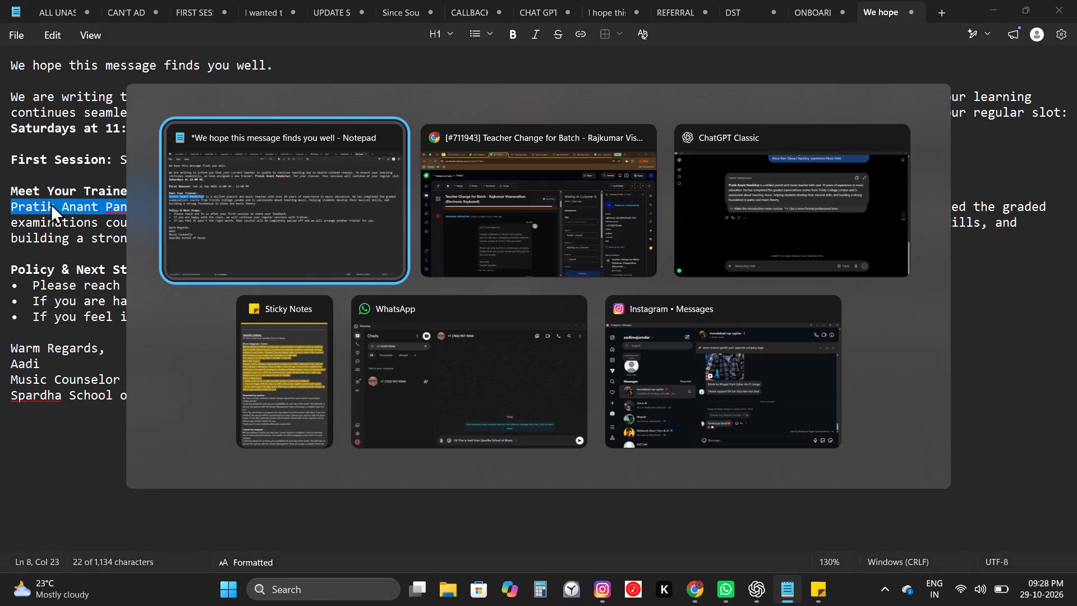
Replace the draft's First Session details with Sat 07 Nov 2026 09:00 AM – 10:00 AM, copied from the batch sessions, on one line.
{"action": "left_click", "coordinate": [473, 0]}
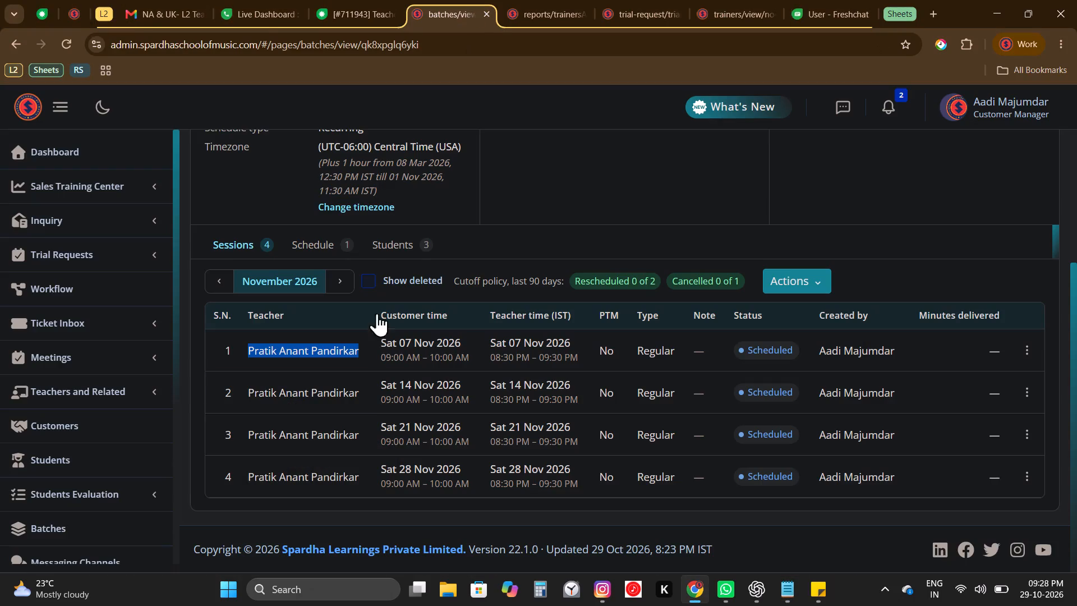
{"action": "double_click", "coordinate": [417, 355]}
{"action": "left_click_drag", "start_coordinate": [417, 355], "coordinate": [426, 339]}
{"action": "key", "text": "ctrl+c"}
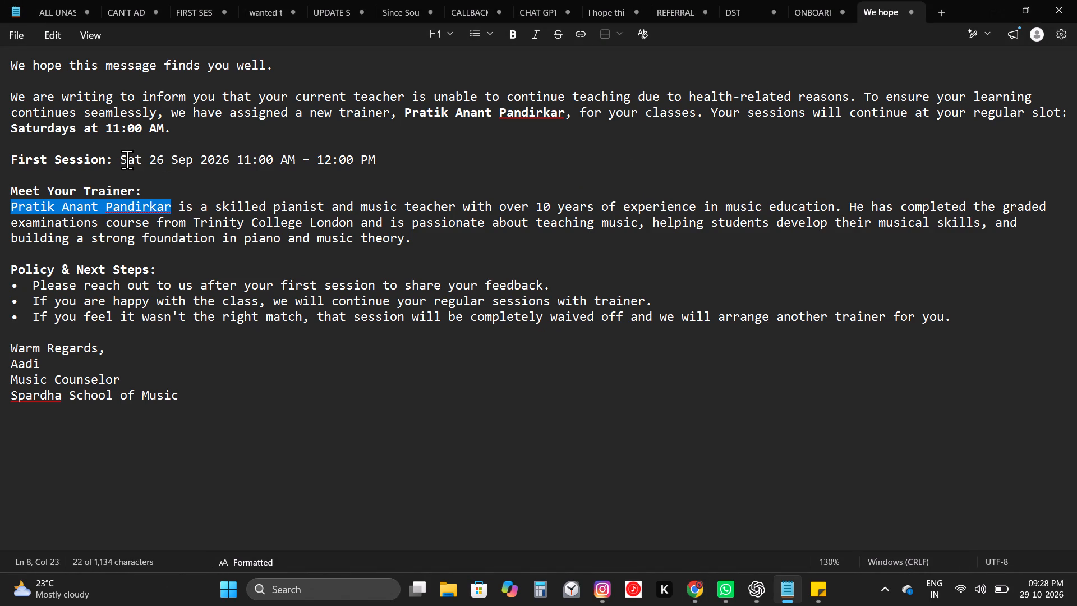
{"action": "left_click", "coordinate": [127, 159]}
{"action": "left_click_drag", "start_coordinate": [127, 159], "coordinate": [367, 158]}
{"action": "key", "text": "ctrl+v"}
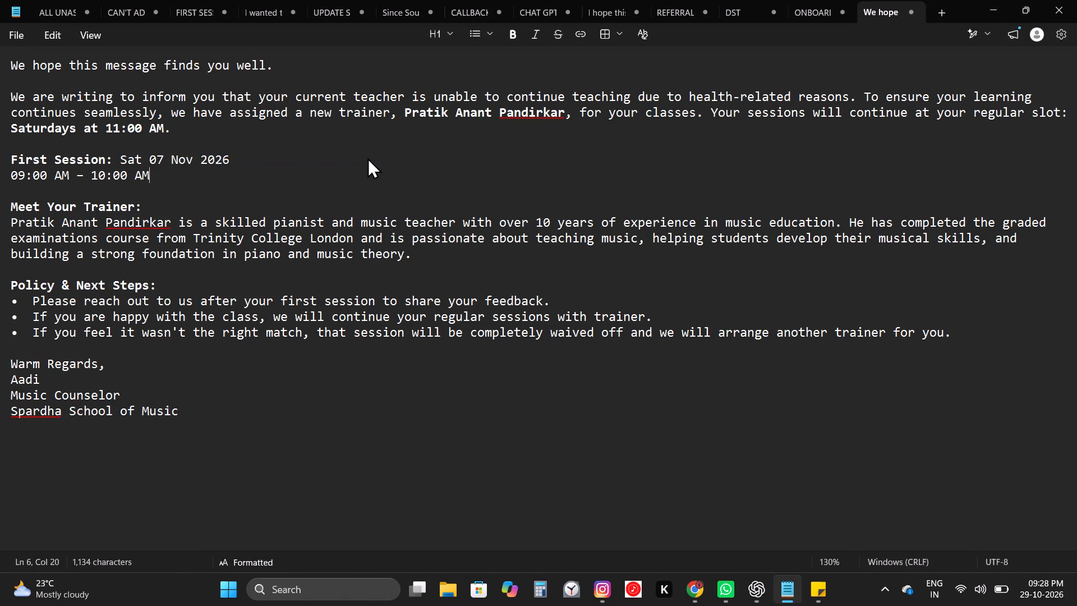
{"action": "left_click", "coordinate": [376, 155]}
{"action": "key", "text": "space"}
{"action": "key", "text": "Delete"}
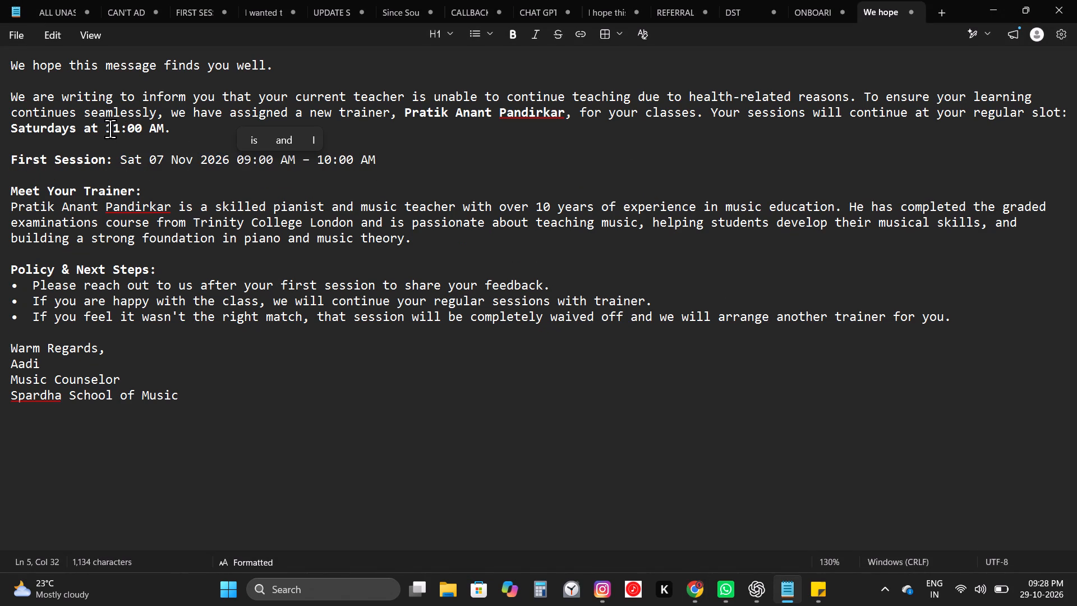
Set the regular slot in the draft's opening paragraph to Saturdays at 9:00 AM.
{"action": "left_click", "coordinate": [113, 130]}
{"action": "key", "text": "BackSpace"}
{"action": "key", "text": "Delete"}
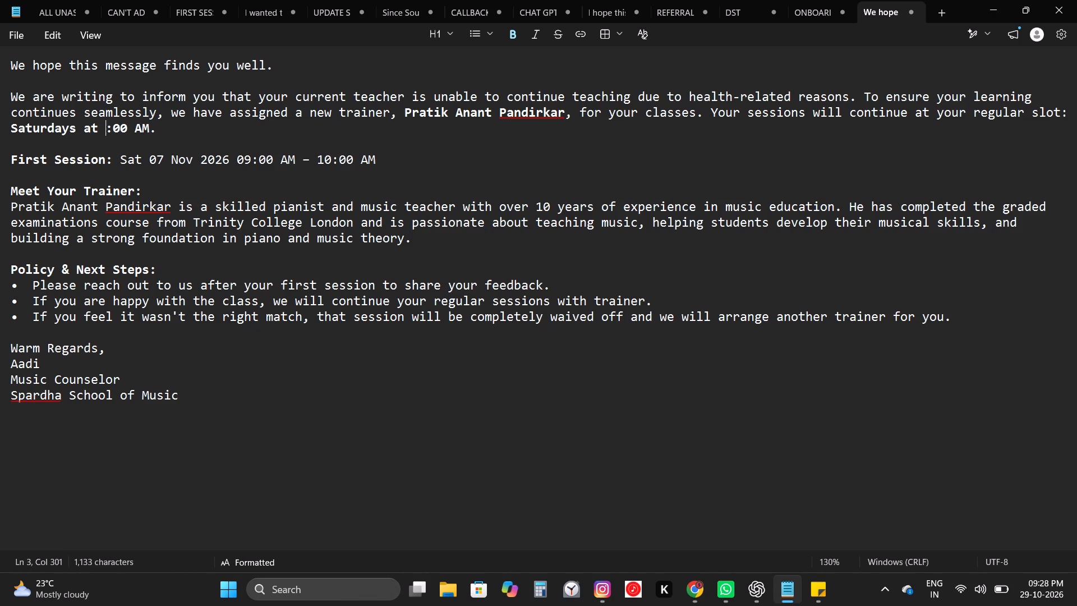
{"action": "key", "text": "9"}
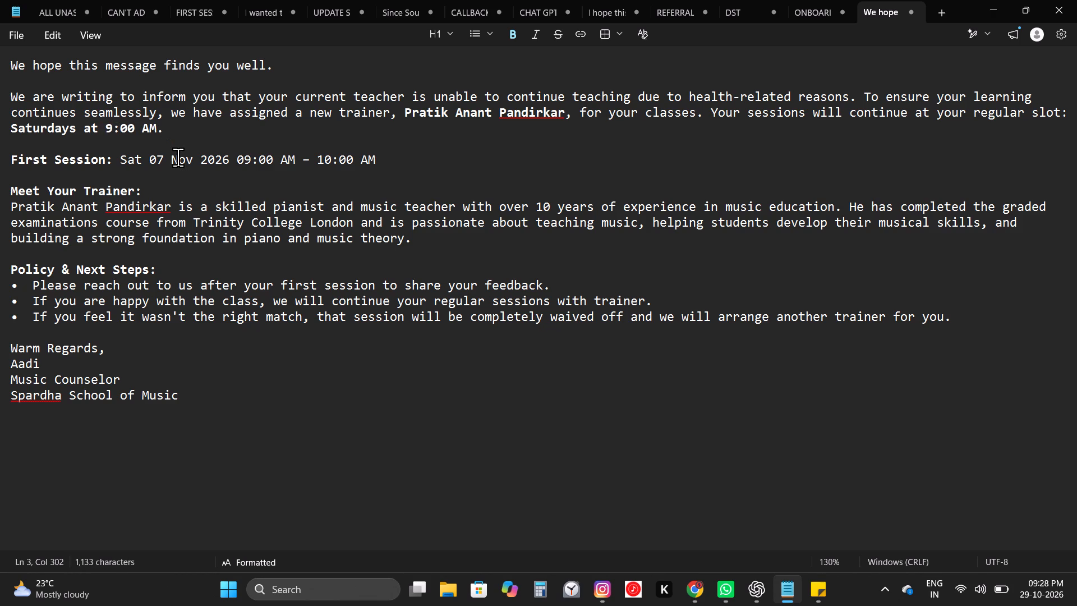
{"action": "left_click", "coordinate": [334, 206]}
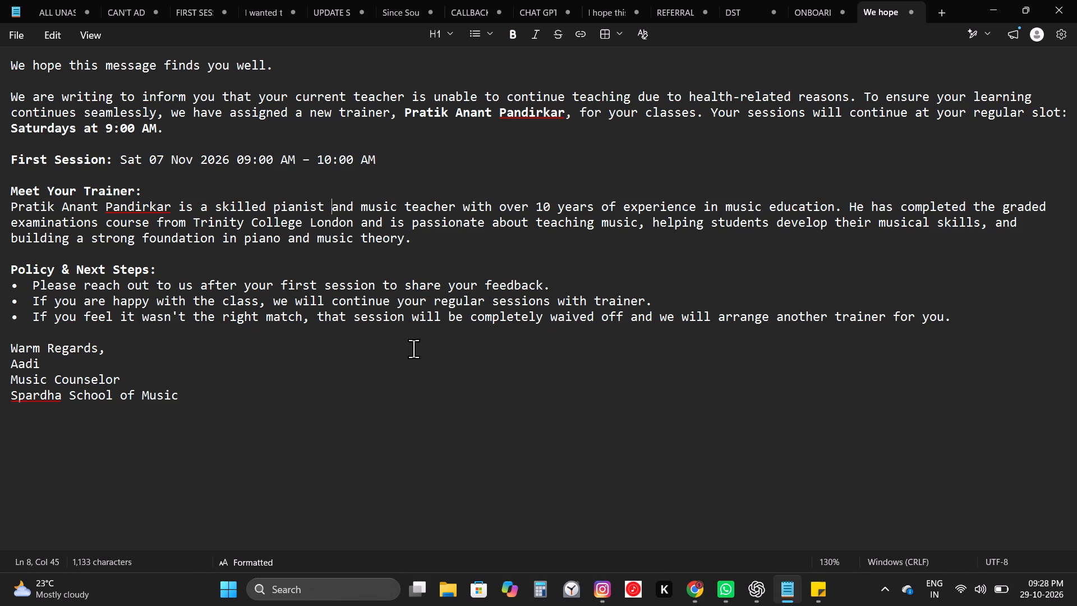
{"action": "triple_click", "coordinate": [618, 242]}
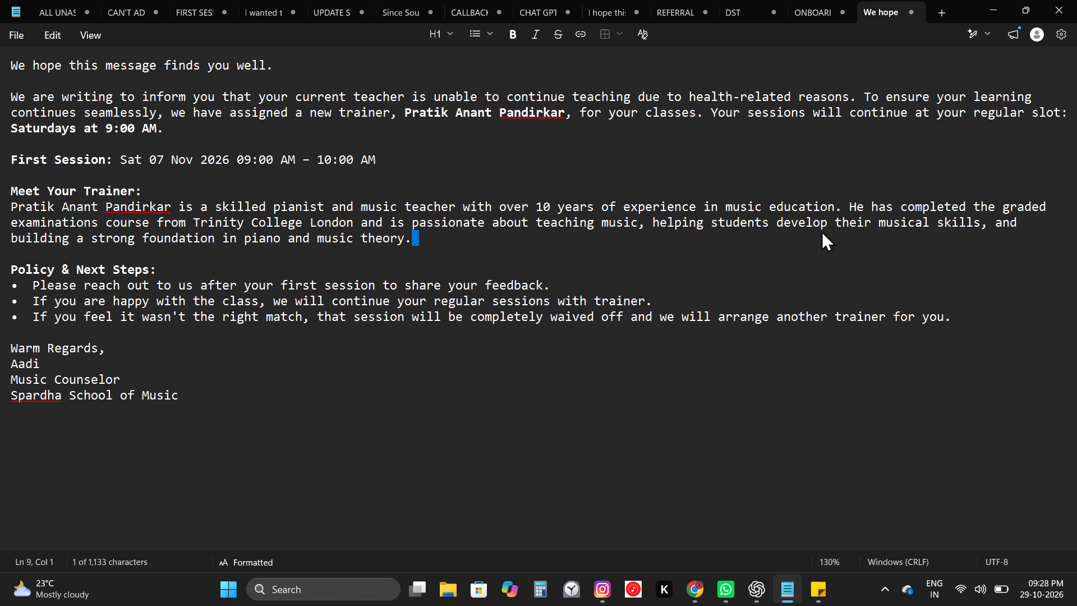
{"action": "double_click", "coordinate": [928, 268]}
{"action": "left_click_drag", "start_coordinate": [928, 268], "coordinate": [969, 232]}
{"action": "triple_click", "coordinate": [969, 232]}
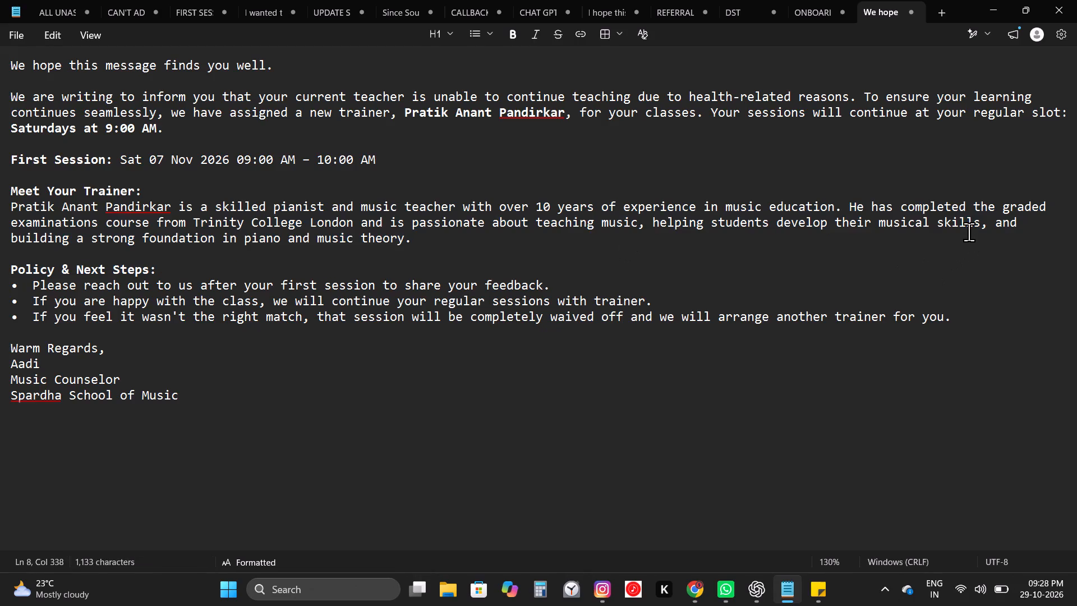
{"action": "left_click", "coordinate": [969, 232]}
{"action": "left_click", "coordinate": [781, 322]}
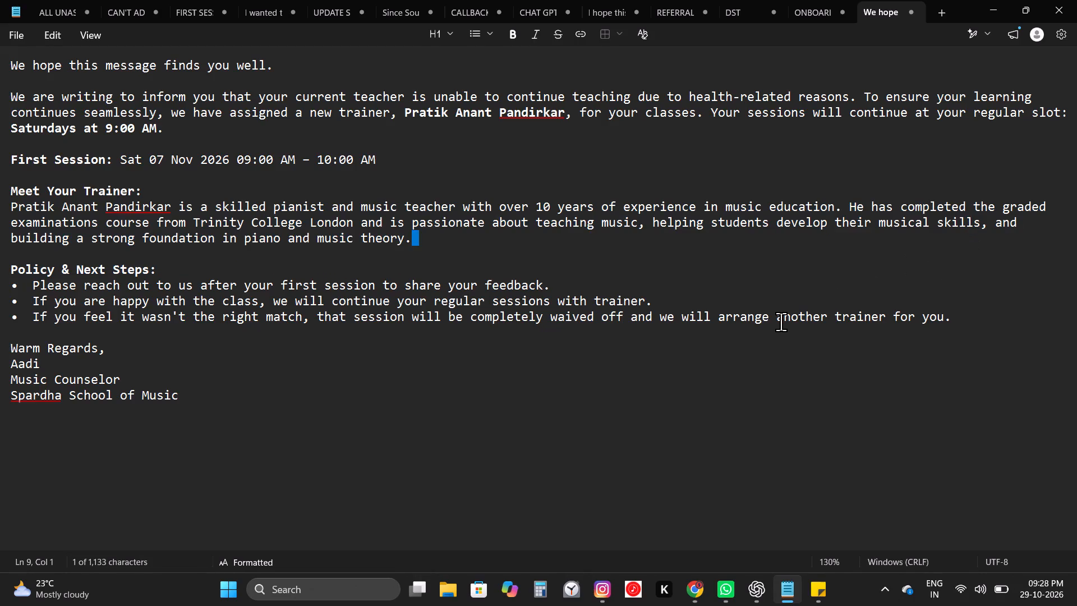
Copy the entire customer message from the Notepad draft.
{"action": "key", "text": "ctrl+a"}
{"action": "key", "text": "ctrl+c"}
{"action": "key", "text": "ctrl+c"}
{"action": "key", "text": "ctrl+c"}
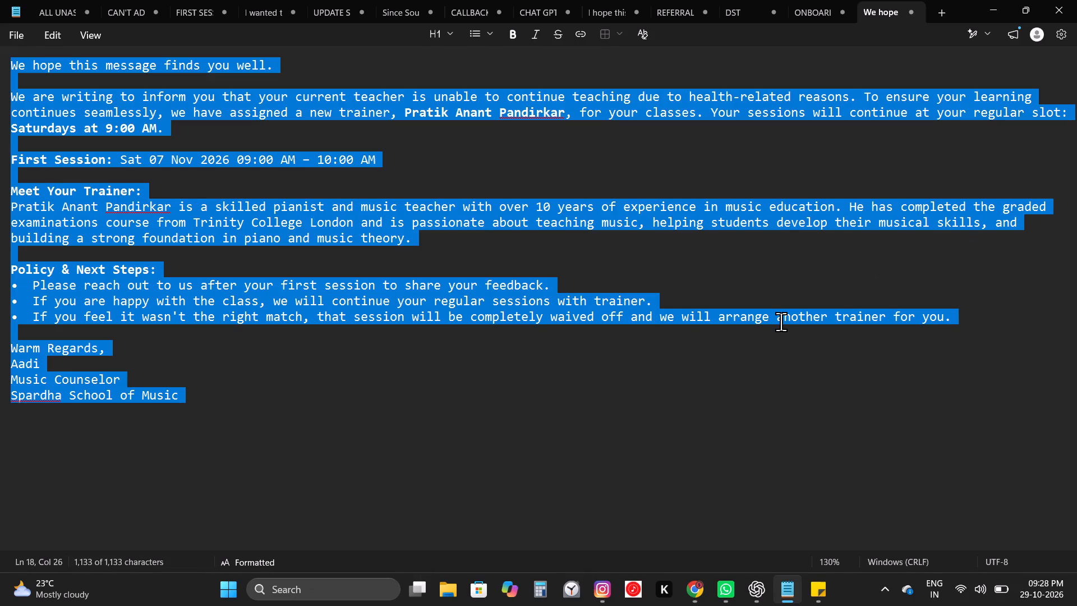
{"action": "key", "text": "ctrl+c"}
{"action": "key", "text": "ctrl+c"}
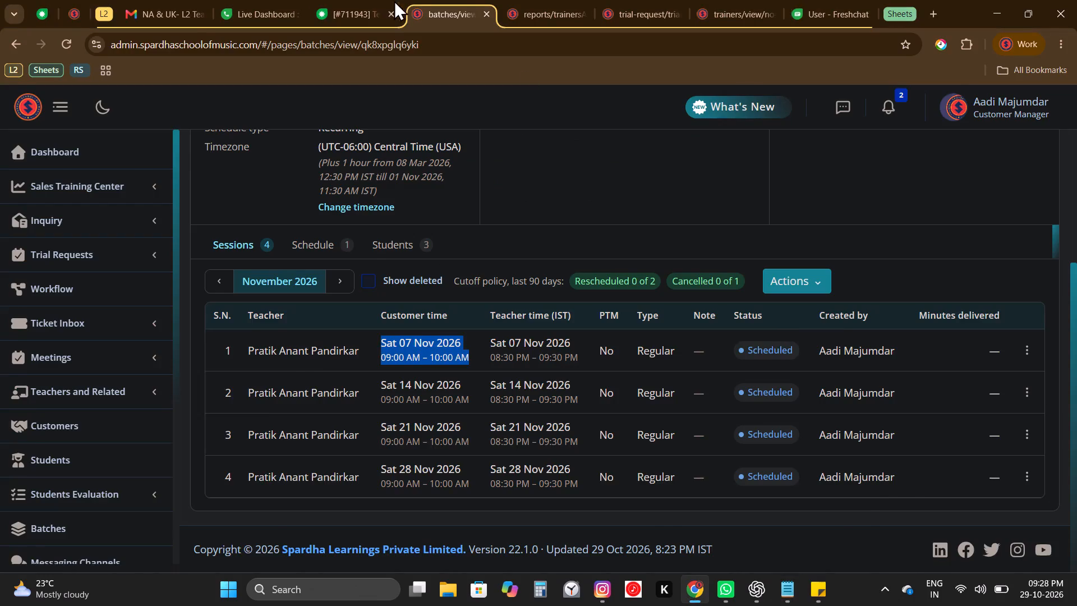
Start a reply on ticket 711943, clear its collapsed trailing content, and paste the copied customer message below the greeting.
{"action": "left_click", "coordinate": [381, 3]}
{"action": "scroll", "coordinate": [286, 511], "scroll_direction": "down", "scroll_amount": 12}
{"action": "scroll", "coordinate": [286, 511], "scroll_direction": "down", "scroll_amount": 10}
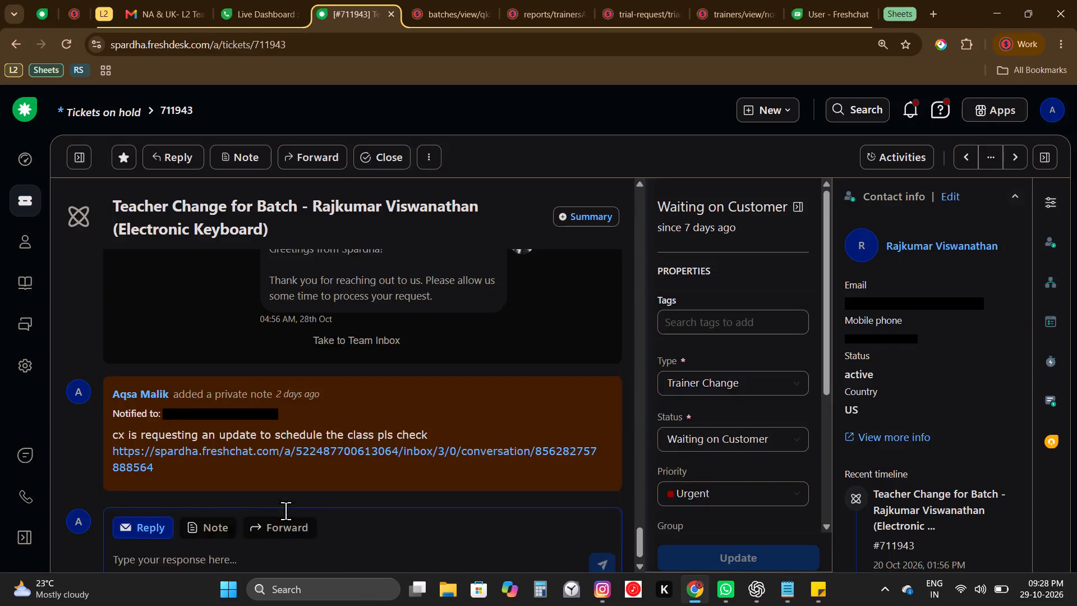
{"action": "scroll", "coordinate": [286, 511], "scroll_direction": "down", "scroll_amount": 3}
{"action": "left_click", "coordinate": [135, 501]}
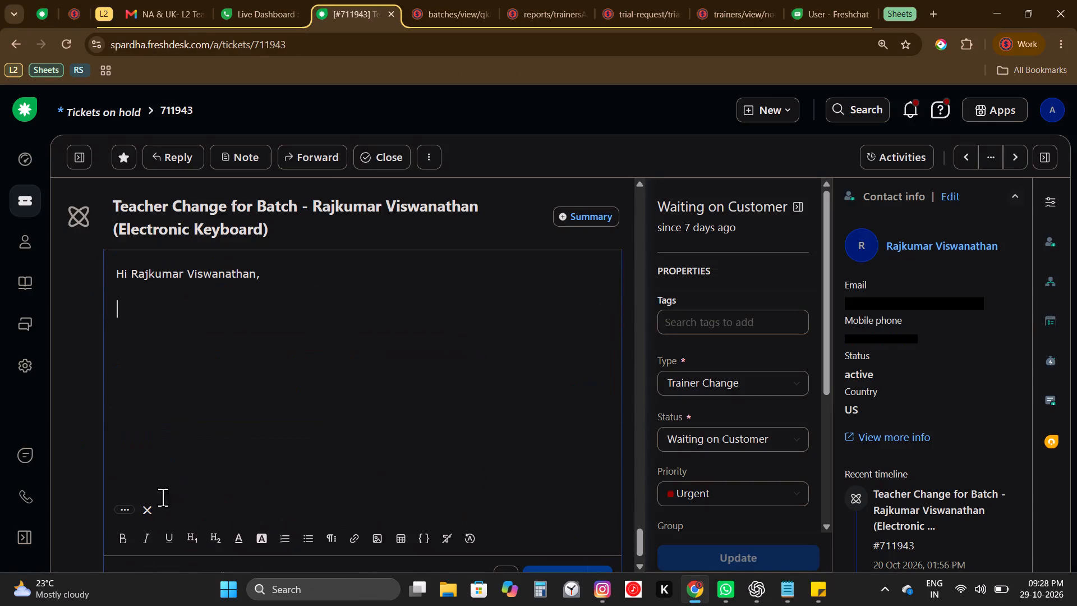
{"action": "left_click", "coordinate": [145, 508]}
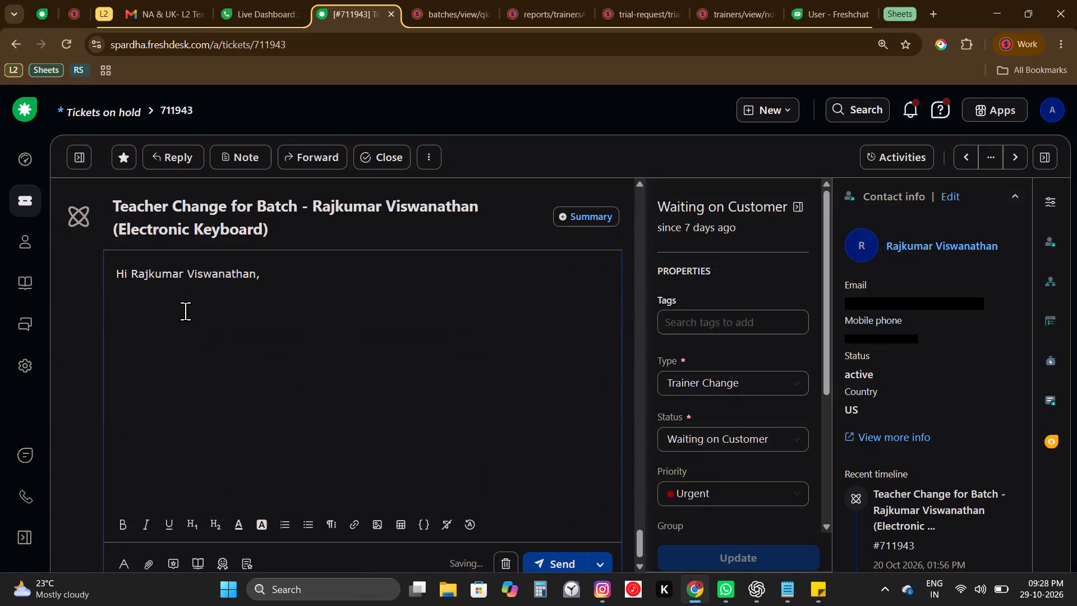
{"action": "left_click", "coordinate": [185, 311]}
{"action": "key", "text": "Up"}
{"action": "key", "text": "Down"}
{"action": "key", "text": "ctrl+v"}
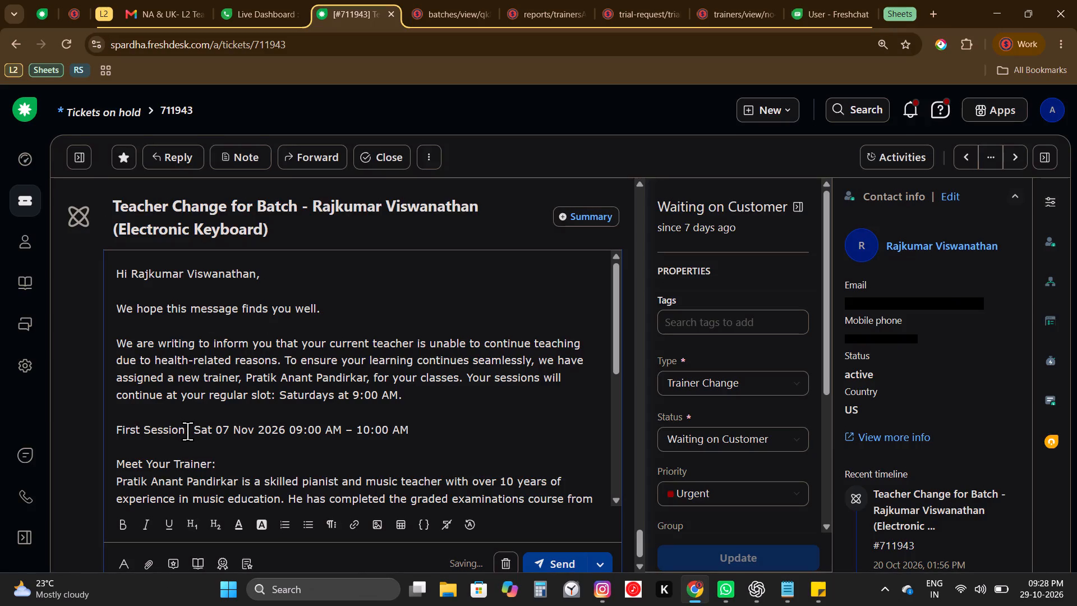
Bold the First Session label, the slot text Saturdays at 9:00 AM, and the new trainer's name in the opening paragraph.
{"action": "left_click_drag", "start_coordinate": [192, 430], "coordinate": [54, 416]}
{"action": "key", "text": "ctrl+b"}
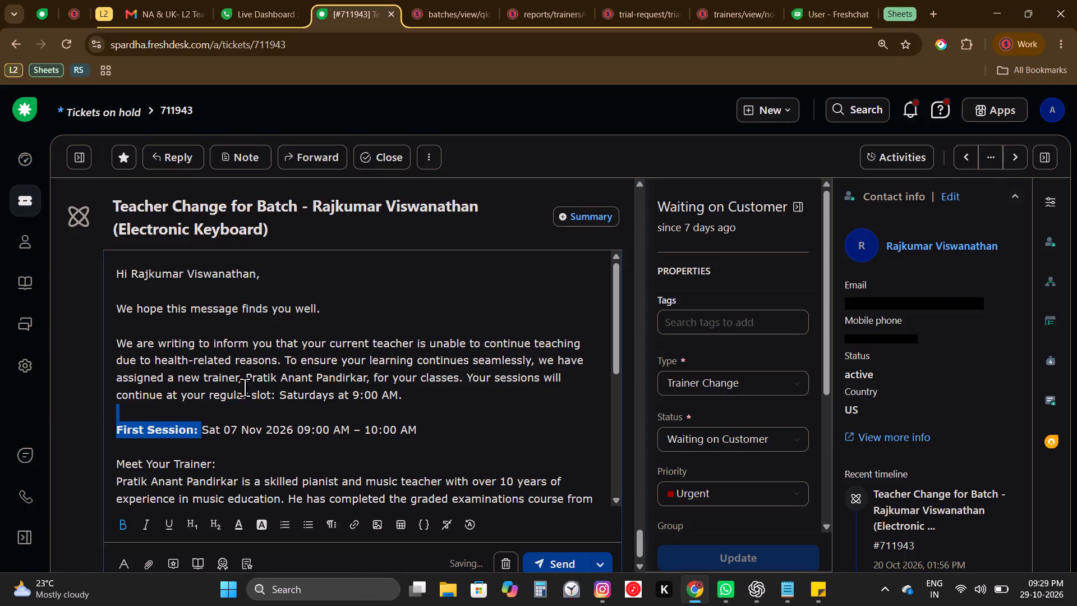
{"action": "left_click", "coordinate": [293, 397]}
{"action": "left_click_drag", "start_coordinate": [293, 397], "coordinate": [388, 399]}
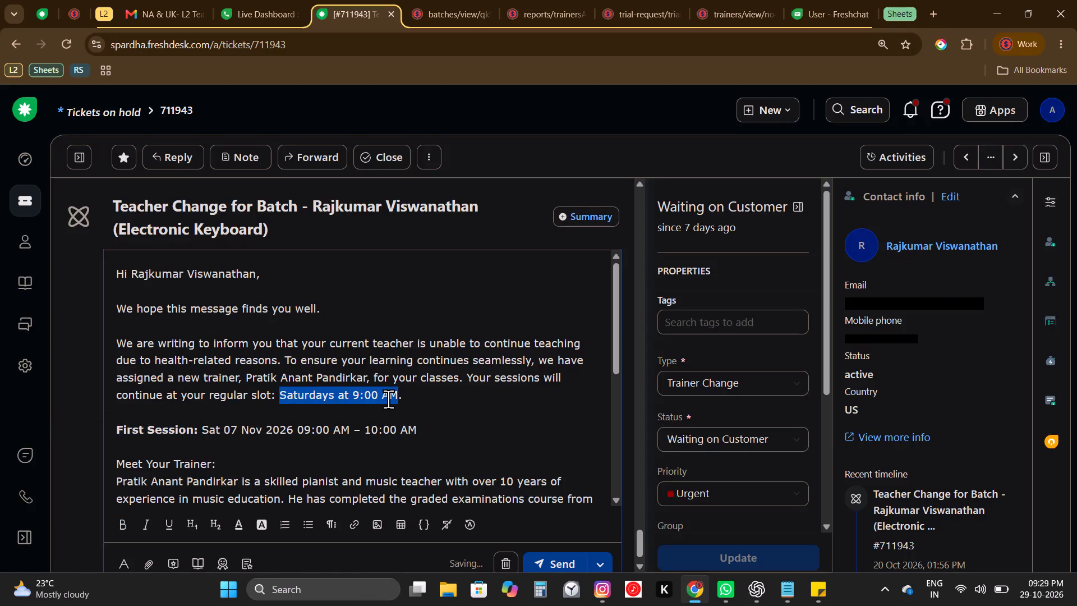
{"action": "key", "text": "ctrl+b"}
{"action": "left_click", "coordinate": [270, 379]}
{"action": "left_click_drag", "start_coordinate": [270, 379], "coordinate": [349, 382]}
{"action": "key", "text": "ctrl+b"}
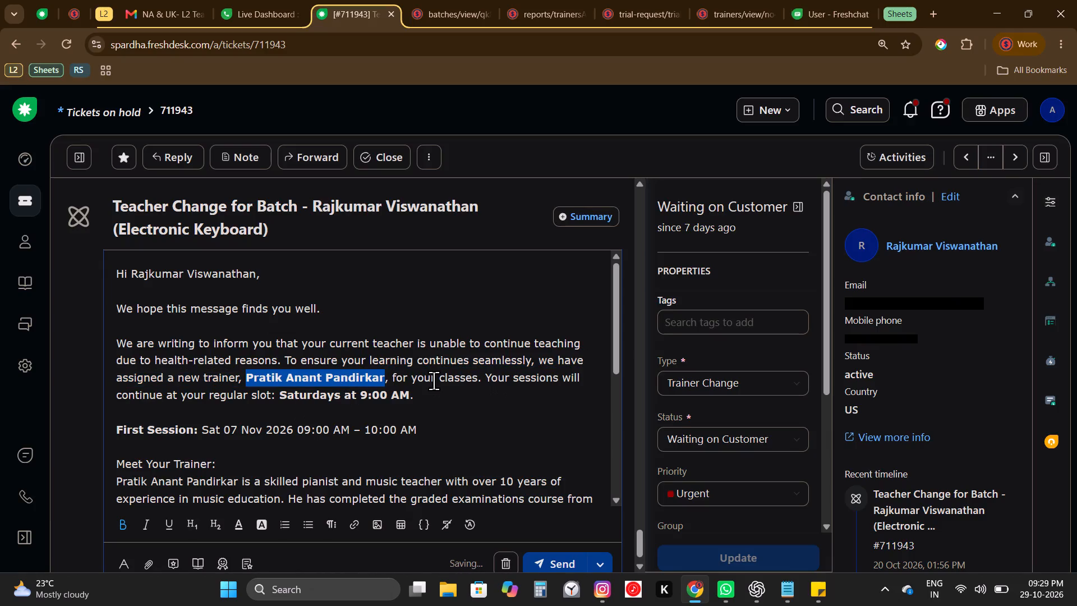
Check the Sticky Notes trainer-change templates and replace "health-related" with "some personal" as the reason in the reply.
{"action": "scroll", "coordinate": [434, 380], "scroll_direction": "up", "scroll_amount": 4}
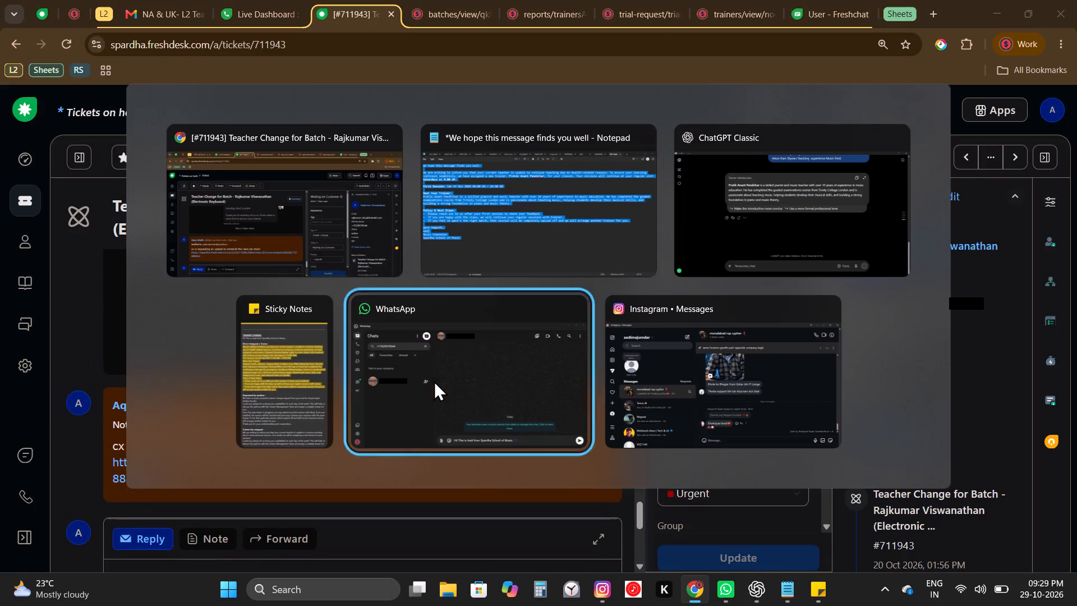
{"action": "scroll", "coordinate": [924, 364], "scroll_direction": "down", "scroll_amount": 2}
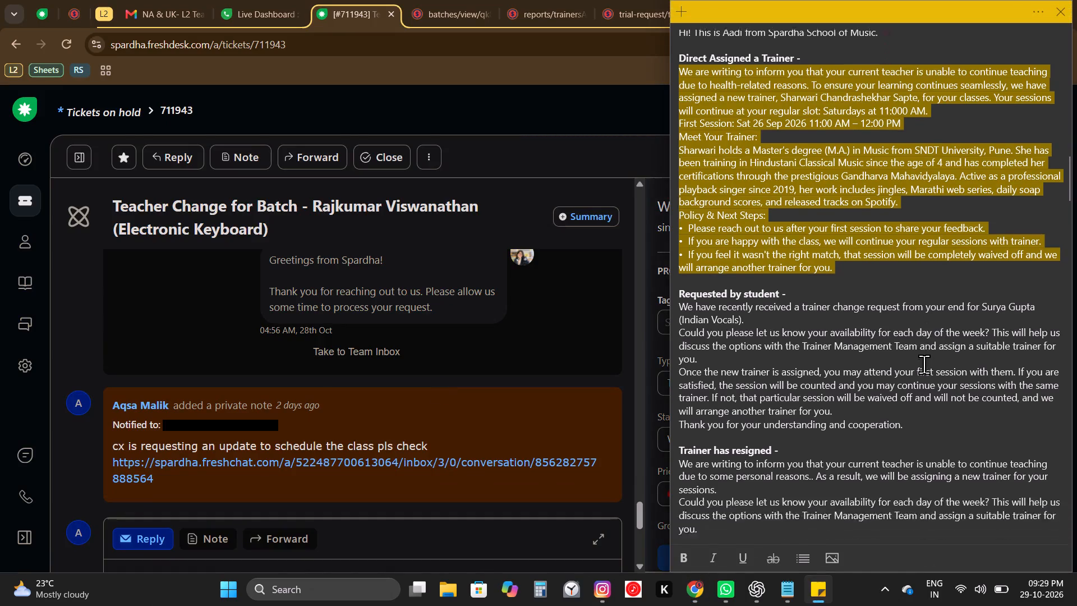
{"action": "scroll", "coordinate": [924, 364], "scroll_direction": "down", "scroll_amount": 1}
{"action": "scroll", "coordinate": [479, 393], "scroll_direction": "down", "scroll_amount": 1}
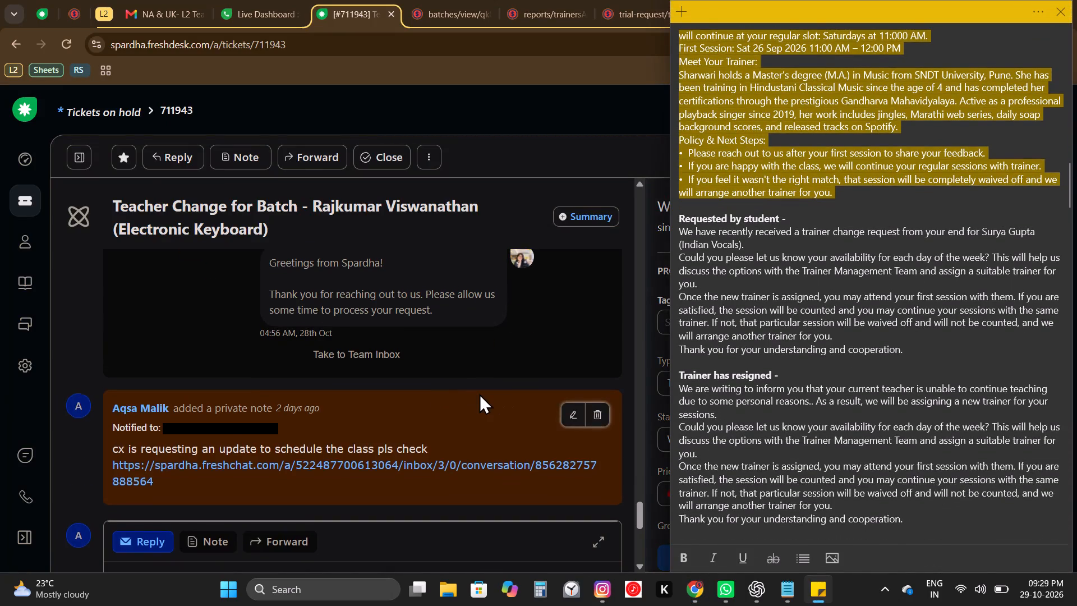
{"action": "scroll", "coordinate": [479, 393], "scroll_direction": "down", "scroll_amount": 1}
{"action": "scroll", "coordinate": [479, 393], "scroll_direction": "up", "scroll_amount": 1}
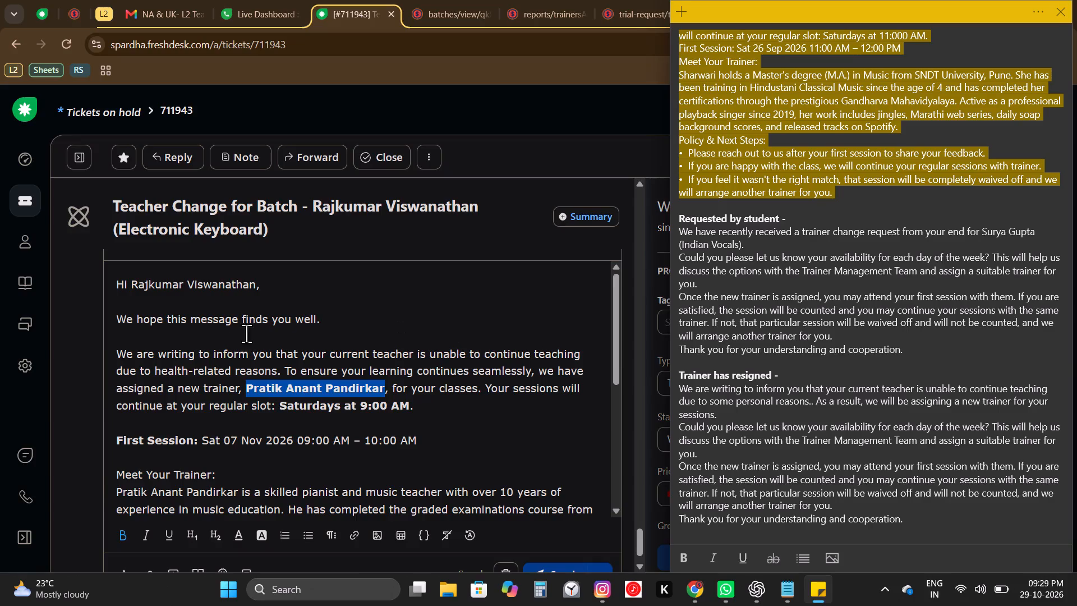
{"action": "left_click", "coordinate": [164, 369]}
{"action": "left_click_drag", "start_coordinate": [164, 369], "coordinate": [215, 374]}
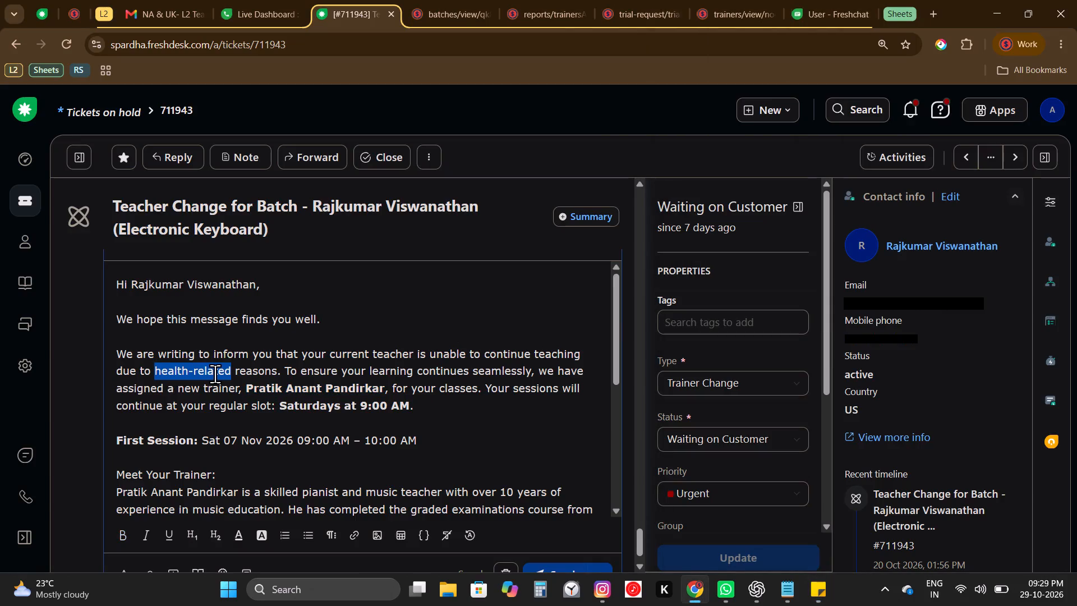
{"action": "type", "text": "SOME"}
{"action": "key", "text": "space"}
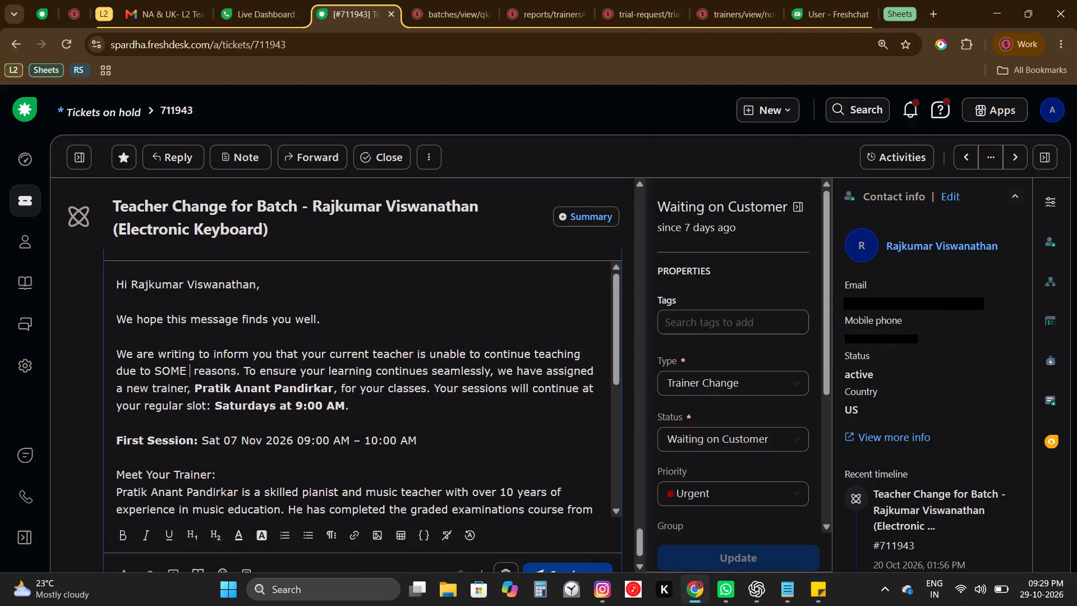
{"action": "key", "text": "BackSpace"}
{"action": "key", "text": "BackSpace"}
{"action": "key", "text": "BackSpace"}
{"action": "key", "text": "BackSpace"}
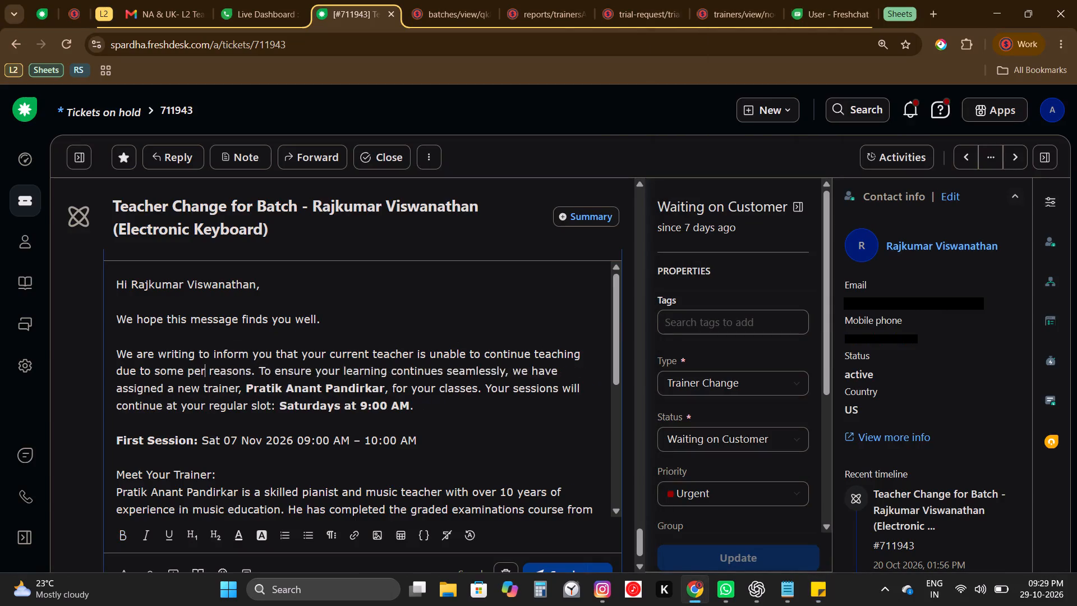
{"action": "left_click", "coordinate": [537, 383]}
{"action": "left_click_drag", "start_coordinate": [537, 383], "coordinate": [544, 404]}
{"action": "left_click", "coordinate": [544, 404]}
Bold the Meet Your Trainer and Policy & Next Steps headings in the reply.
{"action": "scroll", "coordinate": [544, 404], "scroll_direction": "down", "scroll_amount": 2}
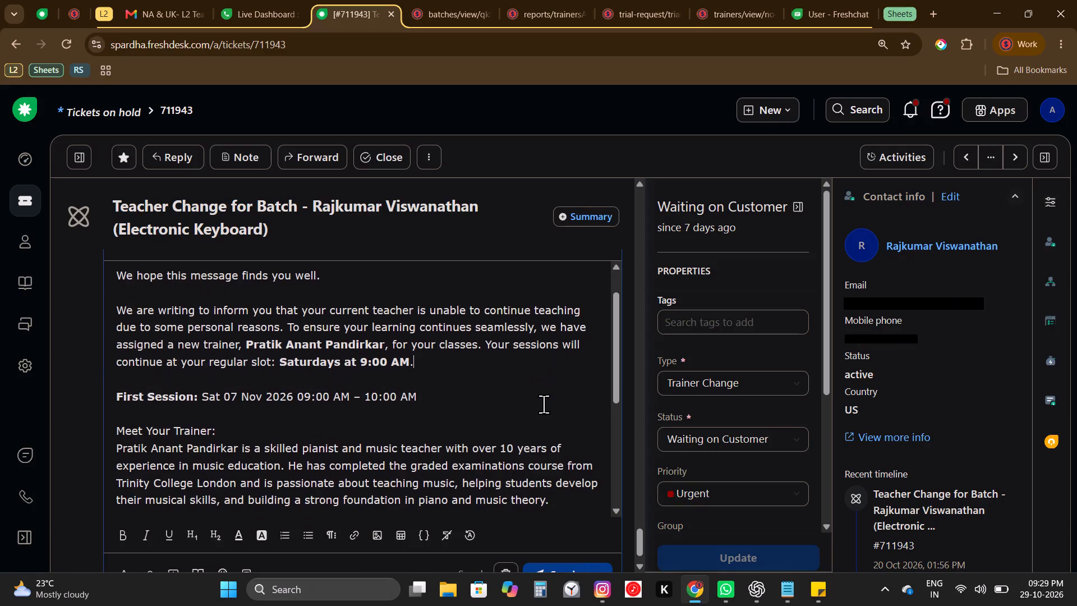
{"action": "scroll", "coordinate": [544, 404], "scroll_direction": "down", "scroll_amount": 2}
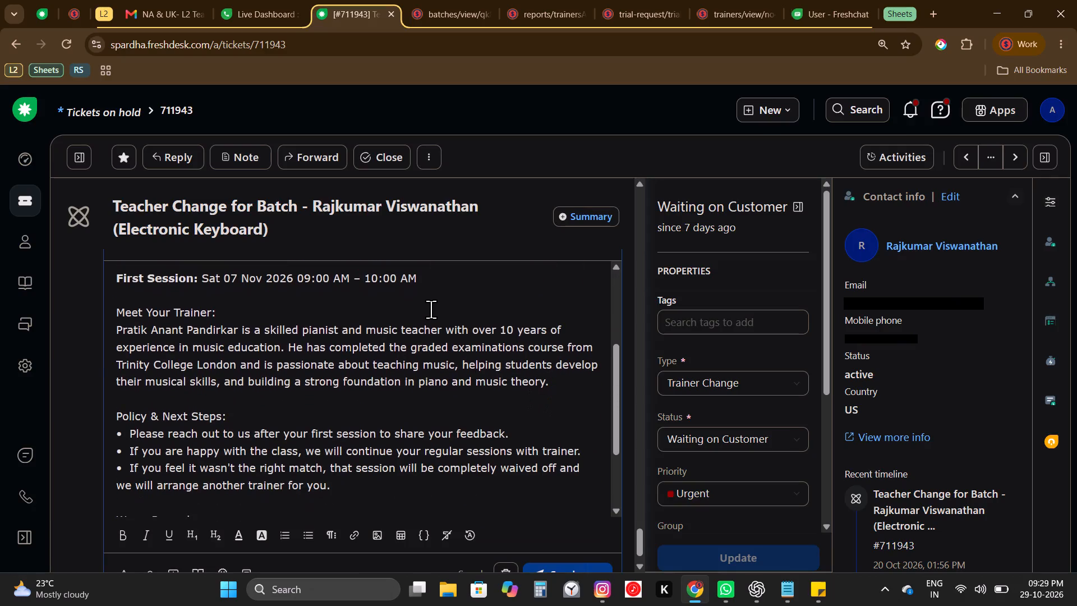
{"action": "triple_click", "coordinate": [431, 309]}
{"action": "key", "text": "ctrl+b"}
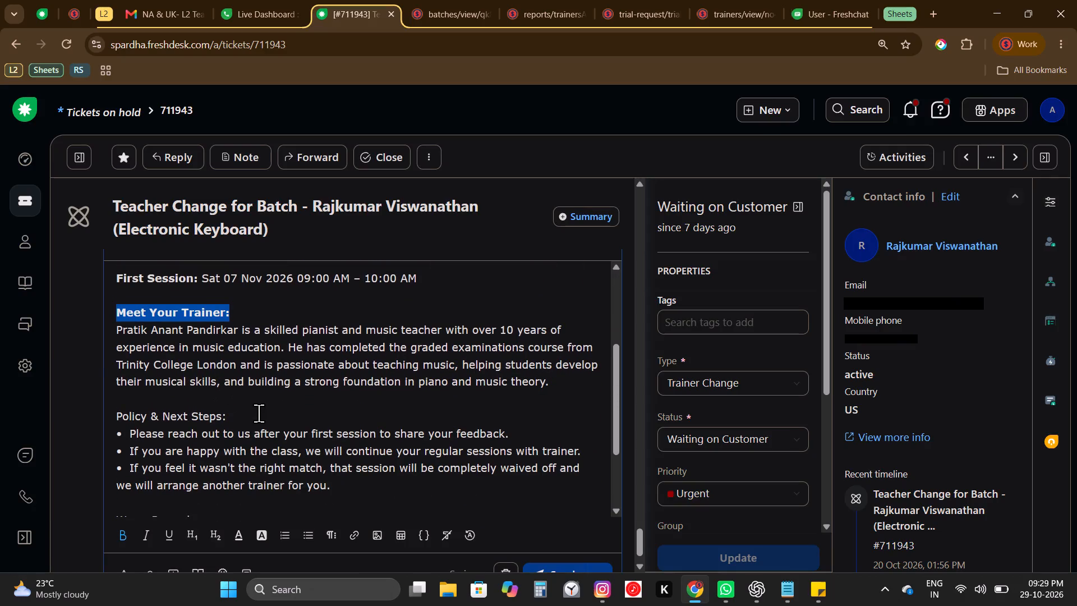
{"action": "triple_click", "coordinate": [259, 413]}
{"action": "key", "text": "ctrl+b"}
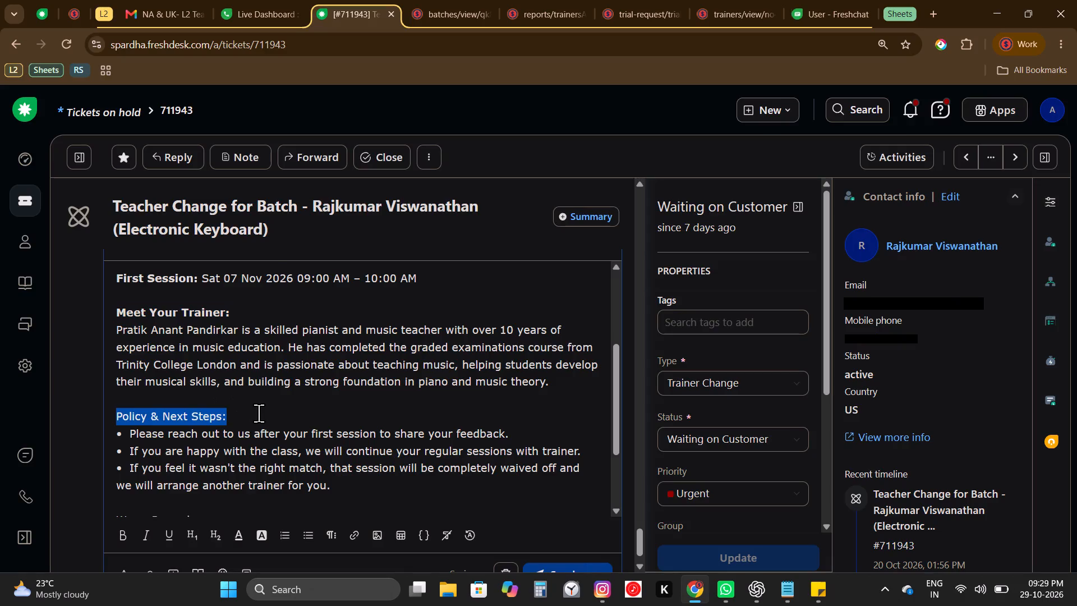
Send the finished teacher-change reply to the customer.
{"action": "scroll", "coordinate": [259, 413], "scroll_direction": "right", "scroll_amount": 1}
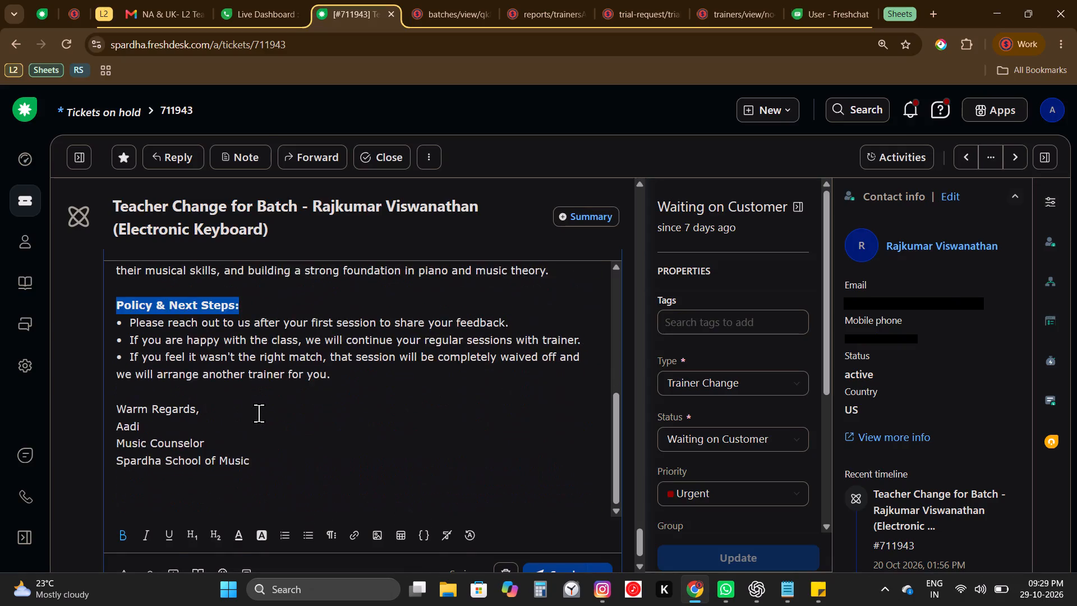
{"action": "scroll", "coordinate": [259, 413], "scroll_direction": "down", "scroll_amount": 2}
{"action": "left_click", "coordinate": [551, 529]}
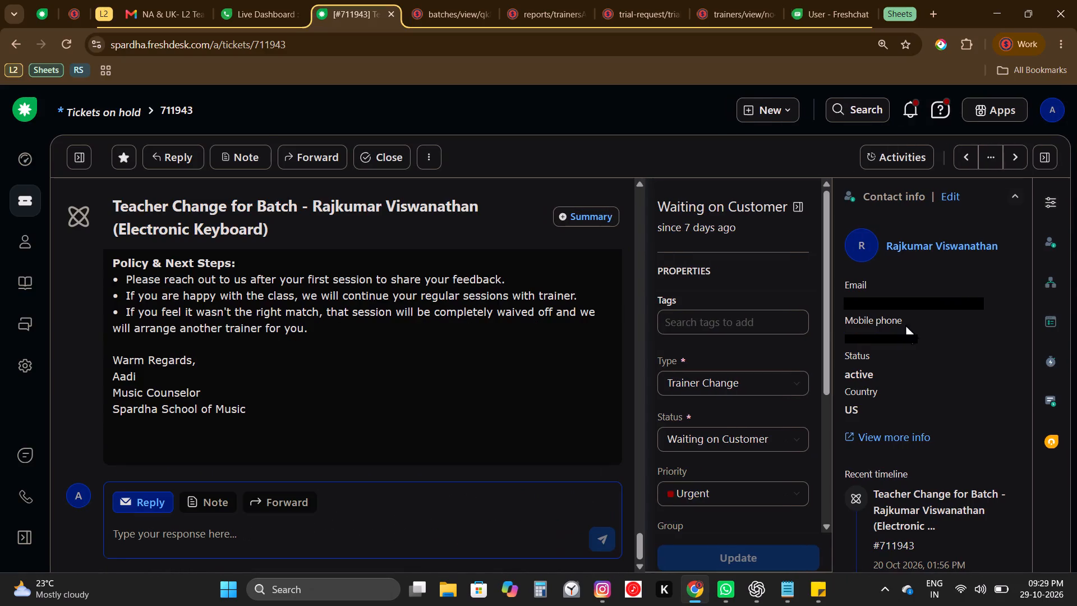
Copy the customer's mobile phone number from the ticket's contact info.
{"action": "triple_click", "coordinate": [926, 332]}
{"action": "key", "text": "ctrl+c"}
{"action": "key", "text": "ctrl+c"}
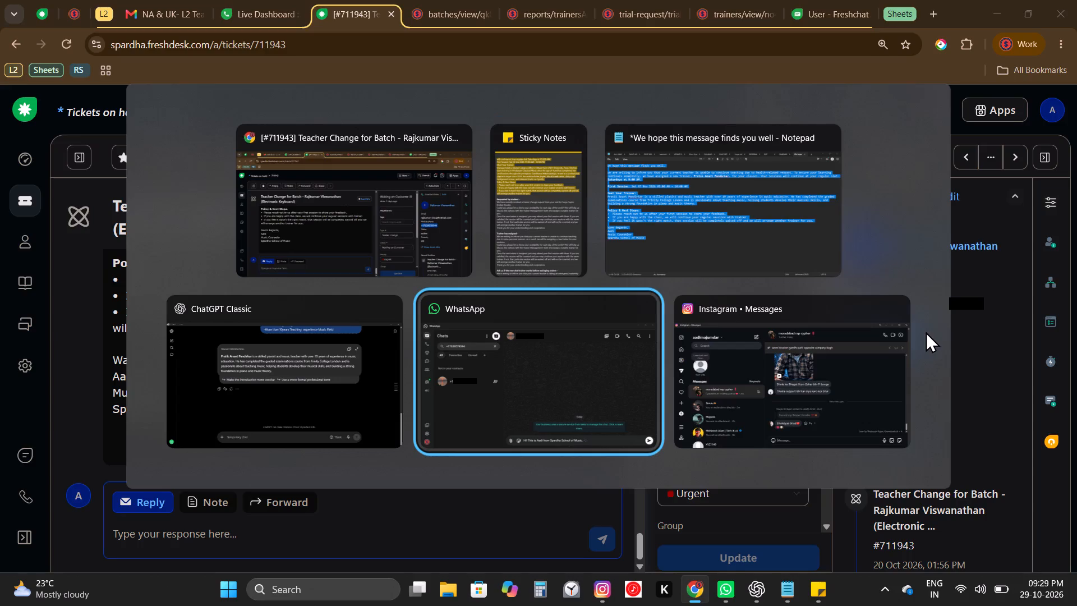
Copy the Spardha School of Music introduction line under TRAINER CHANGE in Sticky Notes.
{"action": "scroll", "coordinate": [1073, 266], "scroll_direction": "up", "scroll_amount": 1}
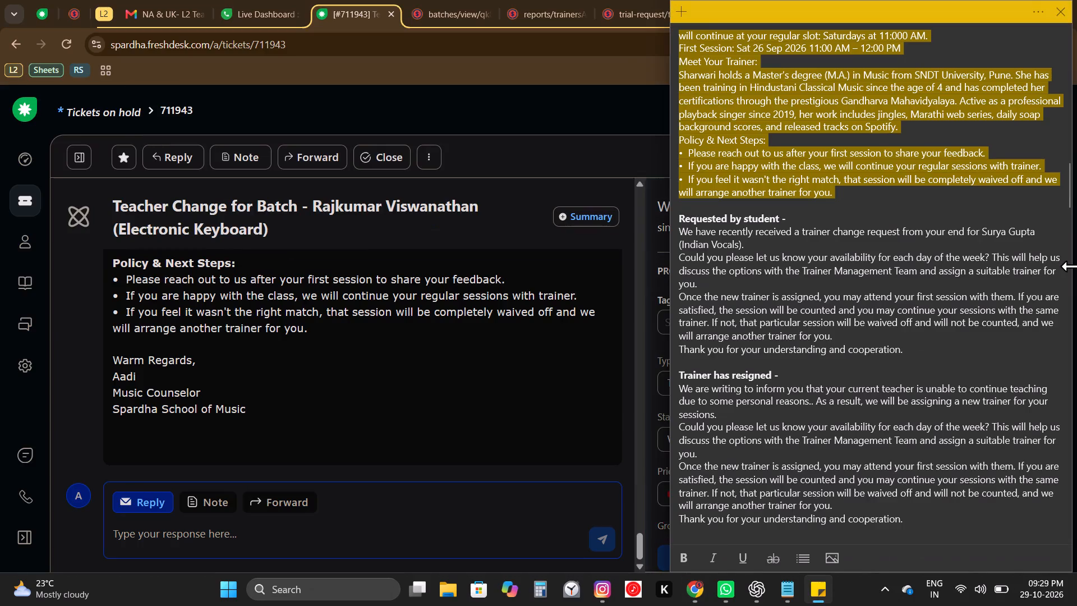
{"action": "scroll", "coordinate": [1073, 266], "scroll_direction": "up", "scroll_amount": 1}
{"action": "scroll", "coordinate": [941, 236], "scroll_direction": "up", "scroll_amount": 2}
{"action": "triple_click", "coordinate": [1006, 104]}
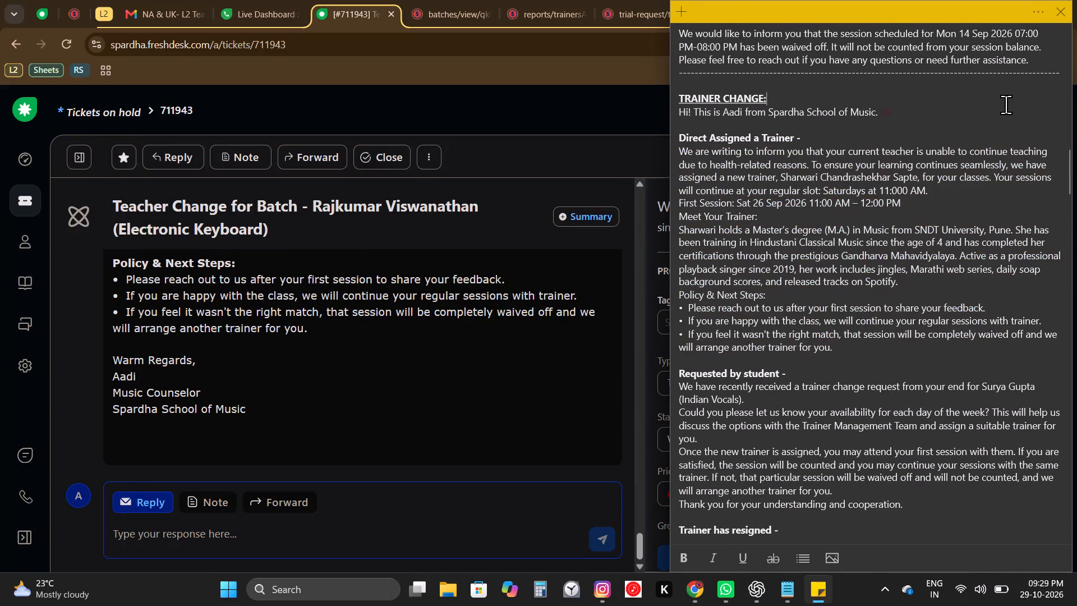
{"action": "triple_click", "coordinate": [995, 115]}
{"action": "key", "text": "ctrl+c"}
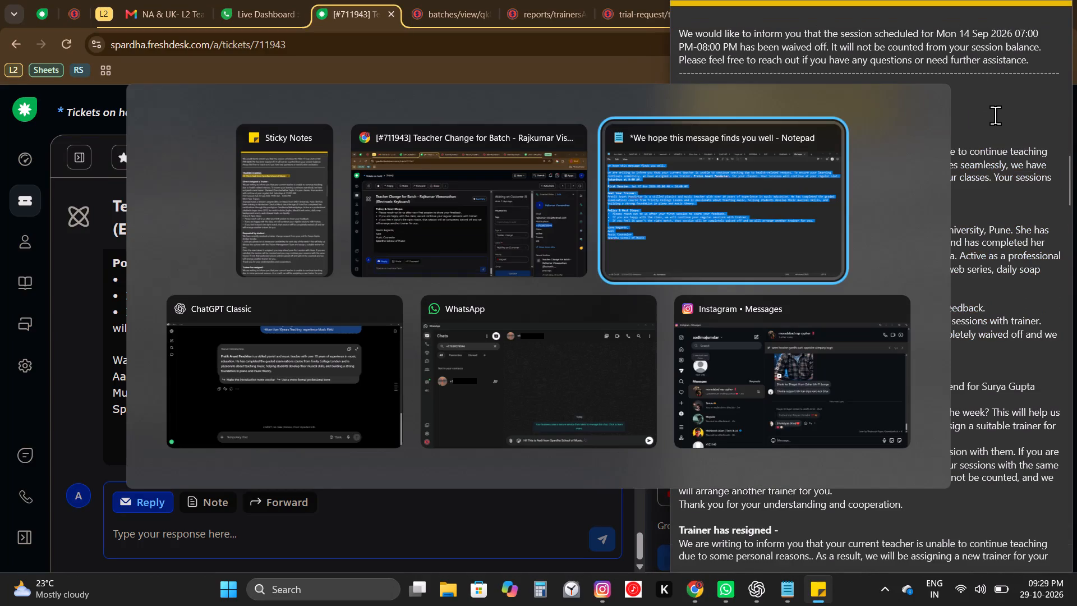
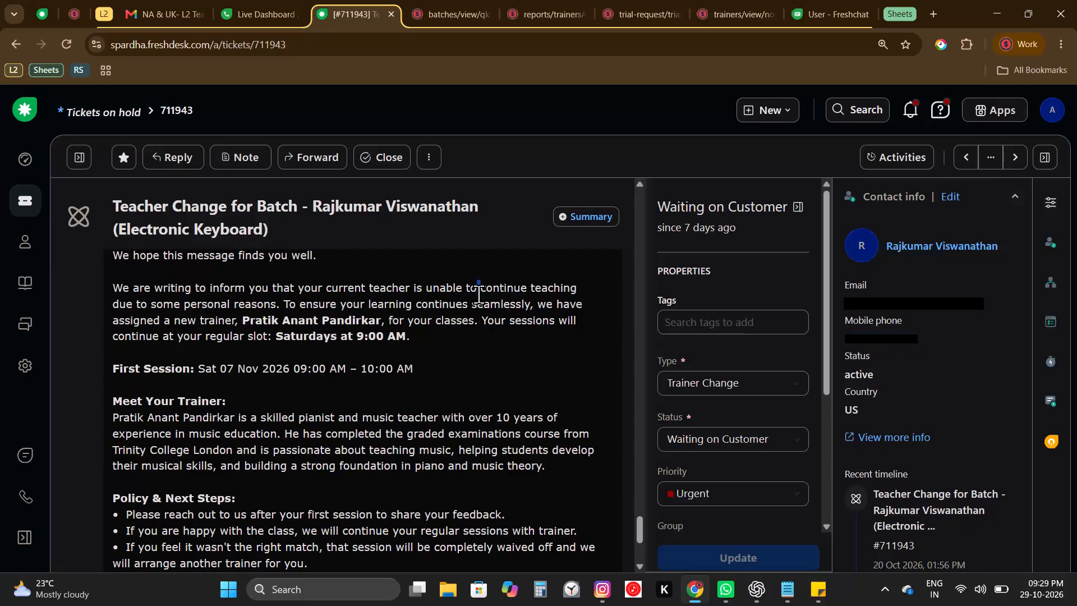
Copy the text of the sent teacher-change reply, from the paragraph announcing the new trainer through the Warm Regards line.
{"action": "left_click_drag", "start_coordinate": [478, 294], "coordinate": [506, 338]}
{"action": "key", "text": "ctrl+c"}
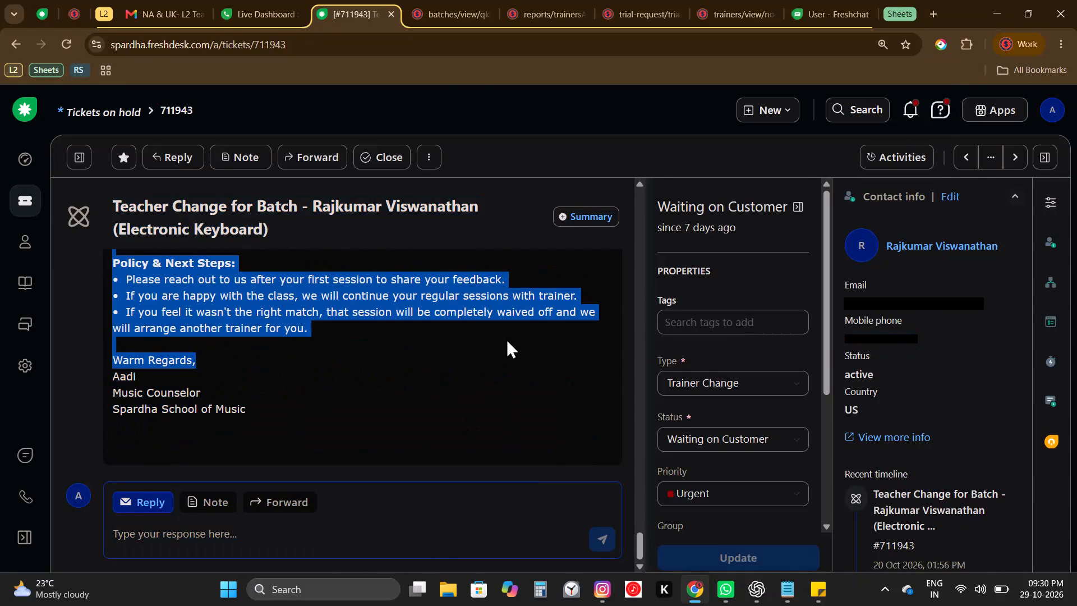
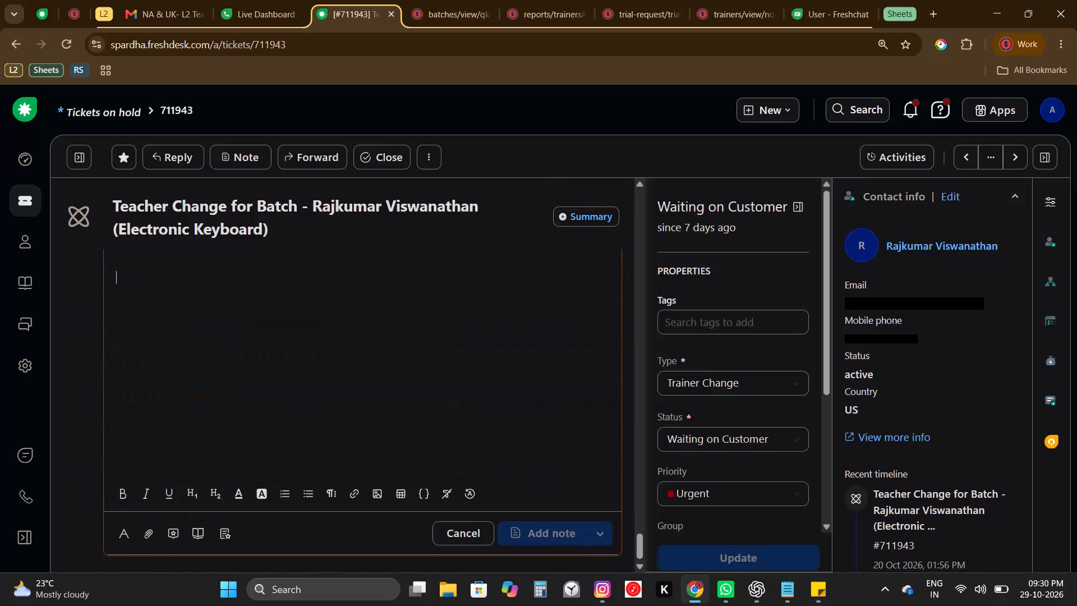
Paste the copied screenshot of the customer's WhatsApp conversation into the private note on ticket 711943.
{"action": "key", "text": "ctrl+v"}
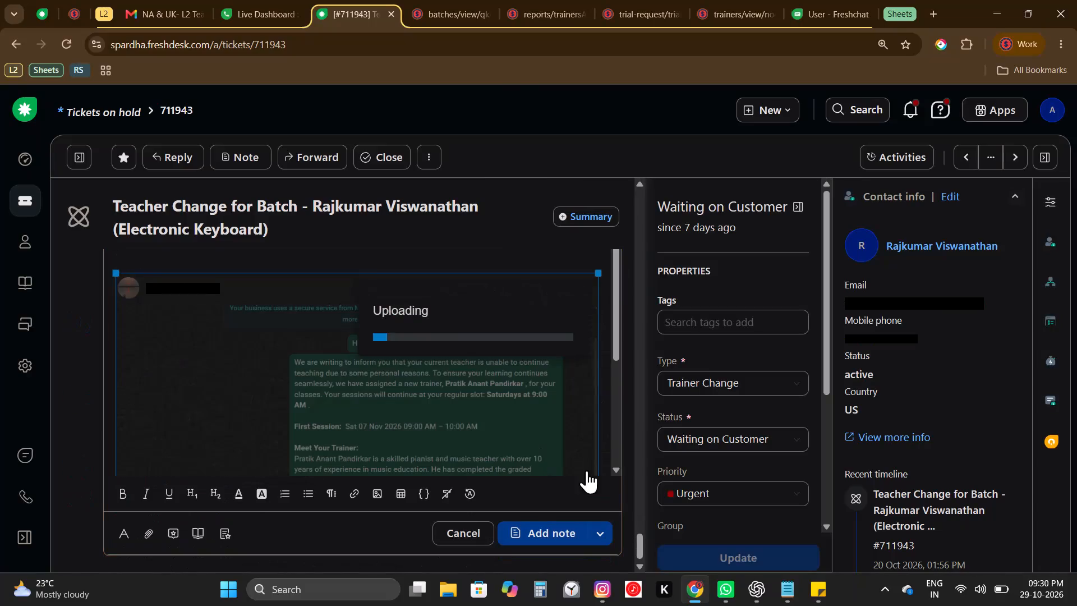
Copy the "customer has been advised to reach out" and "Closing this ticket" lines from Sticky Notes and paste them above the note's screenshot.
{"action": "left_click", "coordinate": [832, 596]}
{"action": "scroll", "coordinate": [880, 386], "scroll_direction": "down", "scroll_amount": 2}
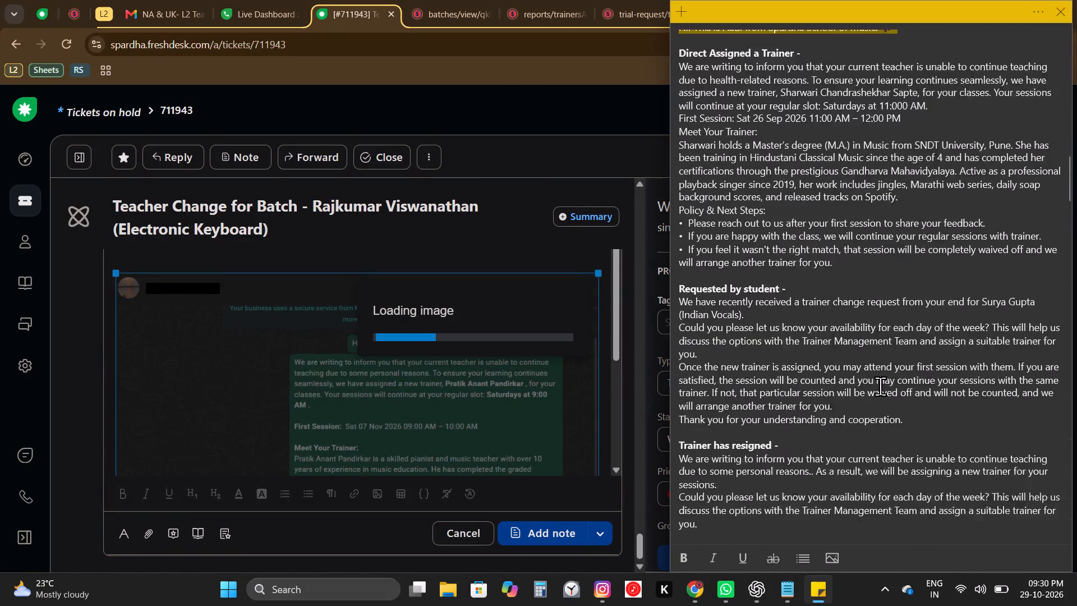
{"action": "scroll", "coordinate": [880, 386], "scroll_direction": "down", "scroll_amount": 10}
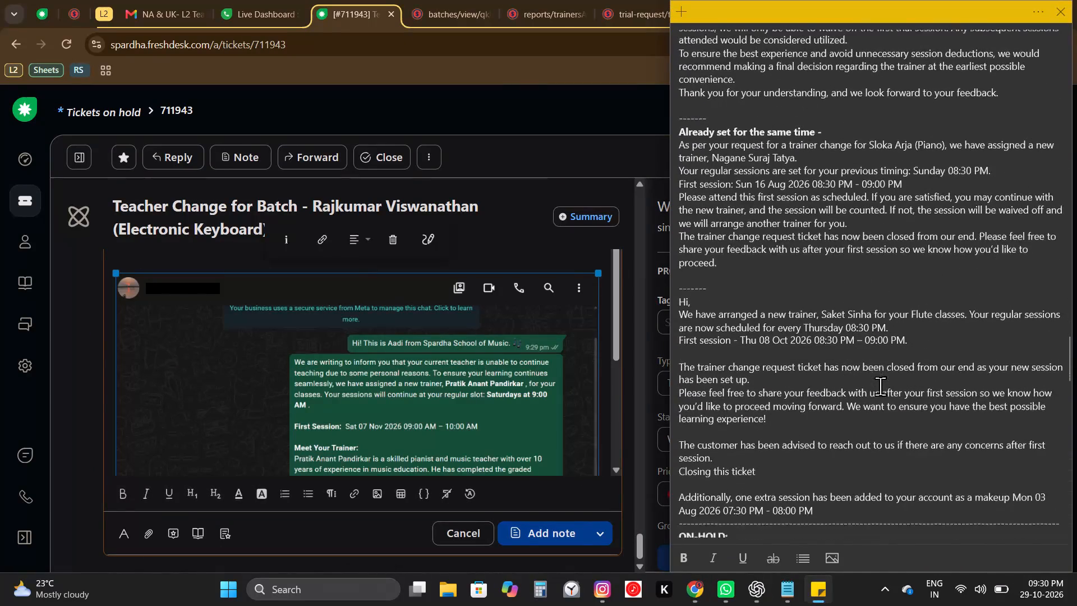
{"action": "scroll", "coordinate": [880, 386], "scroll_direction": "down", "scroll_amount": 2}
{"action": "double_click", "coordinate": [901, 362]}
{"action": "left_click_drag", "start_coordinate": [901, 362], "coordinate": [912, 345]}
{"action": "key", "text": "ctrl+c"}
{"action": "scroll", "coordinate": [374, 436], "scroll_direction": "up", "scroll_amount": 1}
{"action": "left_click", "coordinate": [463, 350]}
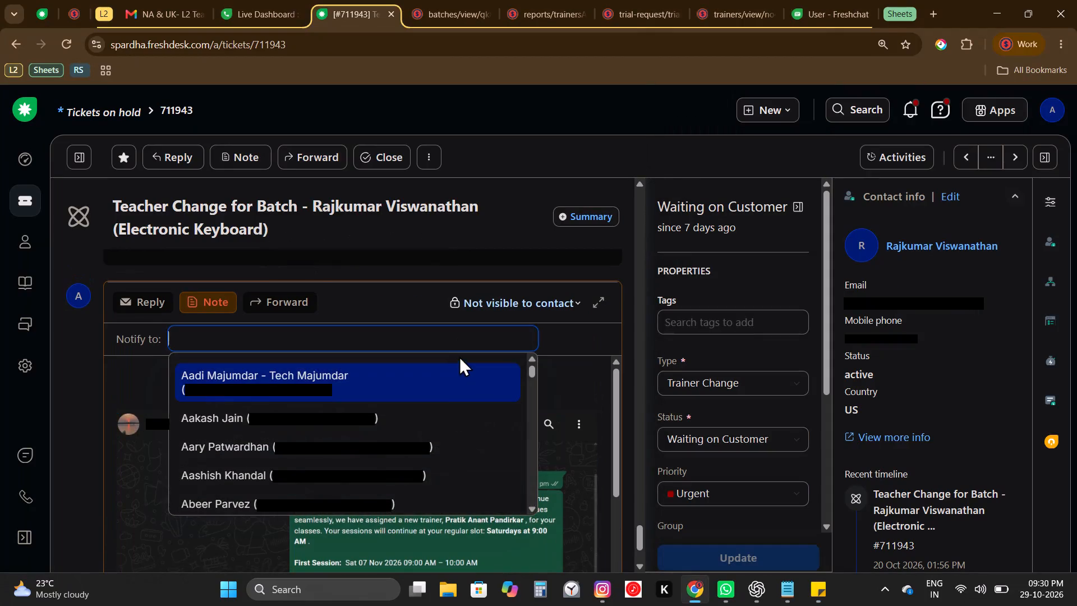
{"action": "left_click", "coordinate": [584, 374]}
{"action": "key", "text": "ctrl+v"}
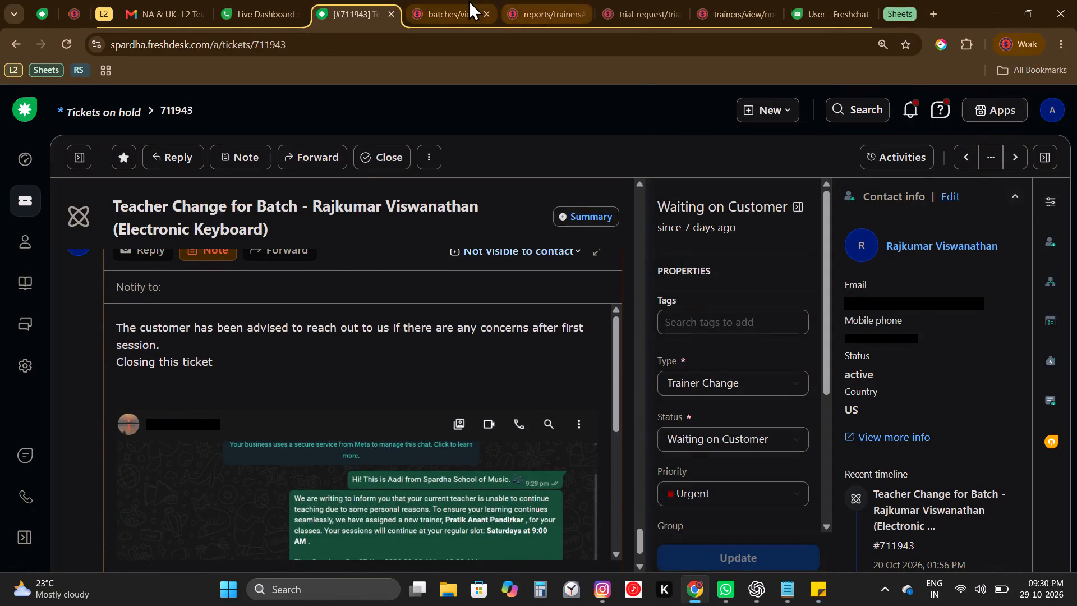
Insert a screenshot of the batch's November 2026 sessions table below the closing text and add the note to the ticket.
{"action": "left_click", "coordinate": [468, 0]}
{"action": "left_click", "coordinate": [580, 414]}
{"action": "key", "text": "Print"}
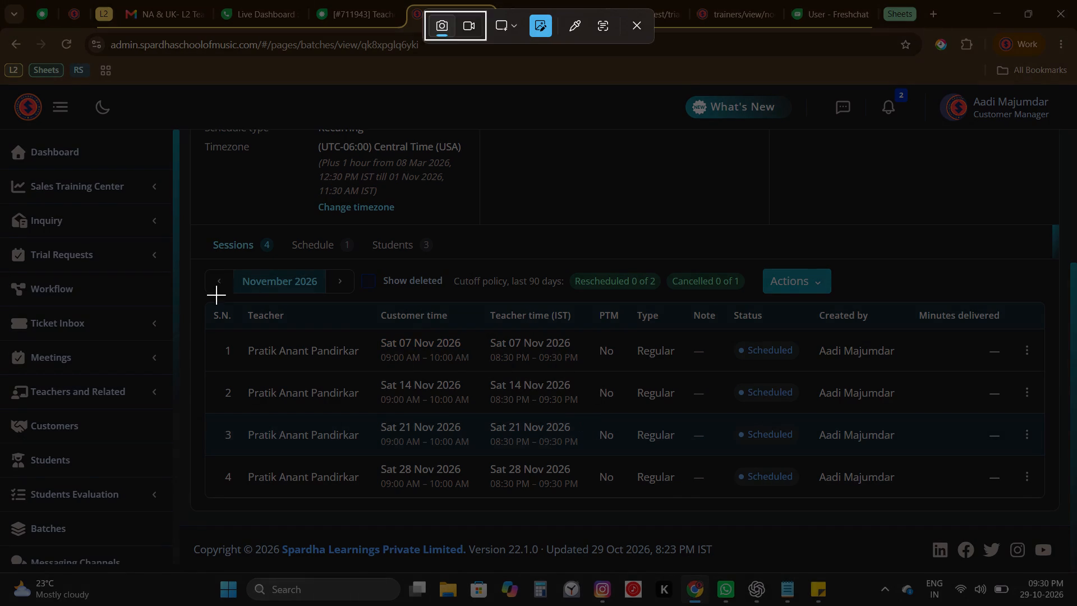
{"action": "left_click_drag", "start_coordinate": [195, 307], "coordinate": [915, 508]}
{"action": "key", "text": "ctrl+c"}
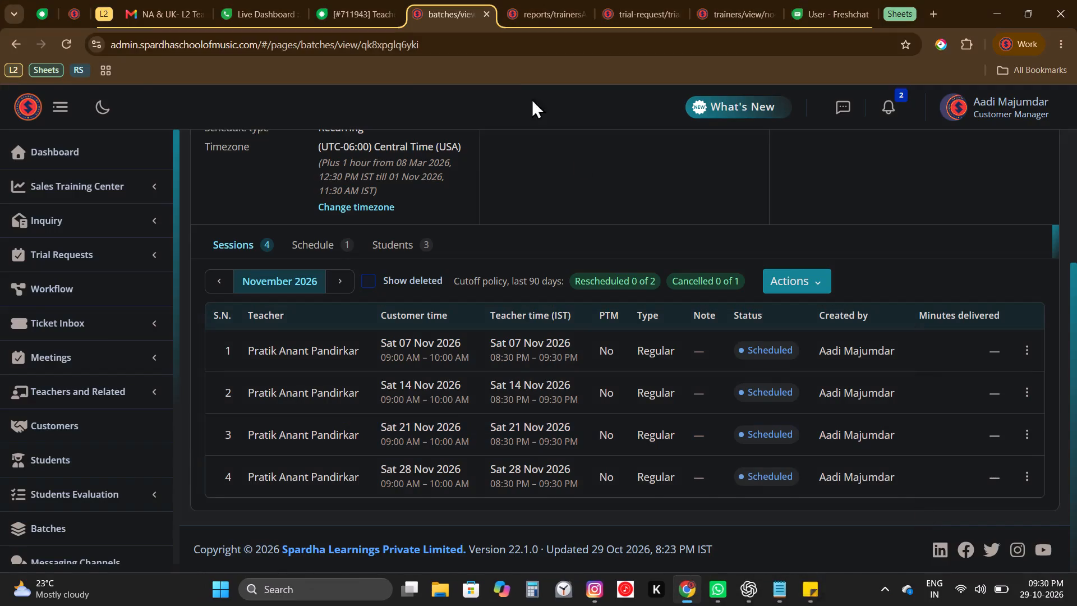
{"action": "left_click", "coordinate": [362, 0]}
{"action": "key", "text": "Return"}
{"action": "key", "text": "ctrl+v"}
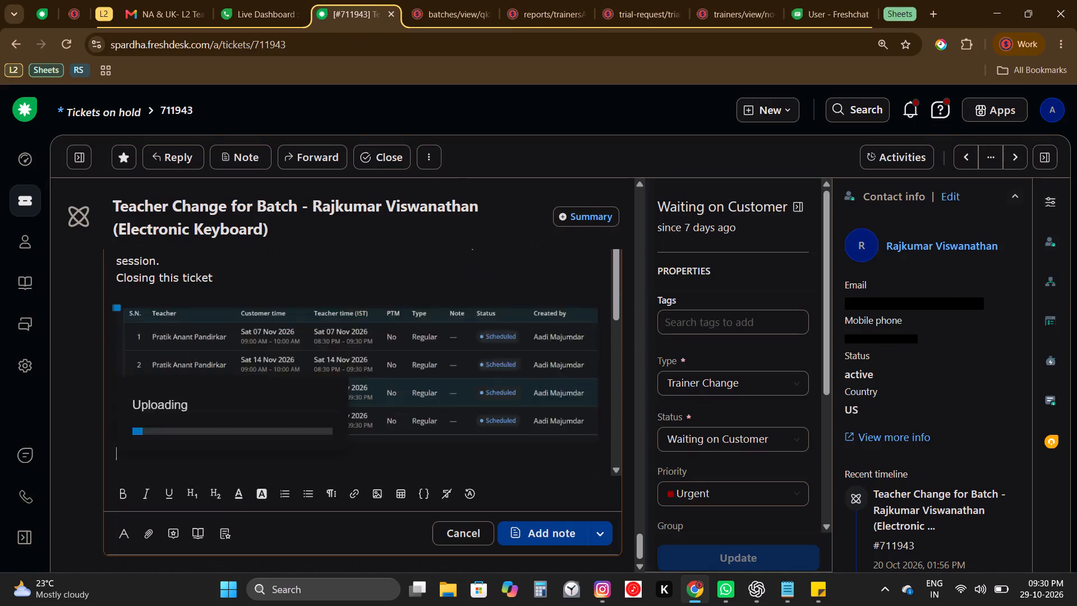
{"action": "left_click", "coordinate": [549, 536]}
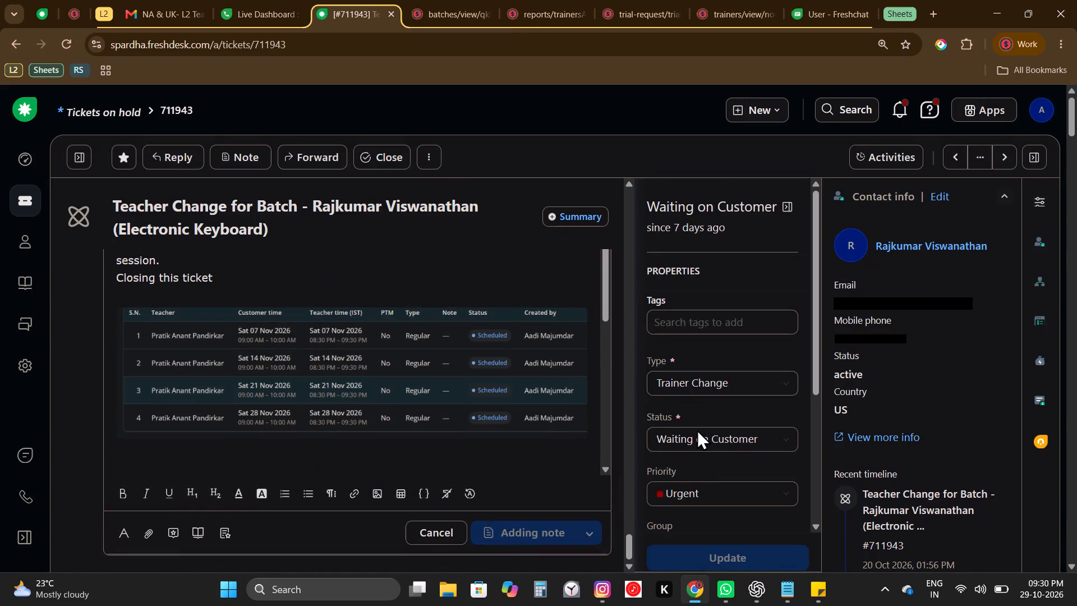
Set the status of ticket 711943 to Closed and update its properties.
{"action": "left_click", "coordinate": [697, 429]}
{"action": "left_click", "coordinate": [754, 360]}
{"action": "left_click", "coordinate": [746, 564]}
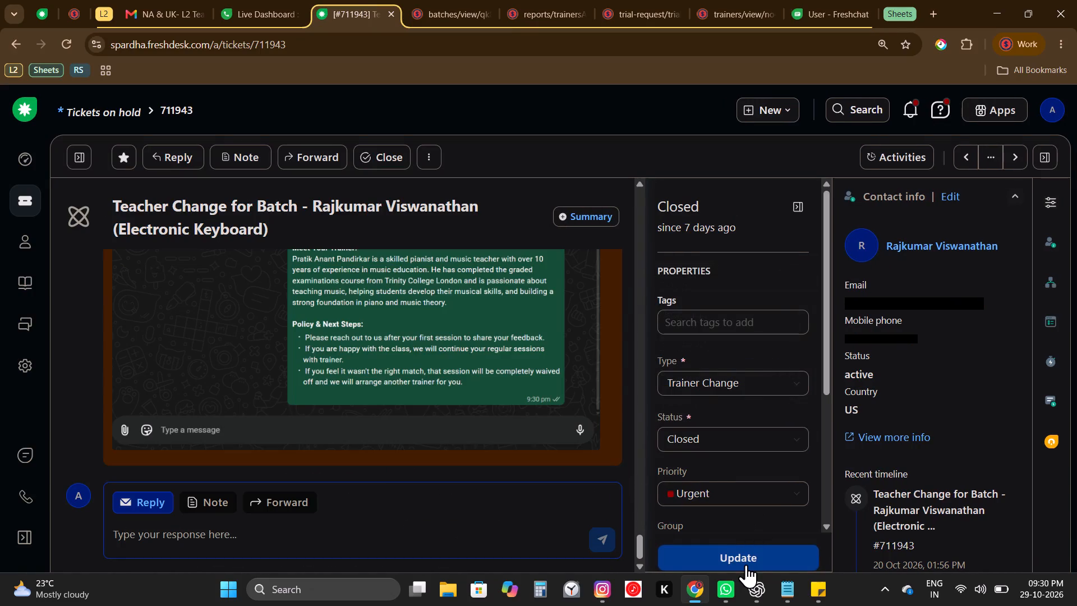
Open the next ticket on hold and examine its conversation history through to the latest WhatsApp follow-up about the Performance Tokens offer.
{"action": "left_click", "coordinate": [994, 149]}
{"action": "left_click", "coordinate": [1027, 166]}
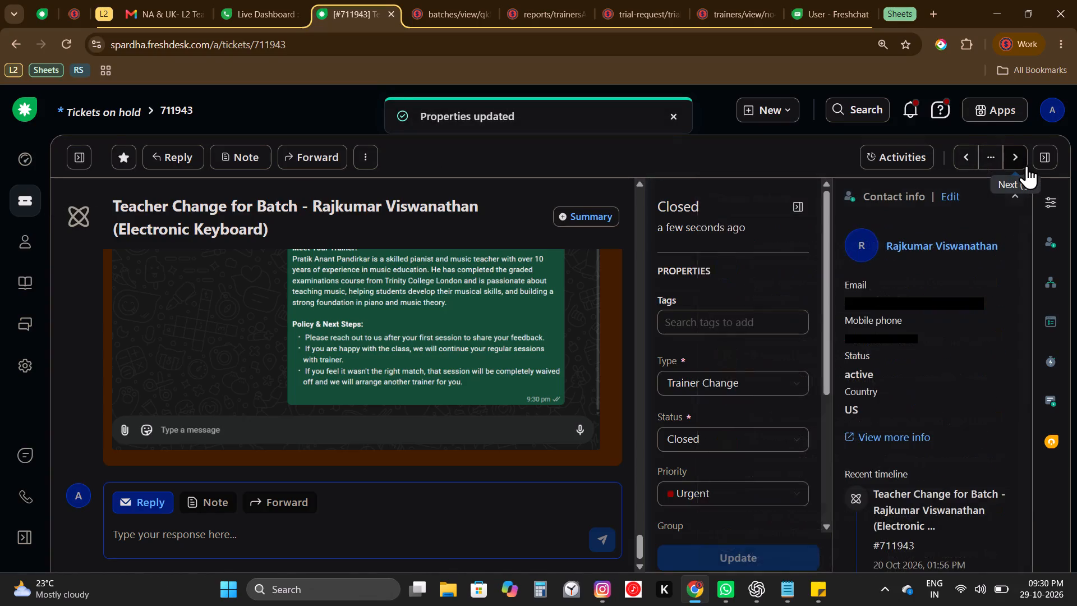
{"action": "scroll", "coordinate": [528, 350], "scroll_direction": "down", "scroll_amount": 1}
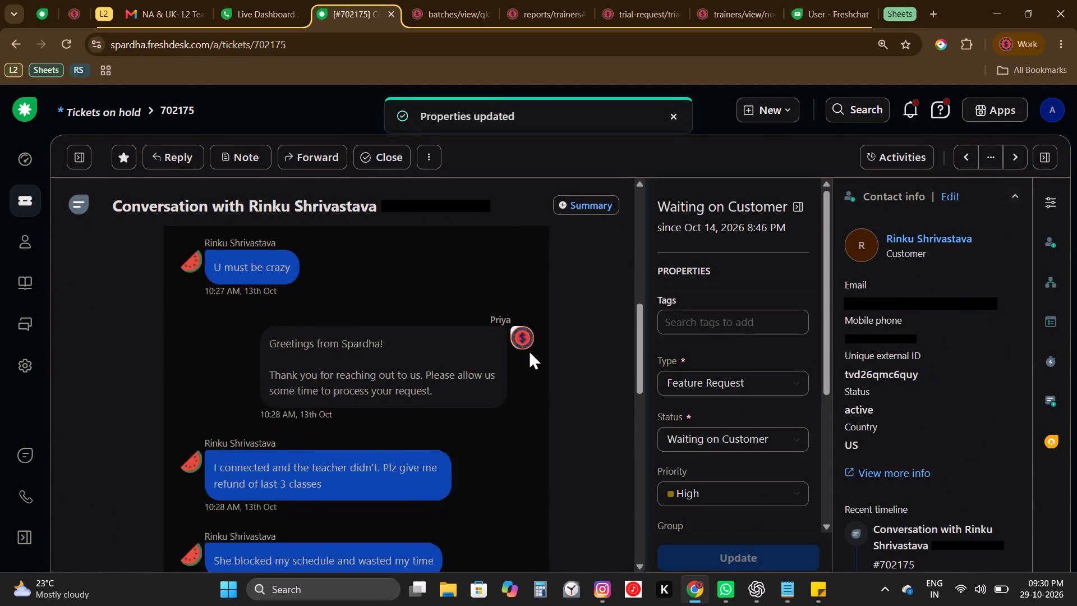
{"action": "scroll", "coordinate": [528, 350], "scroll_direction": "down", "scroll_amount": 5}
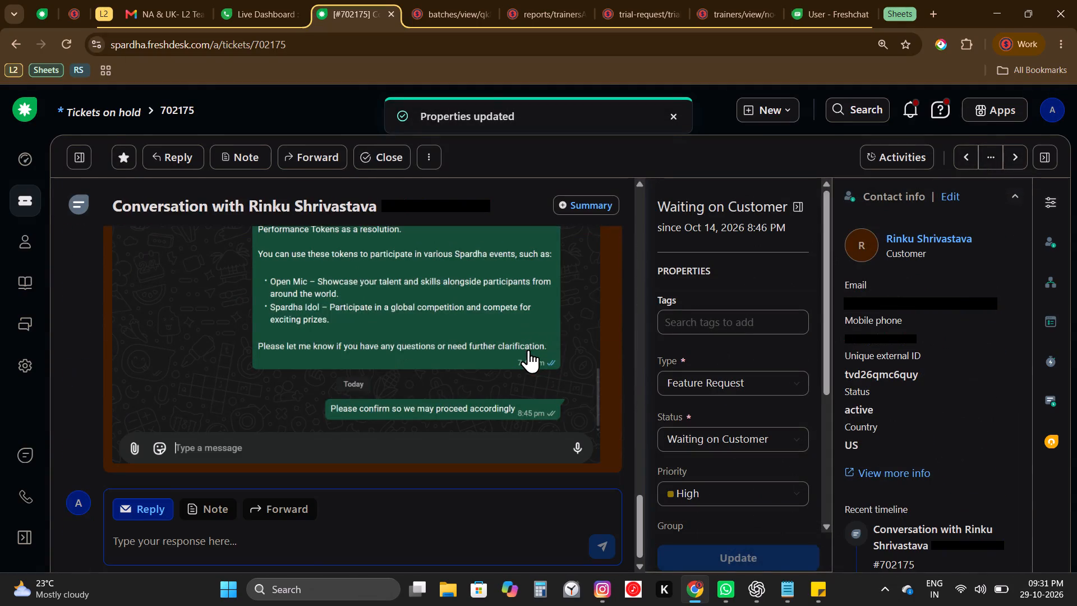
{"action": "scroll", "coordinate": [528, 350], "scroll_direction": "up", "scroll_amount": 4}
{"action": "scroll", "coordinate": [528, 350], "scroll_direction": "down", "scroll_amount": 2}
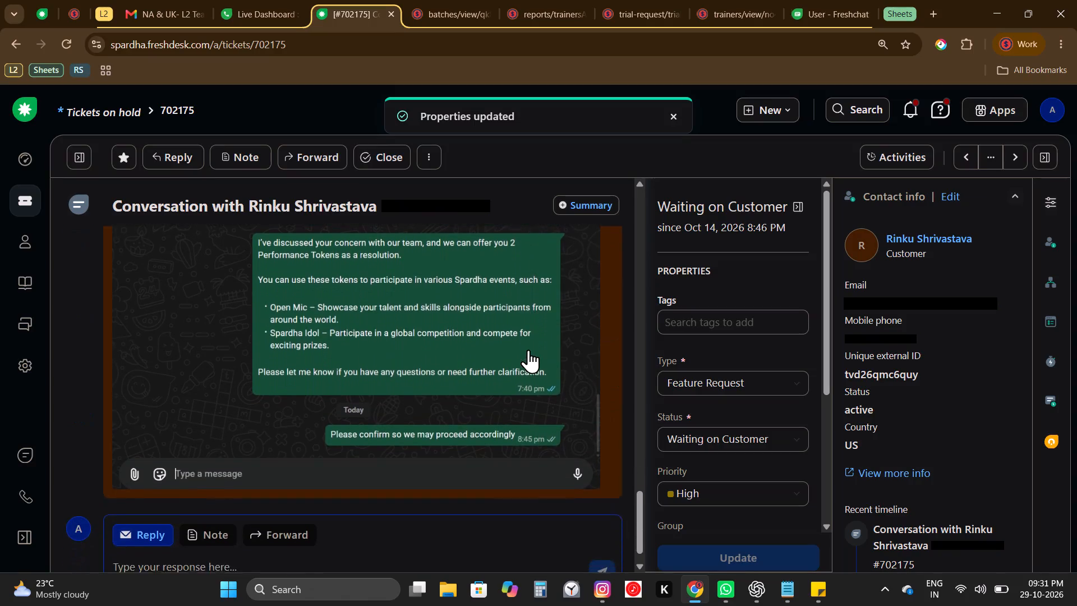
{"action": "scroll", "coordinate": [528, 350], "scroll_direction": "up", "scroll_amount": 14}
{"action": "scroll", "coordinate": [528, 350], "scroll_direction": "down", "scroll_amount": 14}
Copy the customer's mobile phone number from the contact information of ticket 702175.
{"action": "triple_click", "coordinate": [943, 338]}
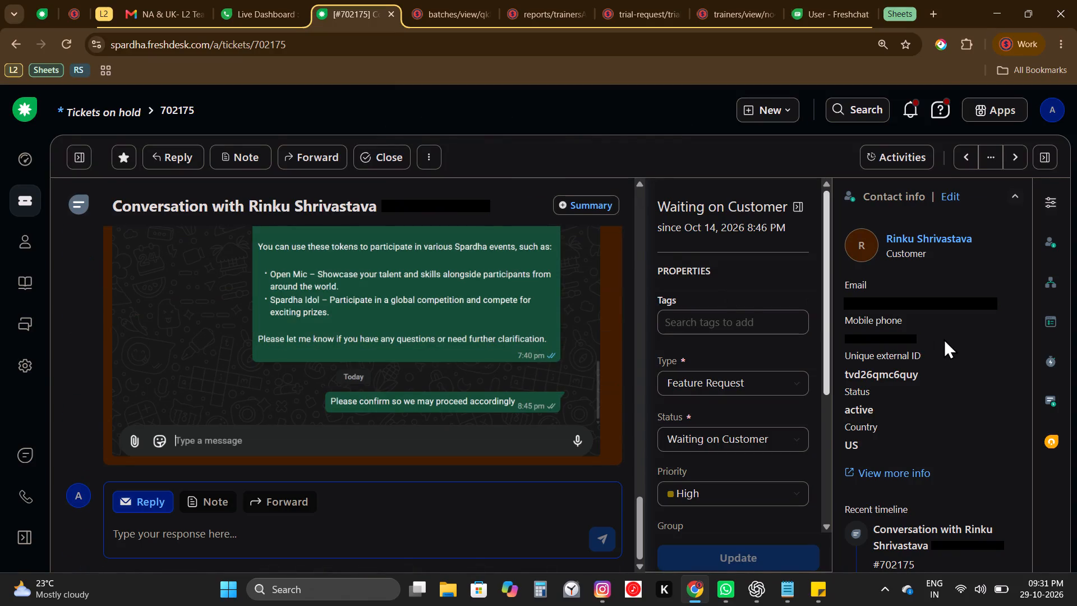
{"action": "key", "text": "ctrl+c"}
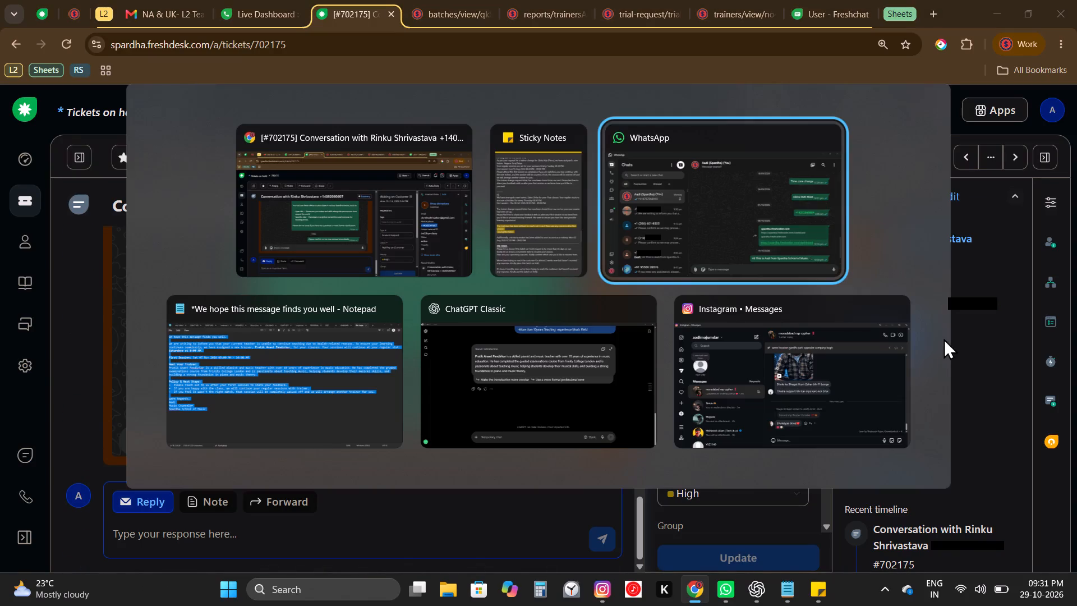
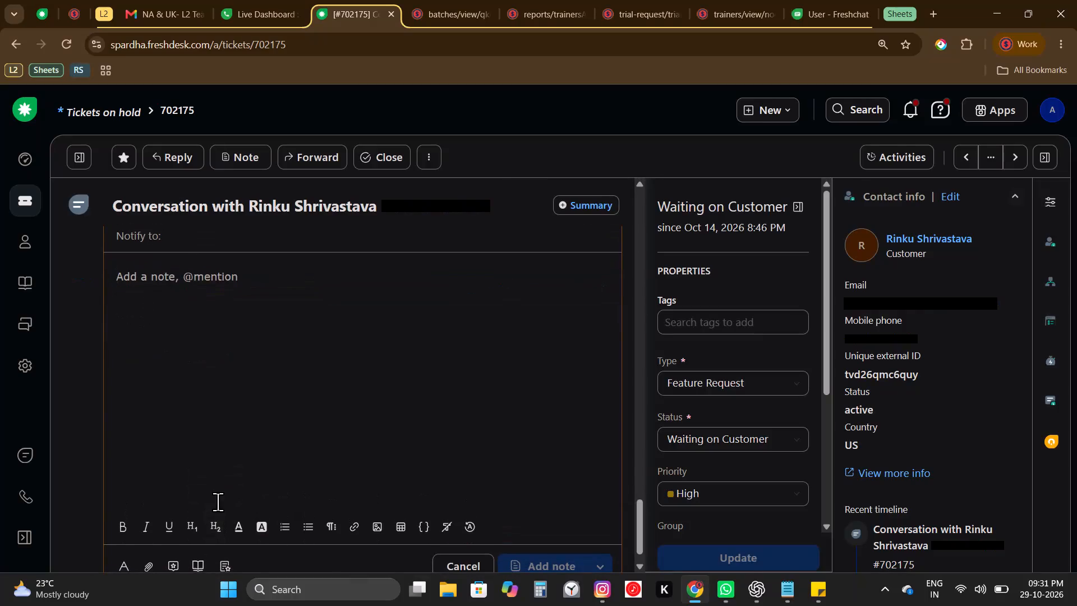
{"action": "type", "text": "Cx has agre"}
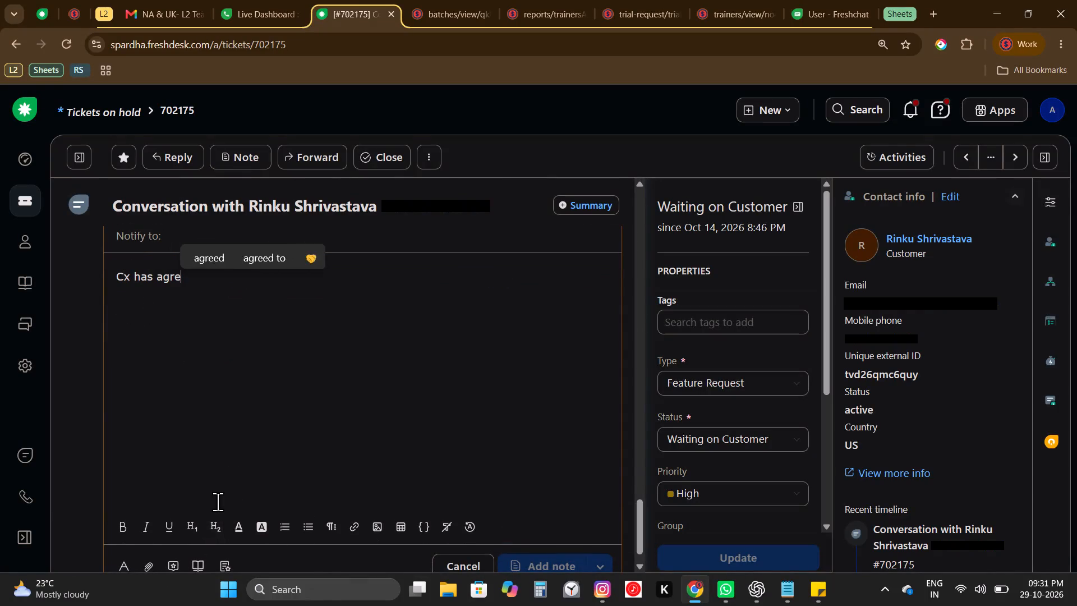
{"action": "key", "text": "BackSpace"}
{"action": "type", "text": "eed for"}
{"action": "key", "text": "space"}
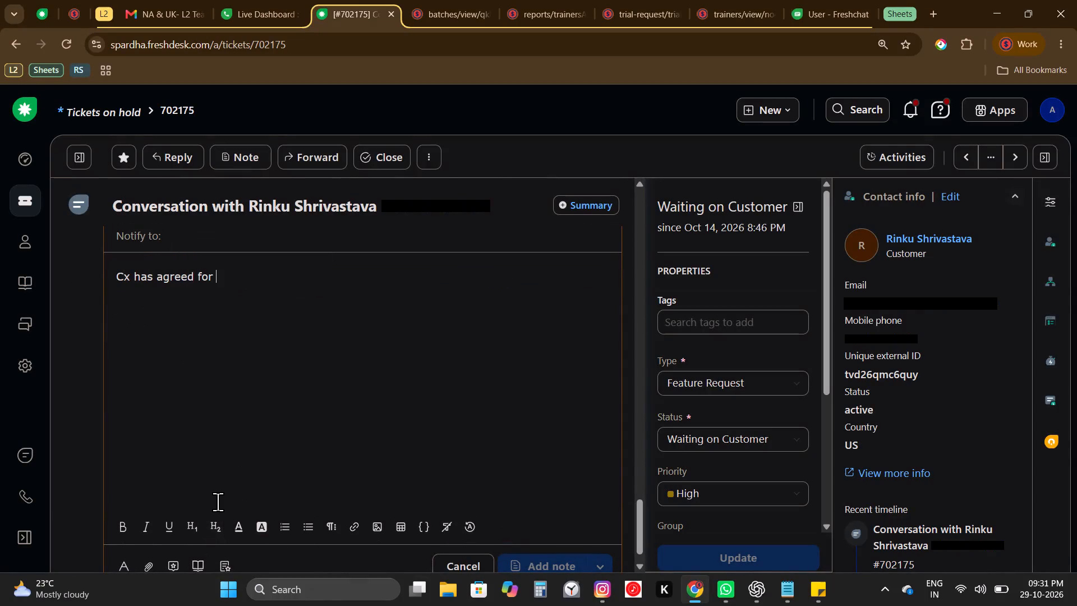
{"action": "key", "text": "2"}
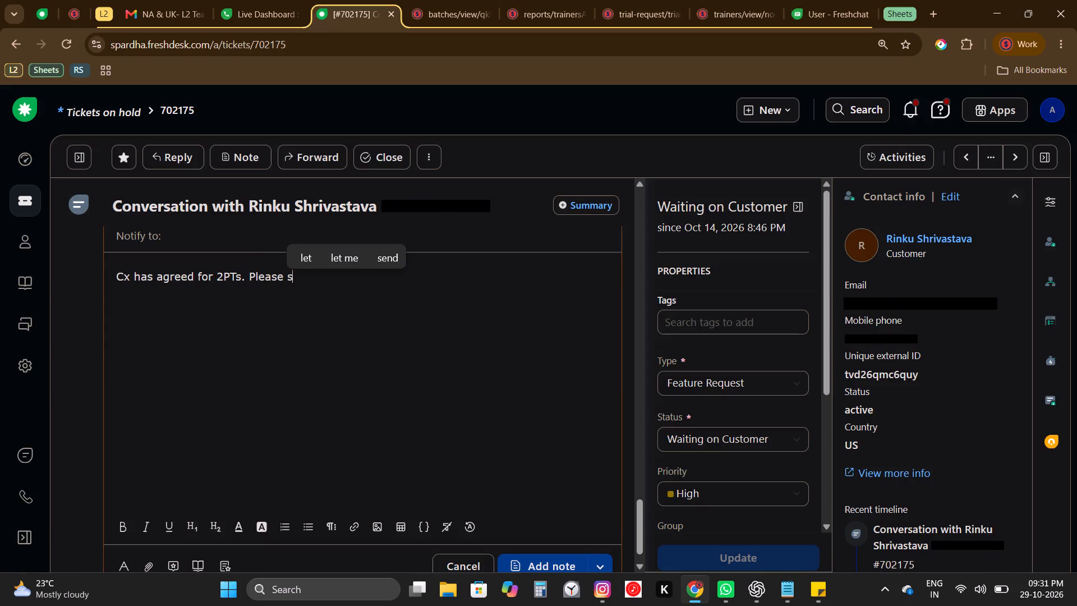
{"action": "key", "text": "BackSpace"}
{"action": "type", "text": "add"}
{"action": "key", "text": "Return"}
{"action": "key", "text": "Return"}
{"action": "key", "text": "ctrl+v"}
{"action": "scroll", "coordinate": [304, 388], "scroll_direction": "up", "scroll_amount": 1}
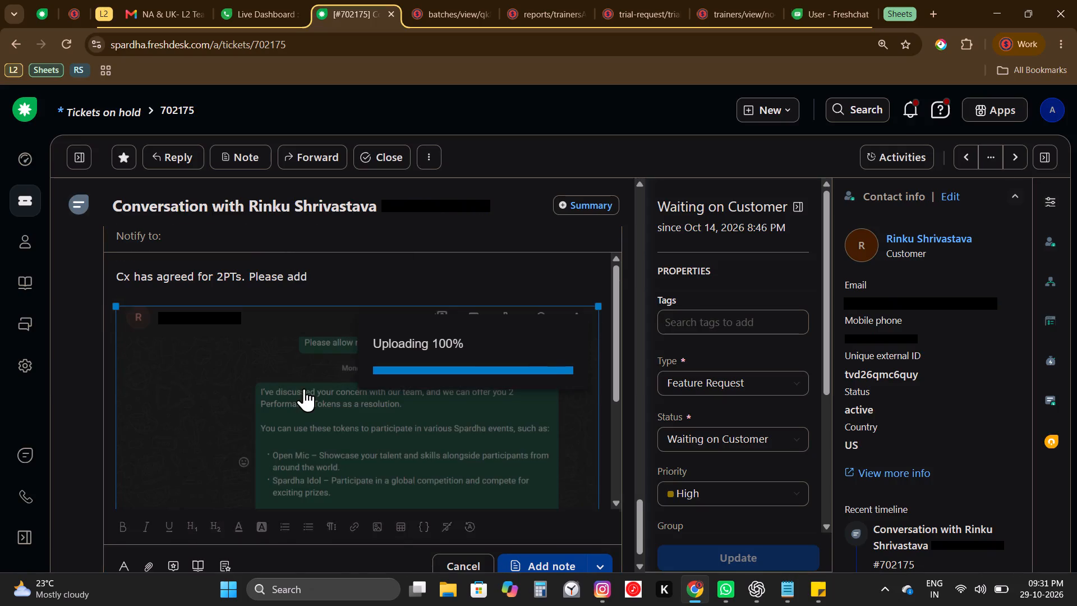
Mention teammate Saha at the start of the private note "Cx has agreed for 2PTs. Please add" and add the note to the ticket.
{"action": "scroll", "coordinate": [304, 388], "scroll_direction": "up", "scroll_amount": 1}
{"action": "left_click", "coordinate": [273, 358]}
{"action": "left_click", "coordinate": [273, 358]}
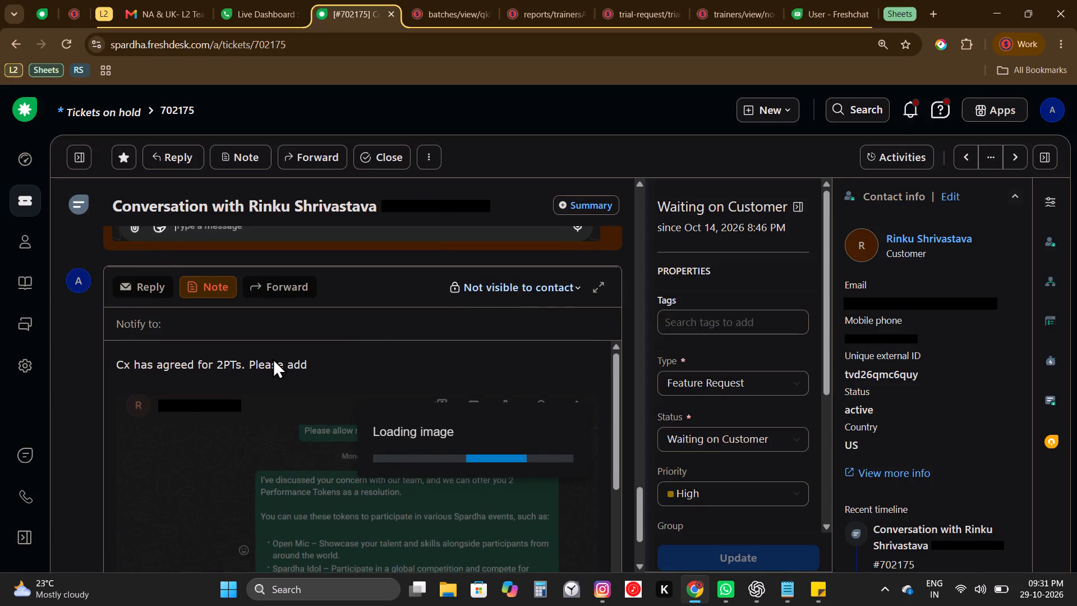
{"action": "left_click", "coordinate": [273, 358]}
{"action": "left_click", "coordinate": [273, 358]}
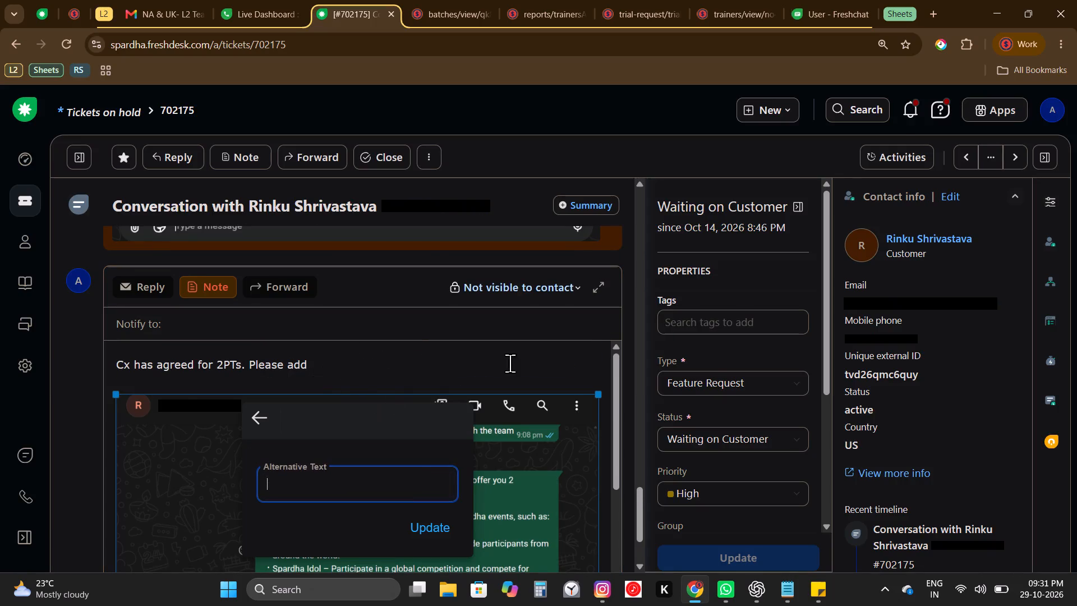
{"action": "left_click", "coordinate": [528, 365]}
{"action": "key", "text": "Up"}
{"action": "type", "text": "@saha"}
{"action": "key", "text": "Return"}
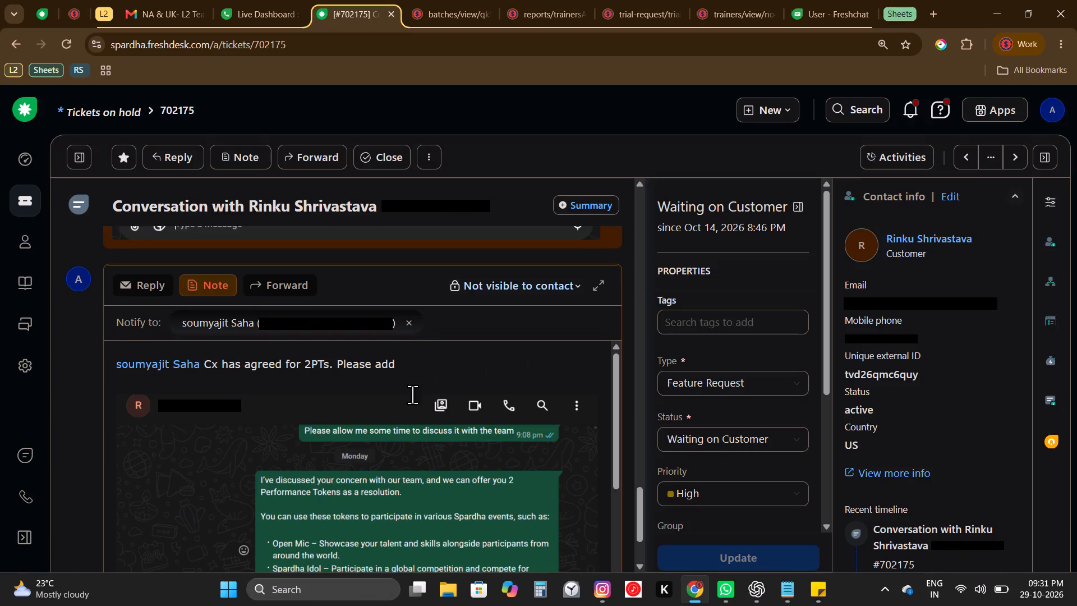
{"action": "scroll", "coordinate": [551, 421], "scroll_direction": "down", "scroll_amount": 3}
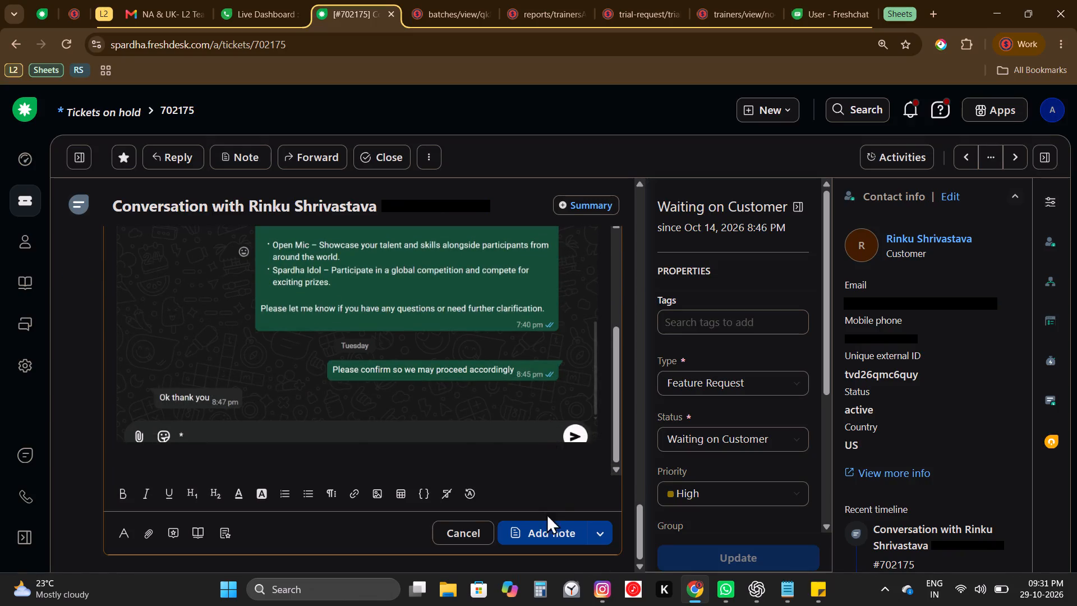
{"action": "left_click", "coordinate": [548, 538]}
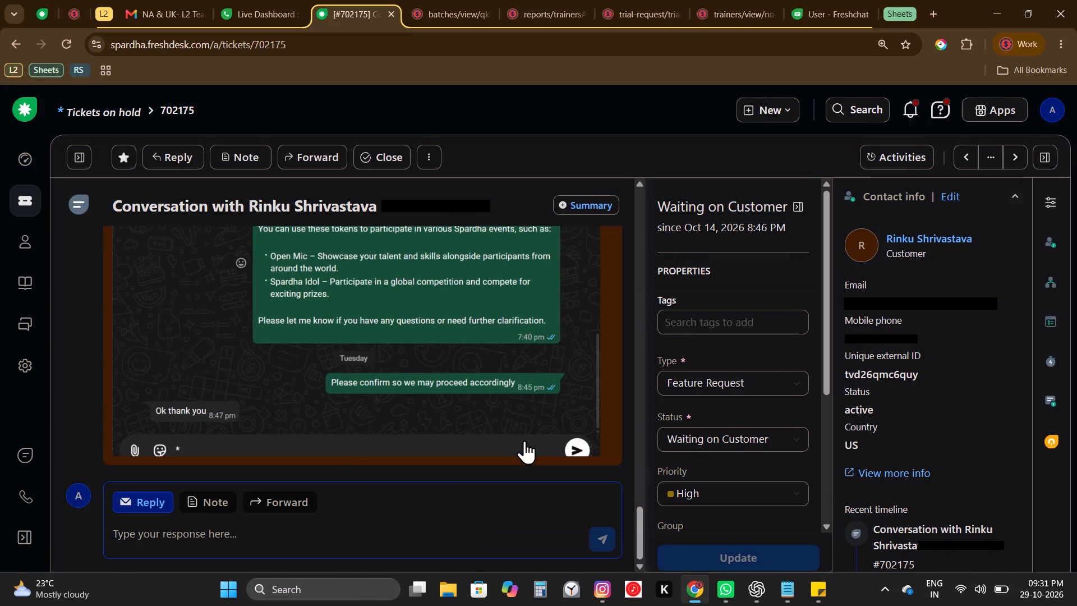
{"action": "triple_click", "coordinate": [490, 51]}
{"action": "key", "text": "ctrl+c"}
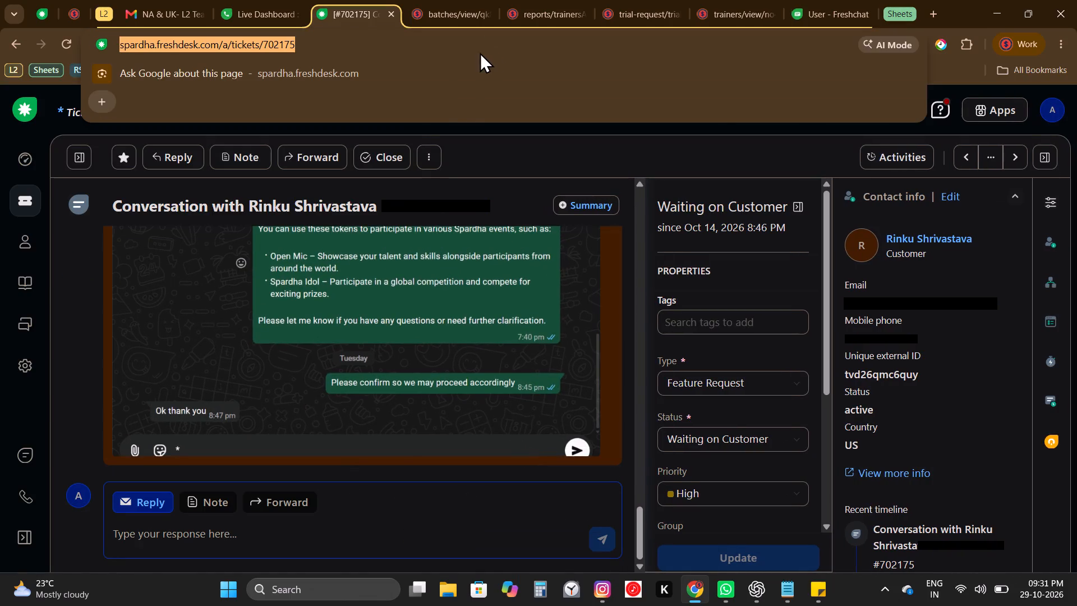
{"action": "key", "text": "ctrl+c"}
{"action": "key", "text": "ctrl+c"}
{"action": "left_click", "coordinate": [171, 0]}
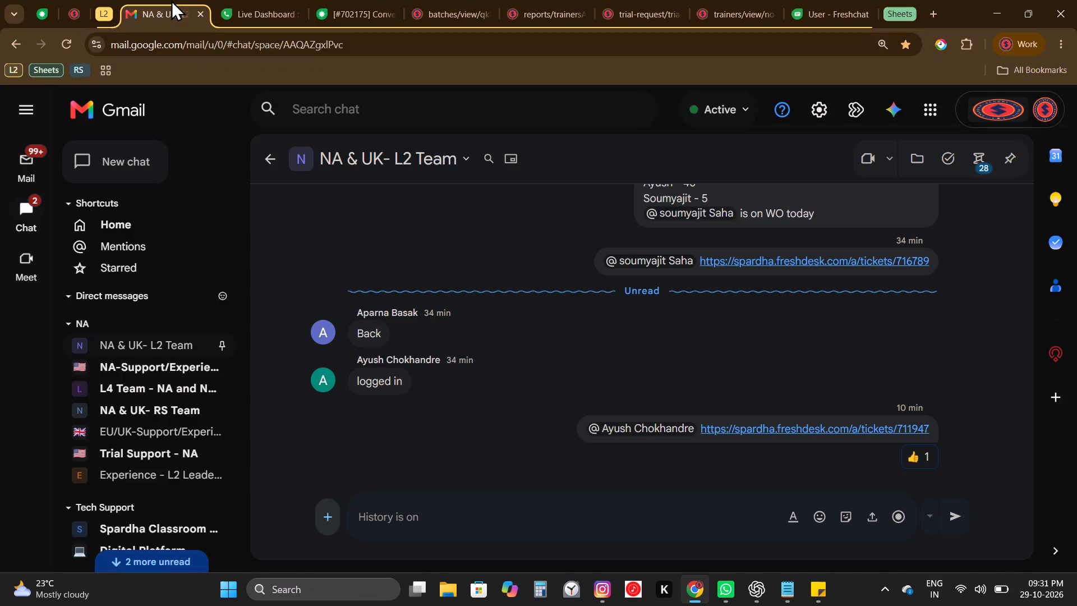
{"action": "left_click", "coordinate": [349, 0]}
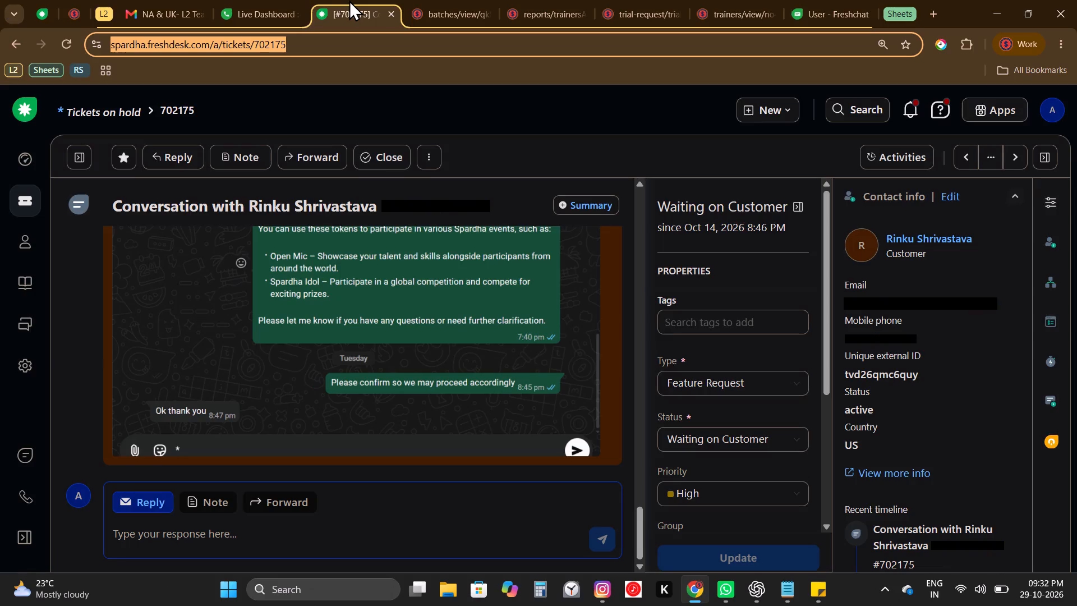
{"action": "key", "text": "ctrl+c"}
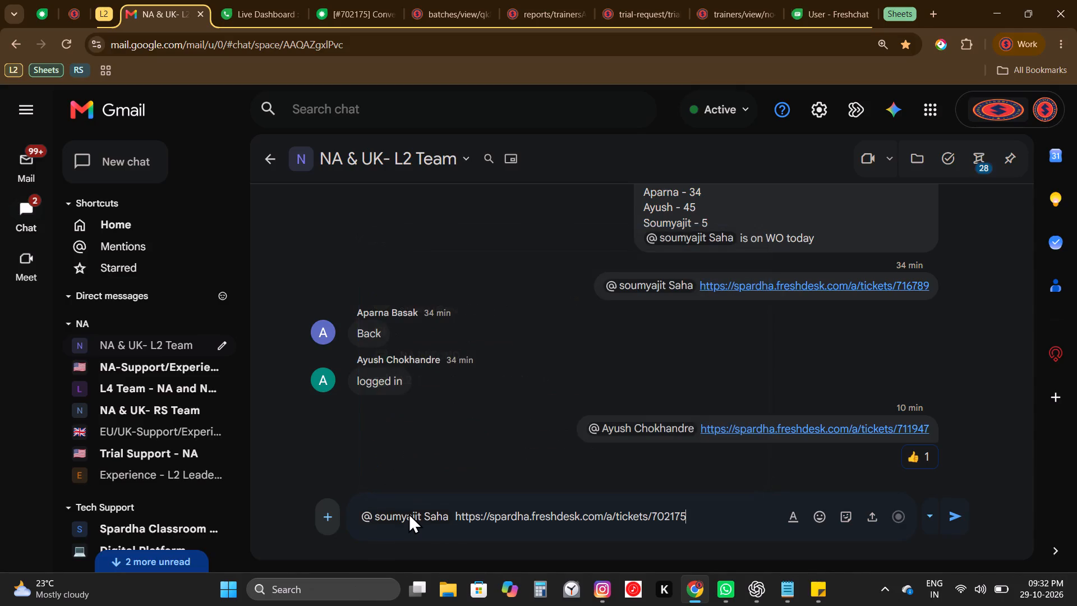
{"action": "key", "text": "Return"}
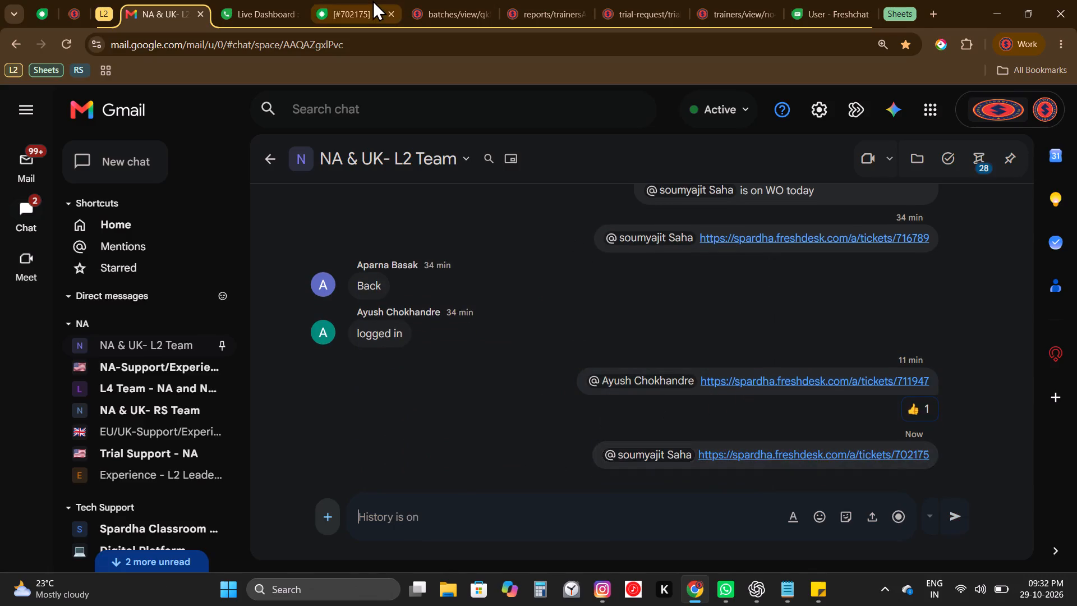
{"action": "left_click", "coordinate": [372, 0]}
{"action": "scroll", "coordinate": [409, 351], "scroll_direction": "up", "scroll_amount": 4}
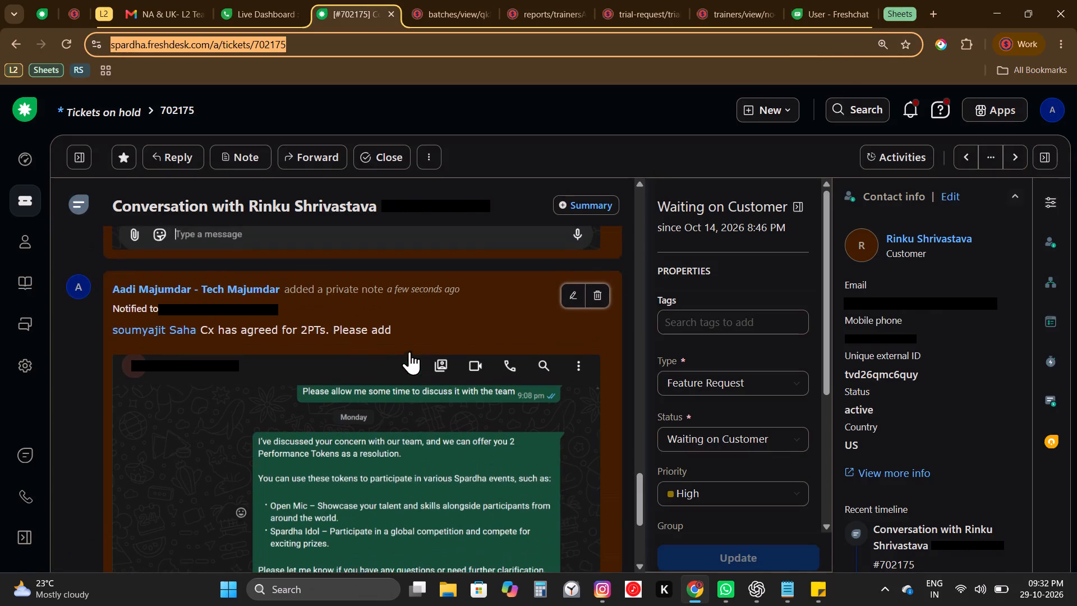
{"action": "left_click", "coordinate": [213, 327]}
{"action": "left_click_drag", "start_coordinate": [213, 327], "coordinate": [489, 336]}
{"action": "double_click", "coordinate": [489, 336]}
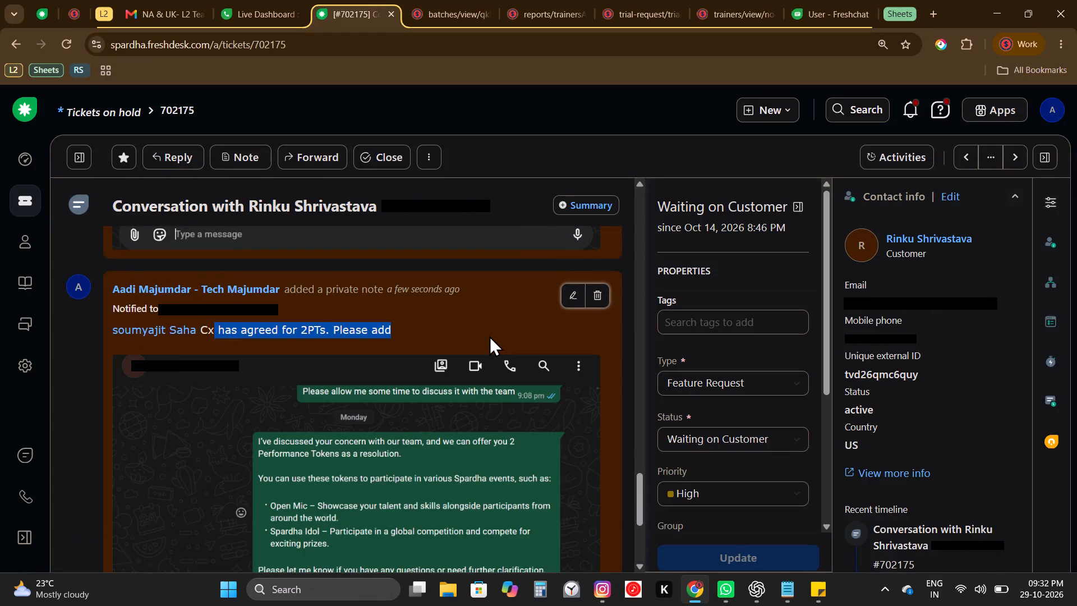
{"action": "left_click_drag", "start_coordinate": [489, 336], "coordinate": [470, 420]}
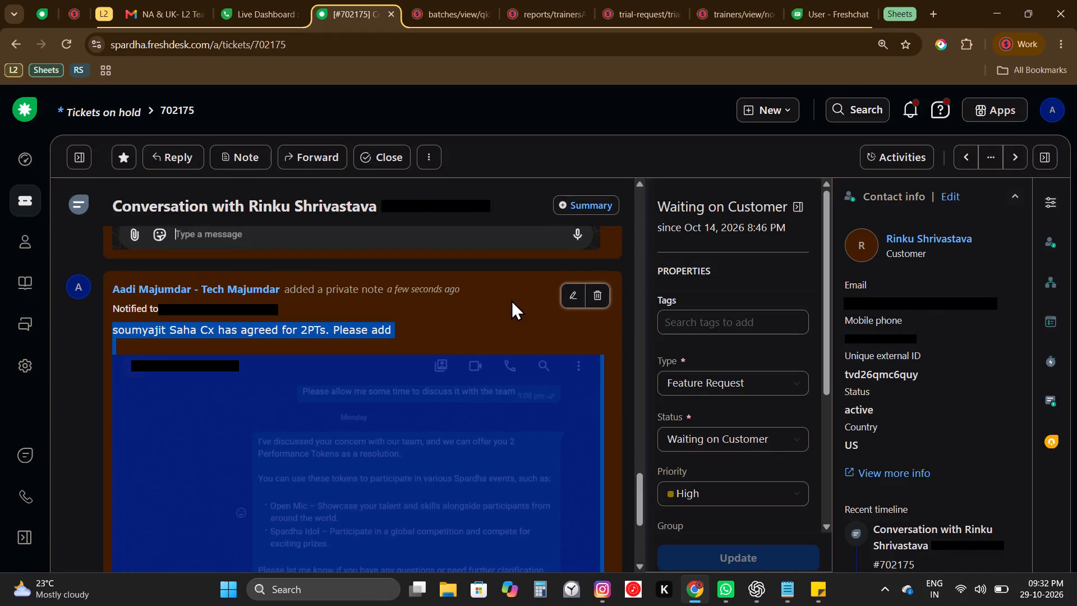
{"action": "double_click", "coordinate": [535, 278]}
{"action": "left_click_drag", "start_coordinate": [535, 278], "coordinate": [504, 392]}
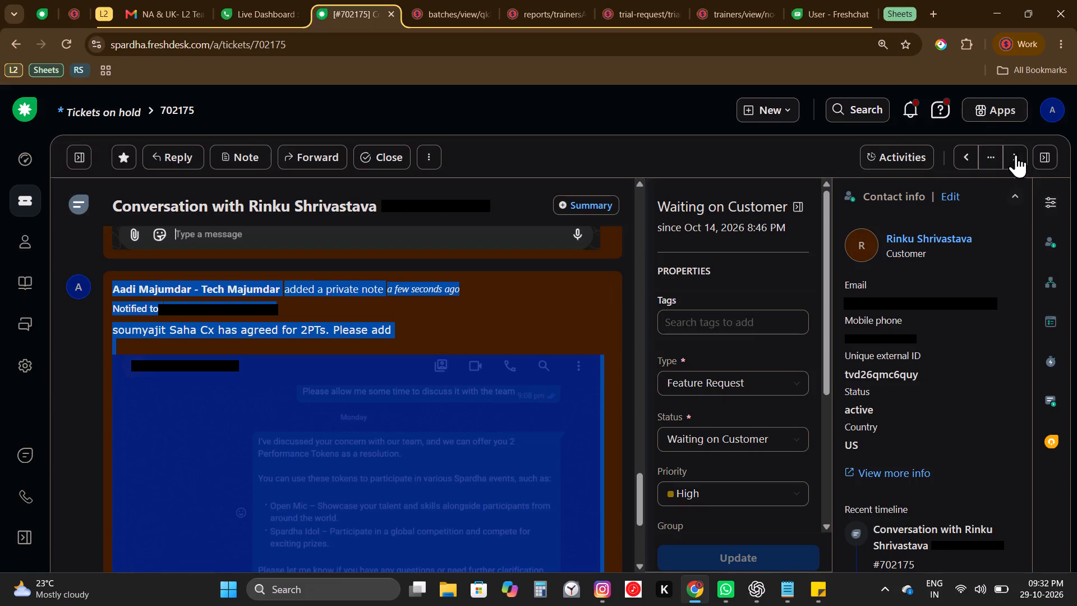
Open the next ticket on hold, 669219, and examine its most recent private notes.
{"action": "left_click", "coordinate": [1021, 157]}
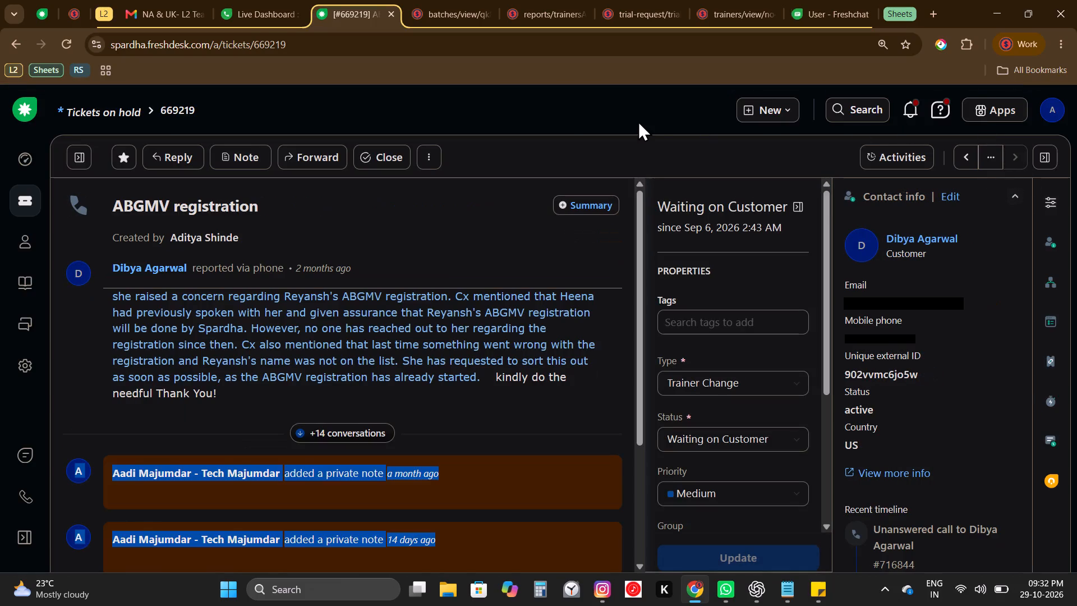
{"action": "left_click", "coordinate": [638, 121]}
{"action": "scroll", "coordinate": [512, 354], "scroll_direction": "down", "scroll_amount": 8}
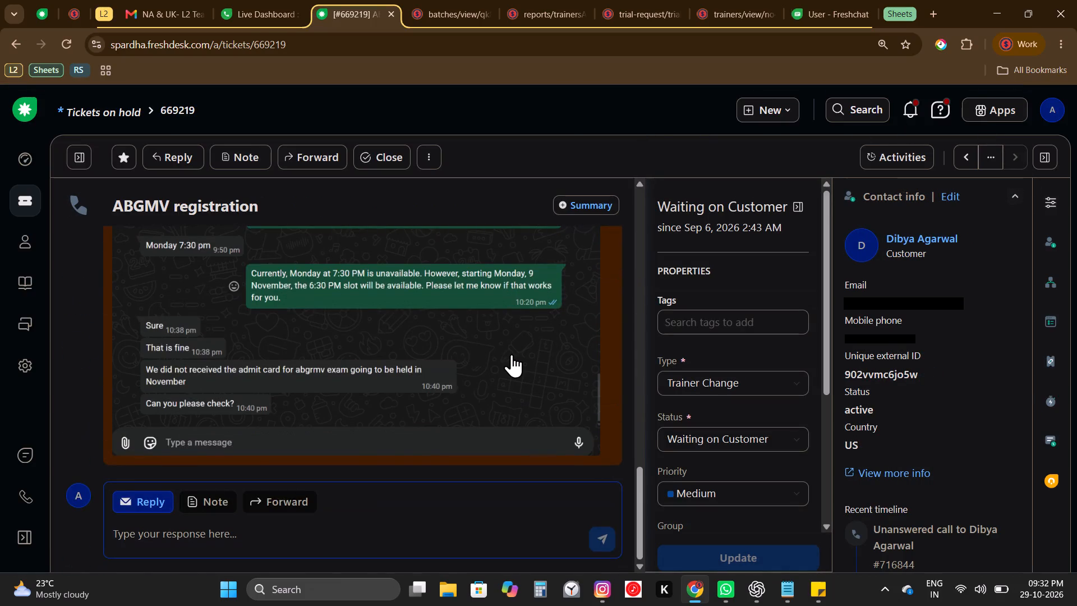
{"action": "scroll", "coordinate": [512, 354], "scroll_direction": "up", "scroll_amount": 2}
{"action": "double_click", "coordinate": [298, 290]}
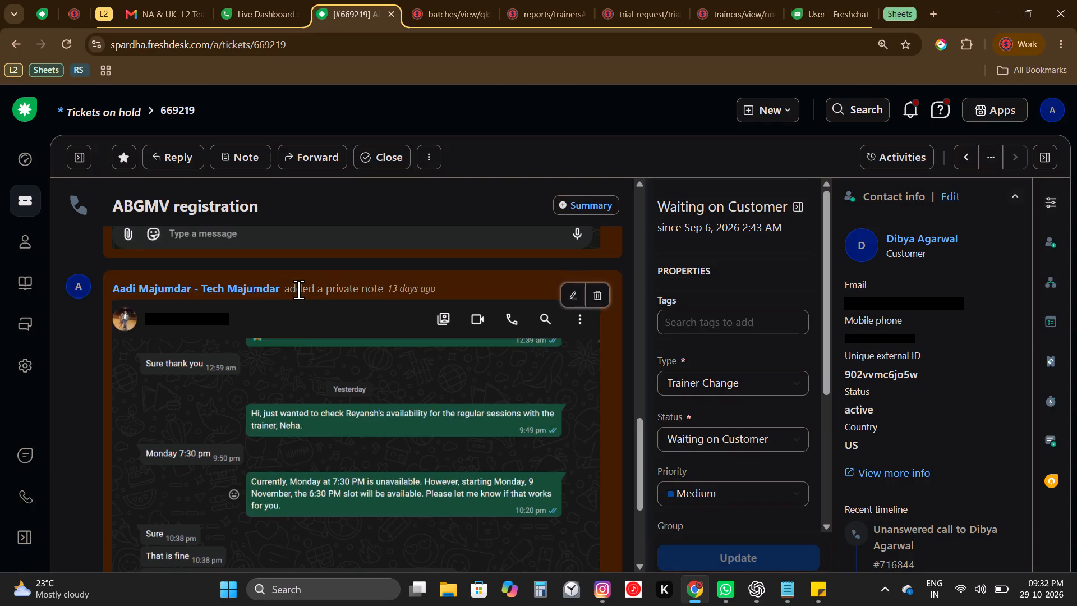
{"action": "left_click_drag", "start_coordinate": [298, 290], "coordinate": [106, 278]}
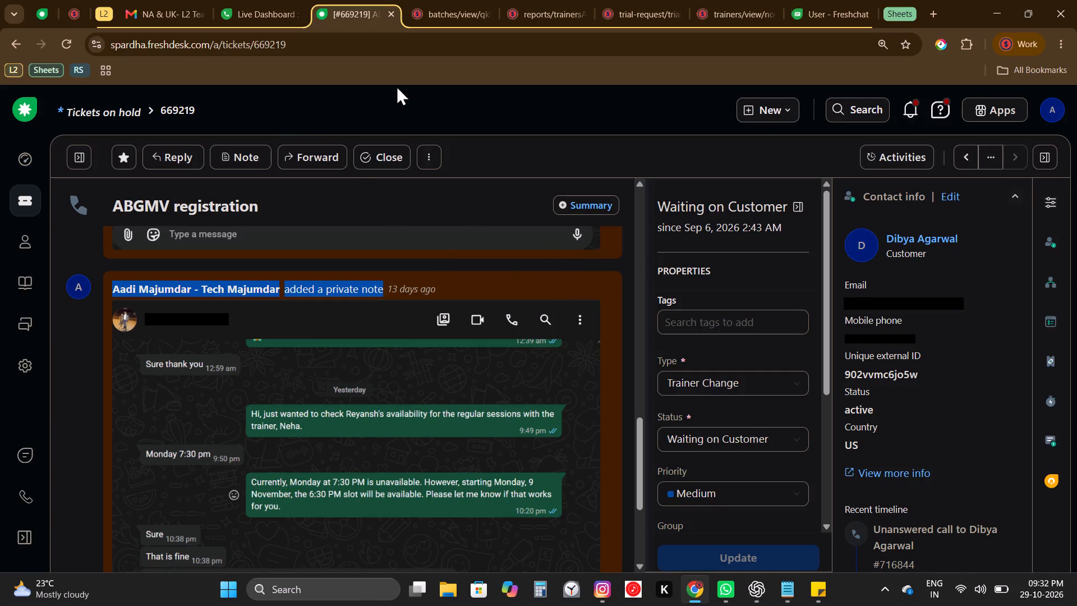
{"action": "triple_click", "coordinate": [926, 331]}
{"action": "key", "text": "ctrl+c"}
{"action": "key", "text": "ctrl+c"}
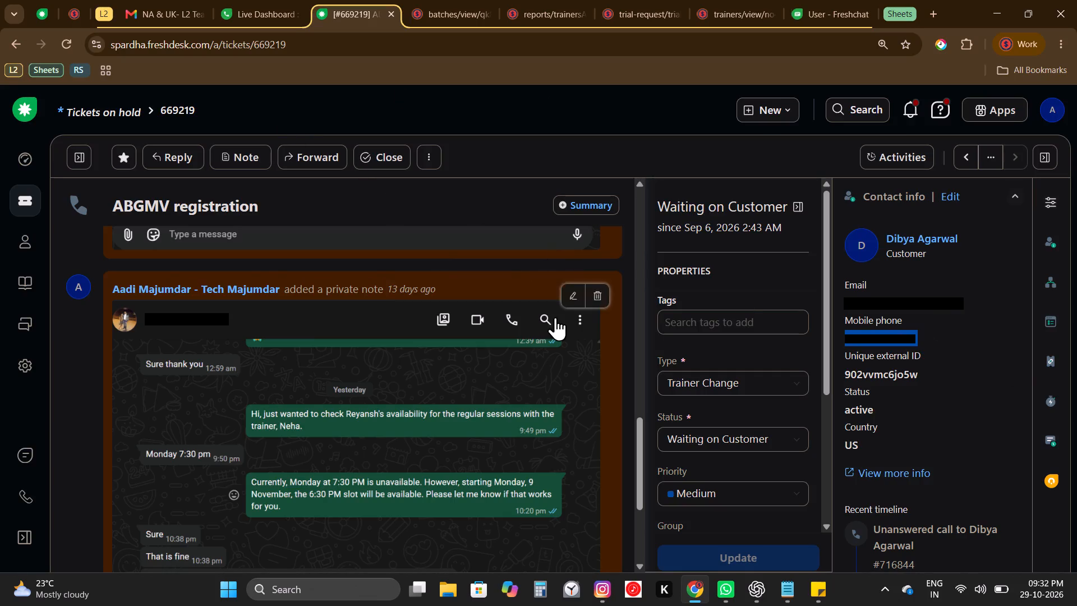
{"action": "key", "text": "ctrl+c"}
{"action": "scroll", "coordinate": [555, 317], "scroll_direction": "down", "scroll_amount": 3, "text": "ctrl"}
{"action": "key", "text": "ctrl+c"}
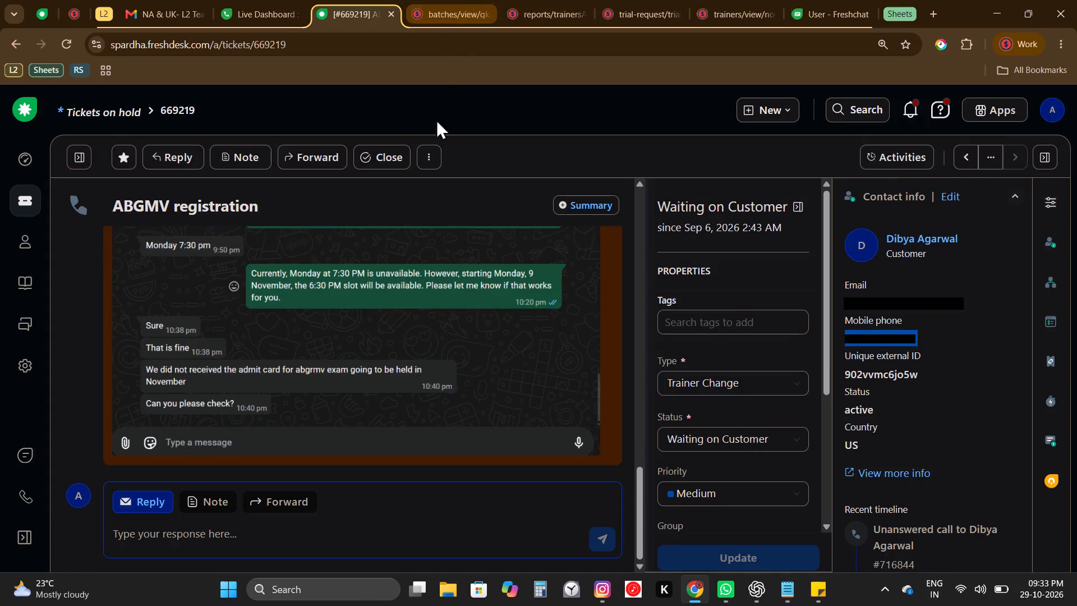
{"action": "left_click", "coordinate": [438, 0]}
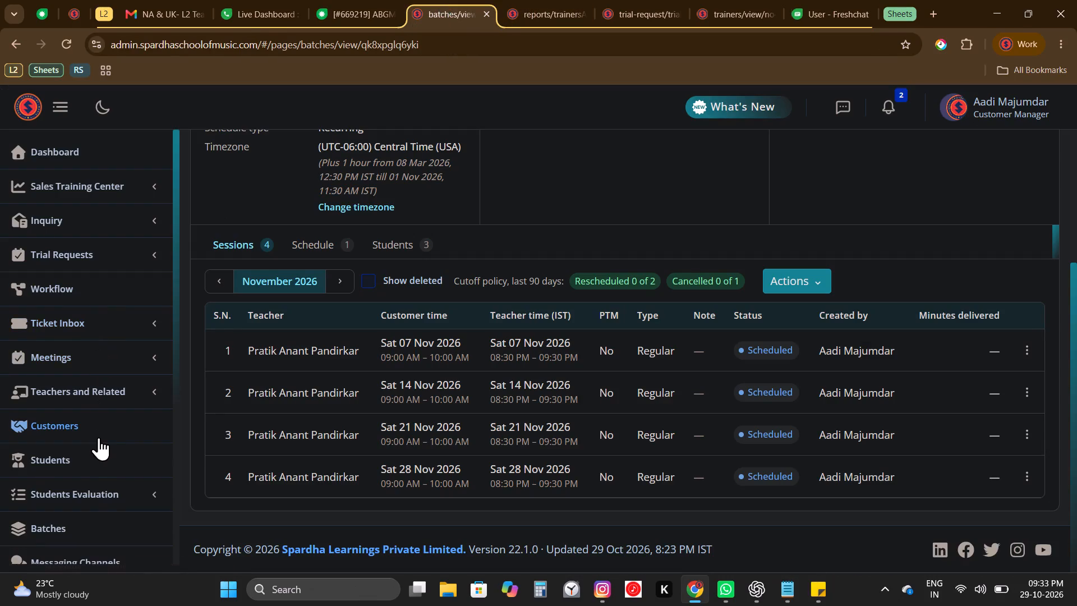
{"action": "left_click", "coordinate": [96, 480]}
{"action": "left_click", "coordinate": [121, 464]}
{"action": "left_click", "coordinate": [126, 485]}
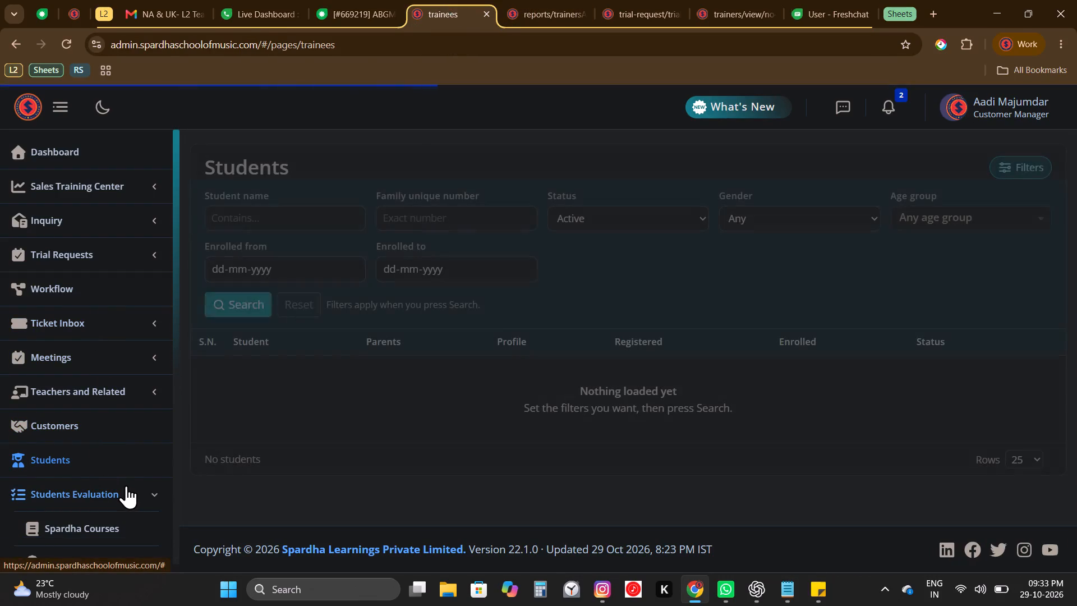
{"action": "left_click", "coordinate": [472, 219]}
{"action": "key", "text": "ctrl+v"}
{"action": "key", "text": "ctrl+Left"}
{"action": "key", "text": "Right"}
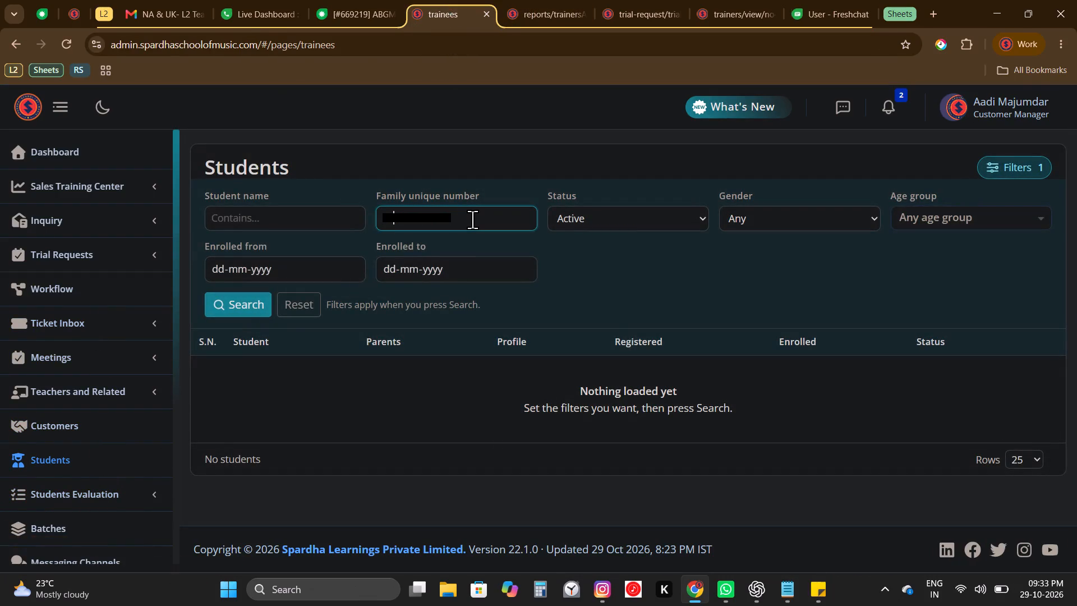
{"action": "key", "text": "BackSpace"}
{"action": "key", "text": "BackSpace"}
{"action": "left_click", "coordinate": [248, 301]}
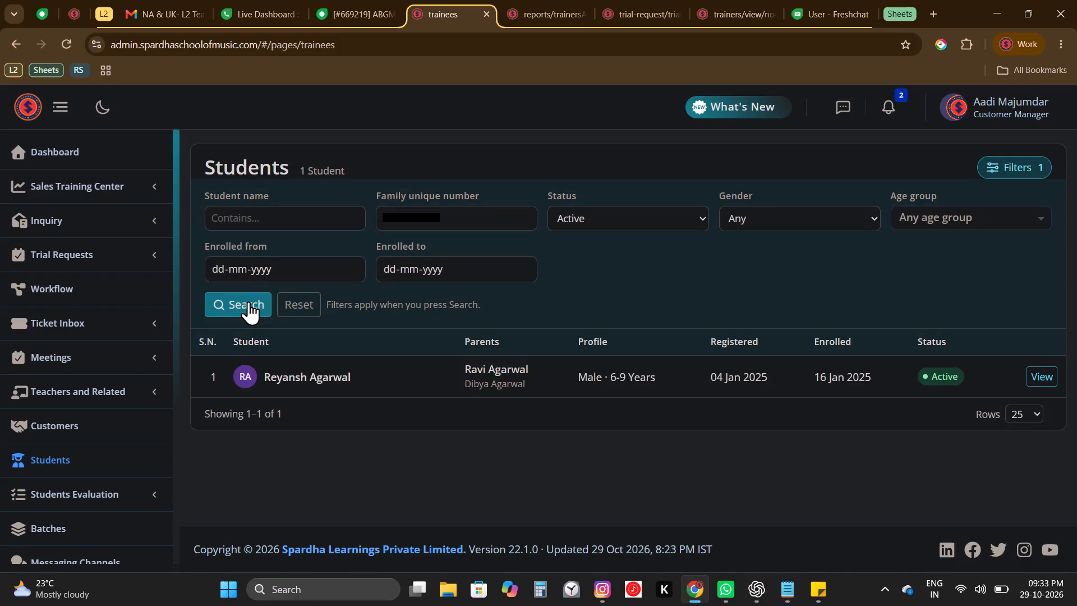
Open the student's batch record and examine its details and sessions, returning to ticket 669219.
{"action": "left_click", "coordinate": [477, 393]}
{"action": "left_click", "coordinate": [338, 379]}
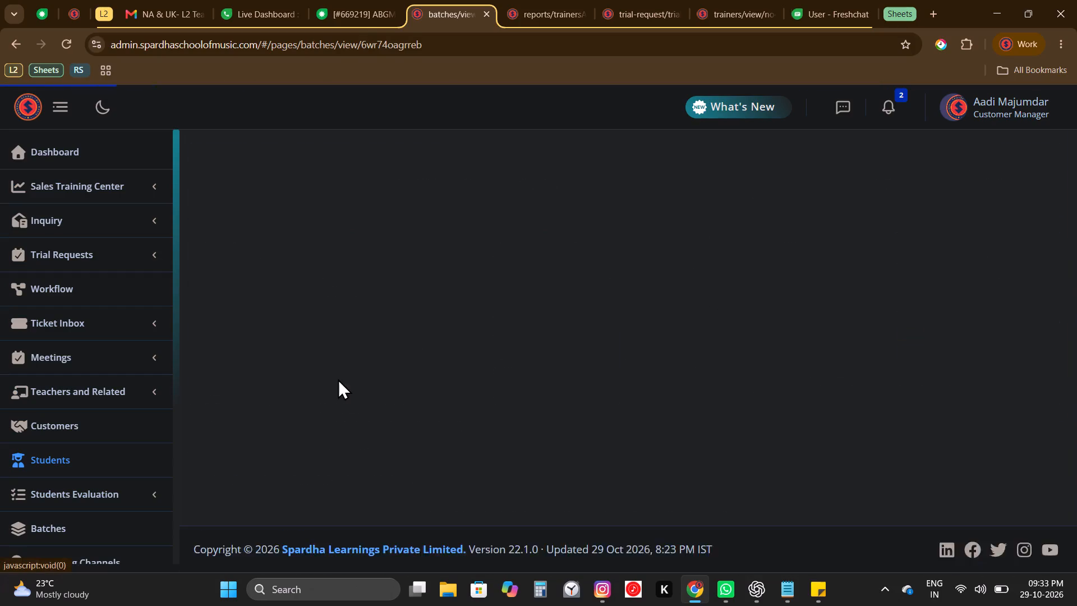
{"action": "scroll", "coordinate": [485, 373], "scroll_direction": "down", "scroll_amount": 5}
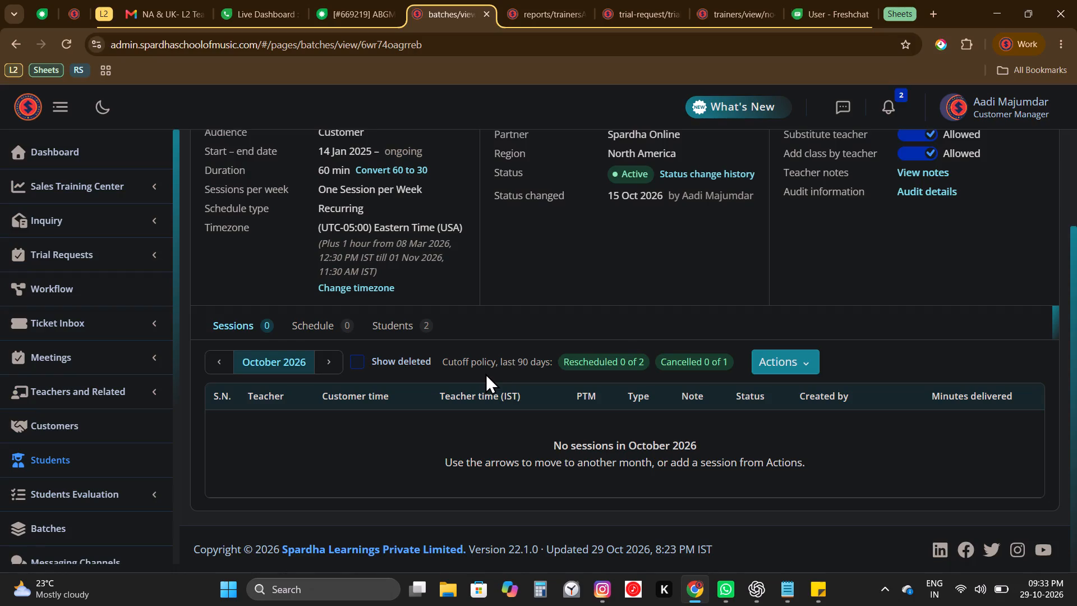
{"action": "left_click", "coordinate": [398, 0]}
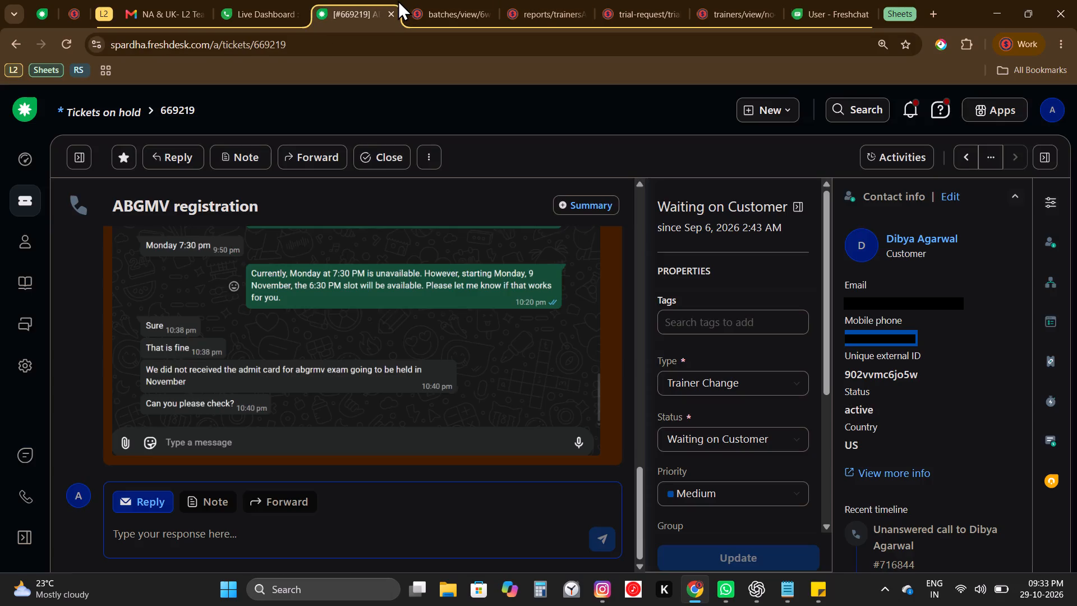
Switch to the Freshcaller live dashboard and refresh its interrupted connection.
{"action": "left_click", "coordinate": [262, 0]}
{"action": "left_click", "coordinate": [642, 97]}
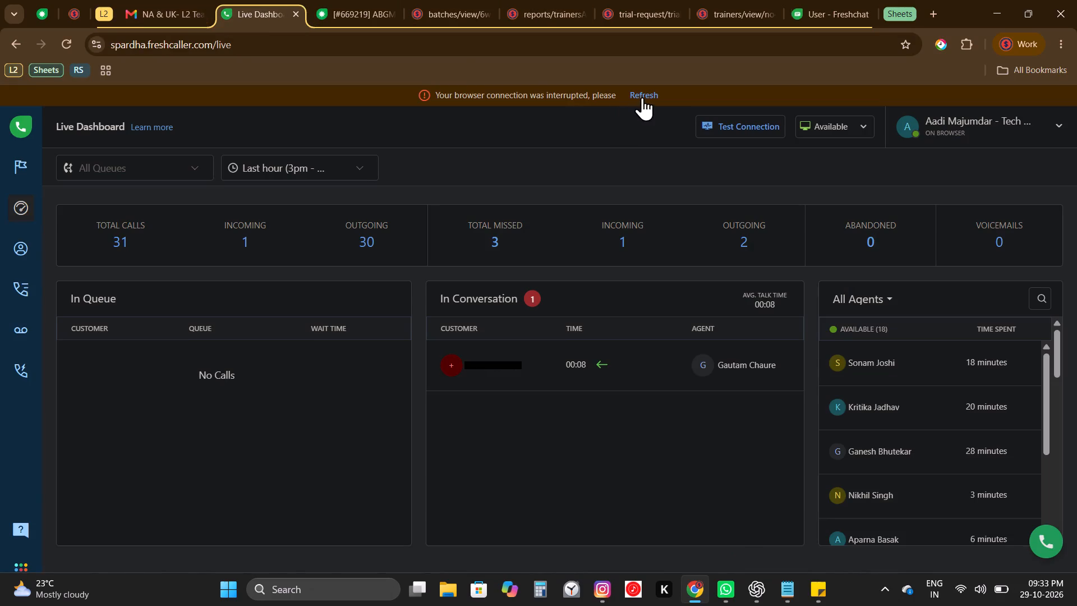
{"action": "left_click", "coordinate": [160, 1]}
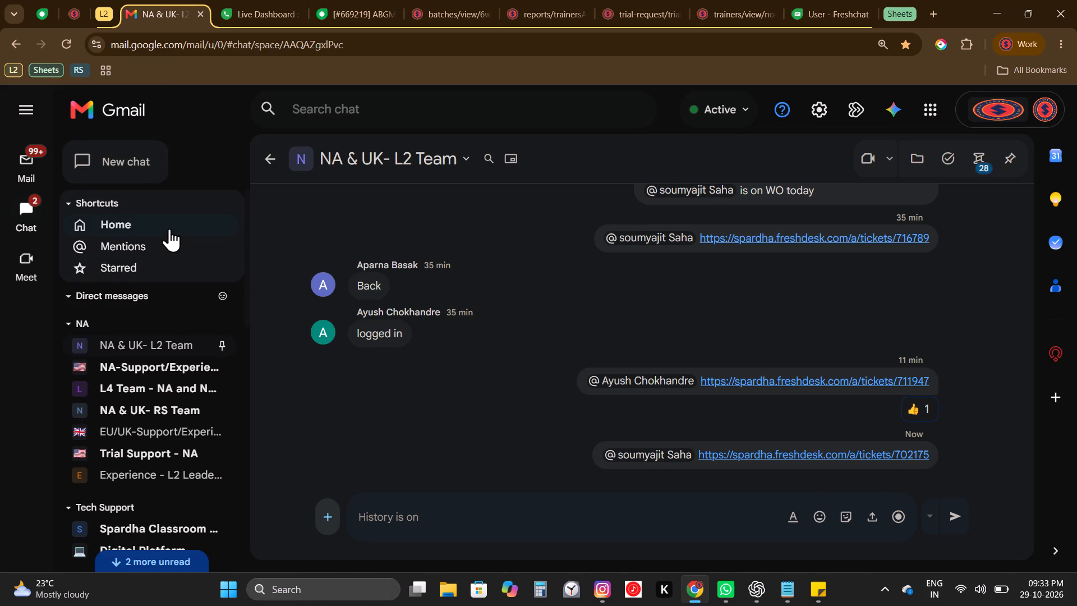
{"action": "left_click", "coordinate": [139, 371]}
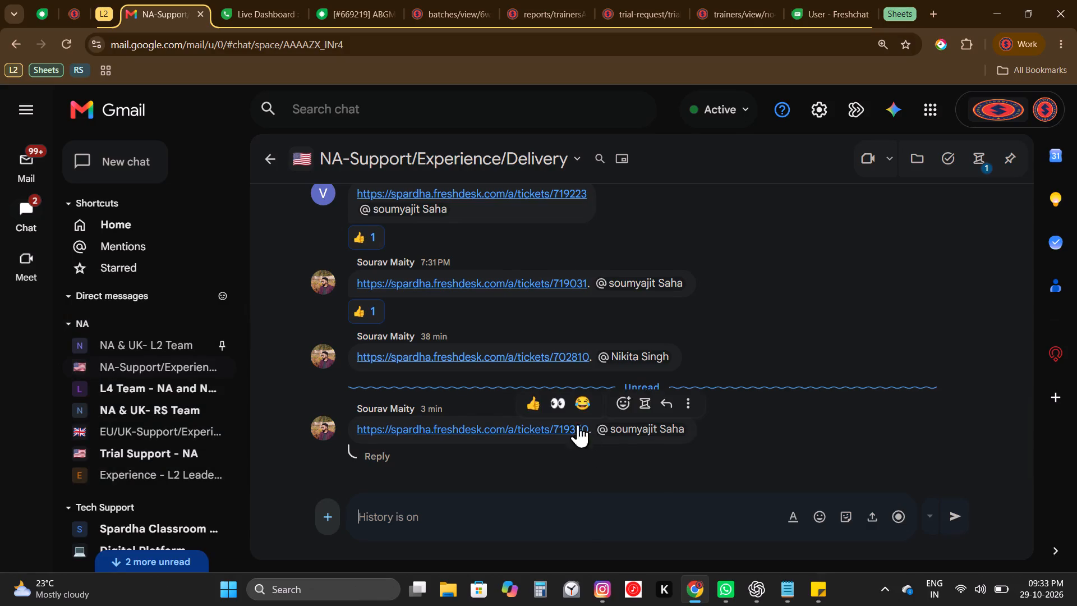
{"action": "left_click", "coordinate": [541, 408]}
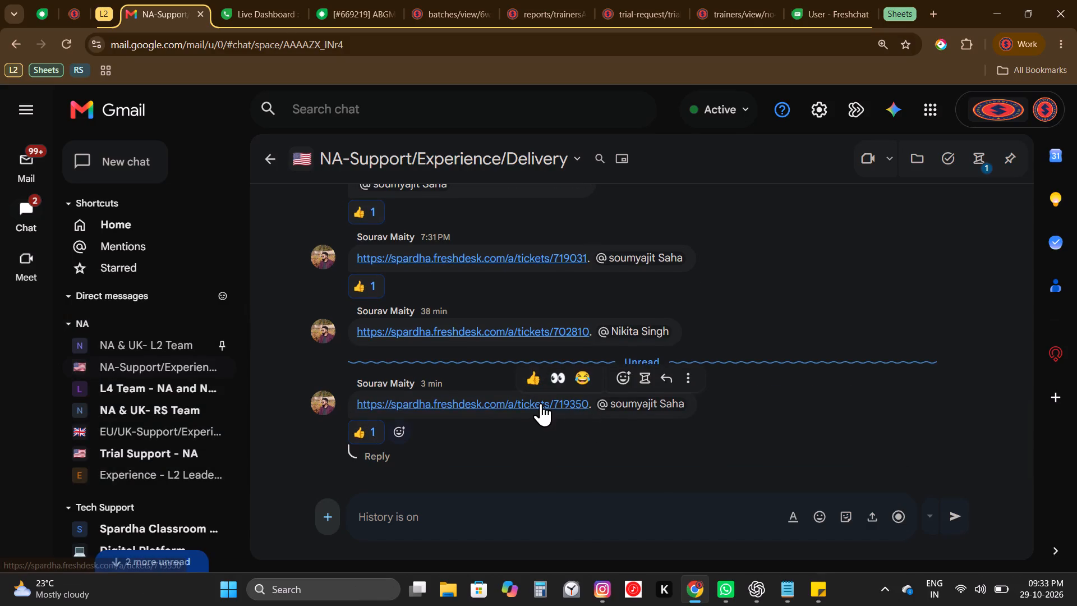
{"action": "left_click", "coordinate": [541, 403]}
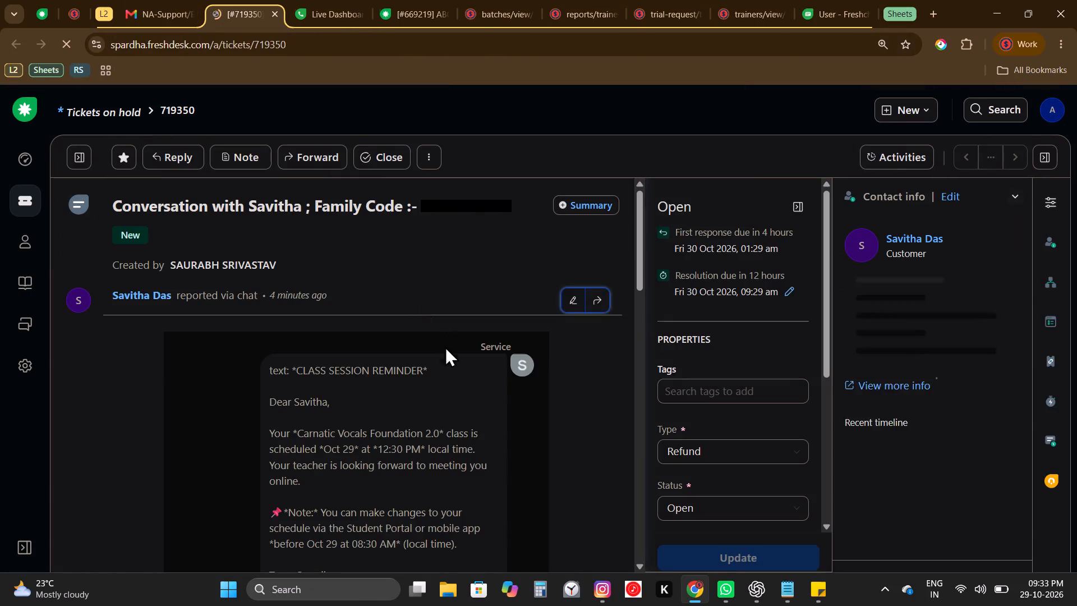
{"action": "scroll", "coordinate": [479, 475], "scroll_direction": "down", "scroll_amount": 15}
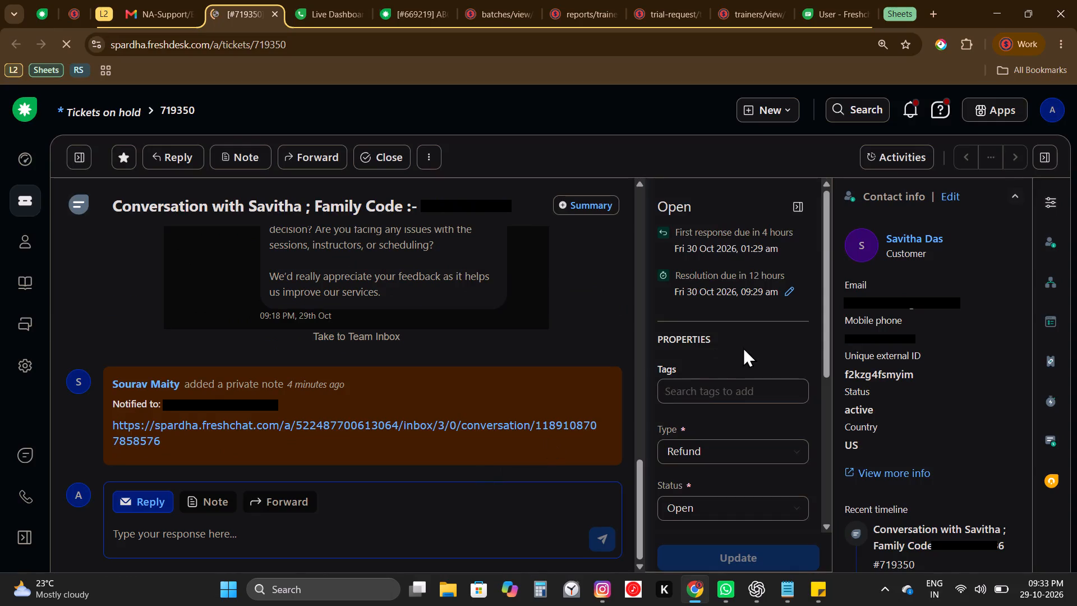
{"action": "scroll", "coordinate": [744, 347], "scroll_direction": "down", "scroll_amount": 2}
{"action": "left_click", "coordinate": [726, 402]}
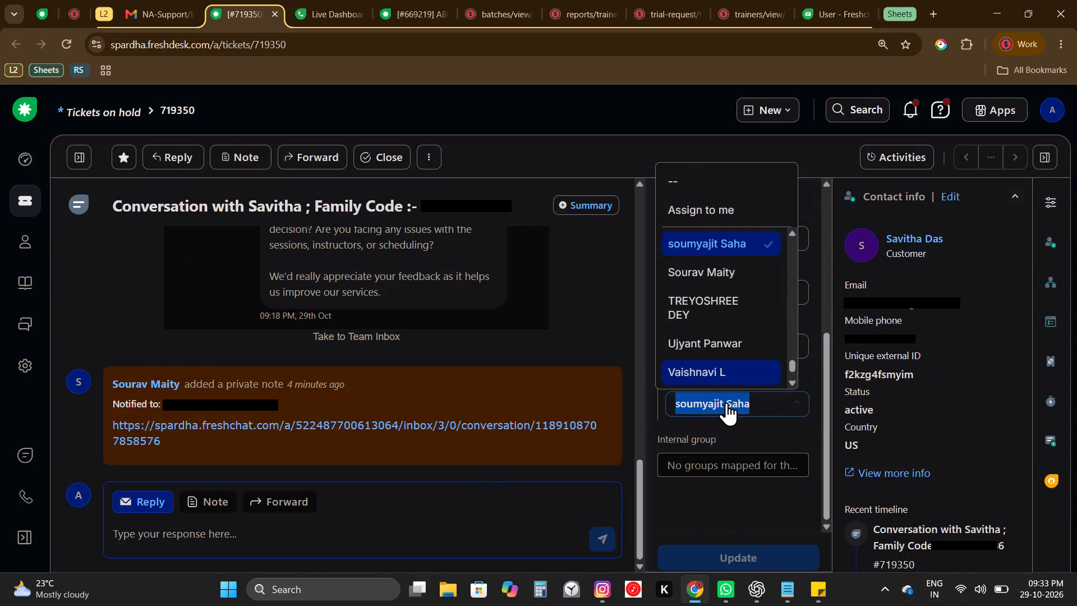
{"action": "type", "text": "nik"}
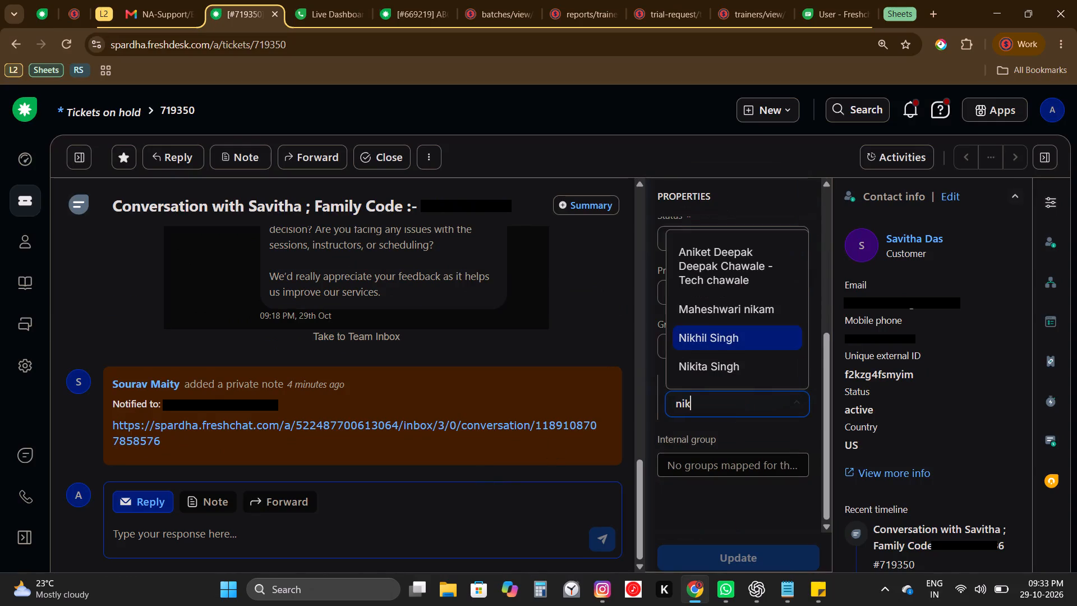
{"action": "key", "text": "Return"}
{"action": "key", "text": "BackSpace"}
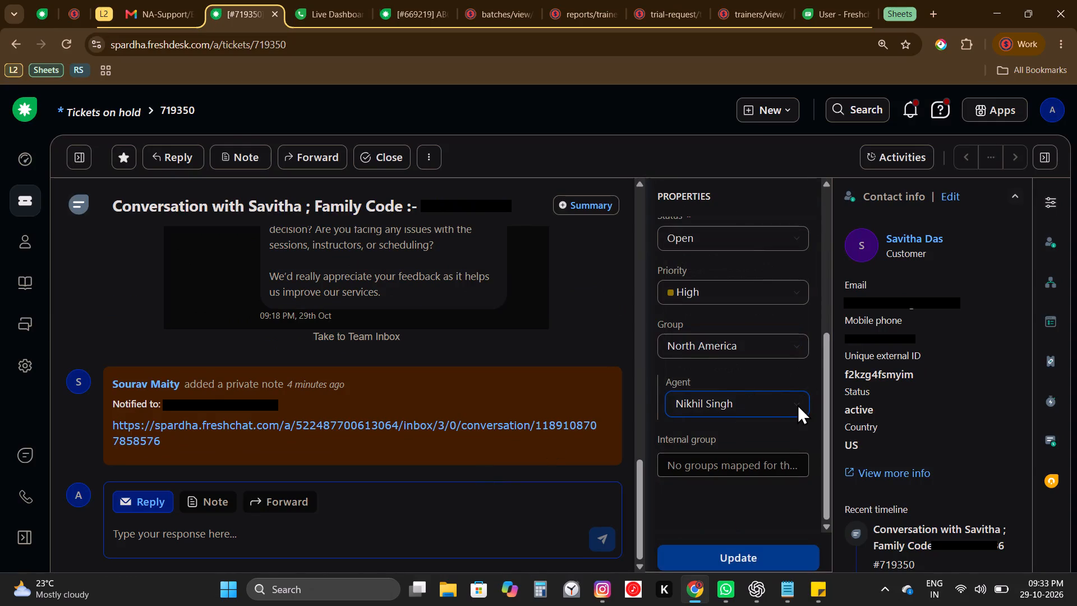
{"action": "left_click", "coordinate": [797, 404]}
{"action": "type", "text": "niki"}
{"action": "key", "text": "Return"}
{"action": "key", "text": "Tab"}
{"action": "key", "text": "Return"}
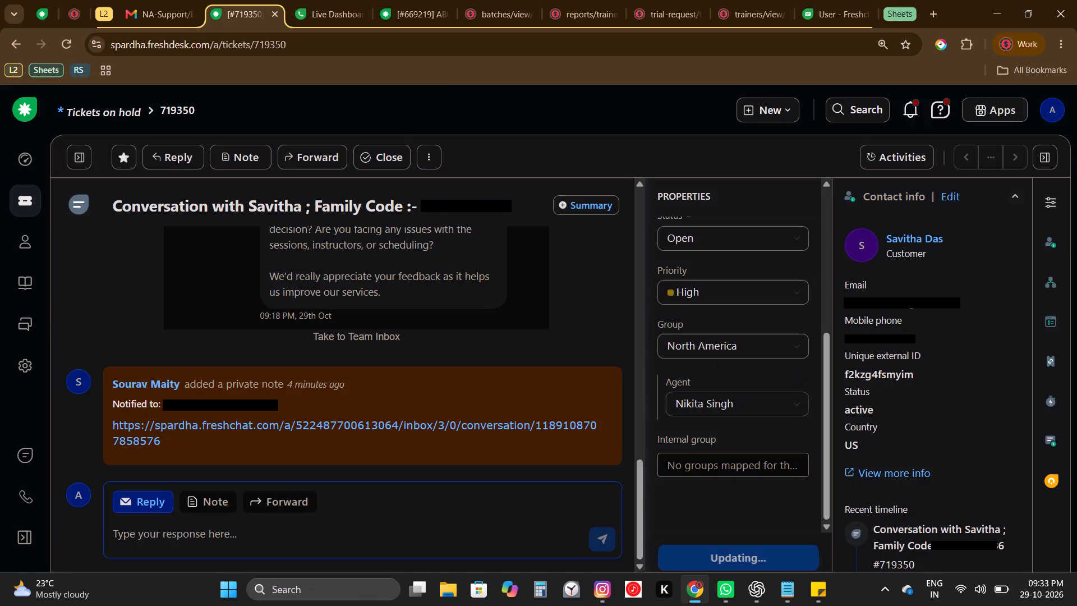
{"action": "triple_click", "coordinate": [405, 55]}
{"action": "key", "text": "ctrl+c"}
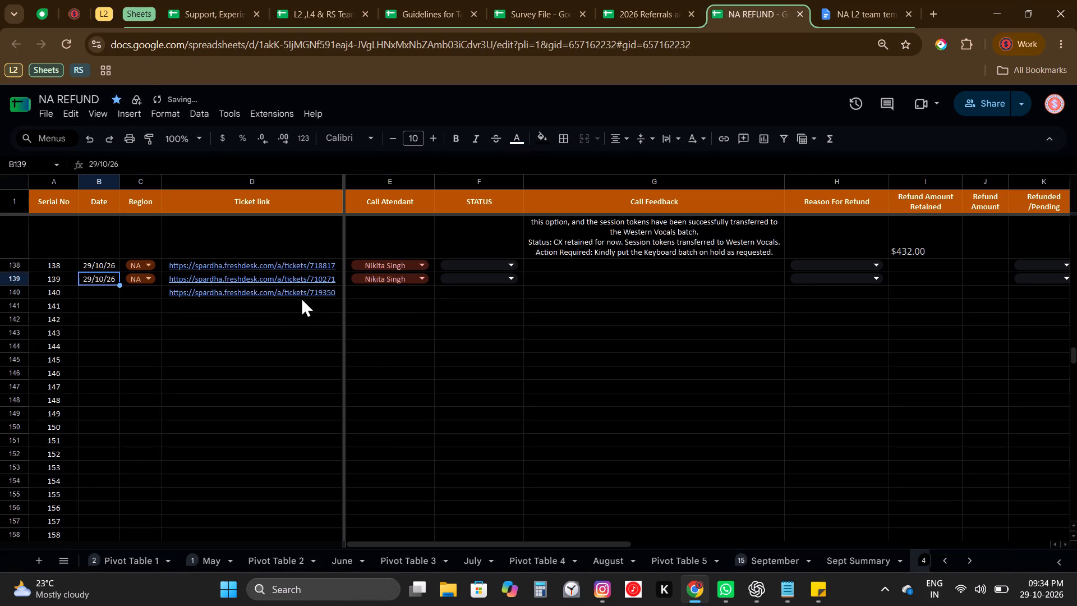
{"action": "key", "text": "shift+Right"}
{"action": "key", "text": "ctrl+c"}
{"action": "key", "text": "Down"}
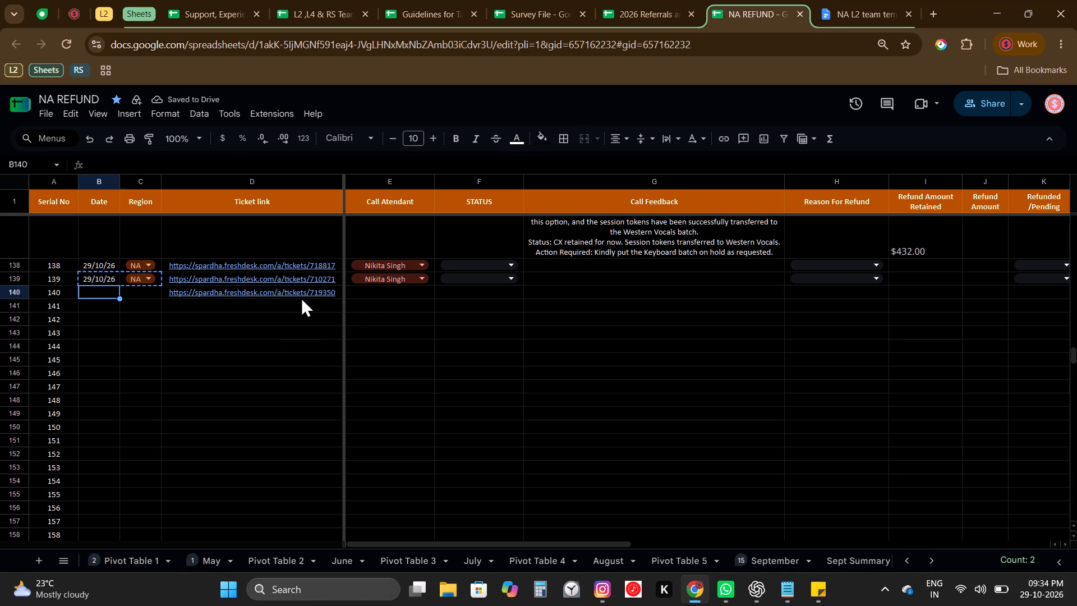
{"action": "key", "text": "ctrl+v"}
Set row 140's call attendant to Nikita and give it the blank status dropdown, copying both from row 139.
{"action": "key", "text": "Up"}
{"action": "key", "text": "Right"}
{"action": "key", "text": "Right"}
{"action": "key", "text": "Right"}
{"action": "key", "text": "Down"}
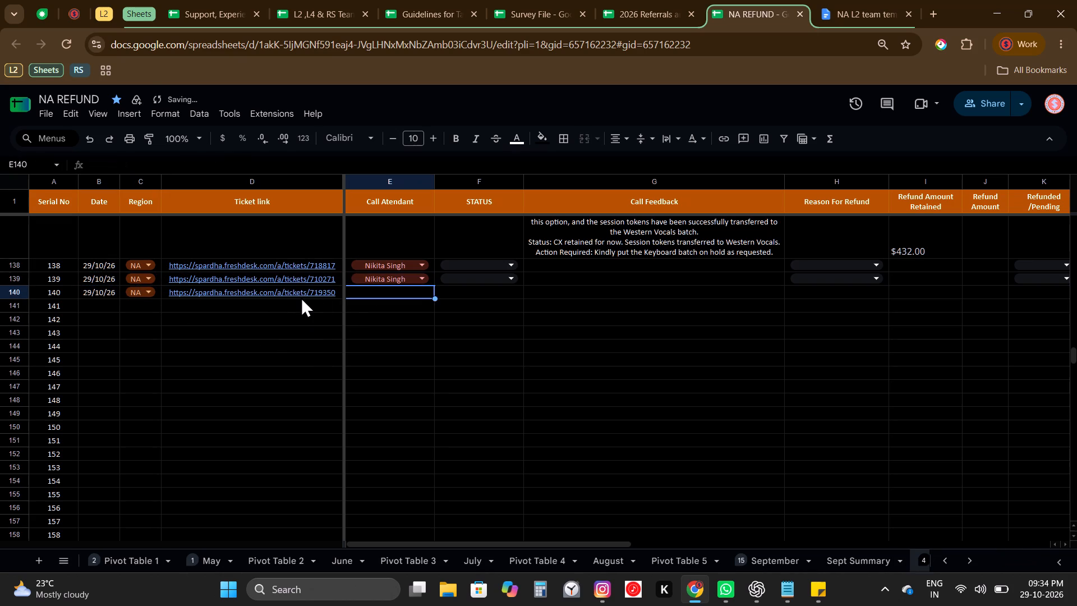
{"action": "key", "text": "Up"}
{"action": "key", "text": "ctrl+c"}
{"action": "key", "text": "Down"}
{"action": "key", "text": "ctrl+v"}
{"action": "key", "text": "Right"}
{"action": "key", "text": "Up"}
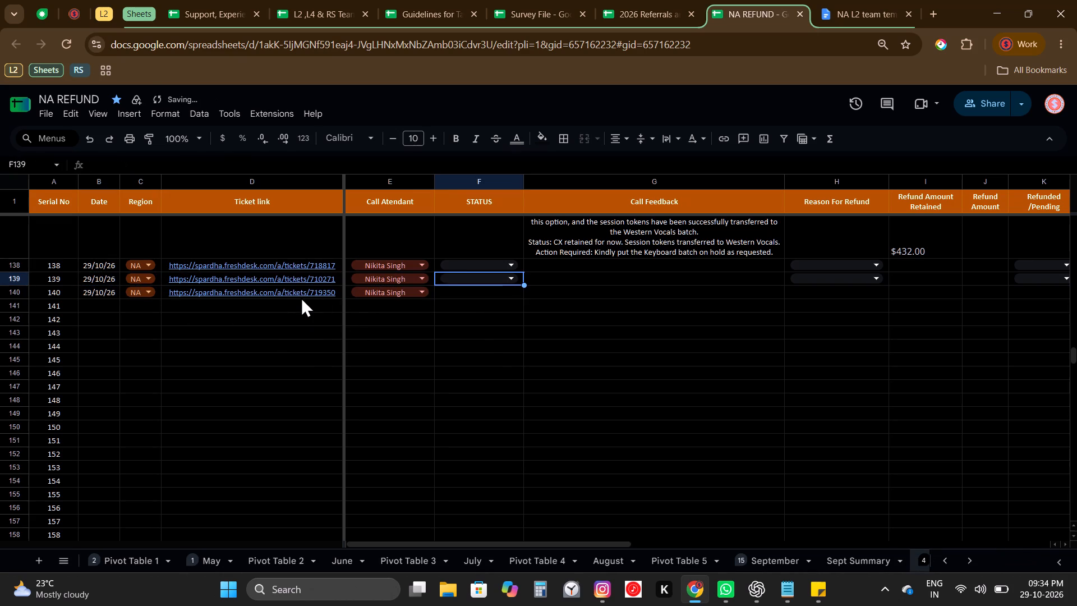
{"action": "key", "text": "ctrl+c"}
{"action": "key", "text": "Down"}
{"action": "key", "text": "ctrl+v"}
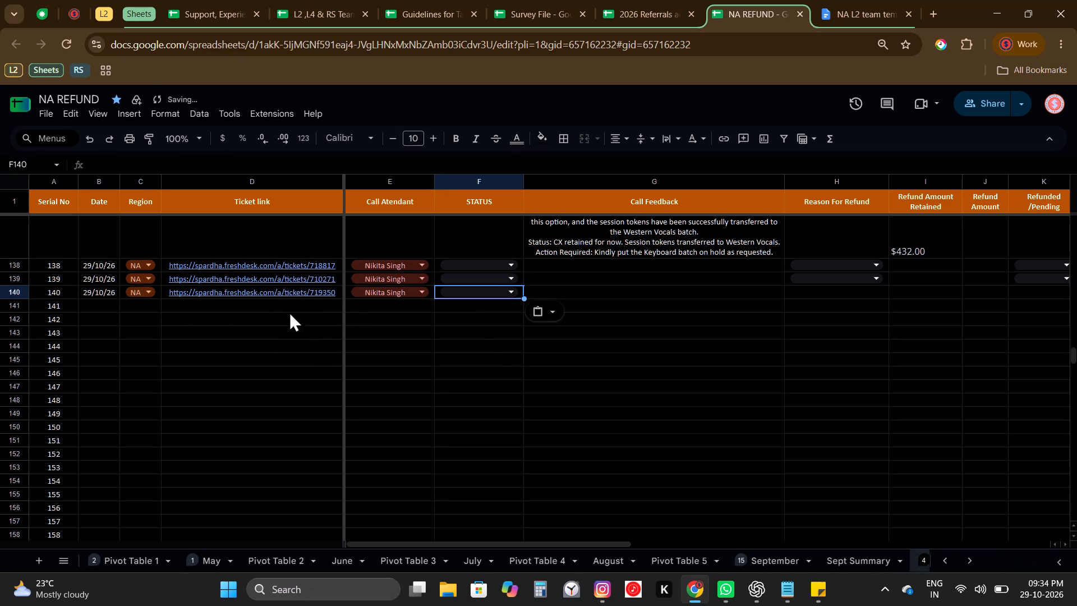
{"action": "left_click", "coordinate": [280, 327]}
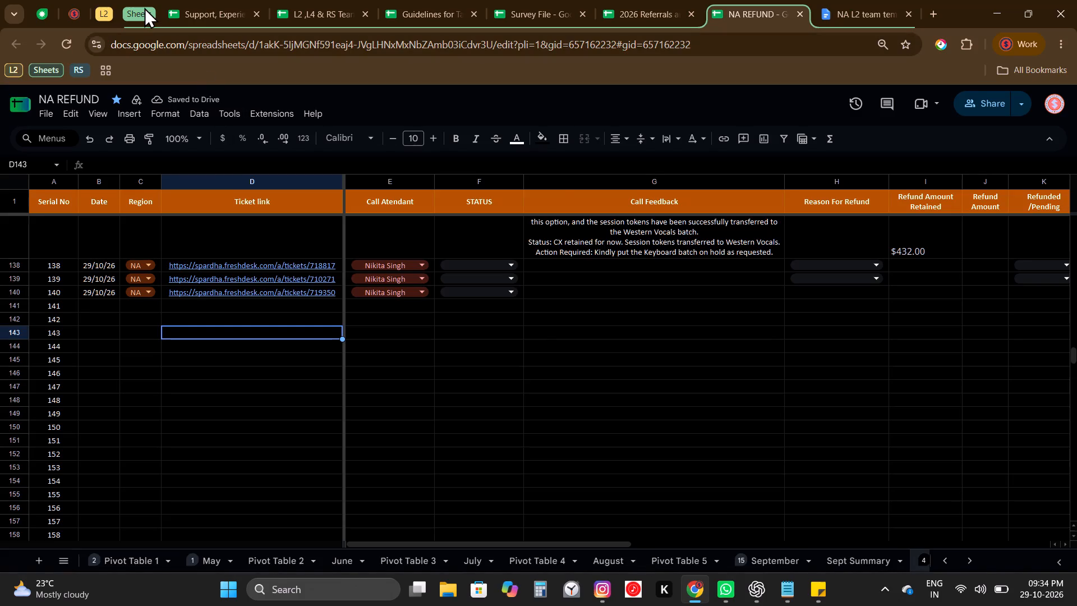
Return to ticket 669219 and review the WhatsApp exchange in its latest private note.
{"action": "left_click", "coordinate": [144, 7]}
{"action": "left_click", "coordinate": [100, 7]}
{"action": "left_click", "coordinate": [257, 0]}
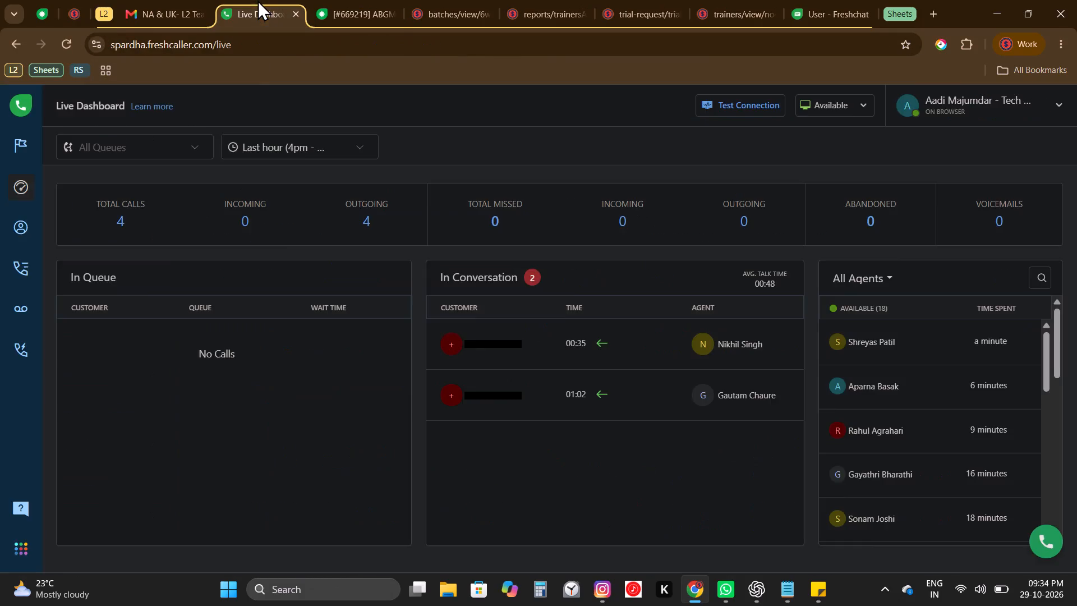
{"action": "left_click", "coordinate": [352, 0]}
{"action": "scroll", "coordinate": [401, 426], "scroll_direction": "up", "scroll_amount": 3}
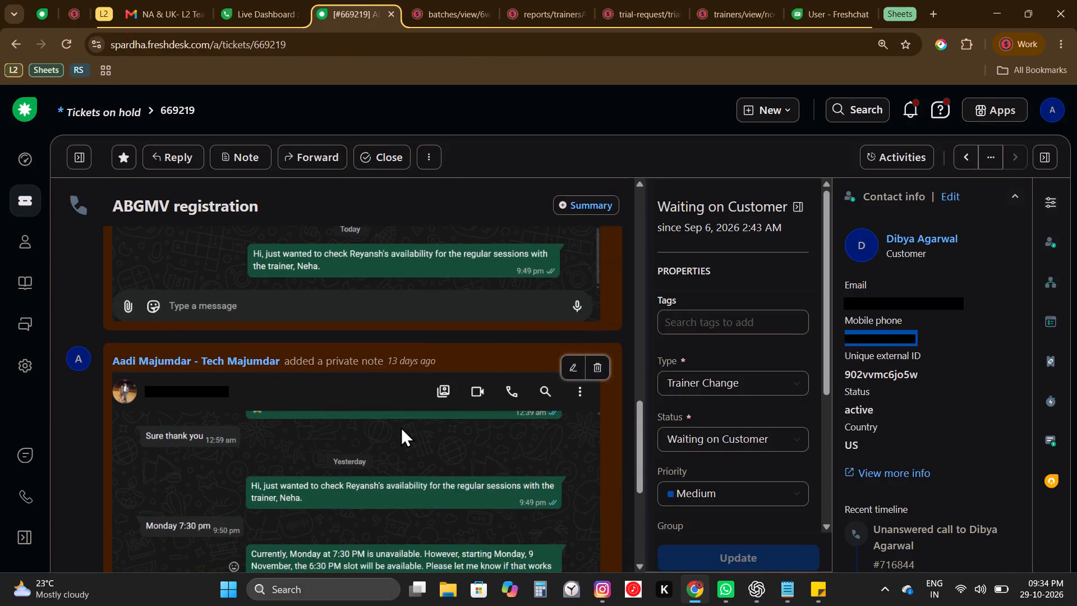
{"action": "scroll", "coordinate": [401, 426], "scroll_direction": "down", "scroll_amount": 2}
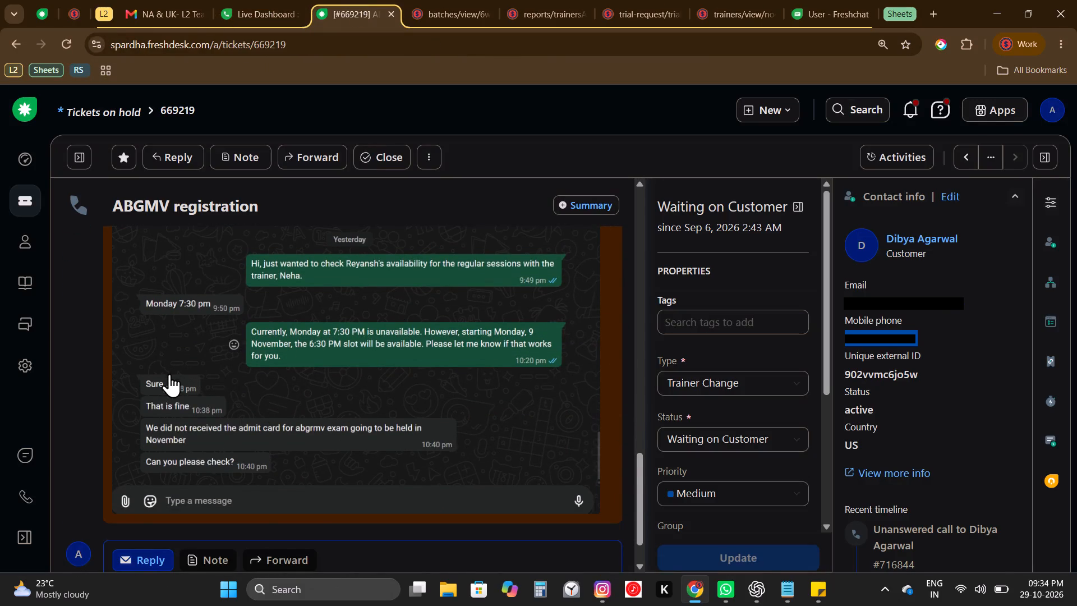
Search the students again by the customer's mobile number without its prefix, and review the matching student's profile and enrollments.
{"action": "key", "text": "ctrl+c"}
{"action": "left_click", "coordinate": [467, 0]}
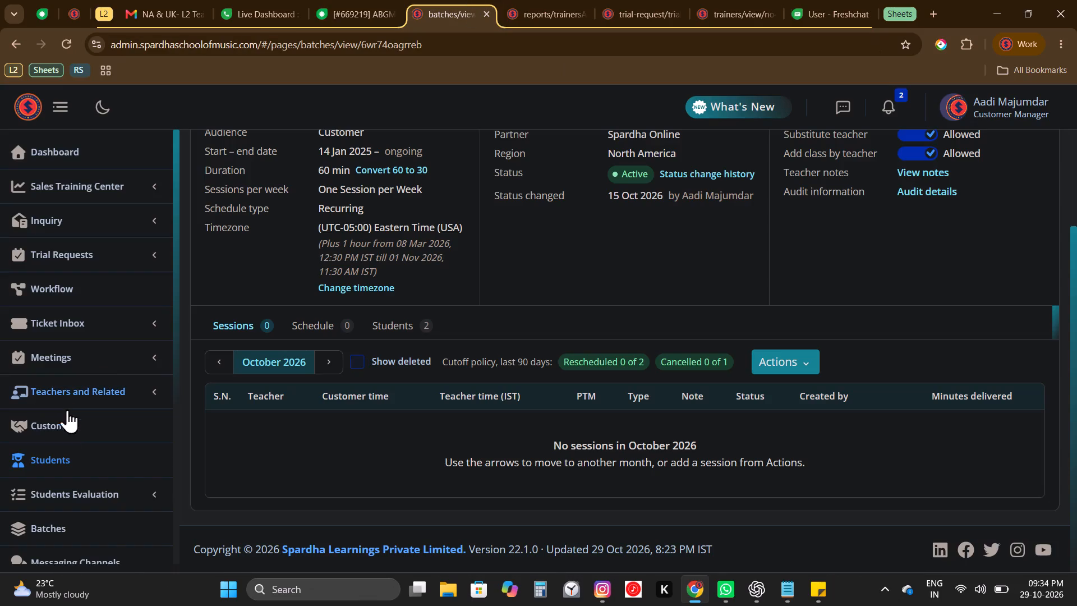
{"action": "left_click", "coordinate": [122, 461]}
{"action": "double_click", "coordinate": [500, 219]}
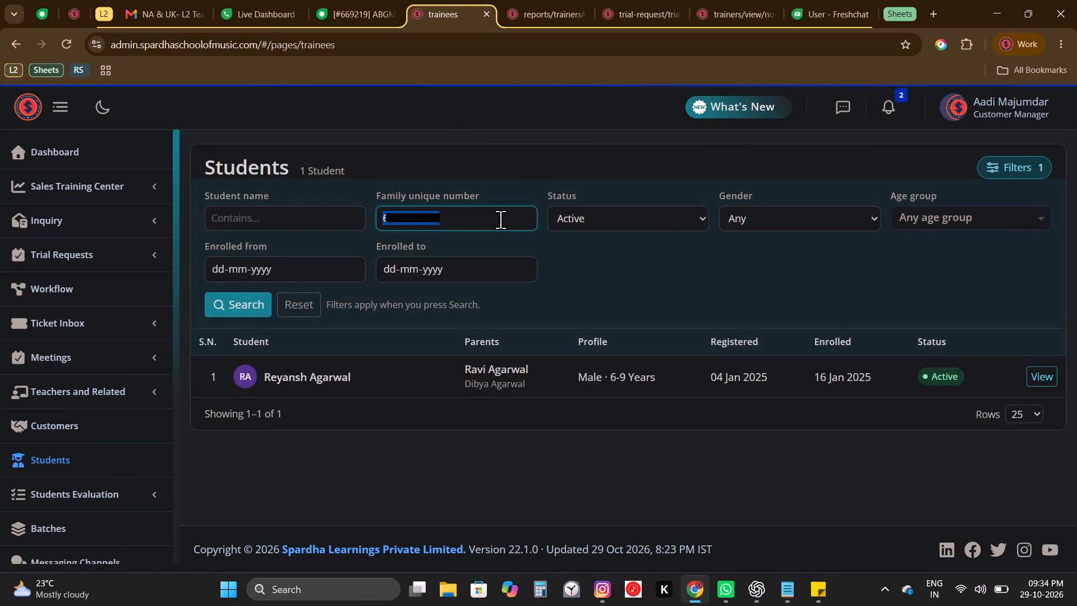
{"action": "key", "text": "ctrl+v"}
{"action": "key", "text": "ctrl+Left"}
{"action": "key", "text": "Right"}
{"action": "key", "text": "BackSpace"}
{"action": "key", "text": "BackSpace"}
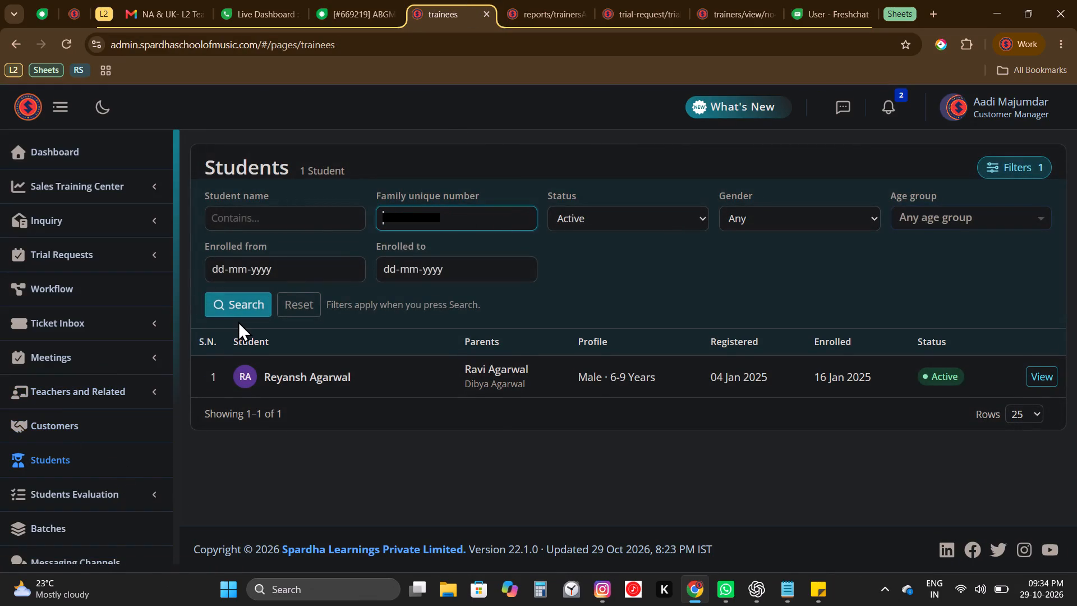
{"action": "left_click", "coordinate": [238, 321]}
{"action": "left_click", "coordinate": [258, 311]}
{"action": "left_click", "coordinate": [418, 382]}
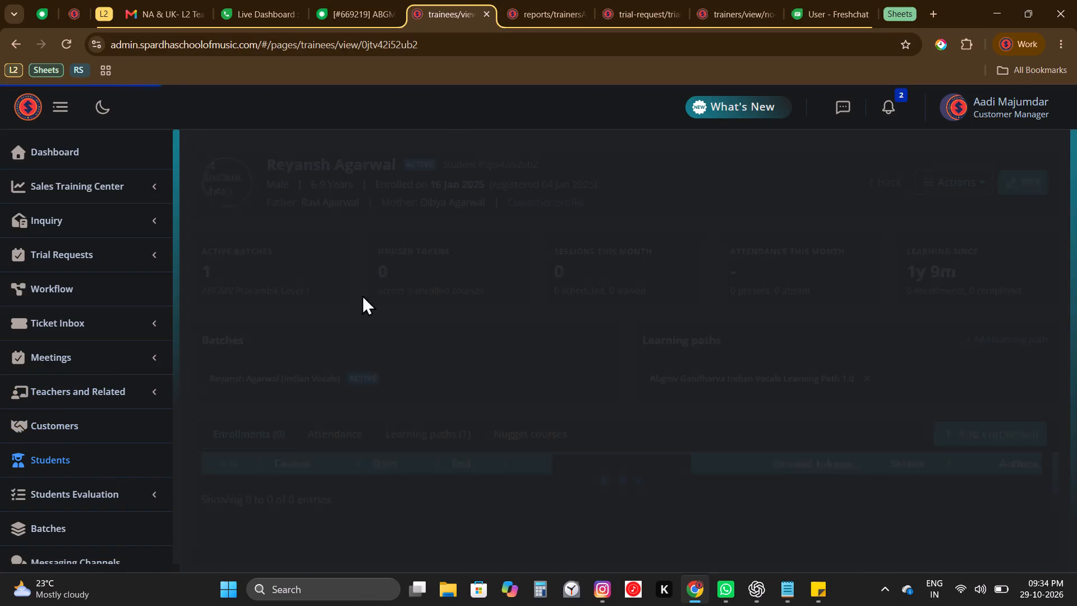
{"action": "scroll", "coordinate": [420, 361], "scroll_direction": "down", "scroll_amount": 4}
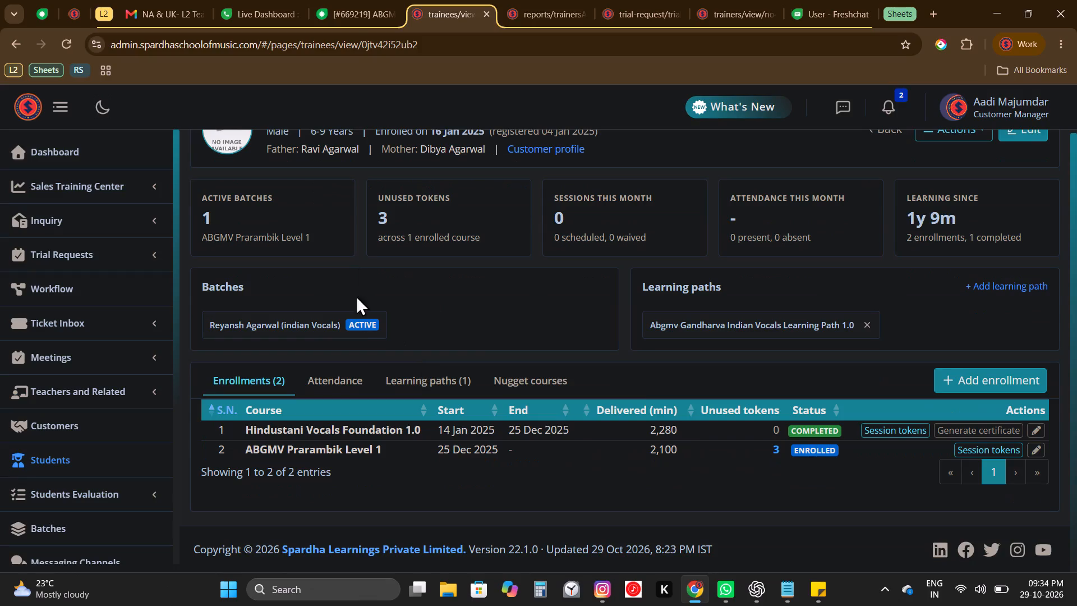
Copy ticket number 669219 and add "669219 - nikita" as a new last bullet in the sticky note.
{"action": "left_click_drag", "start_coordinate": [357, 320], "coordinate": [340, 0]}
{"action": "left_click", "coordinate": [340, 0]}
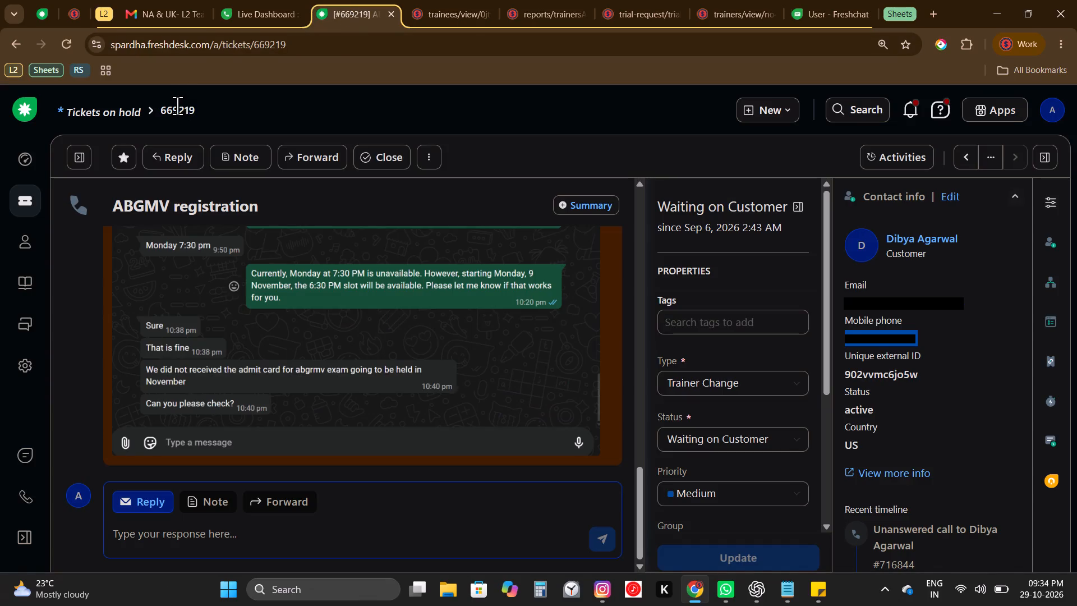
{"action": "double_click", "coordinate": [177, 105]}
{"action": "key", "text": "ctrl+c"}
{"action": "scroll", "coordinate": [324, 419], "scroll_direction": "up", "scroll_amount": 2}
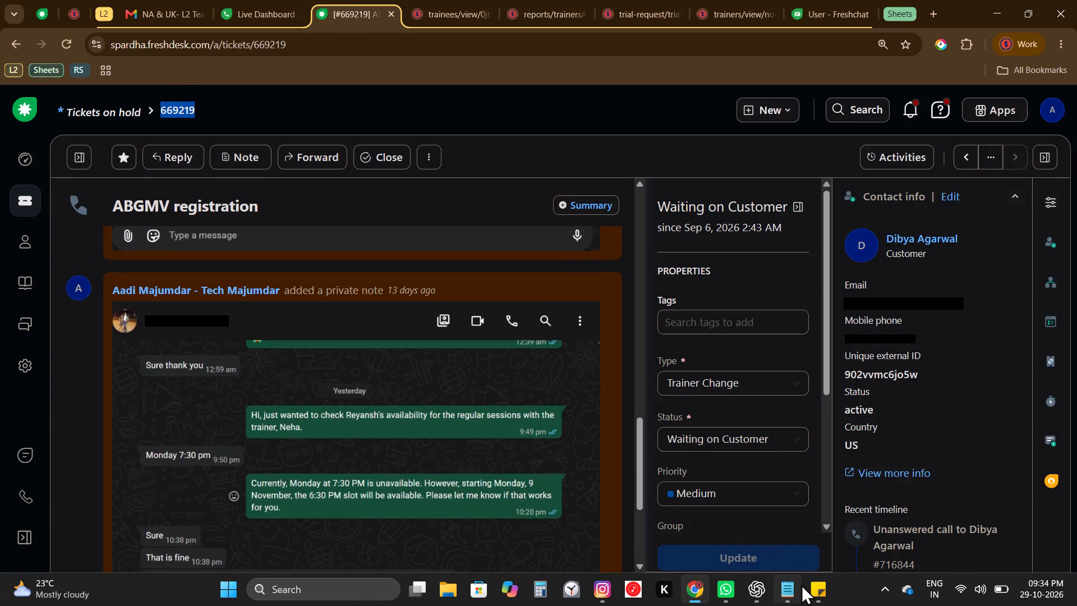
{"action": "left_click", "coordinate": [801, 584]}
{"action": "left_click", "coordinate": [819, 585]}
{"action": "scroll", "coordinate": [860, 410], "scroll_direction": "down", "scroll_amount": 12}
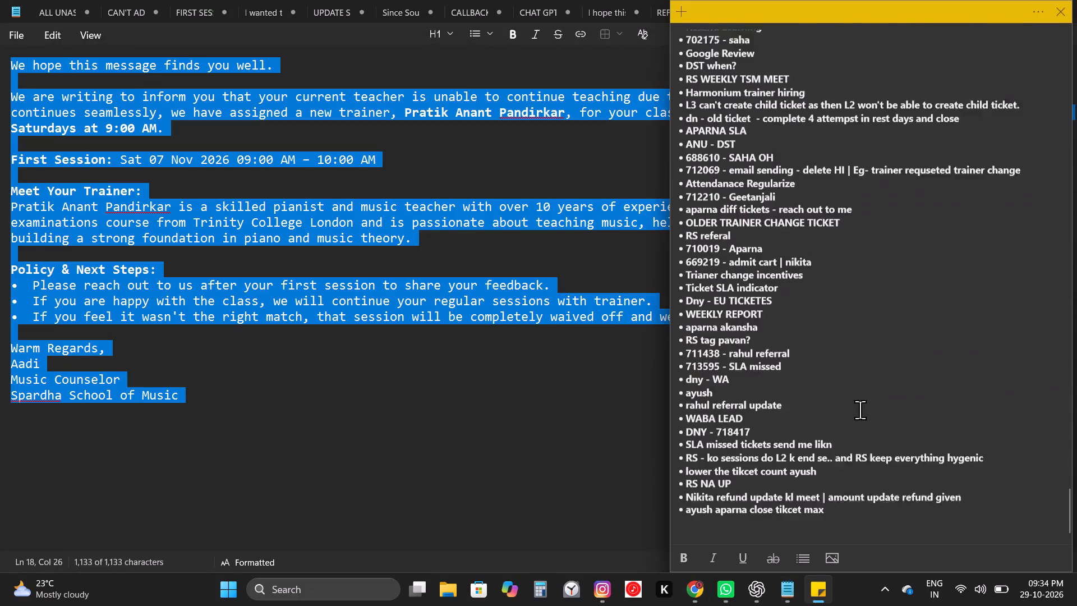
{"action": "scroll", "coordinate": [860, 410], "scroll_direction": "down", "scroll_amount": 8}
{"action": "left_click", "coordinate": [882, 518]}
{"action": "key", "text": "Return"}
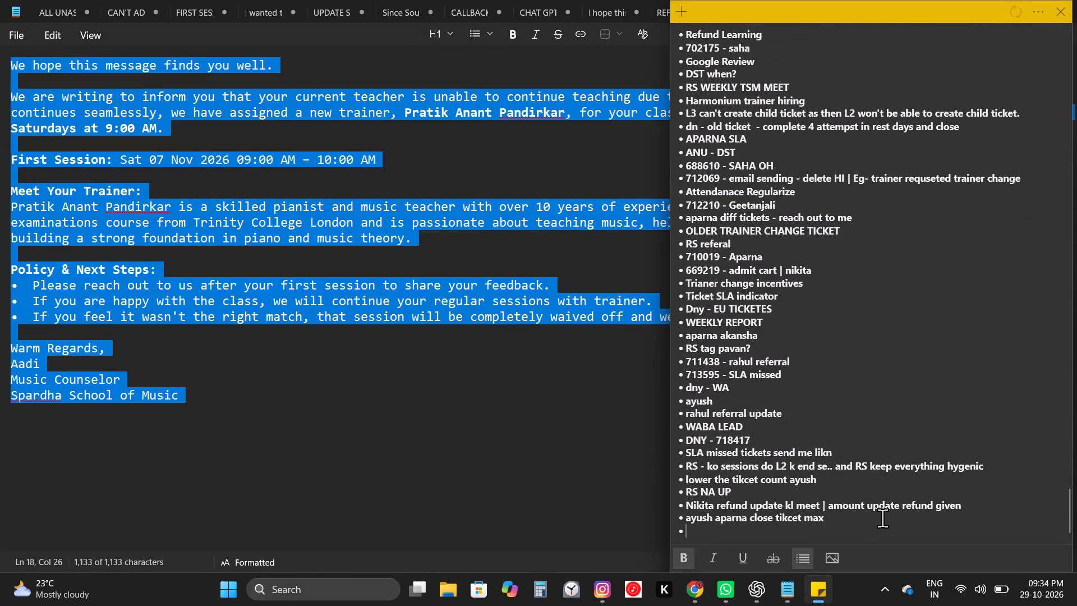
{"action": "key", "text": "ctrl+v"}
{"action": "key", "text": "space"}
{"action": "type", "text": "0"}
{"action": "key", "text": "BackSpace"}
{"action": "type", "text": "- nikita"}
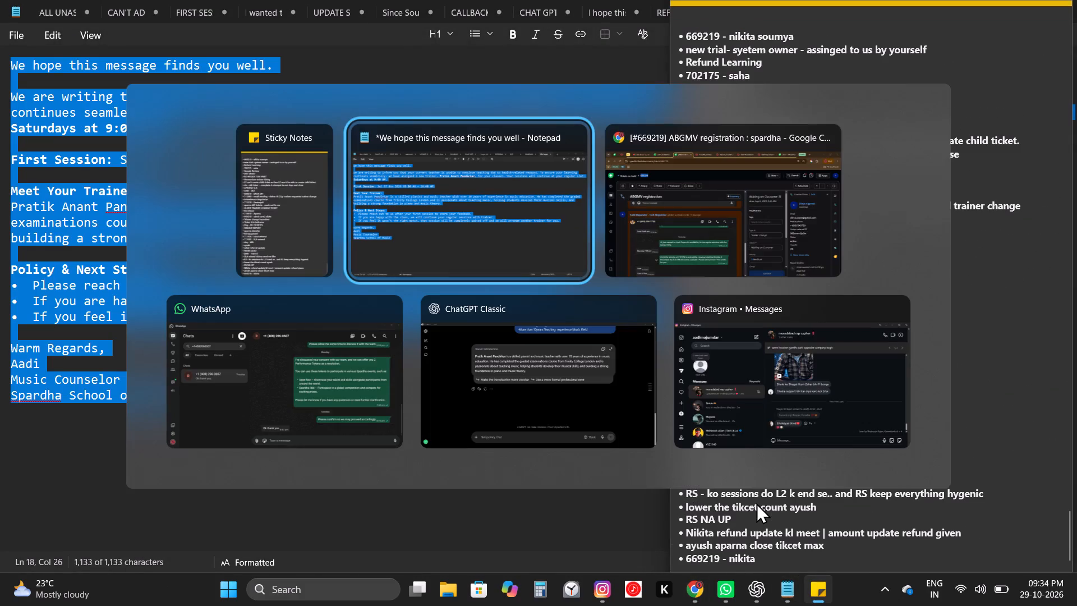
Leave the on-hold list, review the open tickets from the dashboard, and open ticket 717967 about the first session that did not happen.
{"action": "left_click", "coordinate": [32, 191]}
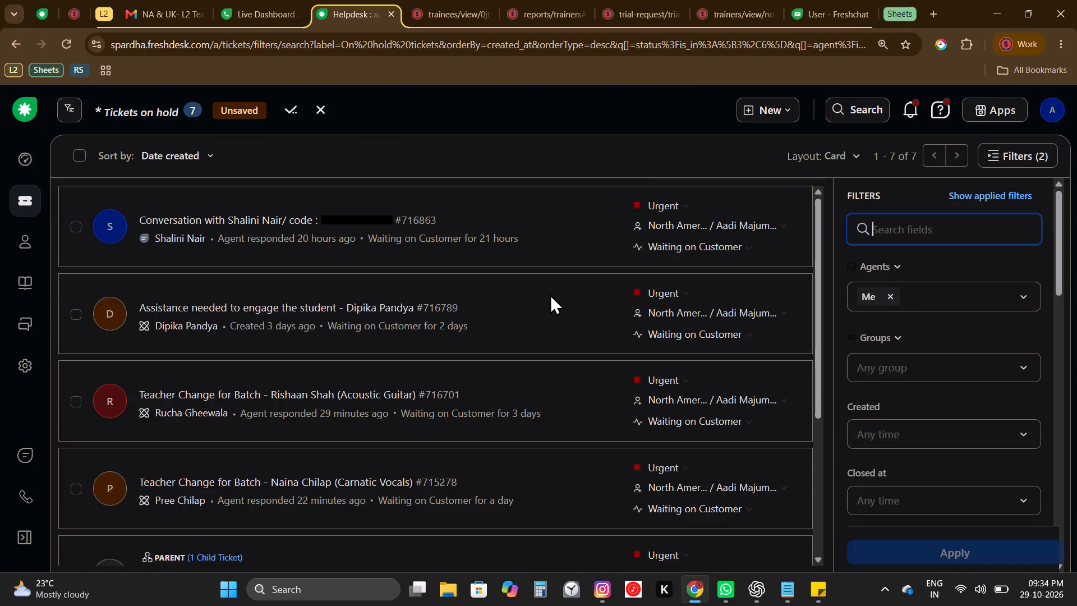
{"action": "scroll", "coordinate": [550, 294], "scroll_direction": "up", "scroll_amount": 6}
{"action": "scroll", "coordinate": [550, 294], "scroll_direction": "down", "scroll_amount": 5}
{"action": "scroll", "coordinate": [550, 294], "scroll_direction": "up", "scroll_amount": 6}
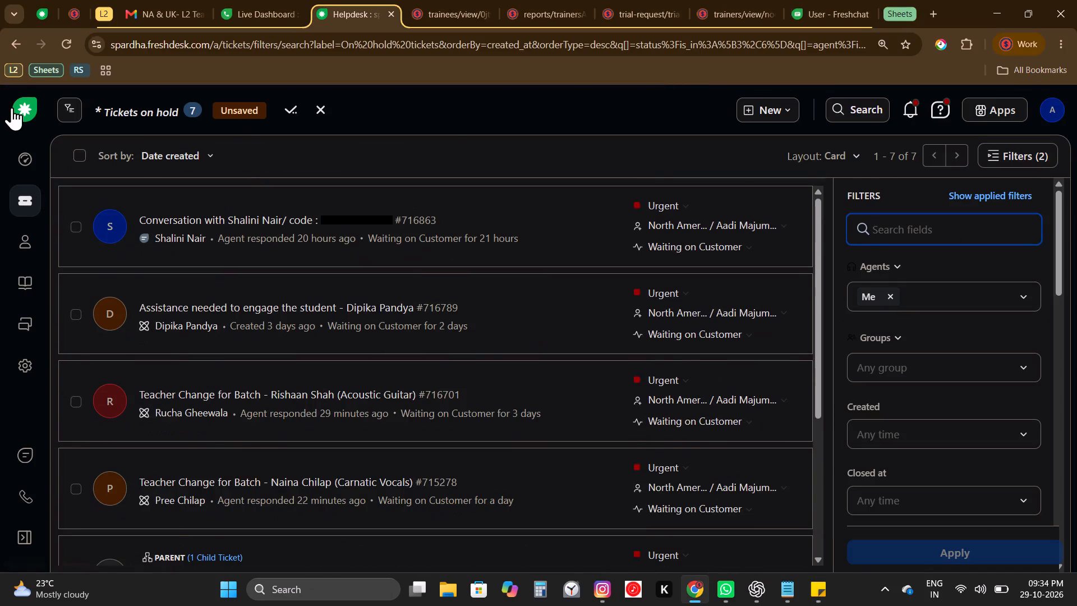
{"action": "left_click", "coordinate": [12, 107]}
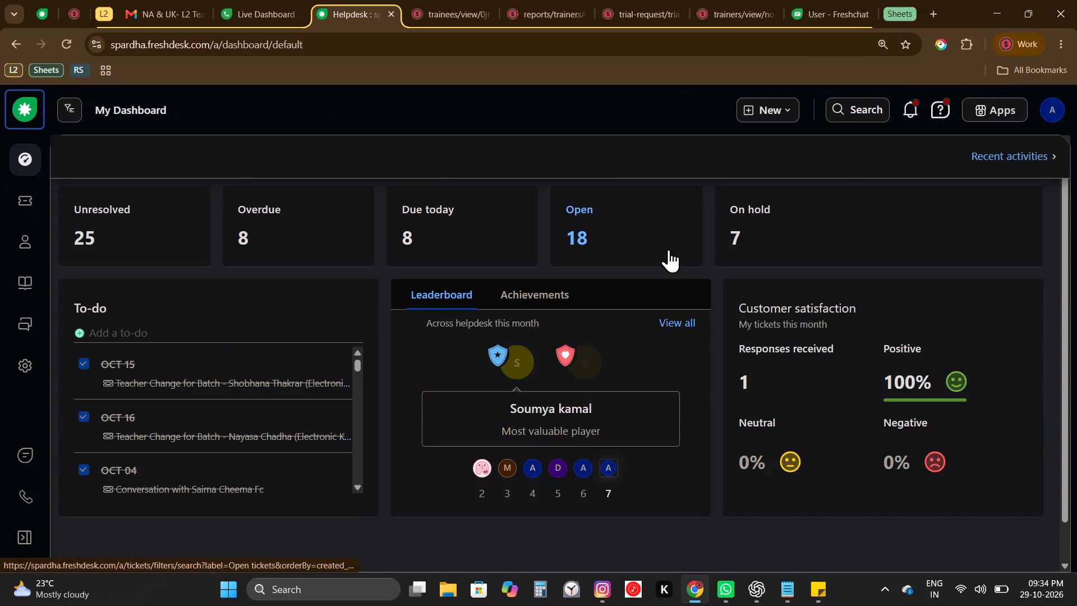
{"action": "left_click", "coordinate": [586, 245]}
{"action": "scroll", "coordinate": [429, 325], "scroll_direction": "down", "scroll_amount": 6}
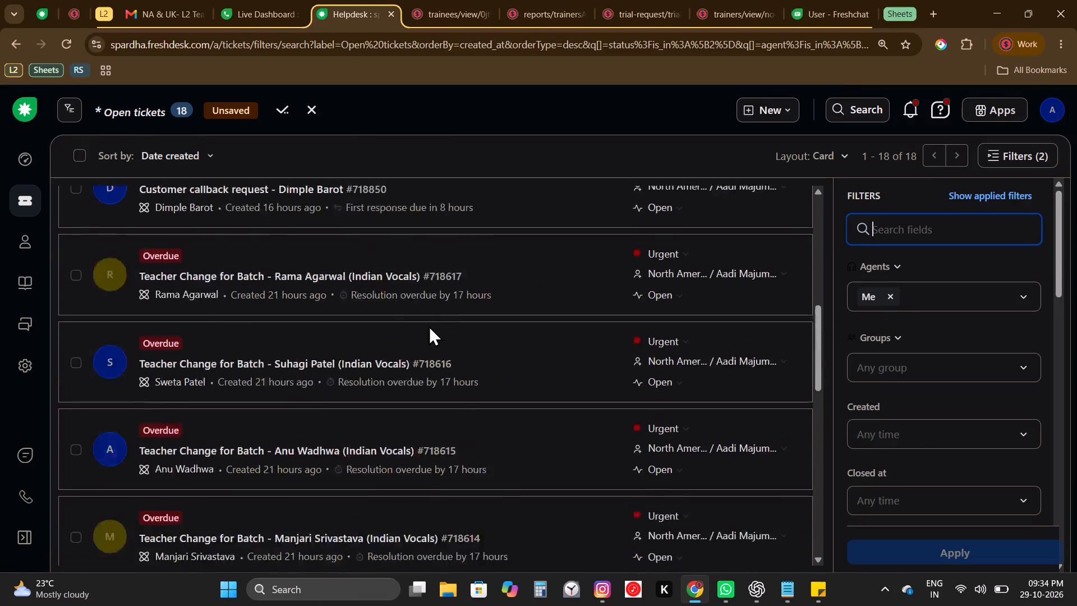
{"action": "scroll", "coordinate": [429, 325], "scroll_direction": "down", "scroll_amount": 9}
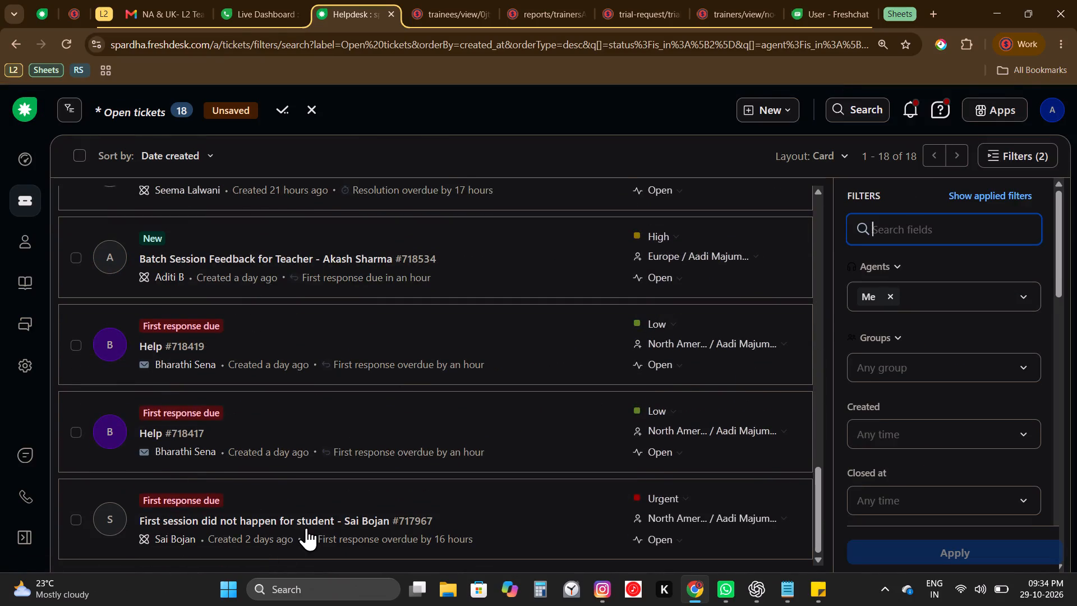
{"action": "left_click", "coordinate": [306, 527]}
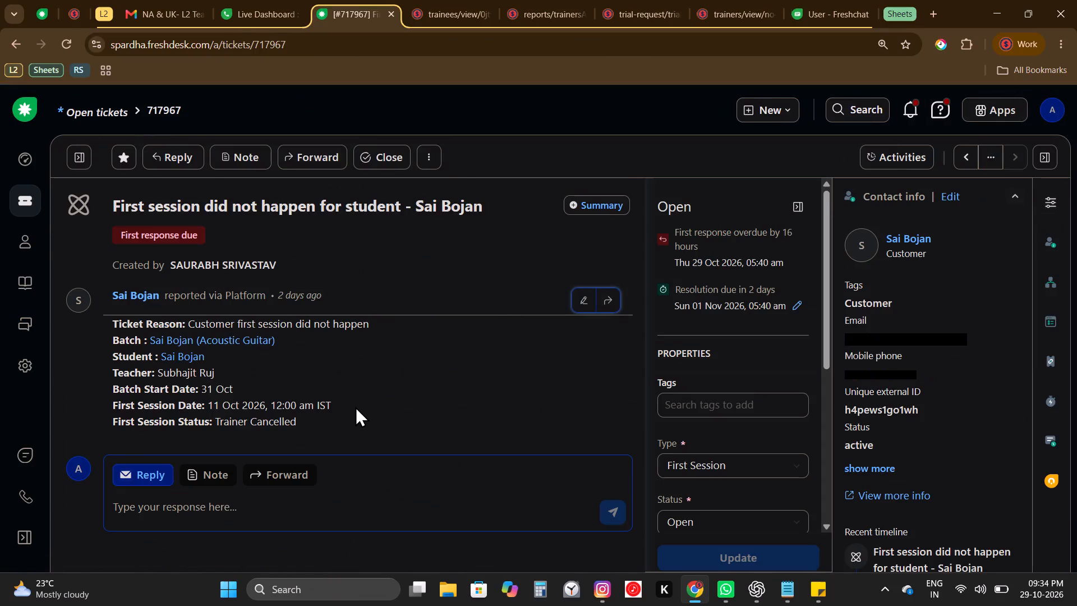
Open ticket 717967's Acoustic Guitar batch in a separate tab, close the earlier student's profile tab, and return to the ticket.
{"action": "left_click", "coordinate": [355, 406]}
{"action": "left_click", "coordinate": [254, 347]}
{"action": "left_click", "coordinate": [262, 342]}
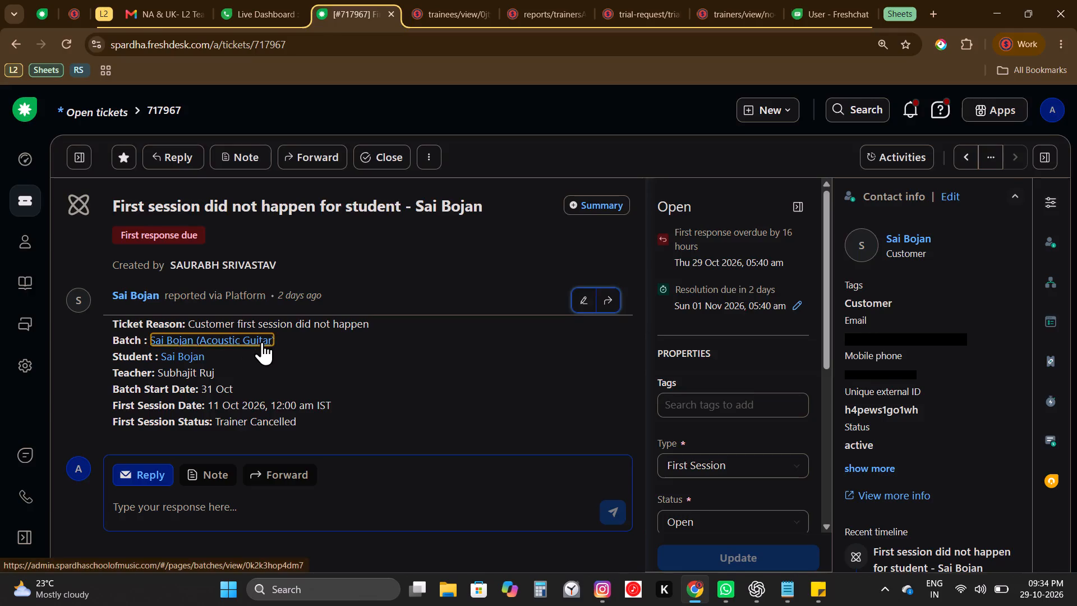
{"action": "left_click", "coordinate": [537, 18]}
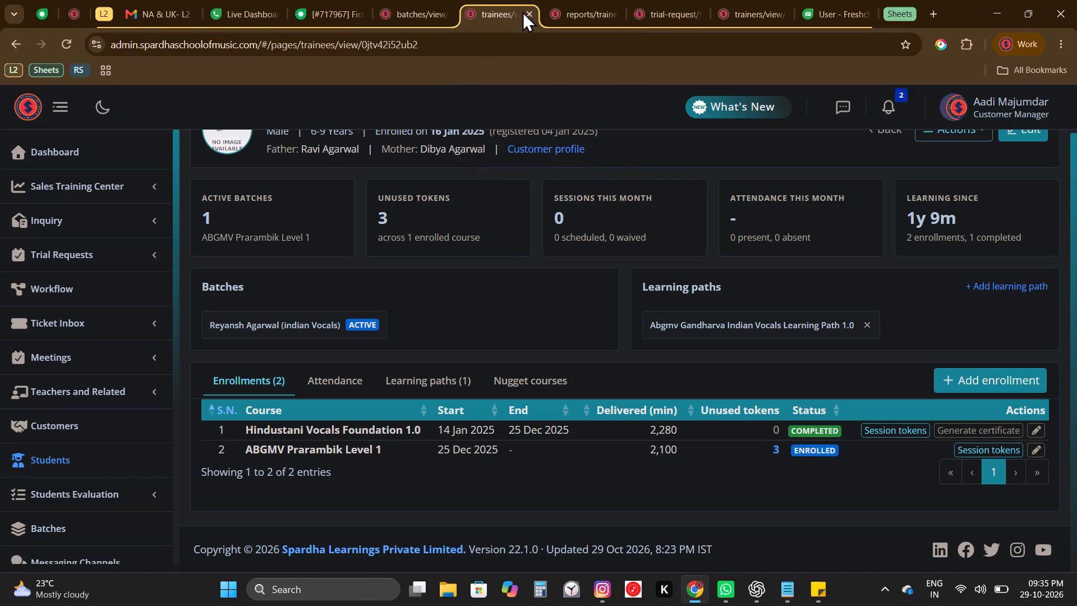
{"action": "left_click_drag", "start_coordinate": [522, 11], "coordinate": [527, 11]}
{"action": "left_click", "coordinate": [527, 11]}
{"action": "left_click", "coordinate": [264, 0]}
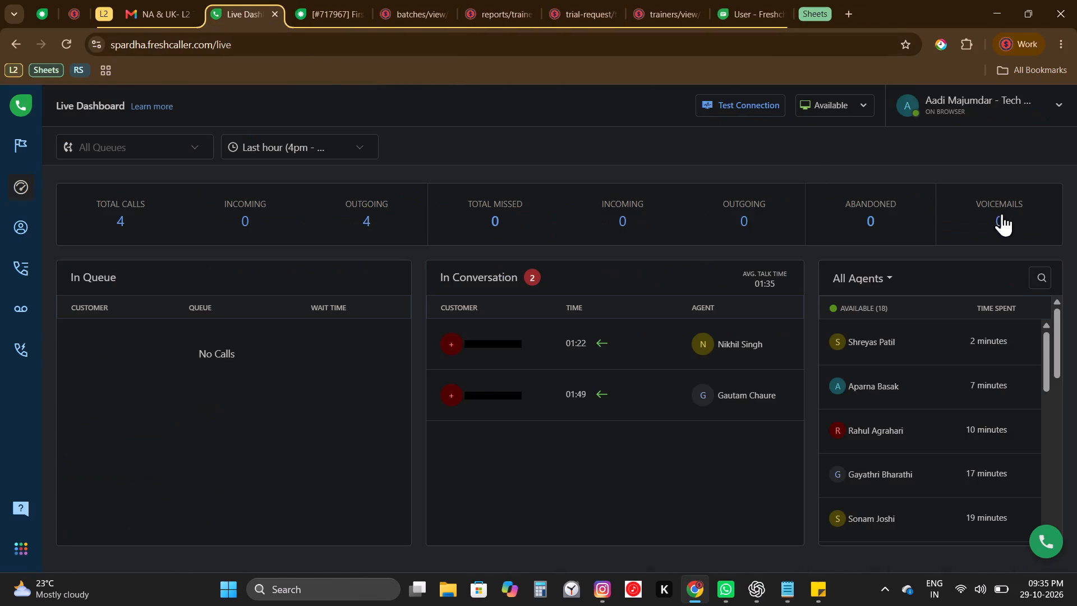
Search the live dashboard's agents for "aad" and clear the search.
{"action": "left_click", "coordinate": [867, 122]}
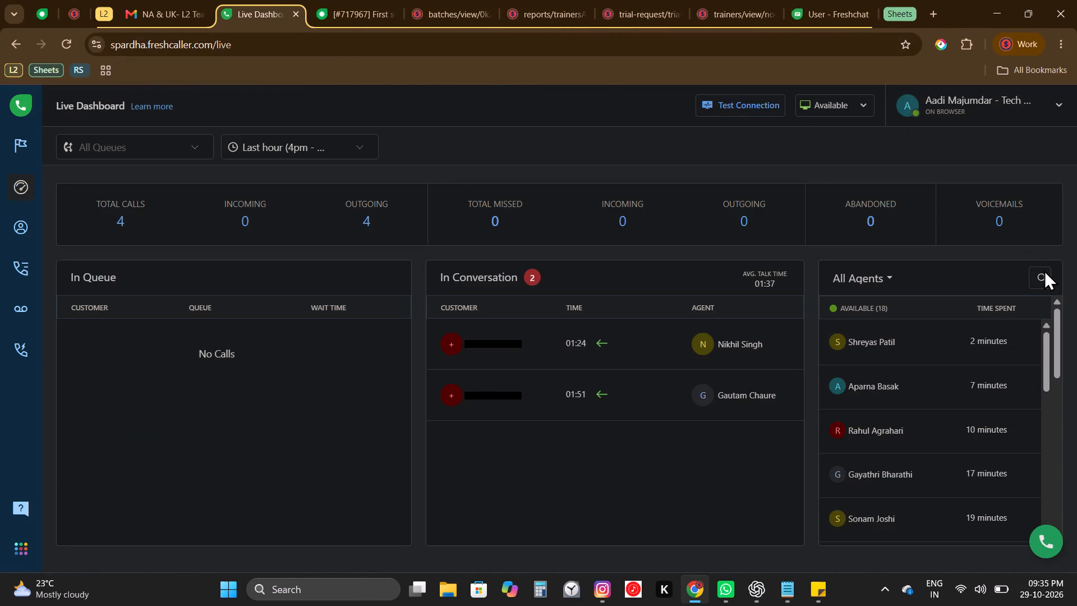
{"action": "left_click", "coordinate": [1044, 270]}
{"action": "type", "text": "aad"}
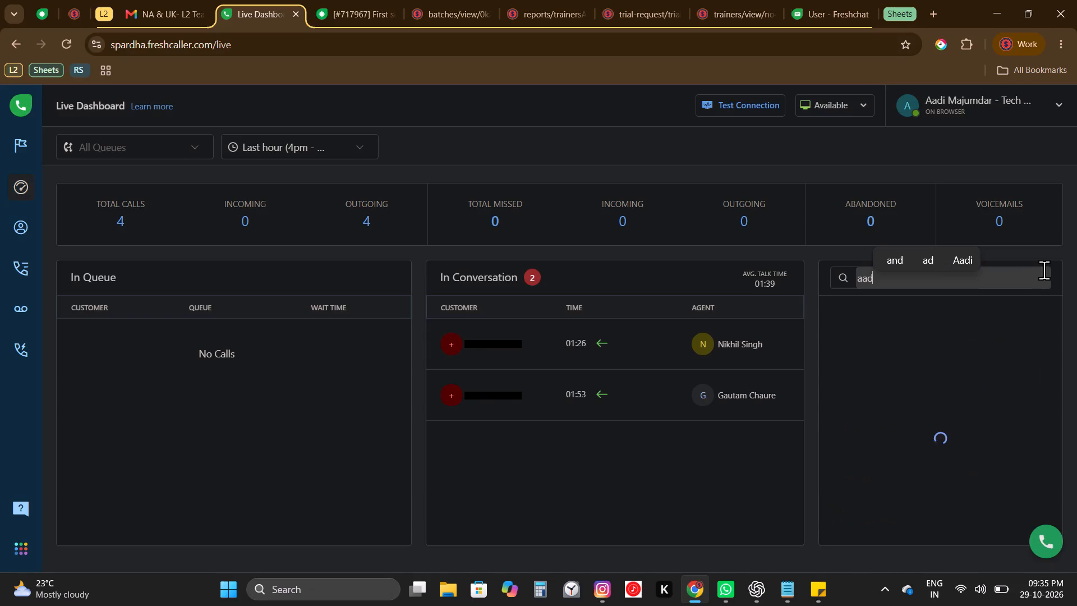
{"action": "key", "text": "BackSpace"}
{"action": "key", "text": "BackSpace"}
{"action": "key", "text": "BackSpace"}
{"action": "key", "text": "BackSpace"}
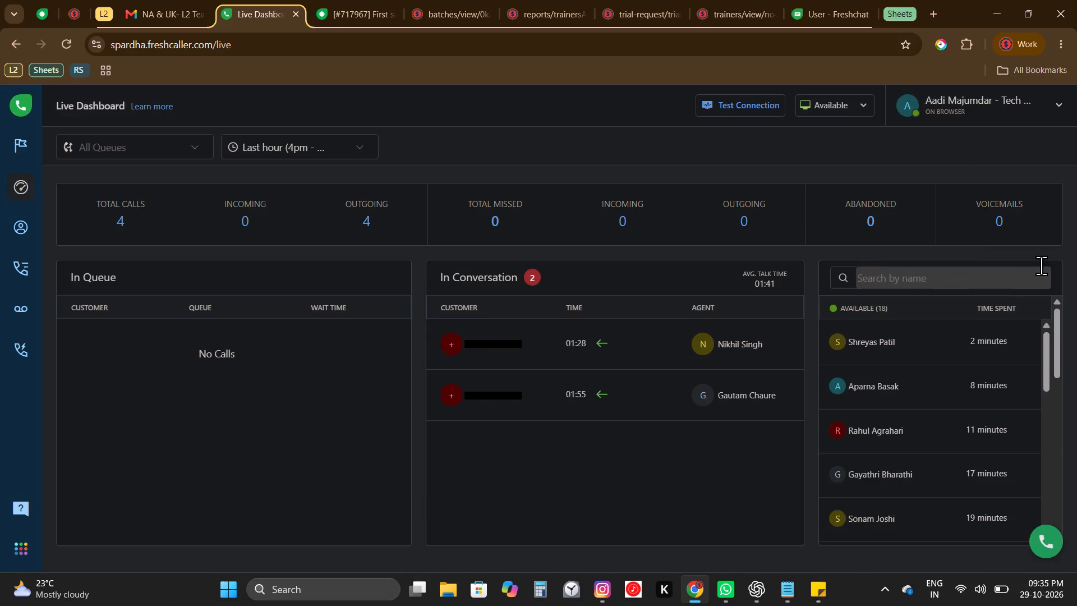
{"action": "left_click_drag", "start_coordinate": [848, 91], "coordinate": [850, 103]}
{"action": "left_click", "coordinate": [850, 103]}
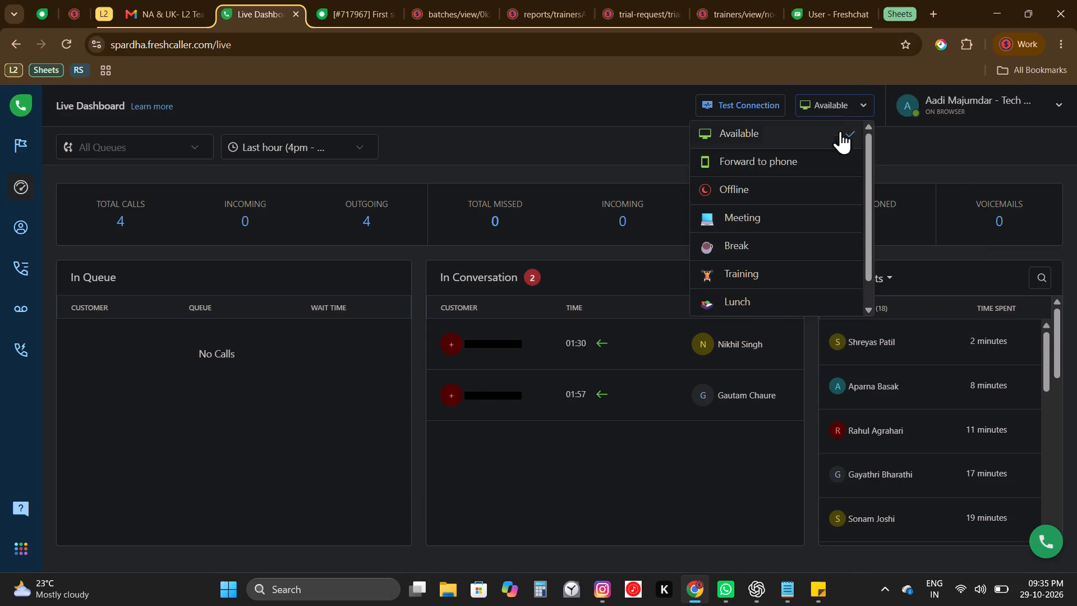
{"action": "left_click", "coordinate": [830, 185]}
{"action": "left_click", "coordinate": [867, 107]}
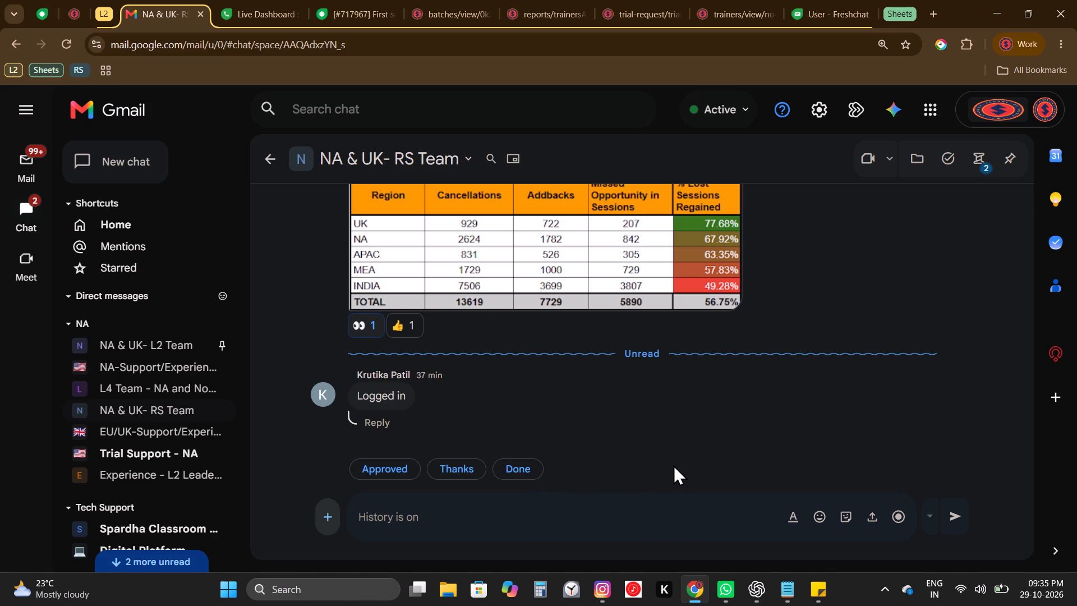
{"action": "left_click", "coordinate": [283, 0]}
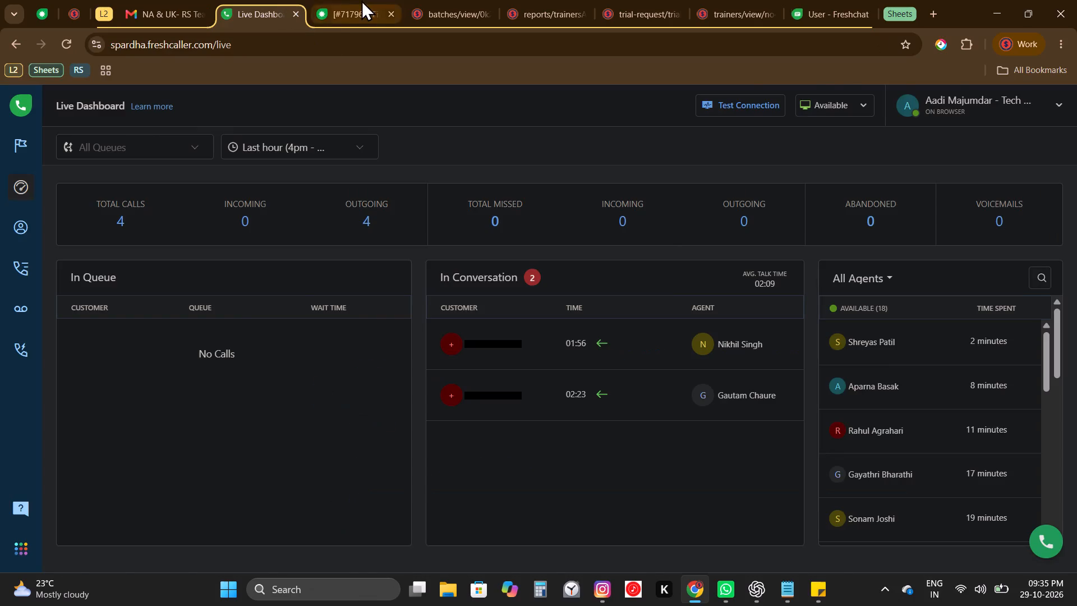
{"action": "left_click", "coordinate": [362, 1]}
{"action": "scroll", "coordinate": [329, 291], "scroll_direction": "up", "scroll_amount": 1}
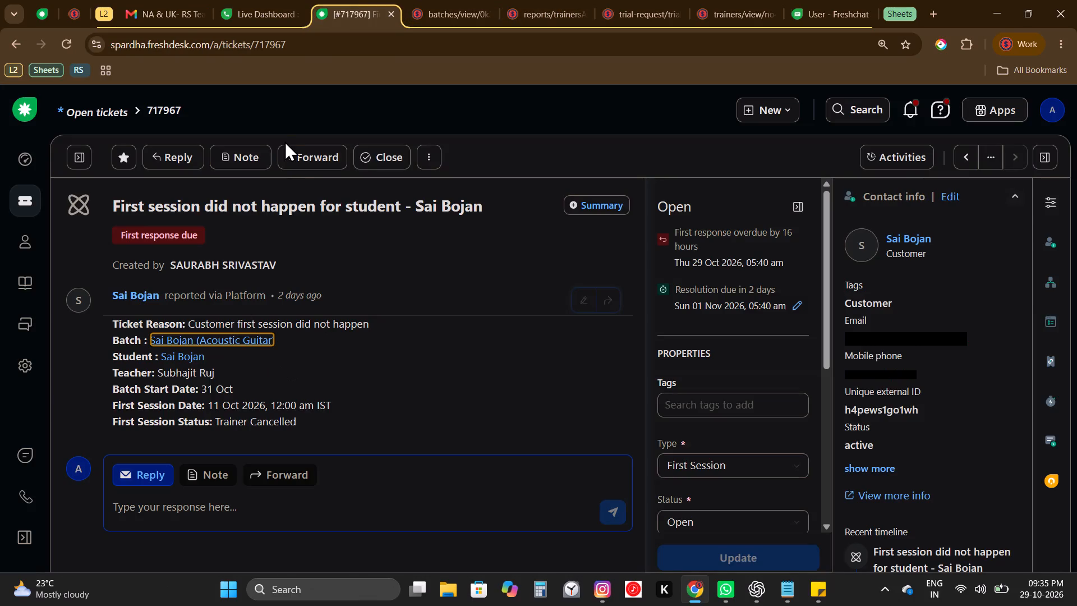
{"action": "scroll", "coordinate": [284, 141], "scroll_direction": "up", "scroll_amount": 1}
{"action": "left_click", "coordinate": [274, 219]}
{"action": "left_click_drag", "start_coordinate": [274, 219], "coordinate": [321, 223]}
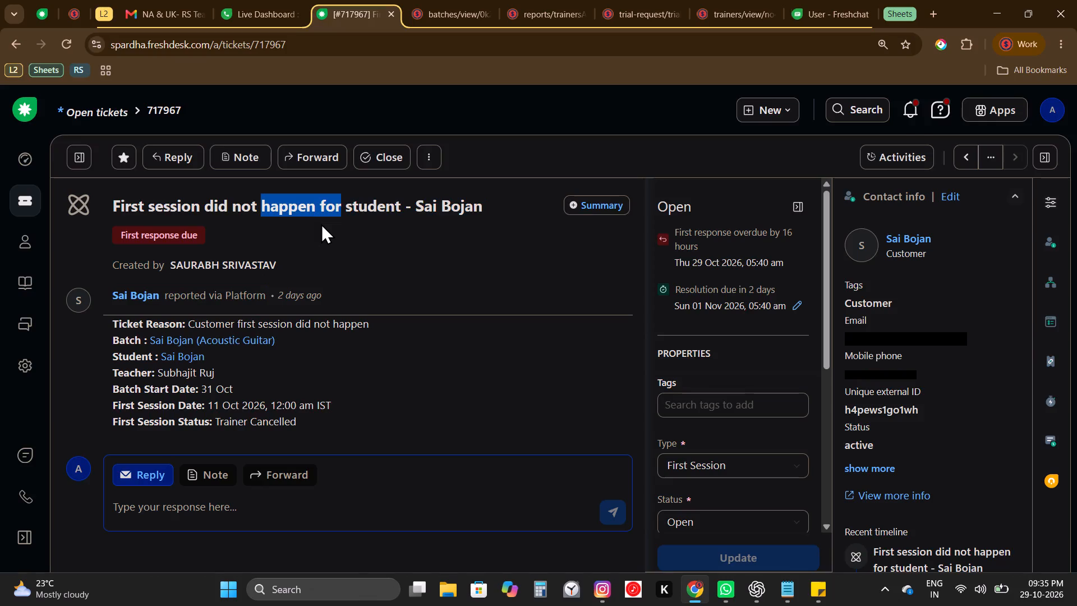
{"action": "double_click", "coordinate": [321, 223]}
{"action": "left_click_drag", "start_coordinate": [321, 223], "coordinate": [351, 460]}
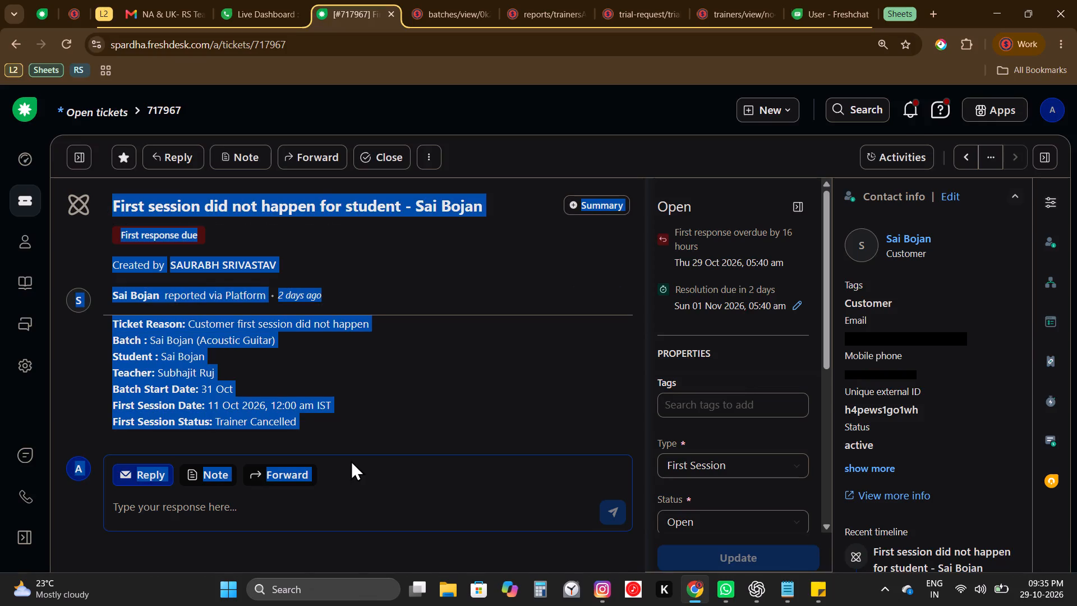
{"action": "left_click_drag", "start_coordinate": [351, 460], "coordinate": [974, 543]}
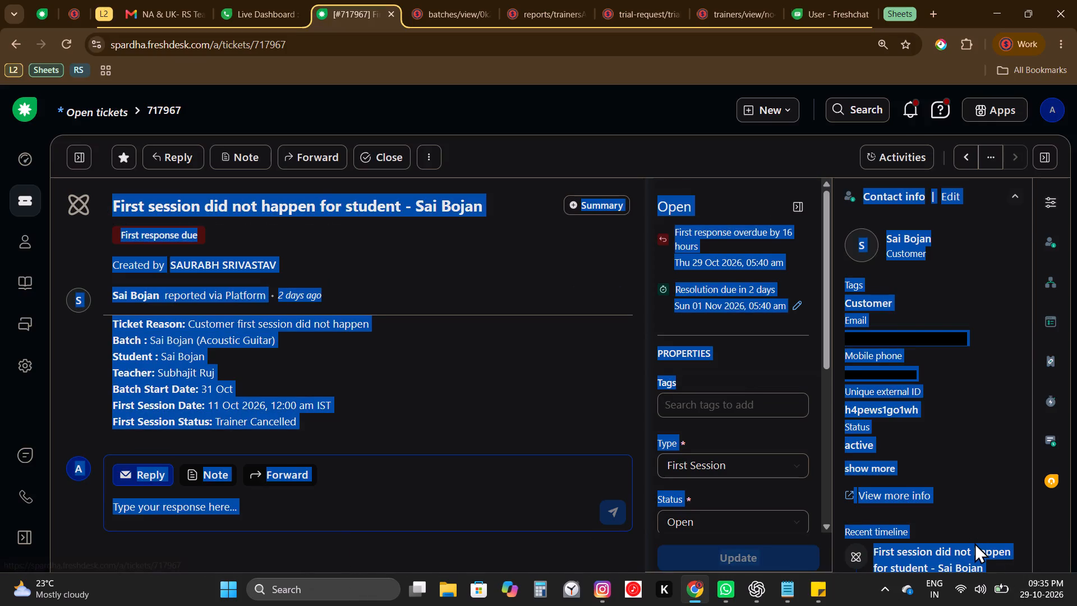
Examine ticket 717967's first session details and the customer's recent timeline.
{"action": "left_click_drag", "start_coordinate": [974, 543], "coordinate": [940, 489]}
{"action": "scroll", "coordinate": [940, 489], "scroll_direction": "down", "scroll_amount": 4}
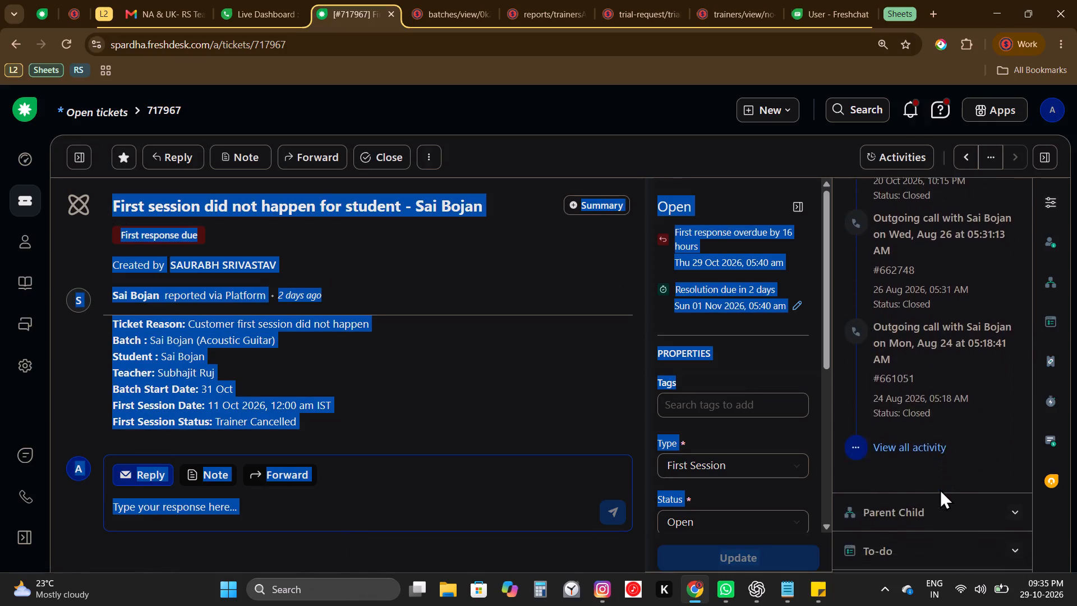
{"action": "scroll", "coordinate": [940, 489], "scroll_direction": "up", "scroll_amount": 8}
{"action": "left_click", "coordinate": [540, 219]}
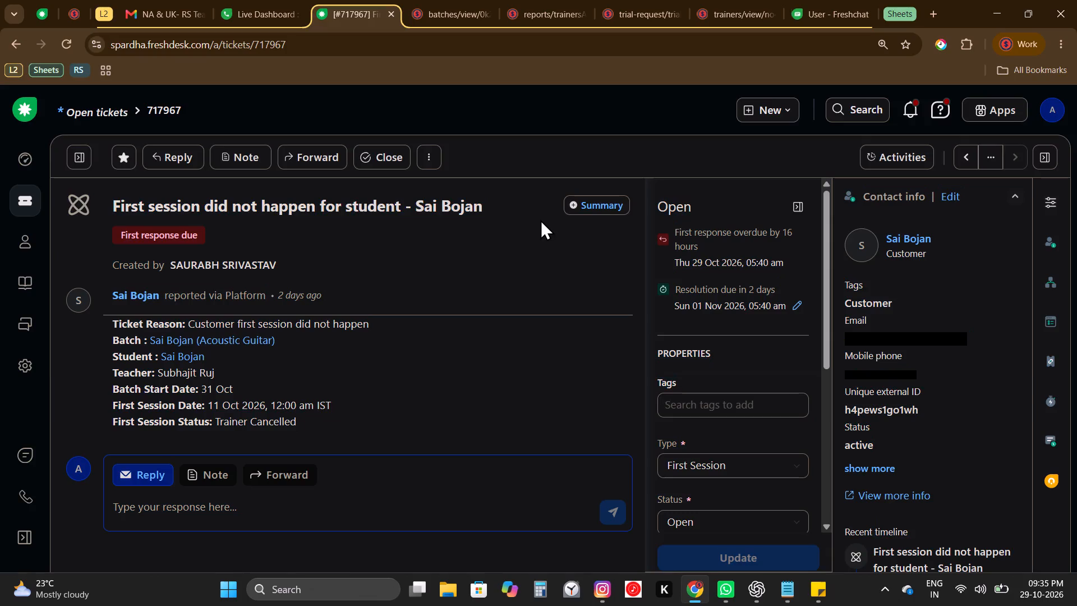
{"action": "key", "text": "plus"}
{"action": "left_click", "coordinate": [380, 326]}
{"action": "left_click_drag", "start_coordinate": [380, 326], "coordinate": [356, 431]}
{"action": "double_click", "coordinate": [356, 431]}
{"action": "left_click_drag", "start_coordinate": [356, 431], "coordinate": [339, 313]}
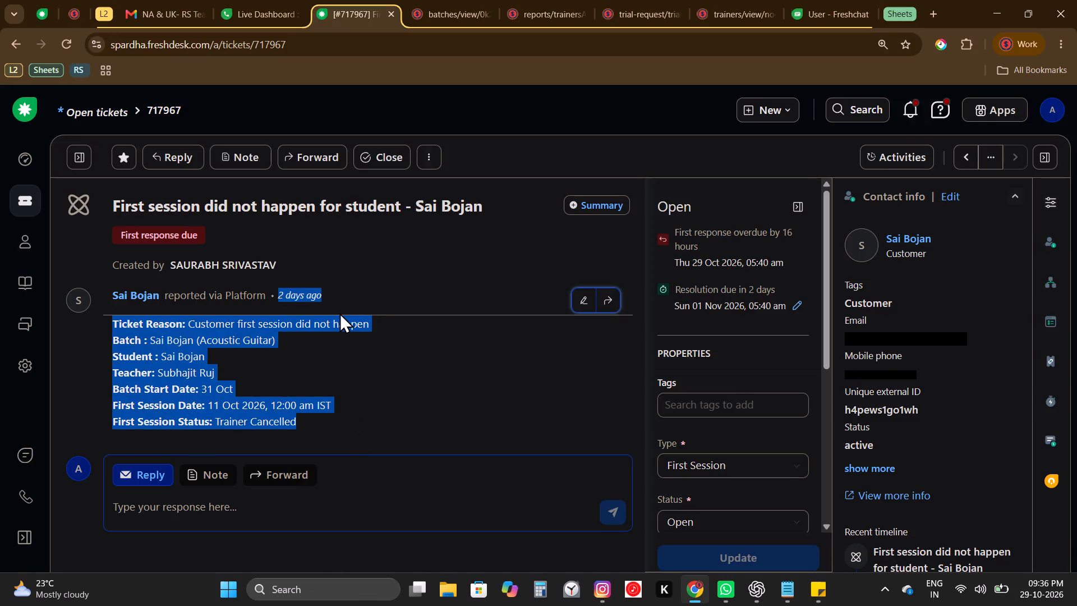
{"action": "left_click_drag", "start_coordinate": [339, 313], "coordinate": [342, 59]}
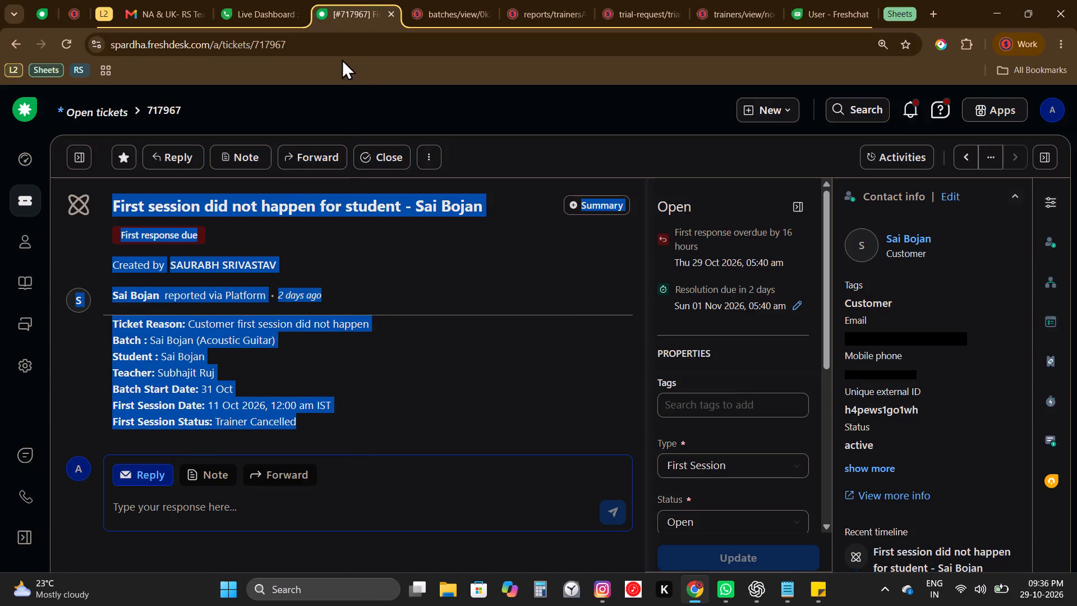
{"action": "left_click_drag", "start_coordinate": [342, 59], "coordinate": [22, 140]}
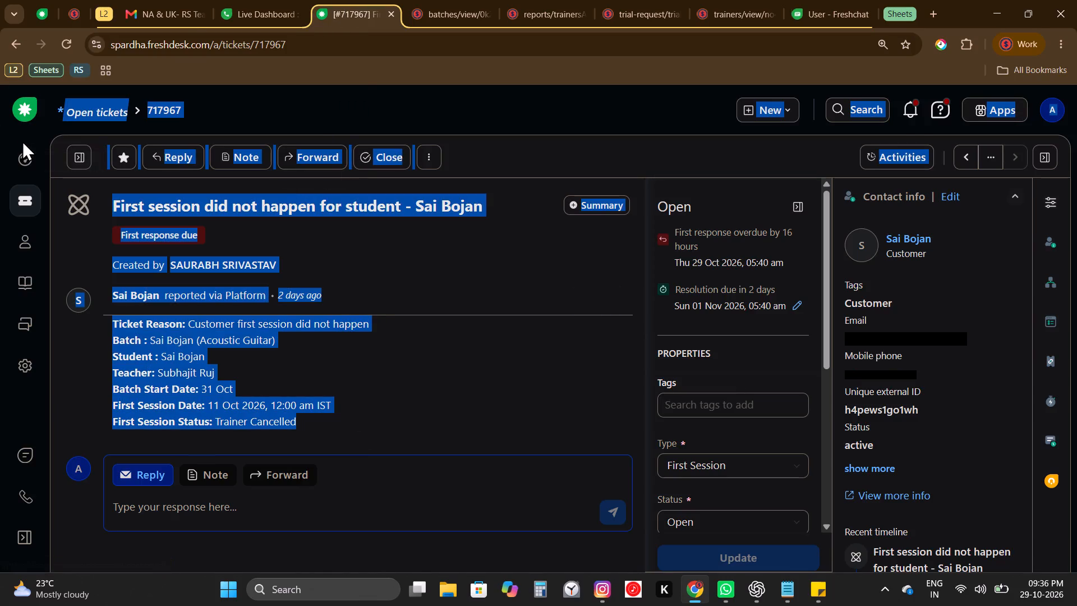
{"action": "left_click", "coordinate": [0, 128]}
{"action": "left_click_drag", "start_coordinate": [0, 128], "coordinate": [1014, 539]}
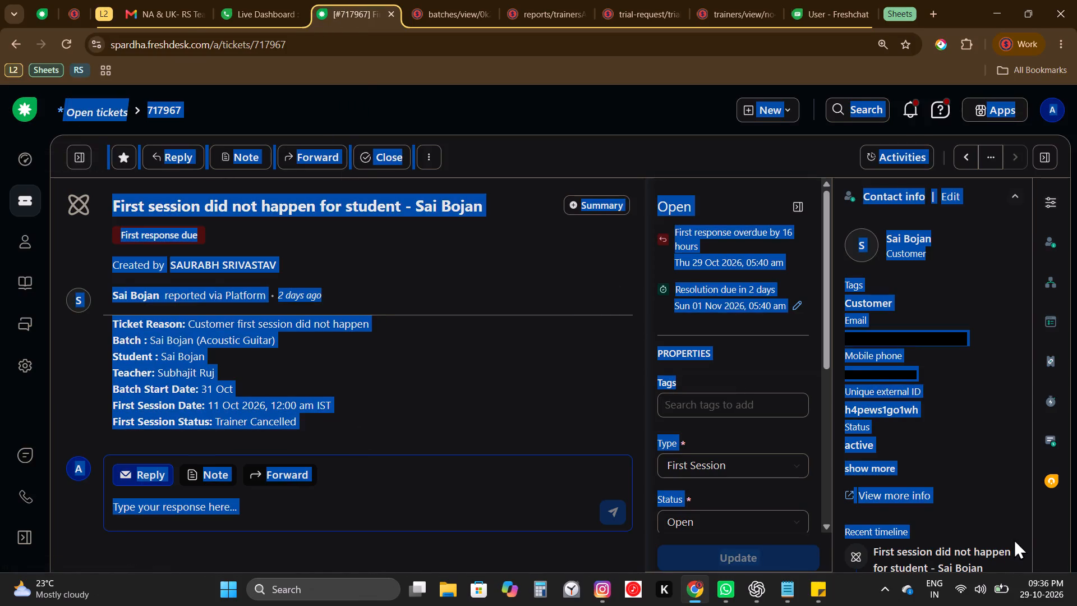
{"action": "left_click_drag", "start_coordinate": [1014, 539], "coordinate": [995, 550]}
{"action": "scroll", "coordinate": [995, 550], "scroll_direction": "down", "scroll_amount": 3}
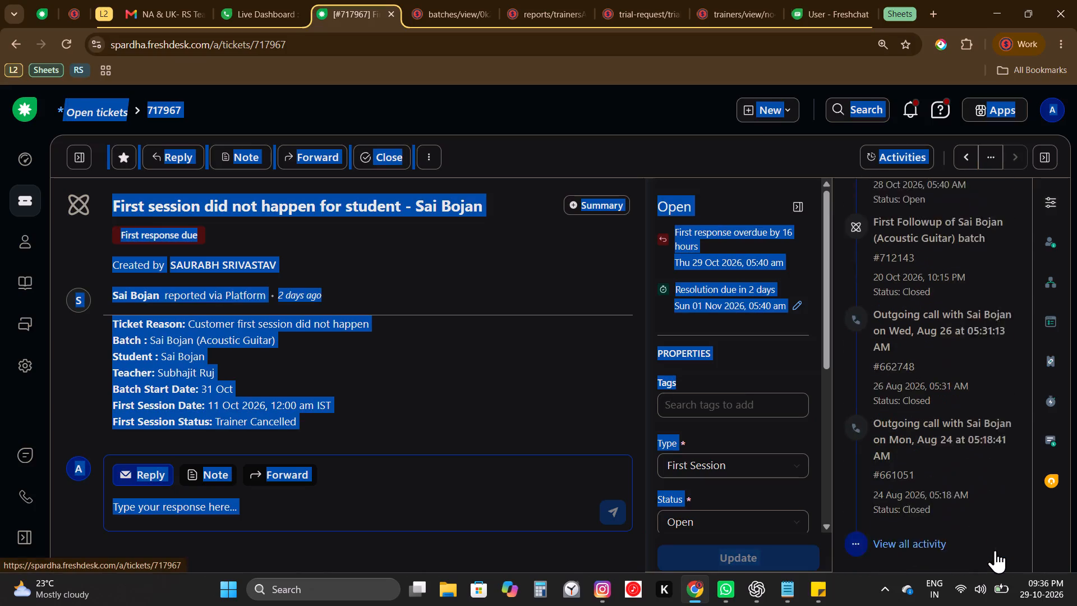
{"action": "left_click", "coordinate": [490, 441]}
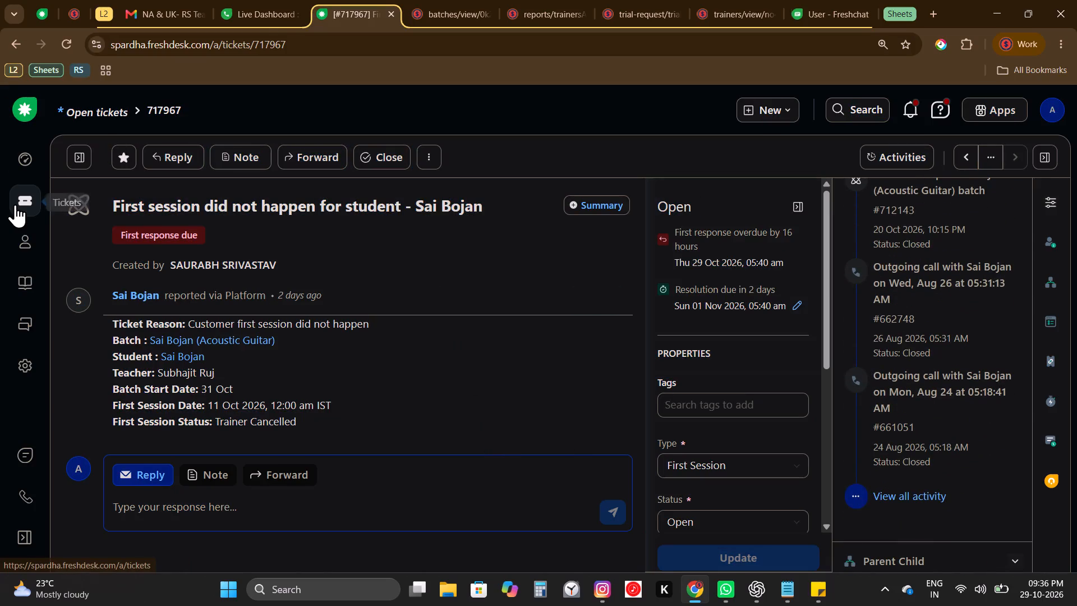
Return to the open tickets list, look through it, and open ticket 719234 requesting assistance to engage the student.
{"action": "left_click", "coordinate": [15, 204]}
{"action": "scroll", "coordinate": [504, 252], "scroll_direction": "down", "scroll_amount": 4}
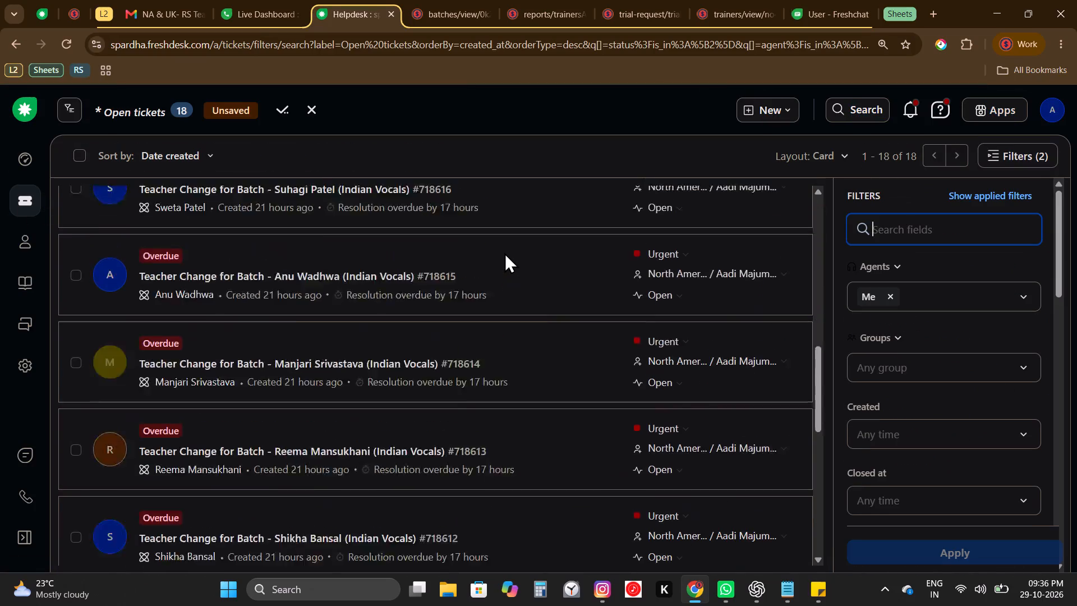
{"action": "scroll", "coordinate": [504, 252], "scroll_direction": "down", "scroll_amount": 6}
{"action": "scroll", "coordinate": [504, 252], "scroll_direction": "up", "scroll_amount": 13}
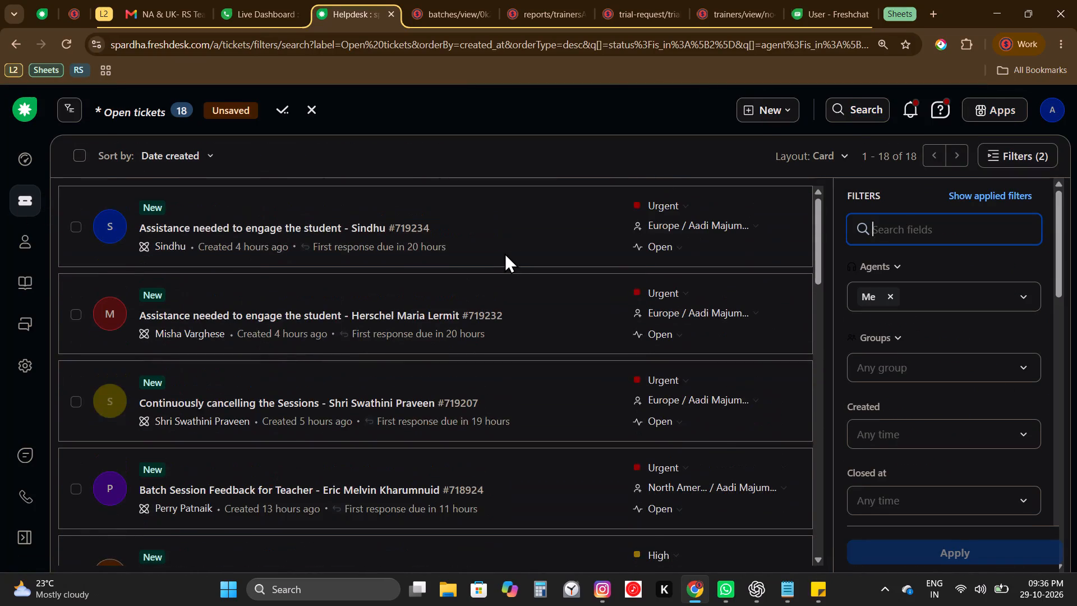
{"action": "double_click", "coordinate": [408, 232]}
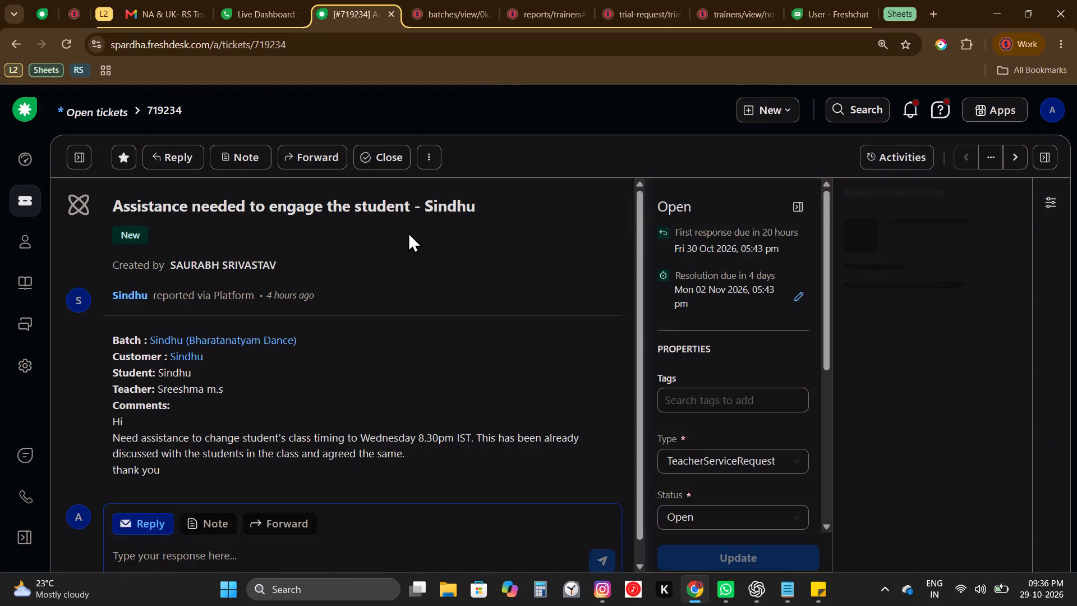
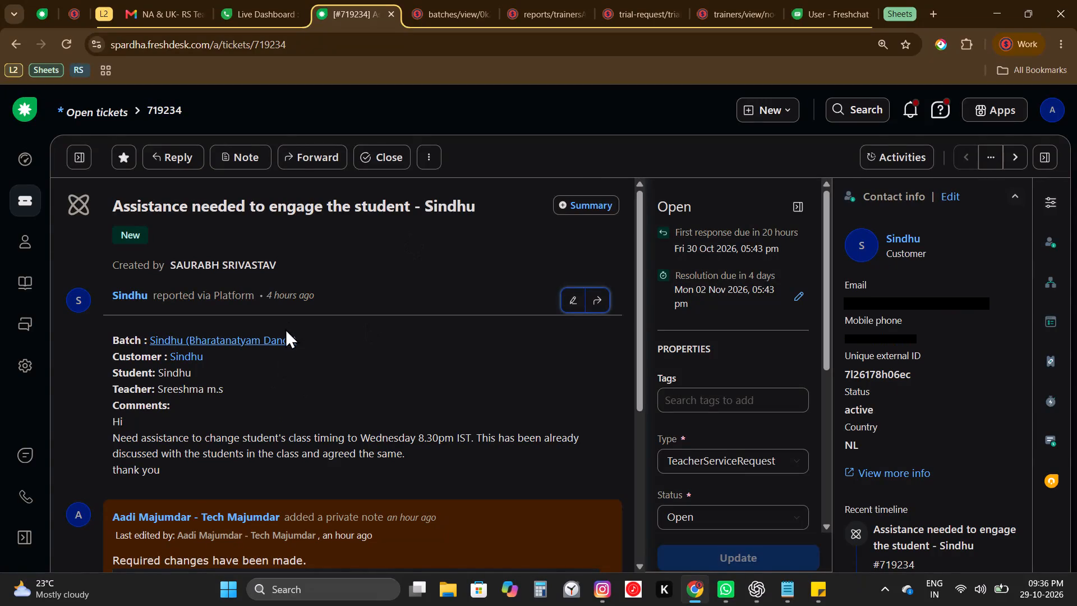
{"action": "left_click", "coordinate": [285, 341]}
{"action": "left_click", "coordinate": [528, 15]}
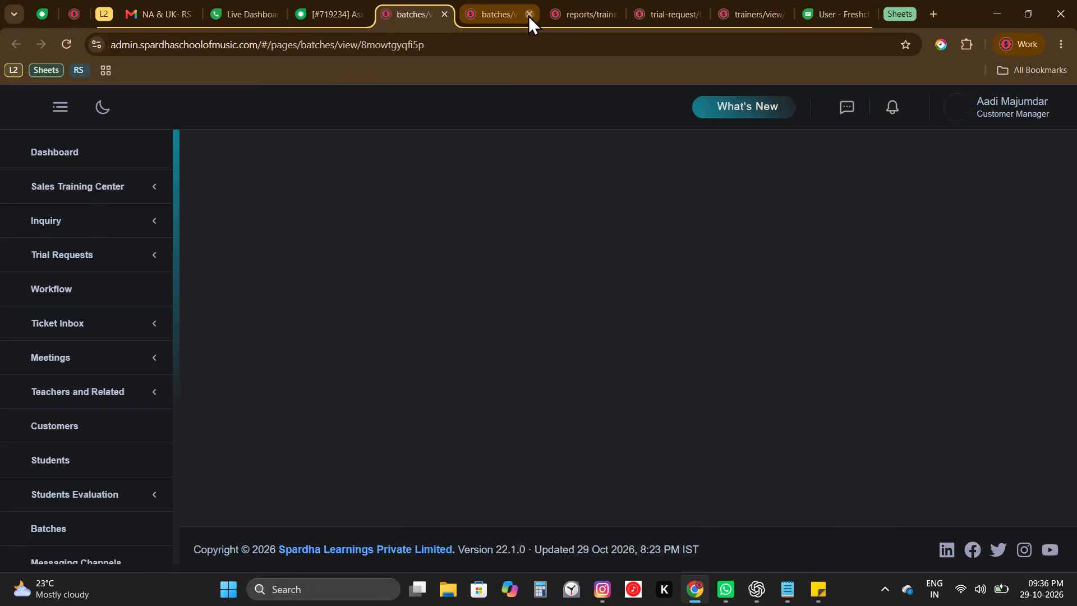
{"action": "scroll", "coordinate": [508, 316], "scroll_direction": "down", "scroll_amount": 6}
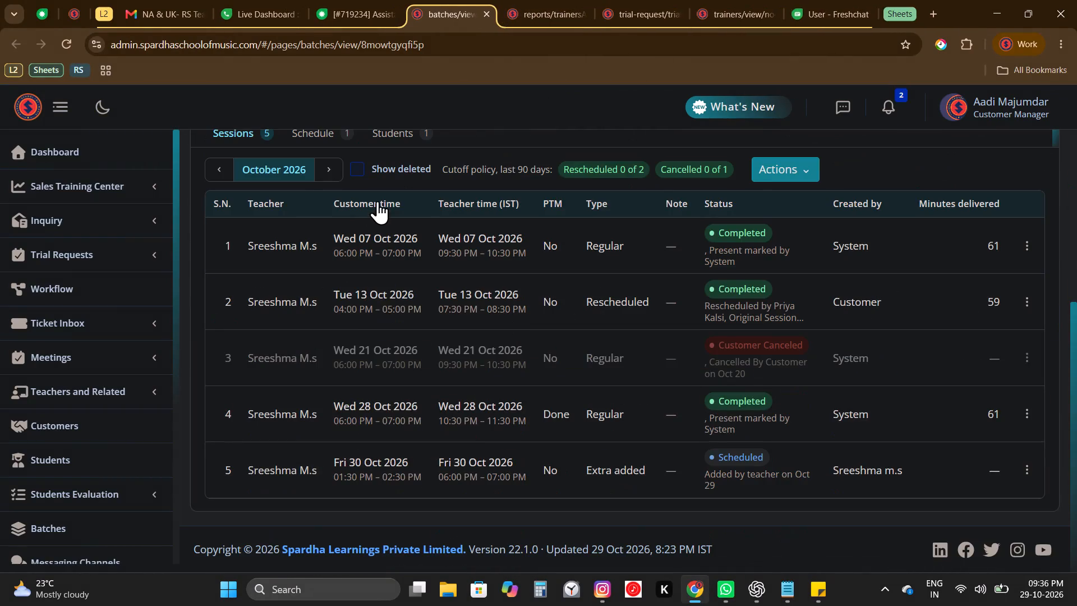
{"action": "left_click", "coordinate": [326, 178]}
{"action": "key", "text": "Print"}
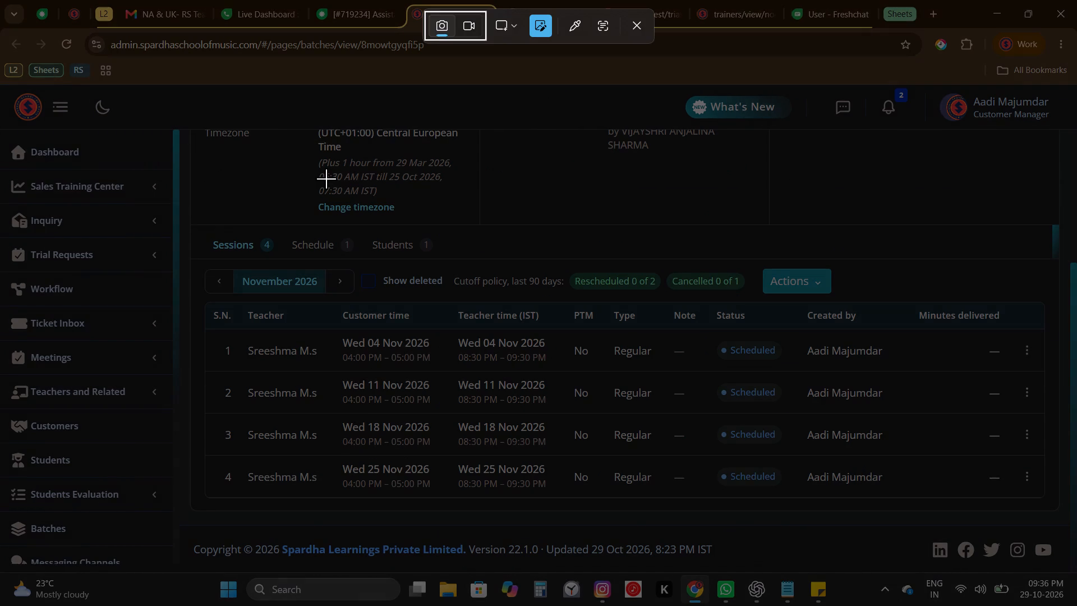
{"action": "left_click_drag", "start_coordinate": [197, 293], "coordinate": [915, 521]}
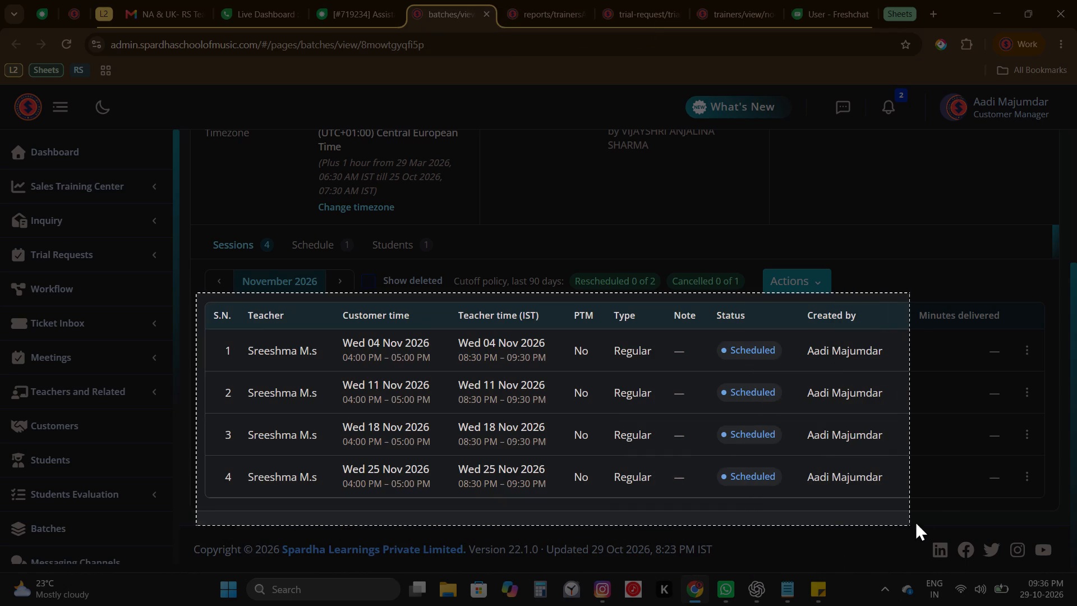
{"action": "left_click_drag", "start_coordinate": [915, 521], "coordinate": [906, 509]}
{"action": "key", "text": "c"}
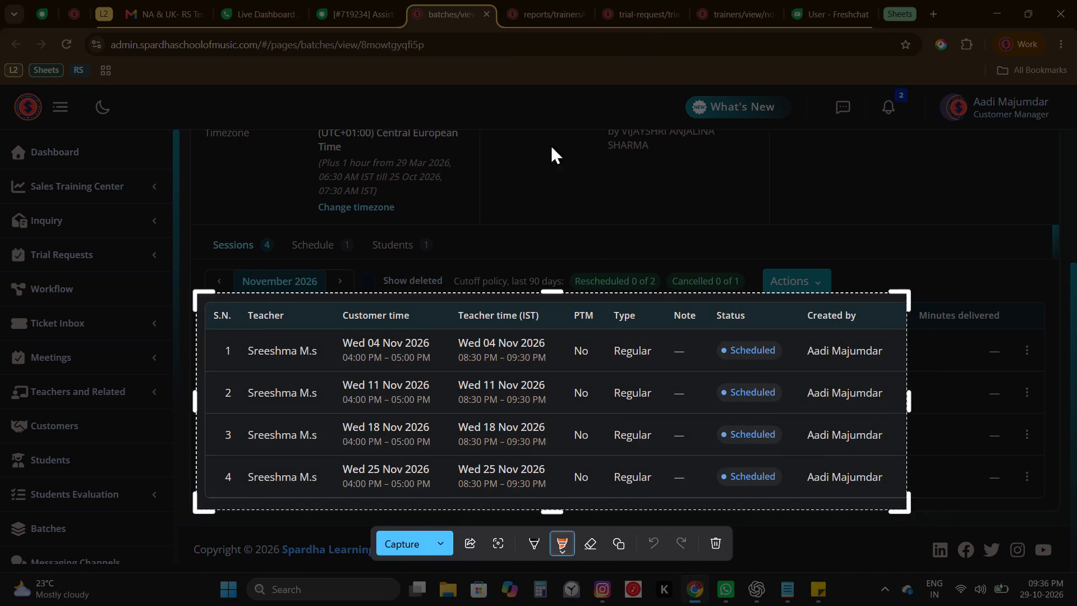
{"action": "key", "text": "ctrl+c"}
Return to ticket 719234, open its "Required changes have been made." private note for editing, and save it with the November session table image.
{"action": "left_click", "coordinate": [385, 0]}
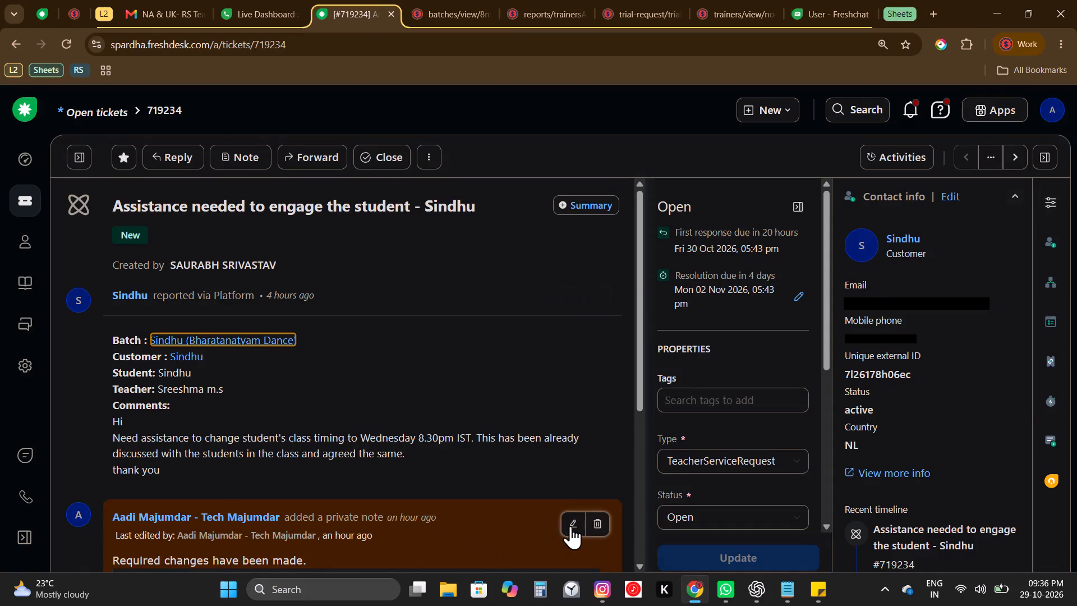
{"action": "left_click", "coordinate": [573, 526]}
{"action": "scroll", "coordinate": [573, 526], "scroll_direction": "down", "scroll_amount": 1}
{"action": "scroll", "coordinate": [573, 526], "scroll_direction": "up", "scroll_amount": 1}
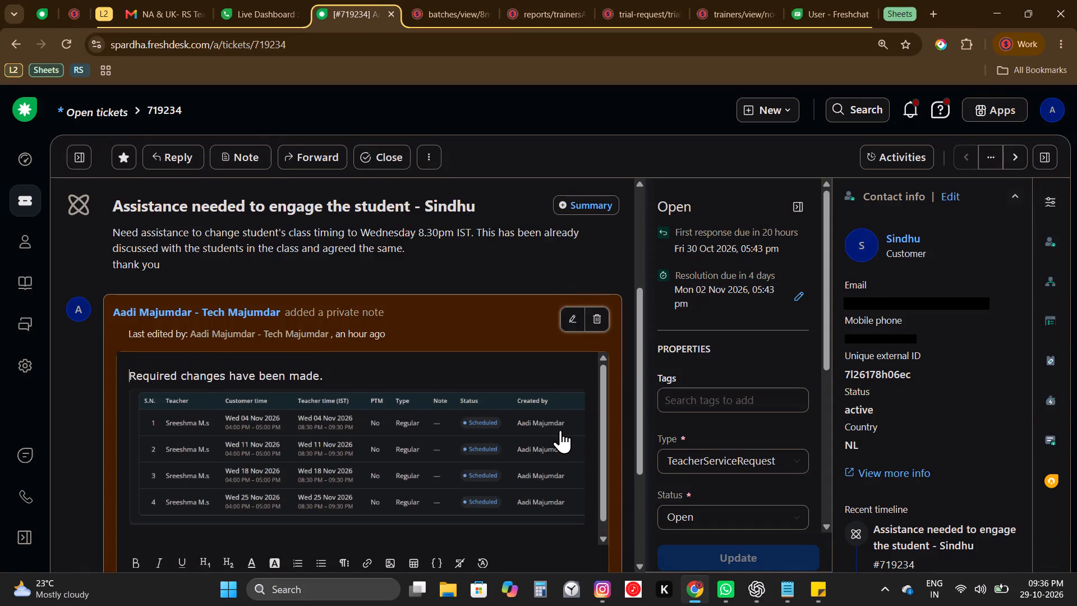
{"action": "scroll", "coordinate": [560, 430], "scroll_direction": "down", "scroll_amount": 4}
{"action": "left_click", "coordinate": [560, 430]}
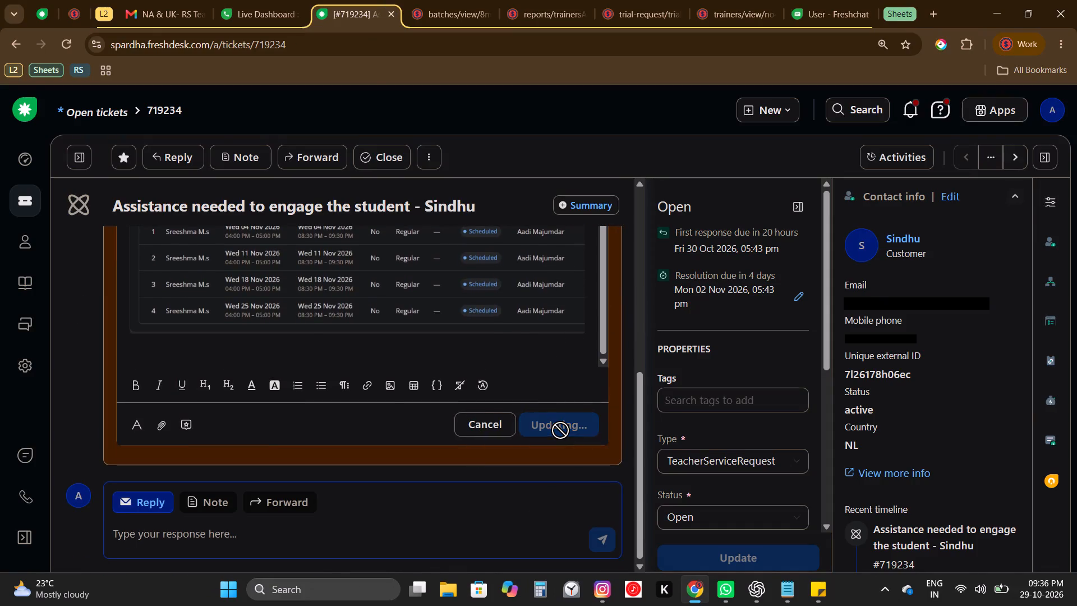
Set ticket 719234's type to Feature Request.
{"action": "scroll", "coordinate": [578, 370], "scroll_direction": "up", "scroll_amount": 2}
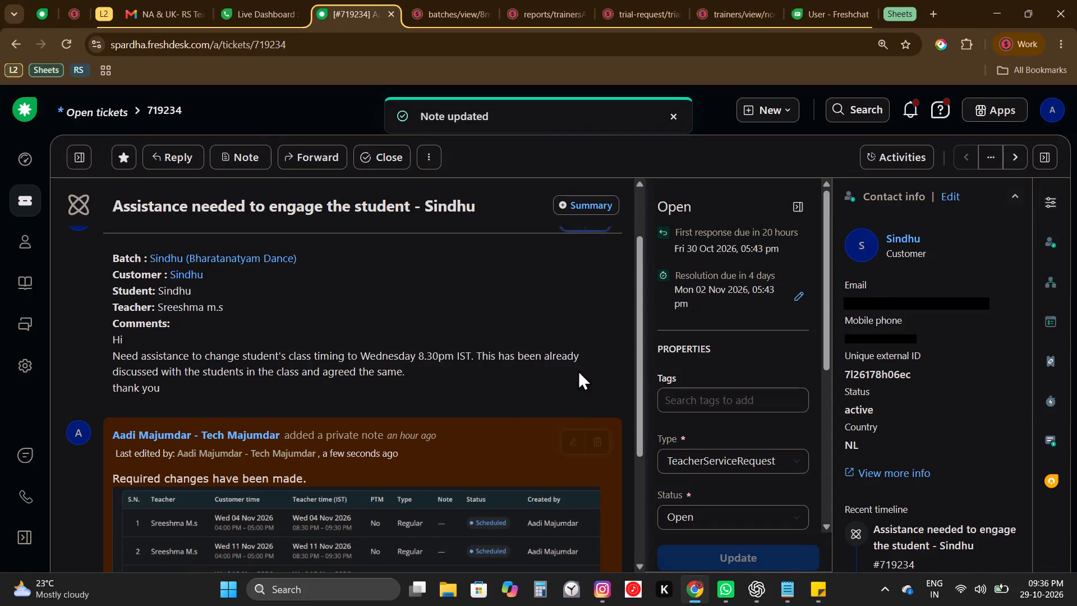
{"action": "left_click", "coordinate": [711, 464]}
{"action": "type", "text": "fea"}
{"action": "key", "text": "Return"}
{"action": "key", "text": "Return"}
{"action": "key", "text": "Down"}
{"action": "key", "text": "Down"}
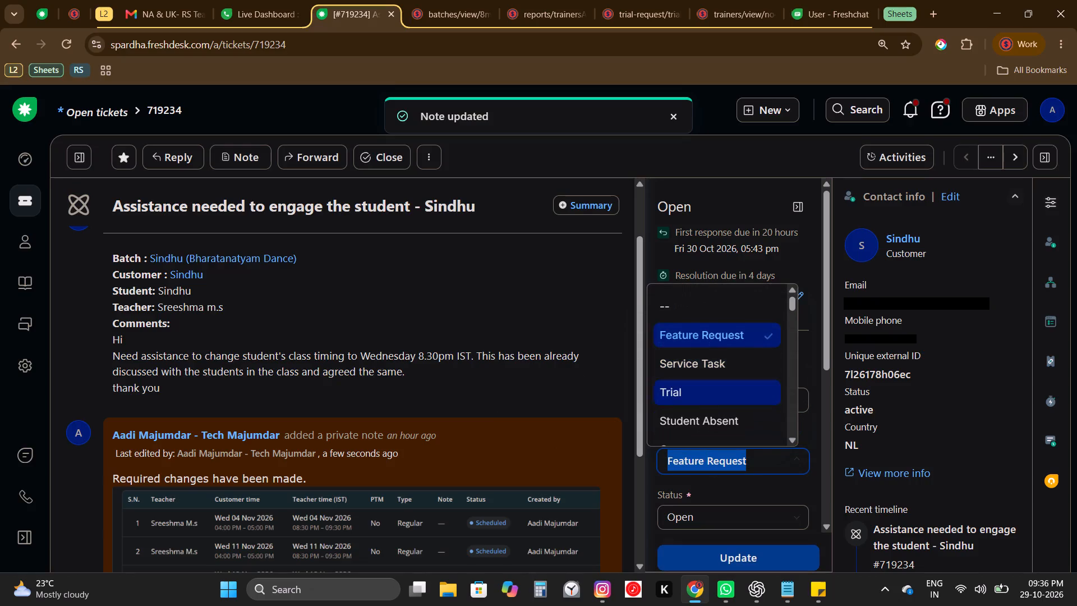
{"action": "key", "text": "Down"}
{"action": "key", "text": "Down"}
{"action": "key", "text": "Down"}
{"action": "left_click", "coordinate": [524, 436]}
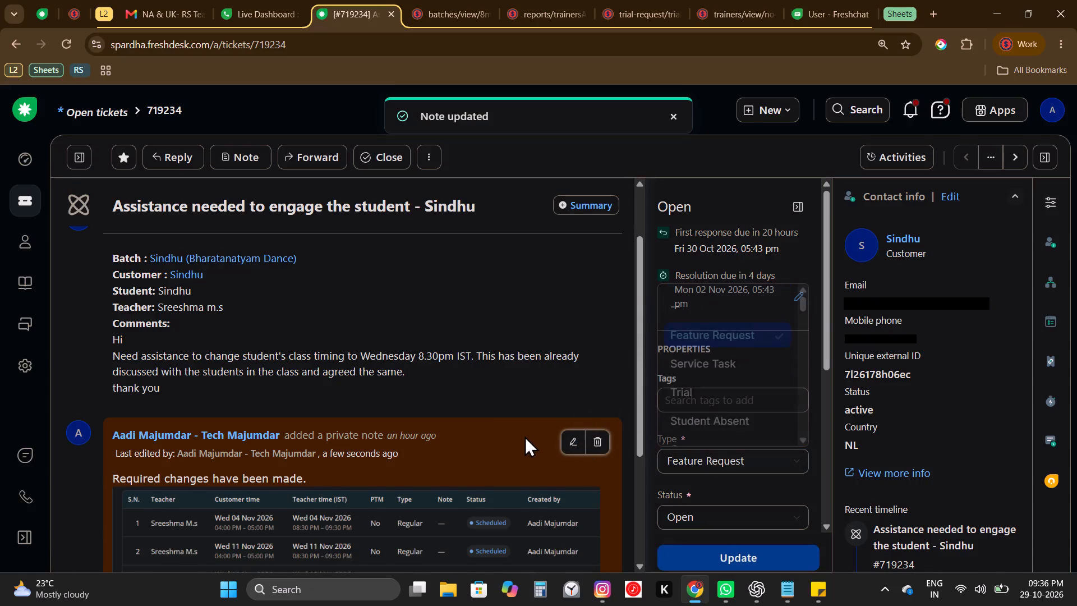
{"action": "scroll", "coordinate": [524, 436], "scroll_direction": "up", "scroll_amount": 4}
{"action": "left_click_drag", "start_coordinate": [721, 494], "coordinate": [712, 520]}
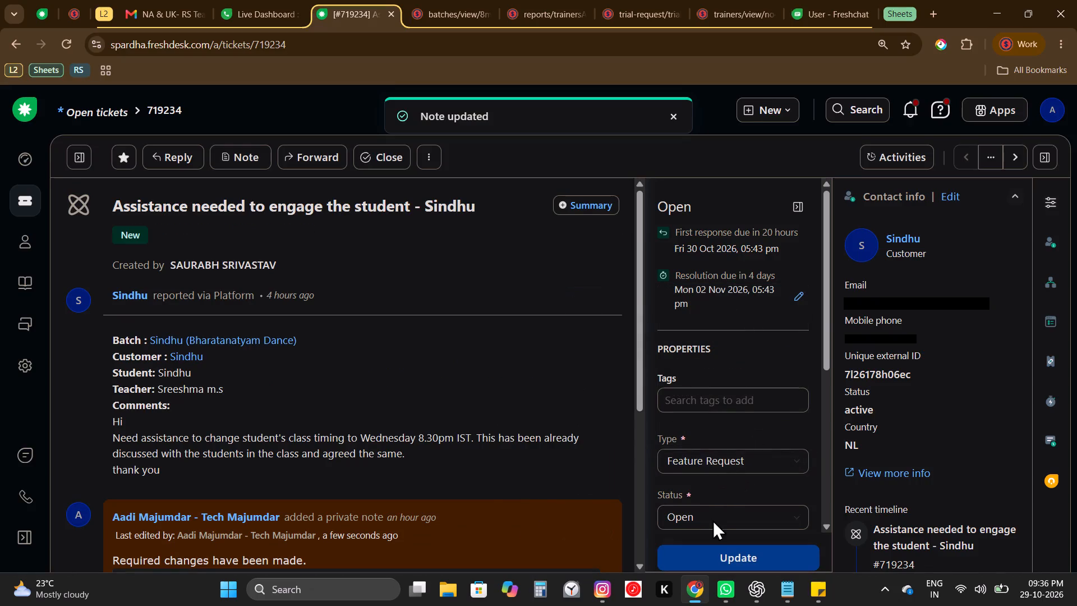
{"action": "left_click", "coordinate": [712, 520]}
{"action": "key", "text": "Down"}
{"action": "key", "text": "Up"}
{"action": "key", "text": "Up"}
{"action": "key", "text": "Return"}
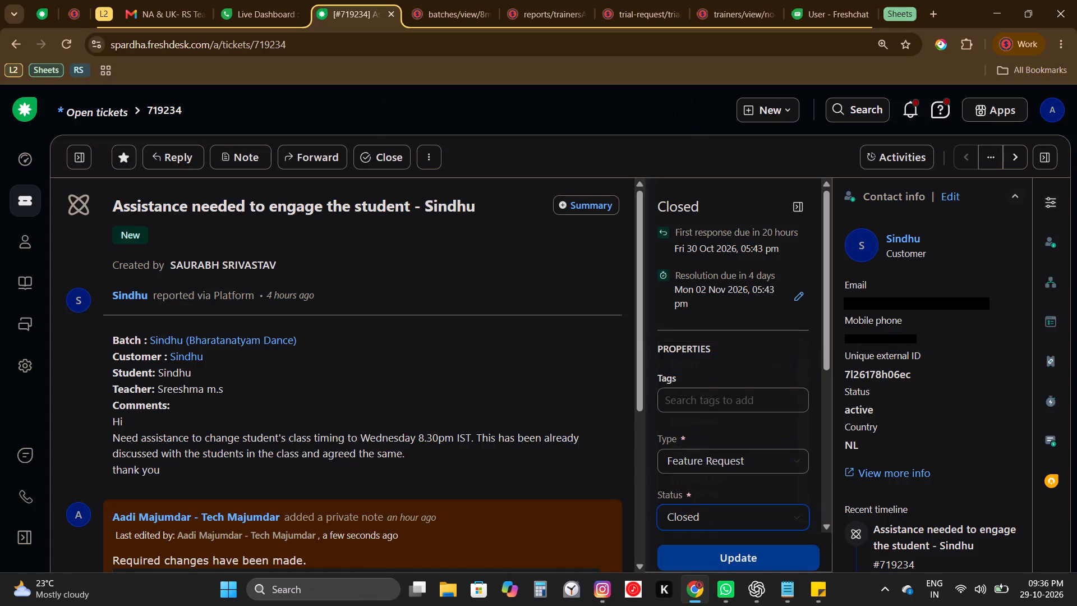
{"action": "left_click", "coordinate": [728, 552]}
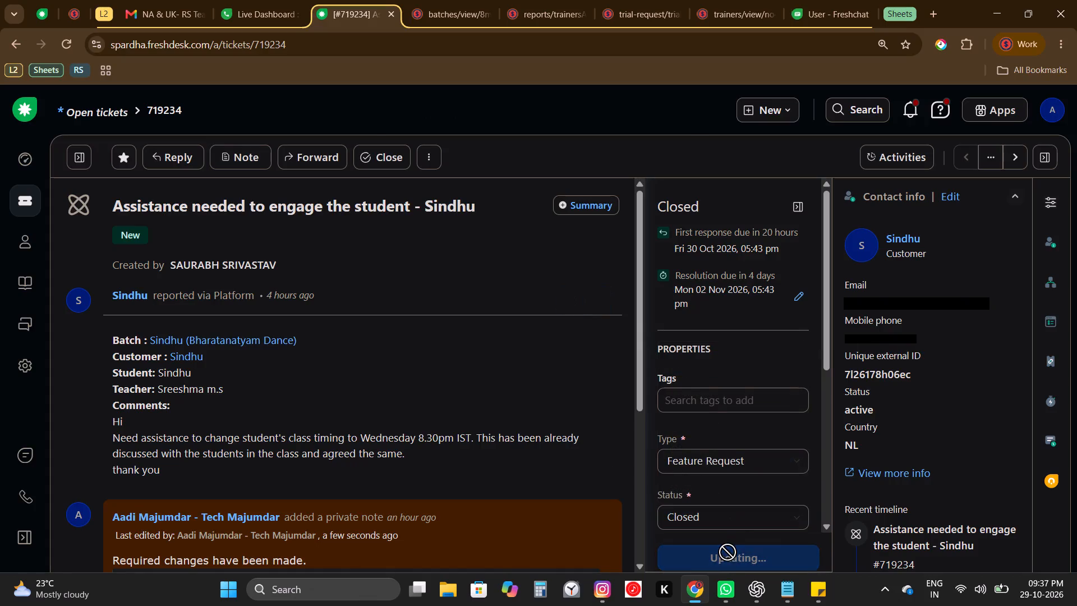
Move on to the following open ticket, 719232, and review its batch timing request and private note.
{"action": "left_click", "coordinate": [503, 327]}
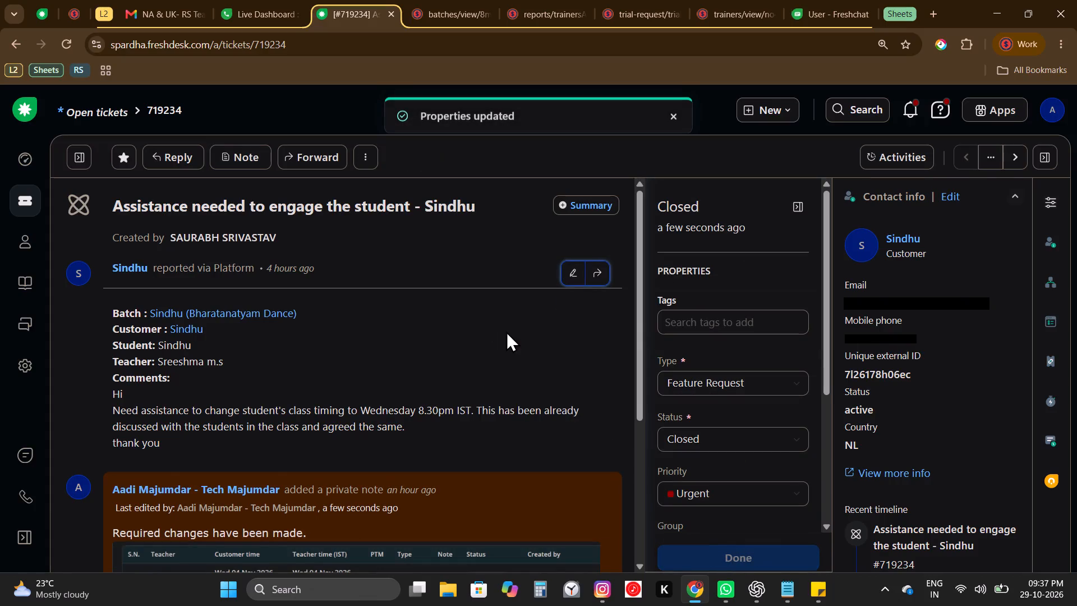
{"action": "key", "text": "j"}
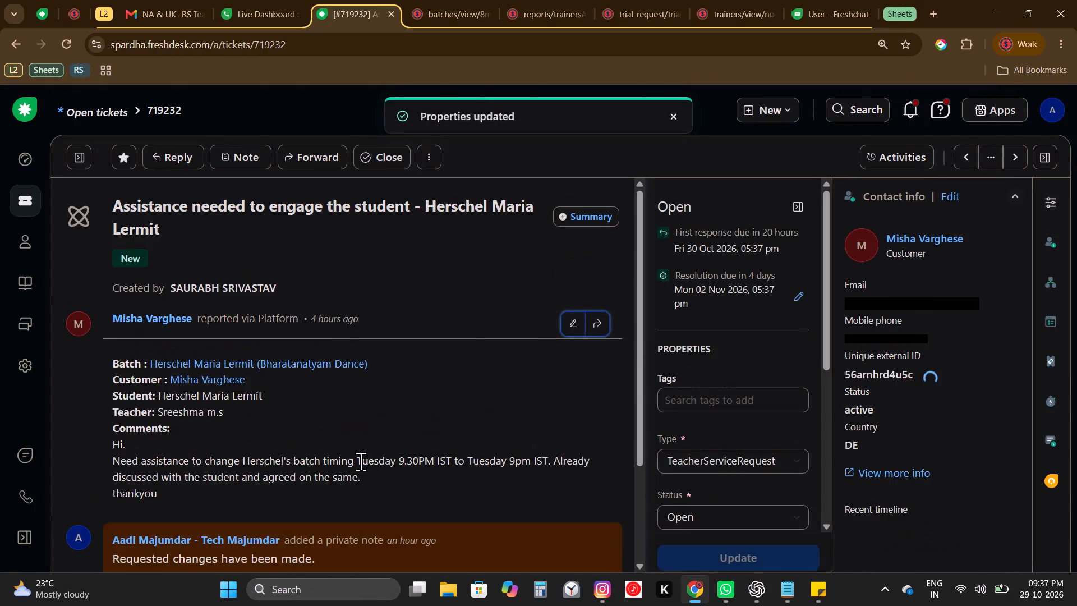
{"action": "scroll", "coordinate": [361, 461], "scroll_direction": "down", "scroll_amount": 4}
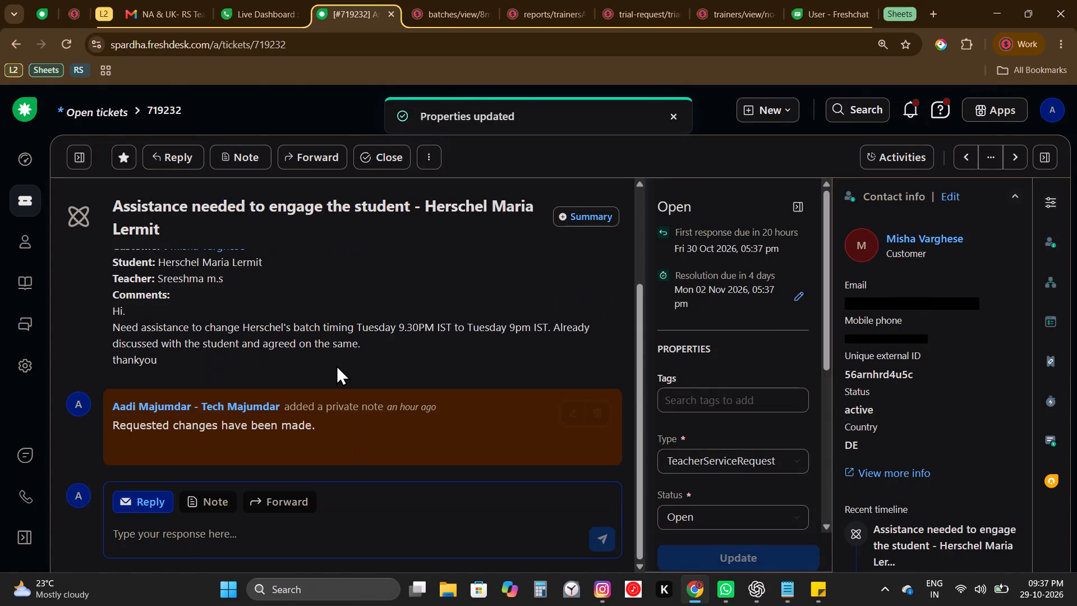
{"action": "scroll", "coordinate": [336, 365], "scroll_direction": "up", "scroll_amount": 3}
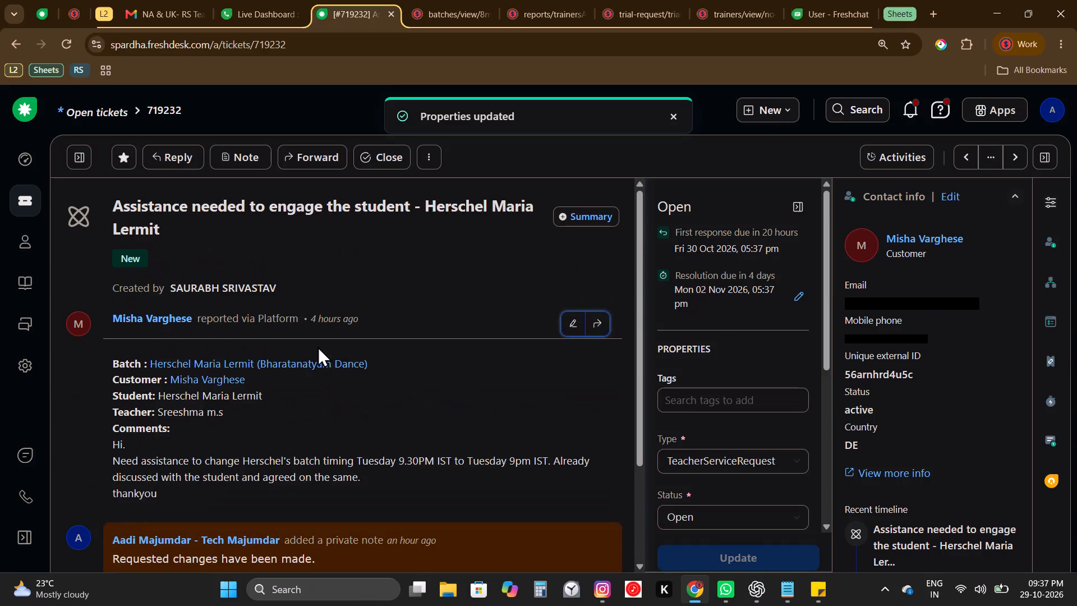
Open ticket 719232's Bharatanatyam Dance batch, close the previous batch tab, and show the November 2026 sessions.
{"action": "left_click", "coordinate": [315, 368]}
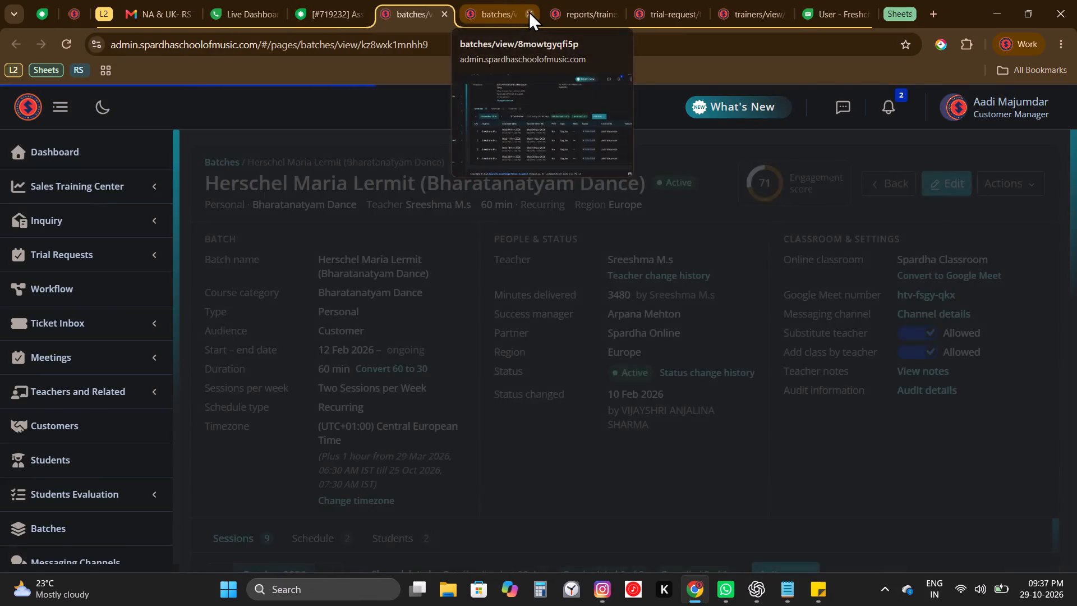
{"action": "left_click", "coordinate": [528, 11]}
{"action": "scroll", "coordinate": [452, 378], "scroll_direction": "down", "scroll_amount": 6}
{"action": "scroll", "coordinate": [452, 378], "scroll_direction": "up", "scroll_amount": 3}
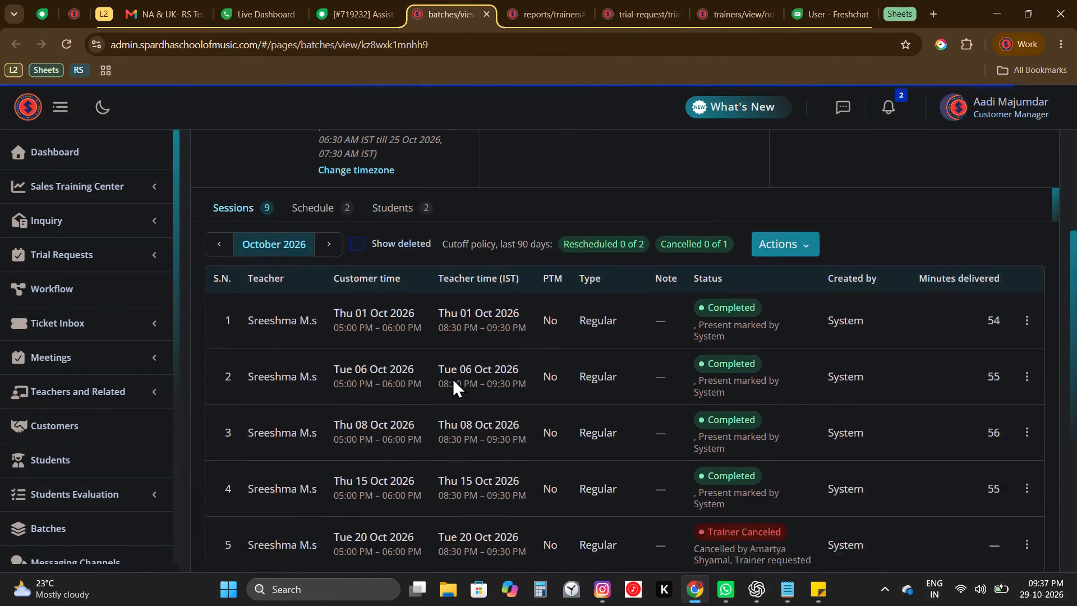
{"action": "left_click", "coordinate": [339, 293]}
{"action": "scroll", "coordinate": [339, 293], "scroll_direction": "down", "scroll_amount": 1}
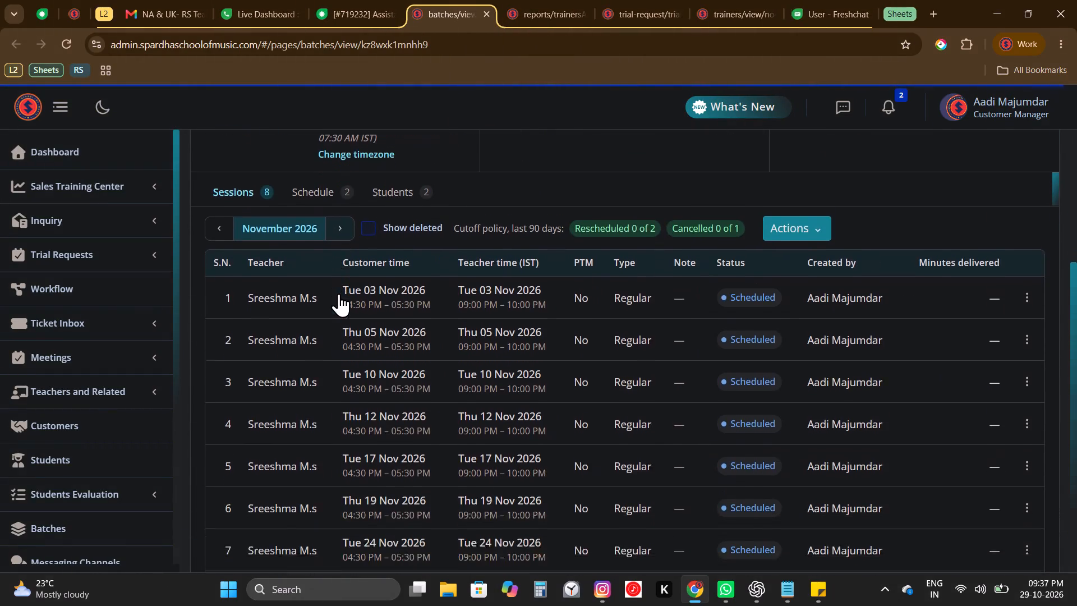
{"action": "scroll", "coordinate": [339, 293], "scroll_direction": "down", "scroll_amount": 1}
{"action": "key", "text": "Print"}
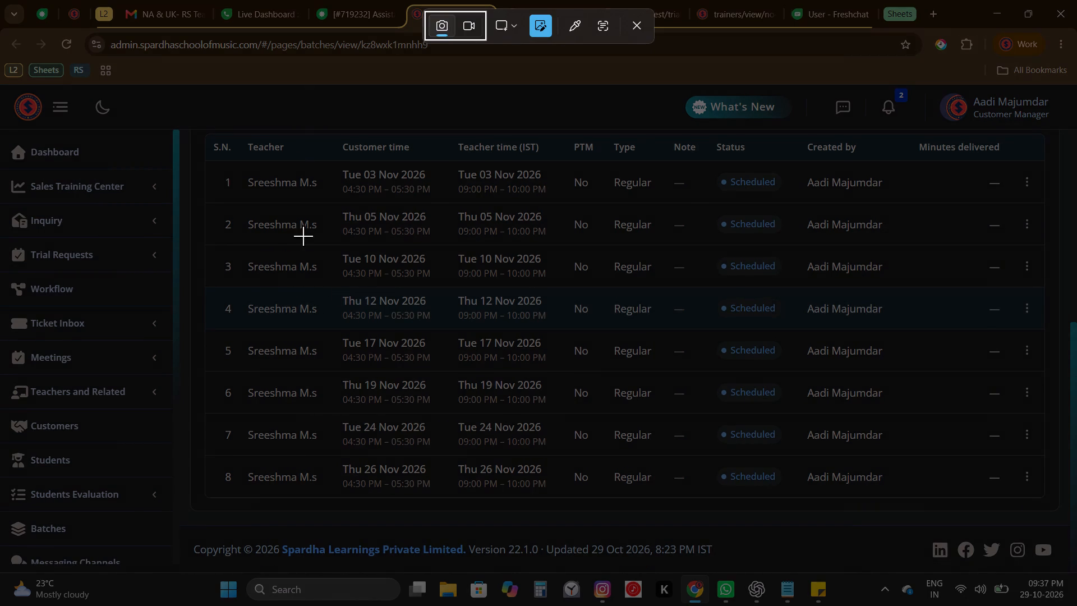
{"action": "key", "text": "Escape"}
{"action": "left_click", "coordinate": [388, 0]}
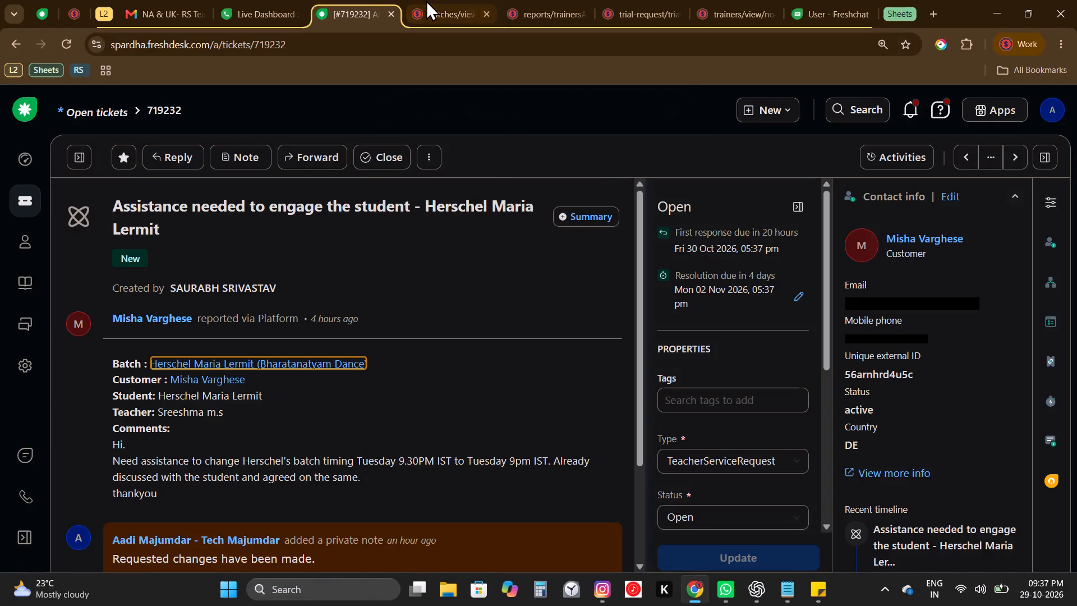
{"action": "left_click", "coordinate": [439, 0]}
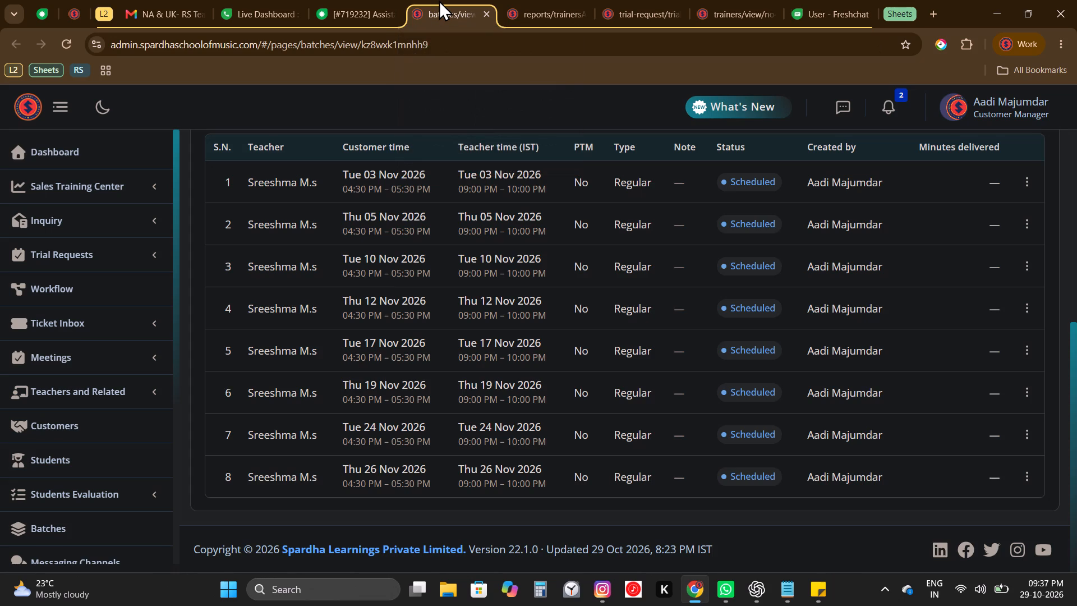
Capture the batch's November 2026 session table and add the screenshot to ticket 719232's "Requested changes have been made." private note.
{"action": "key", "text": "Print"}
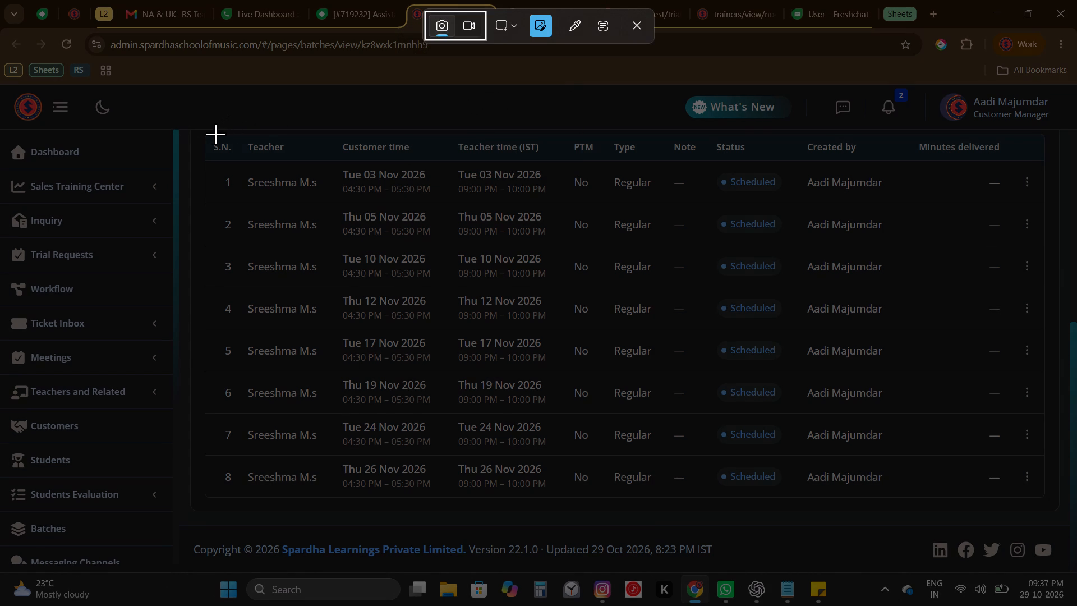
{"action": "left_click_drag", "start_coordinate": [206, 134], "coordinate": [905, 502]}
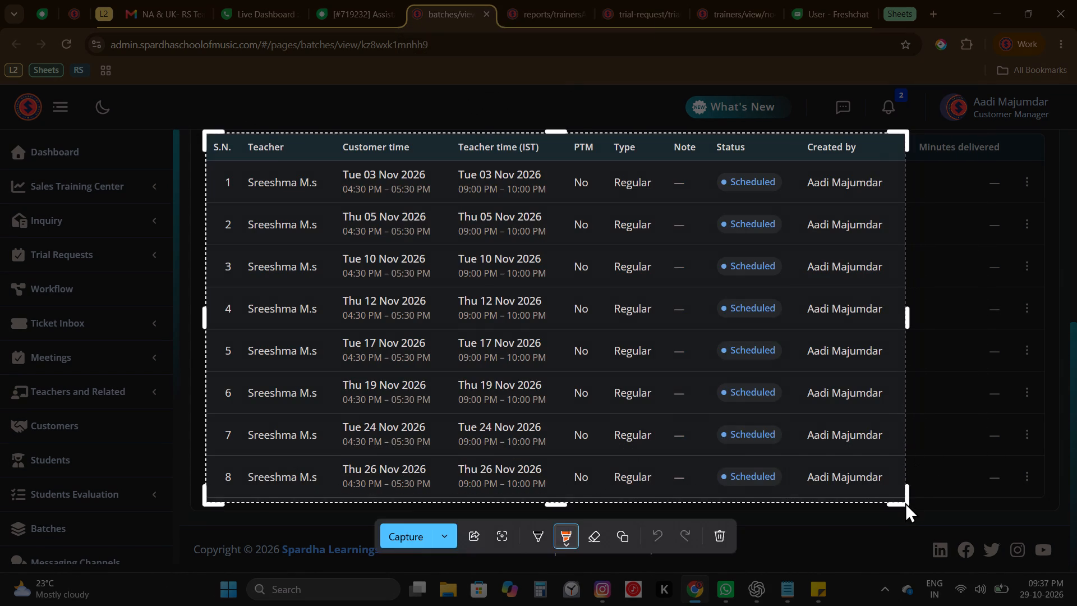
{"action": "key", "text": "ctrl+c"}
{"action": "left_click", "coordinate": [374, 0]}
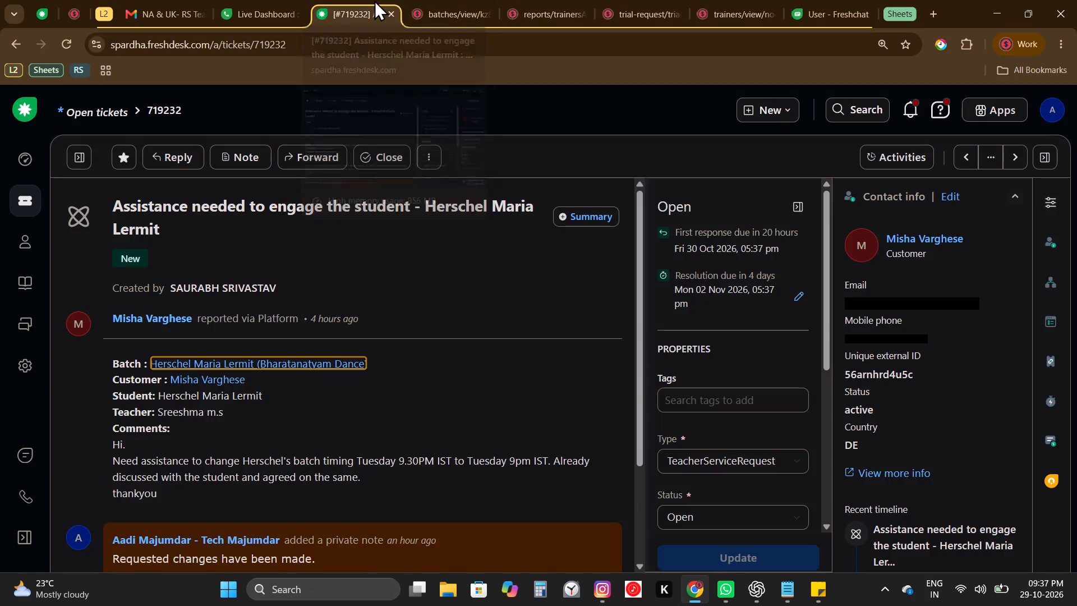
{"action": "scroll", "coordinate": [328, 569], "scroll_direction": "down", "scroll_amount": 2}
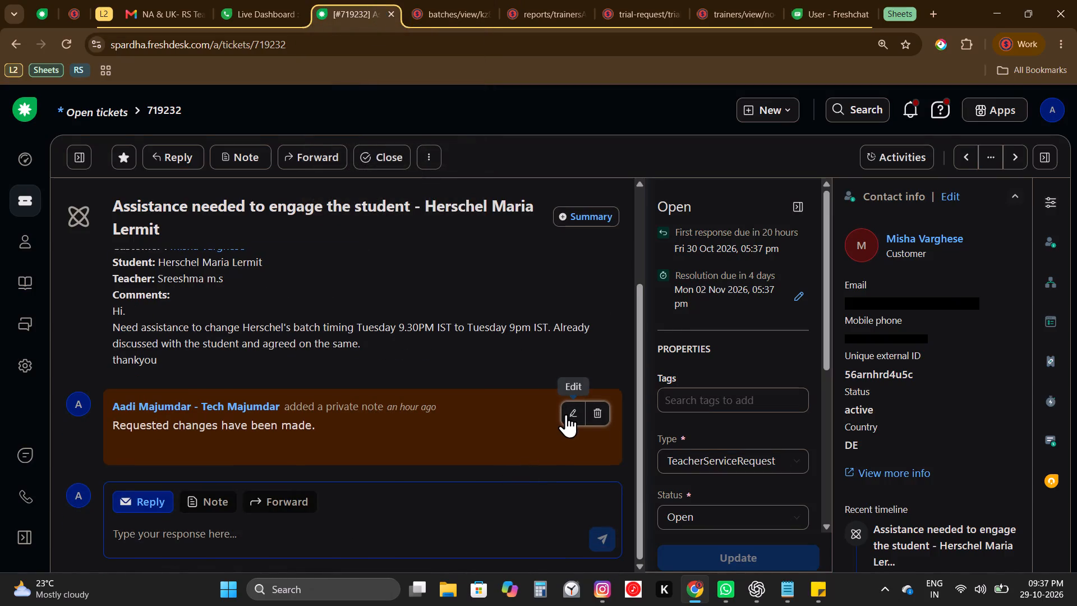
{"action": "left_click", "coordinate": [566, 414]}
{"action": "left_click", "coordinate": [507, 485]}
{"action": "key", "text": "ctrl+v"}
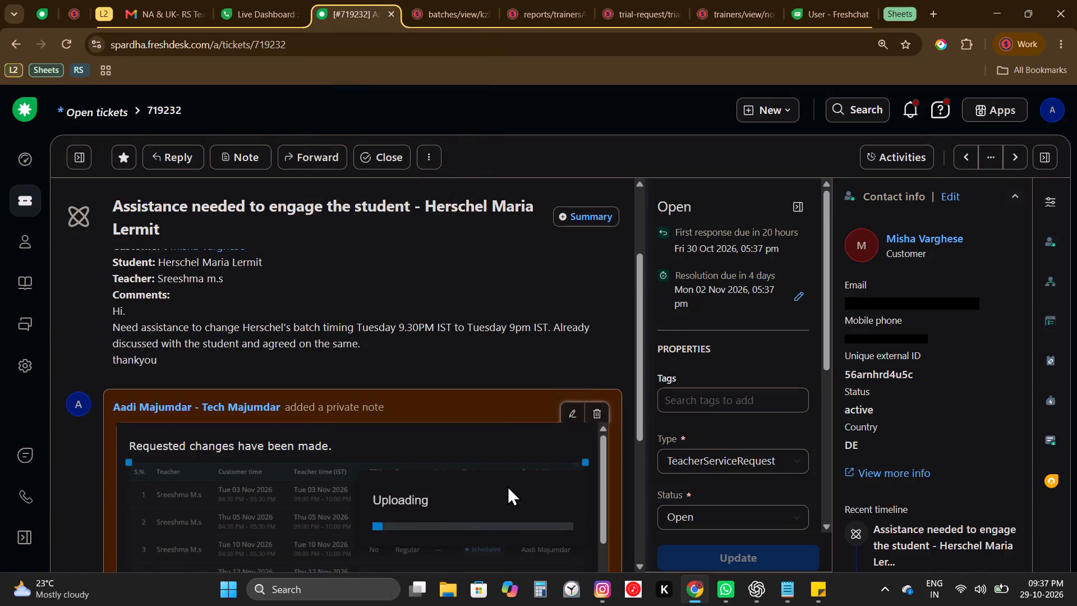
{"action": "scroll", "coordinate": [472, 410], "scroll_direction": "down", "scroll_amount": 1}
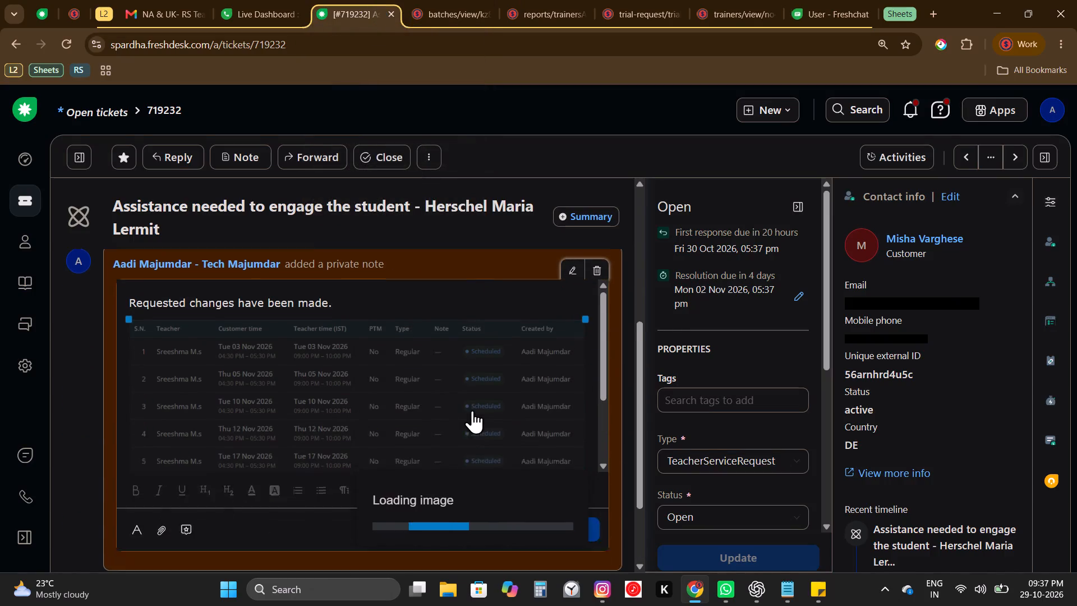
{"action": "scroll", "coordinate": [472, 410], "scroll_direction": "down", "scroll_amount": 4}
{"action": "left_click", "coordinate": [577, 513]}
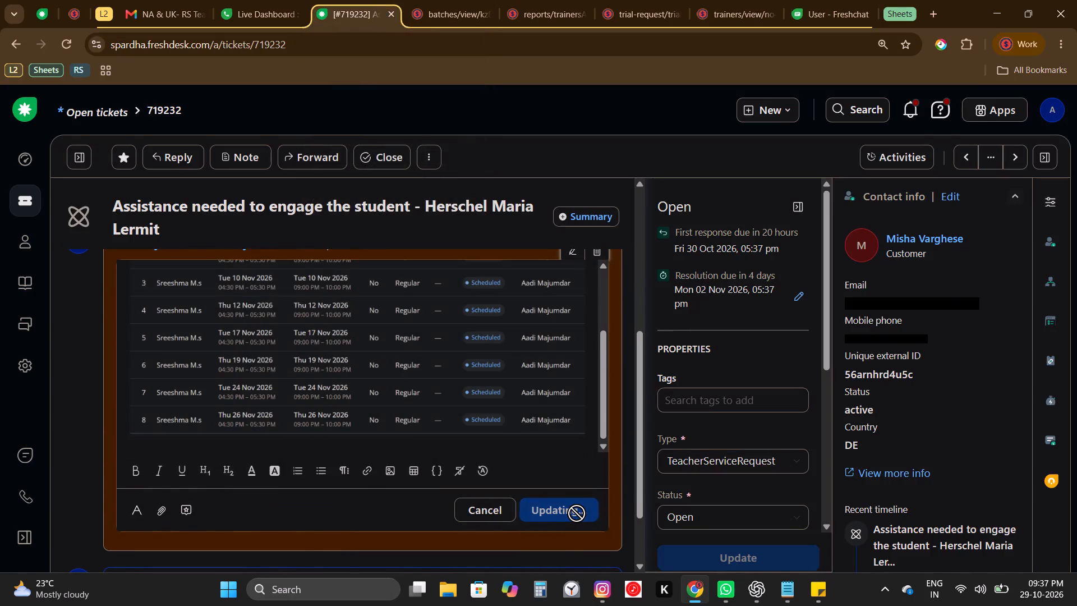
Set ticket 719232's type to Feature Request and status to Closed, and update its properties.
{"action": "left_click", "coordinate": [718, 465]}
{"action": "type", "text": "fea"}
{"action": "key", "text": "Return"}
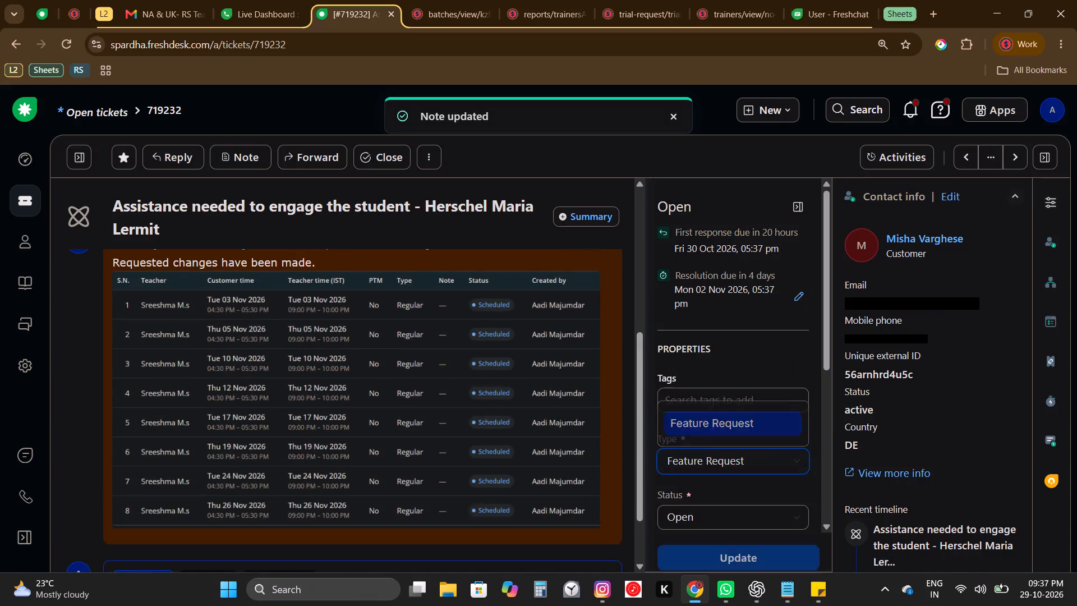
{"action": "key", "text": "Tab"}
{"action": "key", "text": "Return"}
{"action": "key", "text": "Down"}
{"action": "key", "text": "Down"}
{"action": "key", "text": "Down"}
{"action": "key", "text": "Return"}
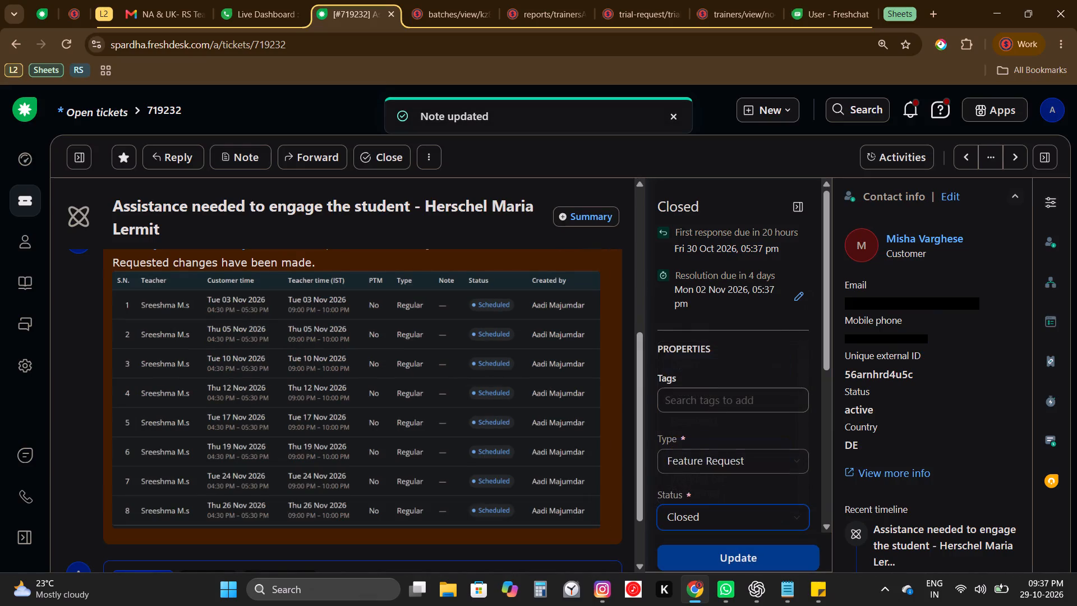
{"action": "left_click", "coordinate": [756, 557]}
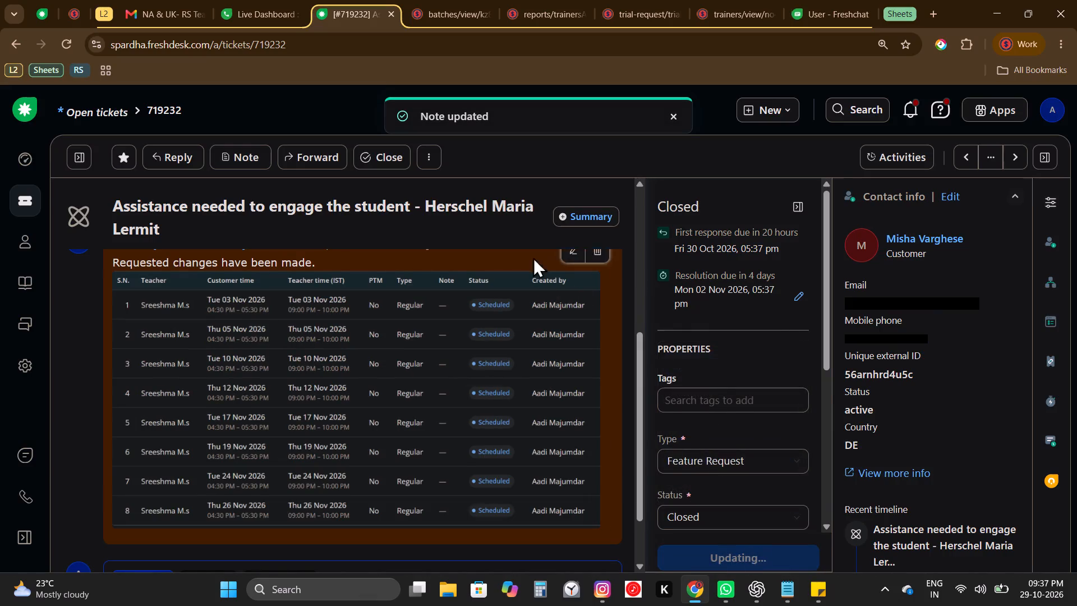
{"action": "double_click", "coordinate": [475, 198]}
{"action": "left_click_drag", "start_coordinate": [475, 198], "coordinate": [516, 571]}
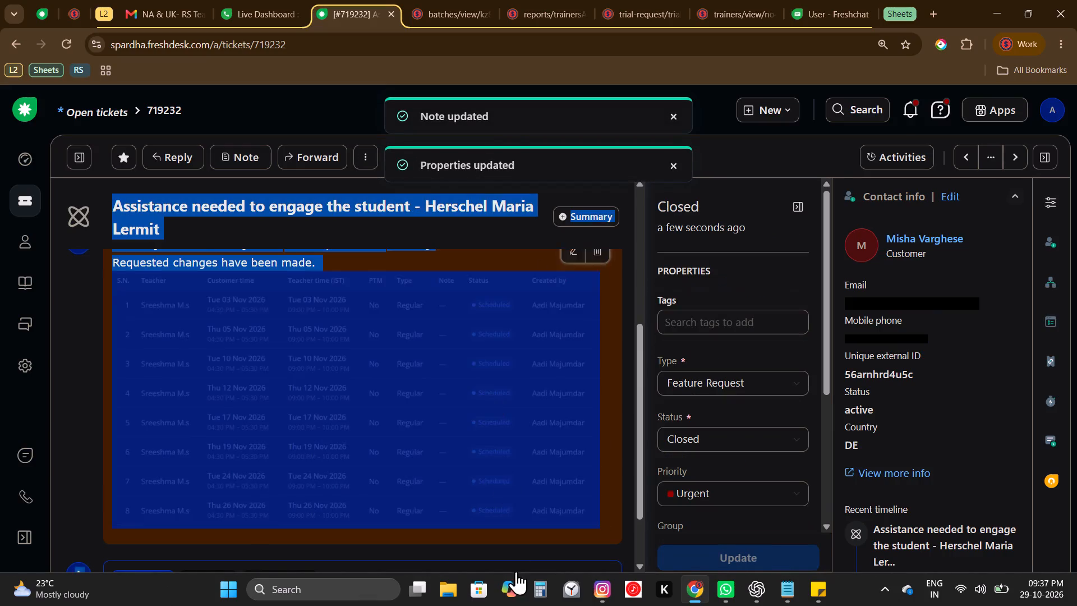
Dismiss the update notifications on ticket 719232 and move on to the following open ticket, 719207.
{"action": "left_click_drag", "start_coordinate": [516, 571], "coordinate": [513, 605]}
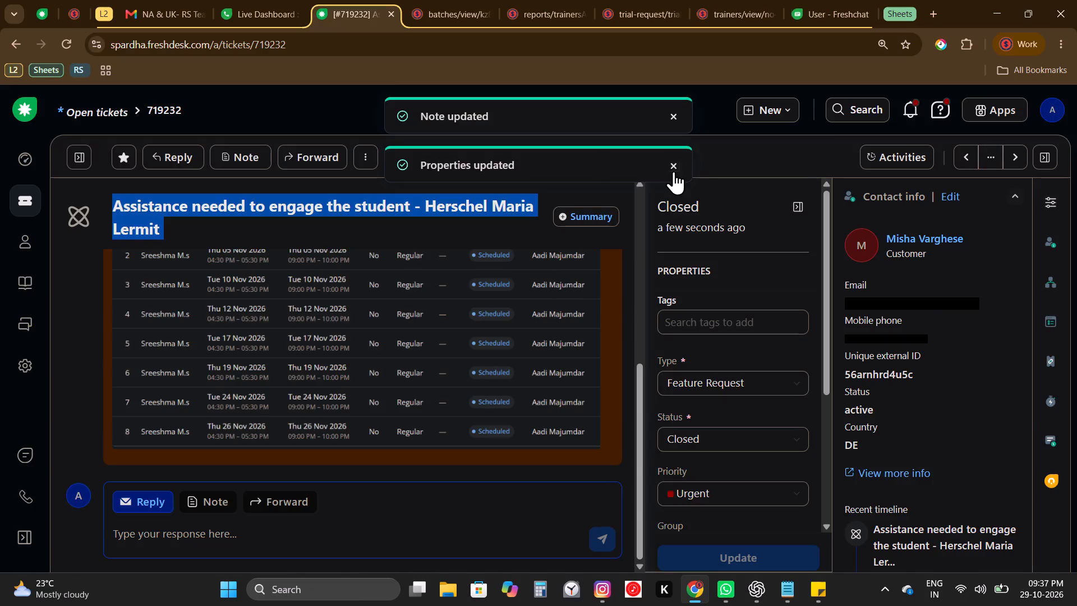
{"action": "left_click", "coordinate": [674, 171]}
{"action": "left_click", "coordinate": [675, 107]}
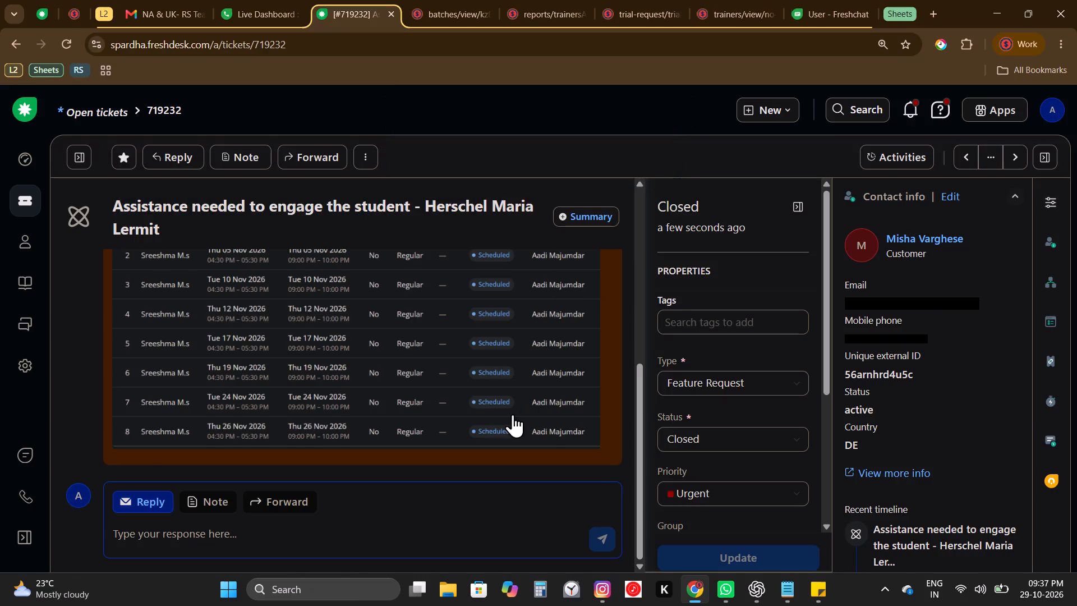
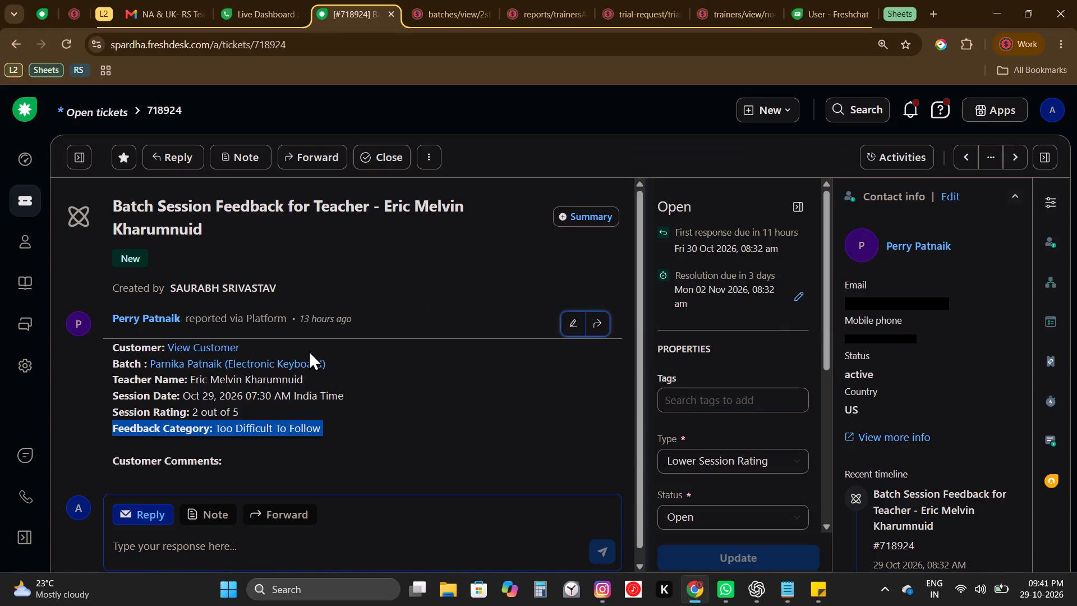
In Chrome, open the Electronic Keyboard batch linked in ticket 718924 and close the older batch page.
{"action": "left_click", "coordinate": [302, 373]}
{"action": "left_click", "coordinate": [307, 369]}
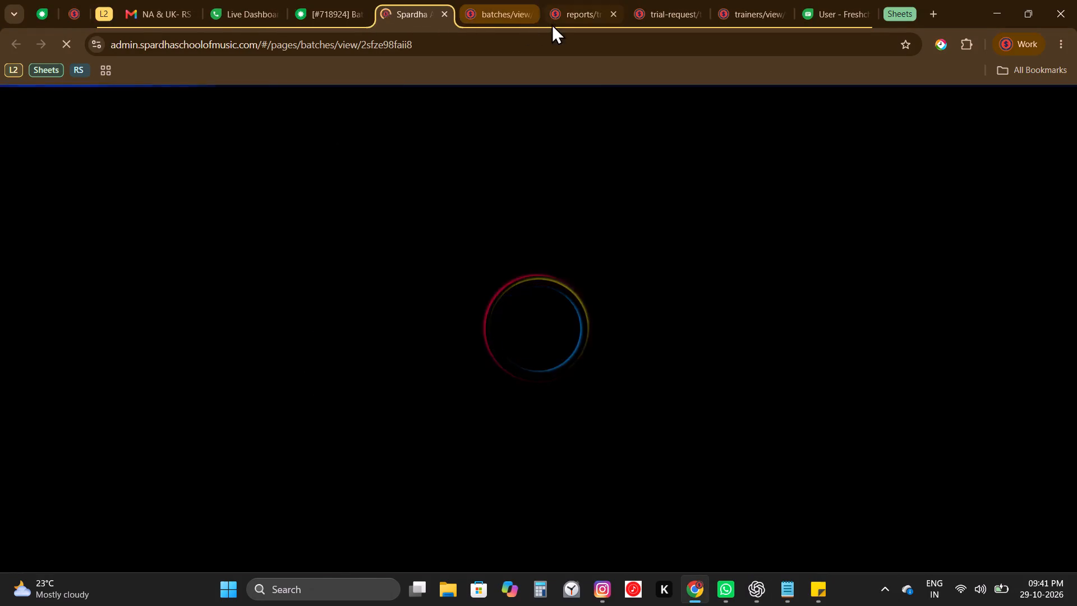
{"action": "left_click", "coordinate": [523, 11]}
{"action": "left_click", "coordinate": [530, 9]}
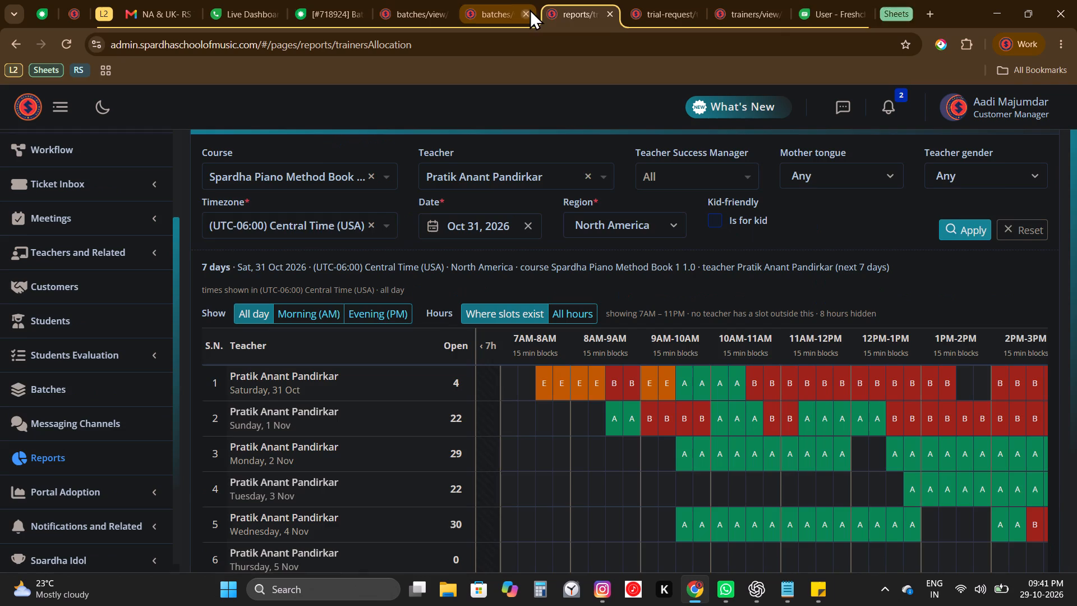
{"action": "left_click", "coordinate": [395, 0]}
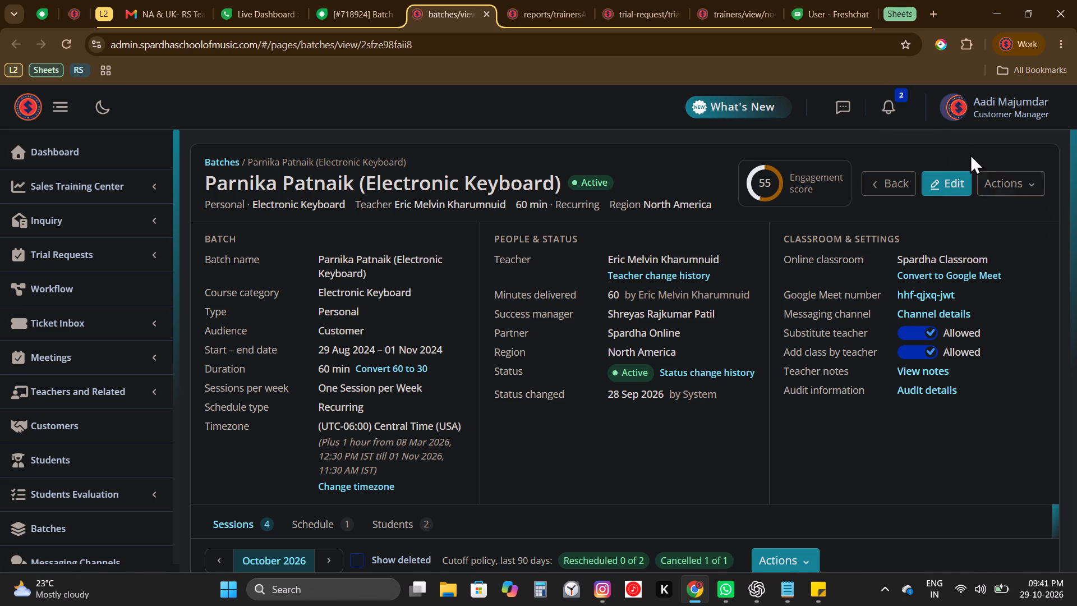
Start a new message to the teacher from the batch's Need teacher attention page.
{"action": "left_click", "coordinate": [1021, 192]}
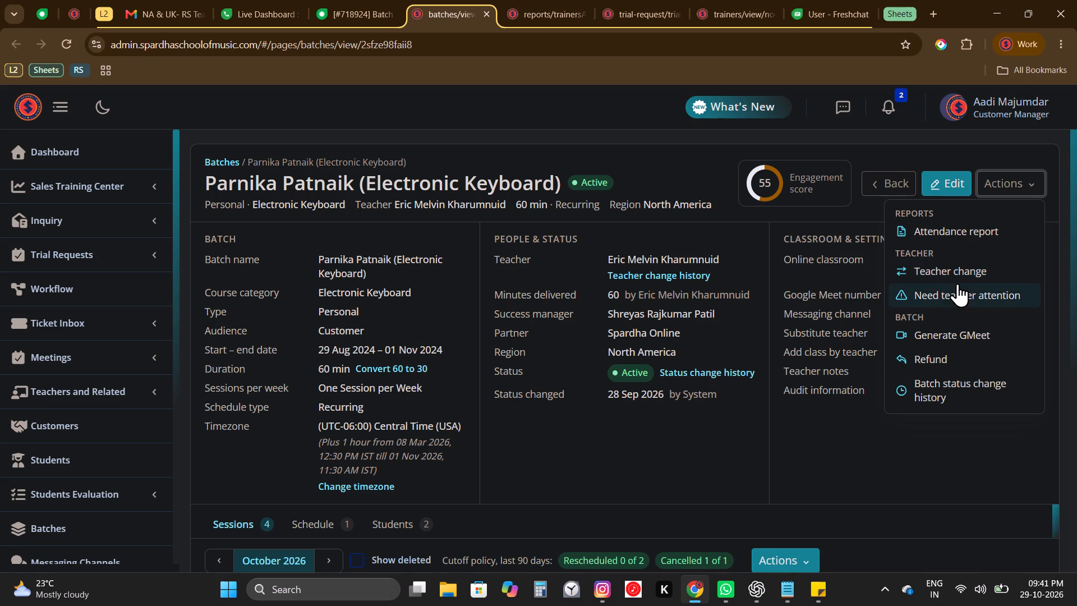
{"action": "left_click", "coordinate": [954, 298]}
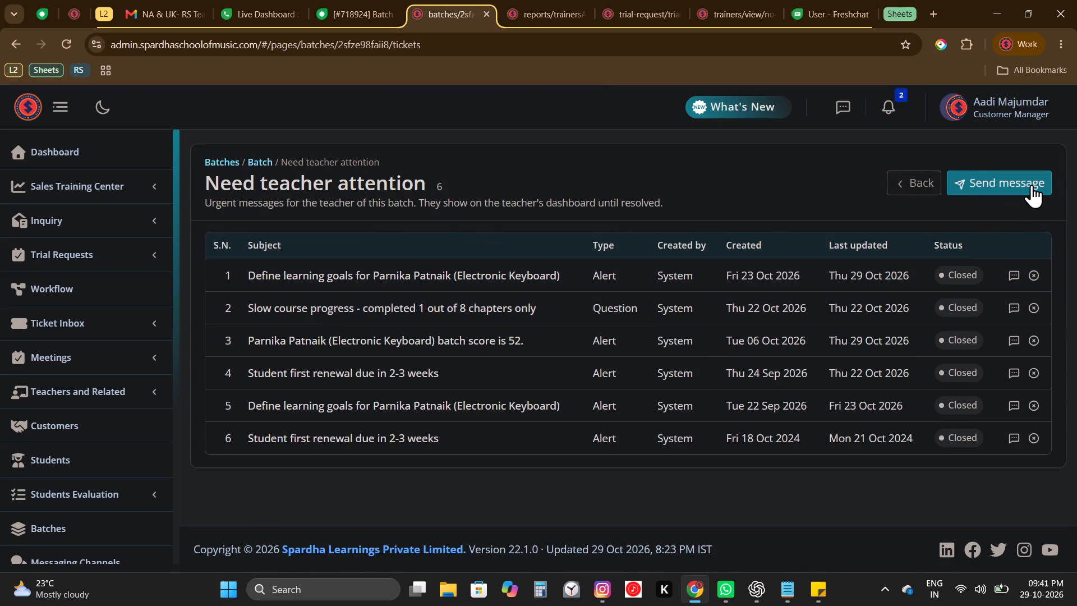
{"action": "left_click", "coordinate": [1012, 184]}
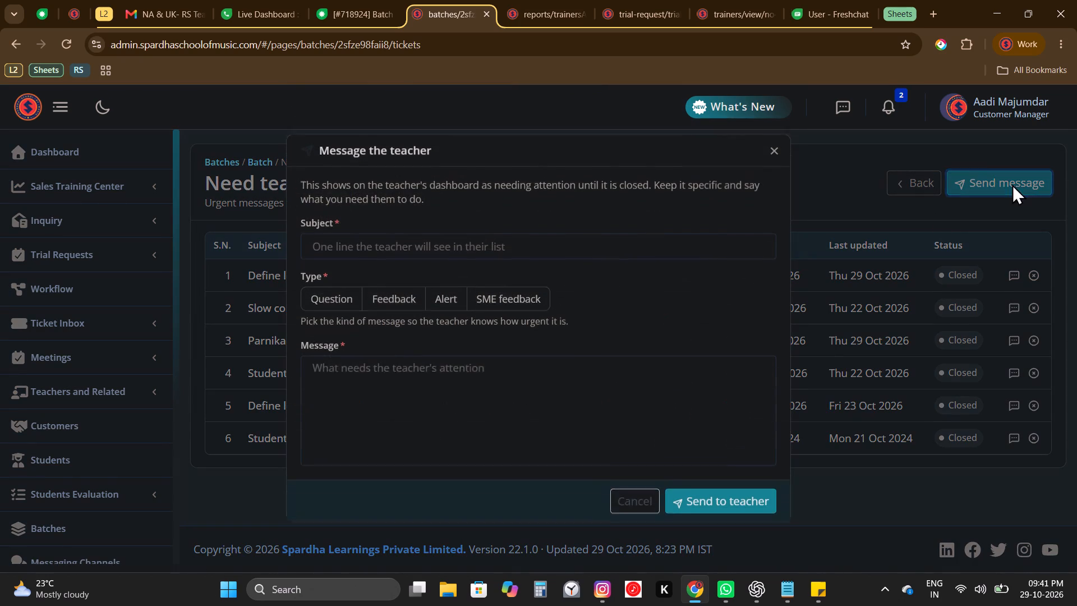
Fill in the teacher message with the copied text, type Feedback and subject "FEEDBACK".
{"action": "left_click", "coordinate": [669, 401]}
{"action": "key", "text": "VK_3"}
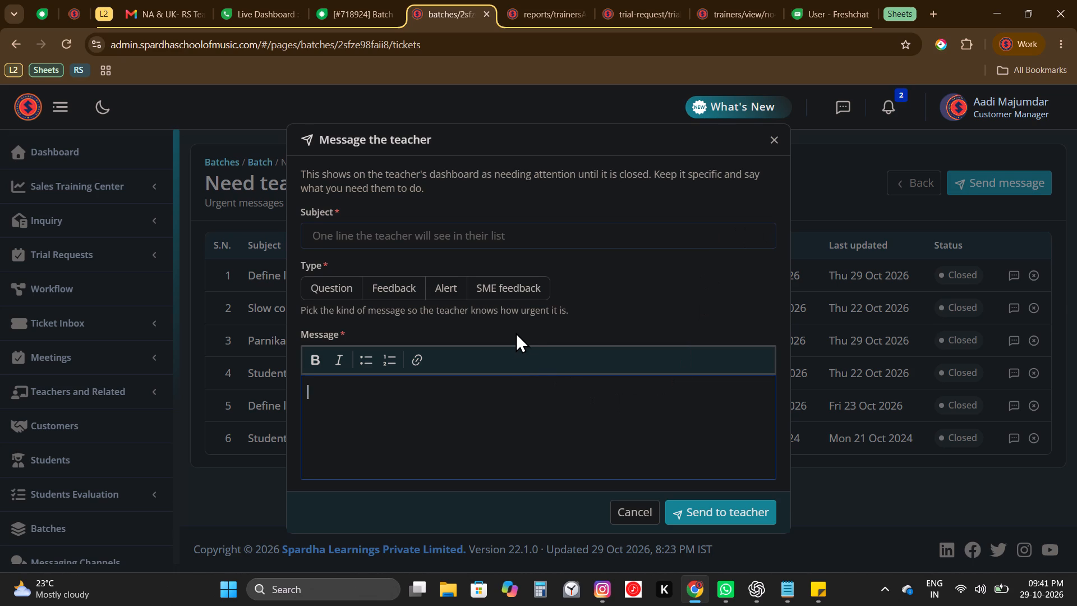
{"action": "left_click", "coordinate": [516, 332], "text": "ctrl"}
{"action": "key", "text": "ctrl+v"}
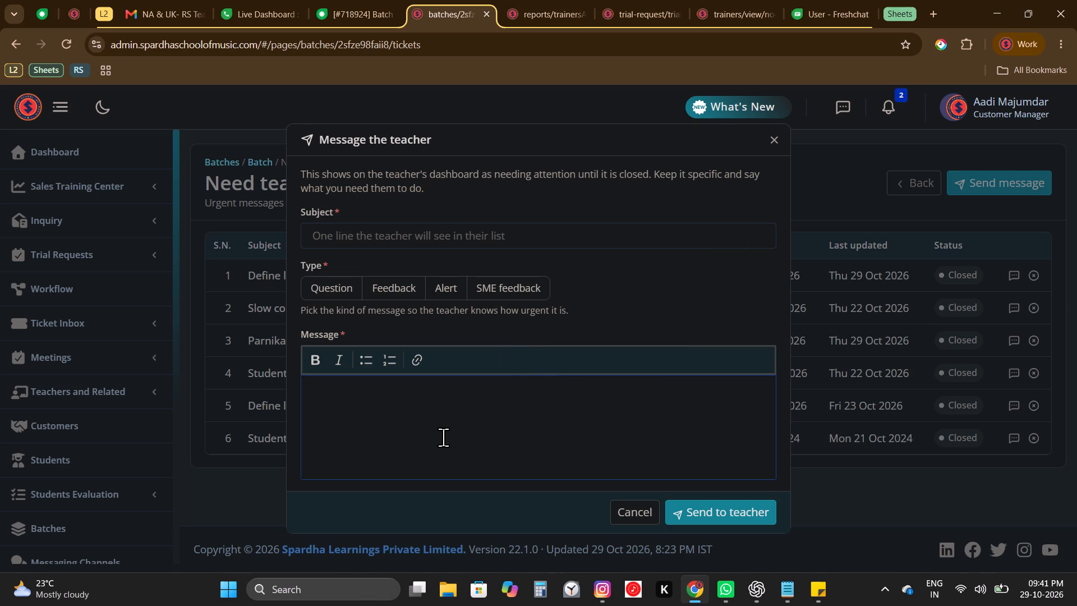
{"action": "left_click", "coordinate": [443, 437]}
{"action": "key", "text": "ctrl+v"}
{"action": "left_click", "coordinate": [394, 293]}
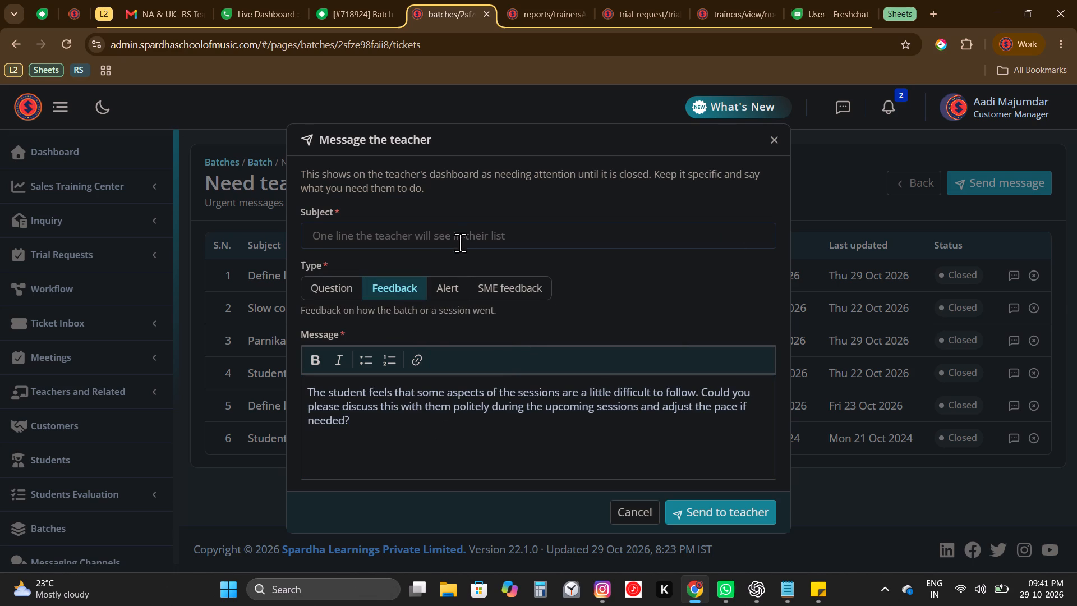
{"action": "left_click", "coordinate": [466, 238]}
{"action": "type", "text": "FEED"}
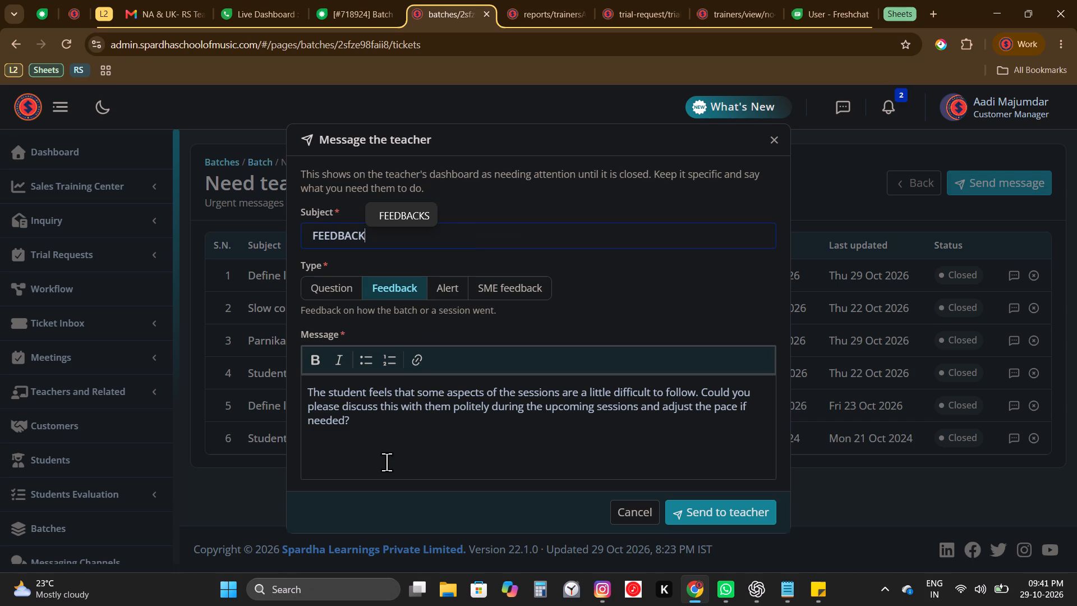
Copy the full message text from the teacher message form.
{"action": "double_click", "coordinate": [436, 435]}
{"action": "left_click_drag", "start_coordinate": [436, 435], "coordinate": [453, 421]}
{"action": "triple_click", "coordinate": [453, 421]}
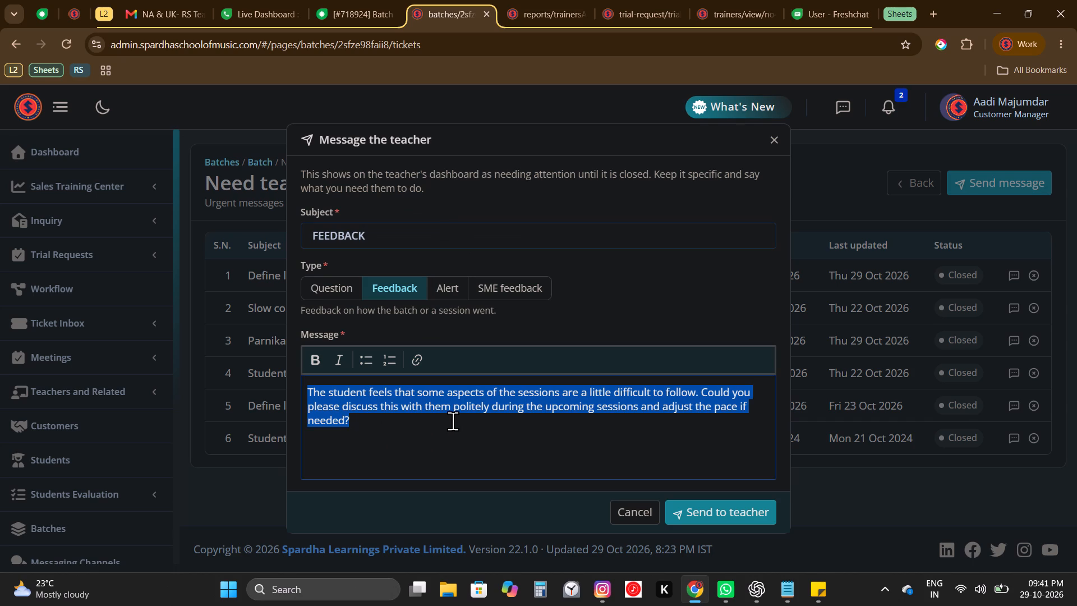
{"action": "left_click", "coordinate": [453, 421]}
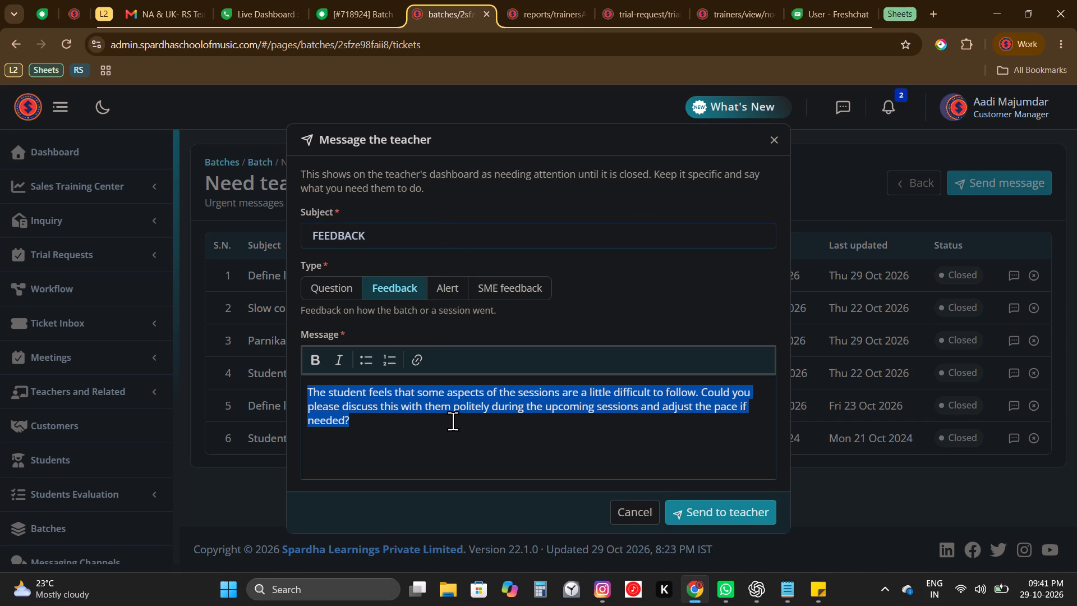
{"action": "triple_click", "coordinate": [453, 421]}
{"action": "left_click", "coordinate": [629, 301]}
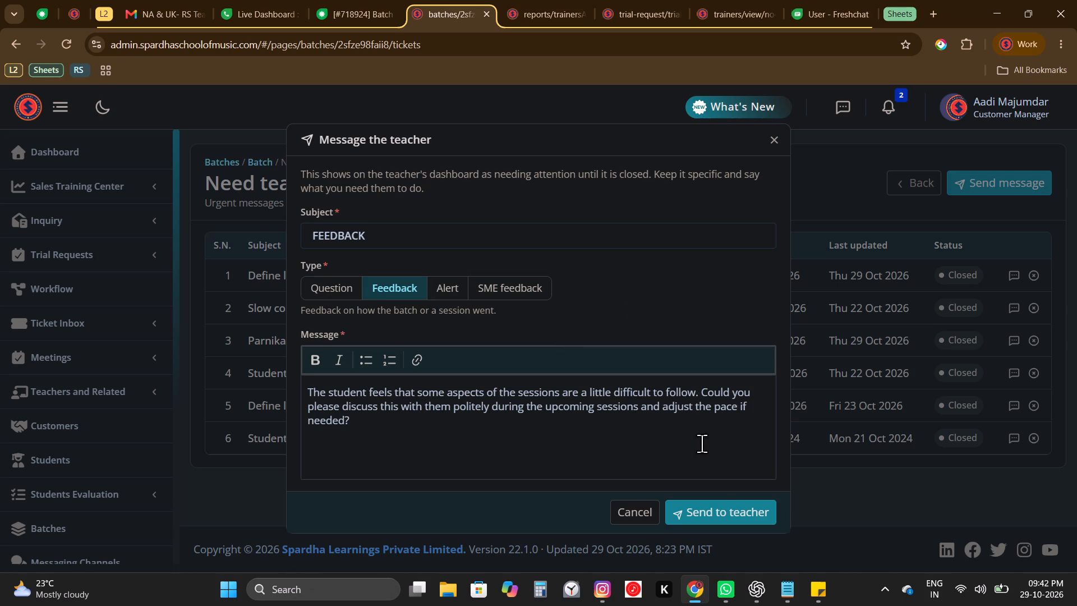
{"action": "triple_click", "coordinate": [745, 405]}
{"action": "key", "text": "ctrl+c"}
Send the feedback message to the teacher and open its conversation from the message list.
{"action": "left_click", "coordinate": [728, 518]}
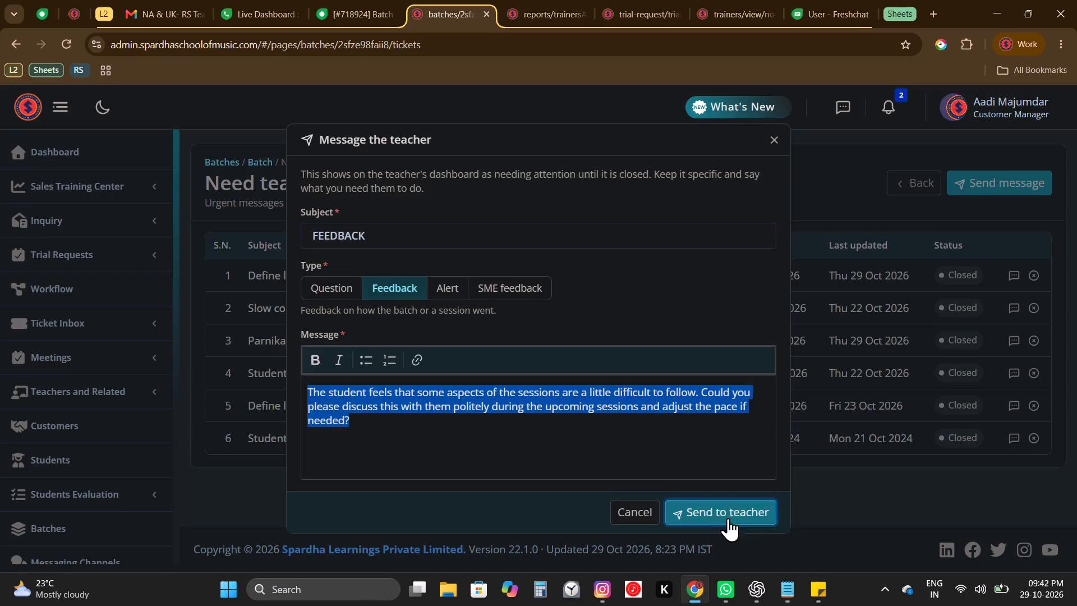
{"action": "left_click", "coordinate": [1012, 272]}
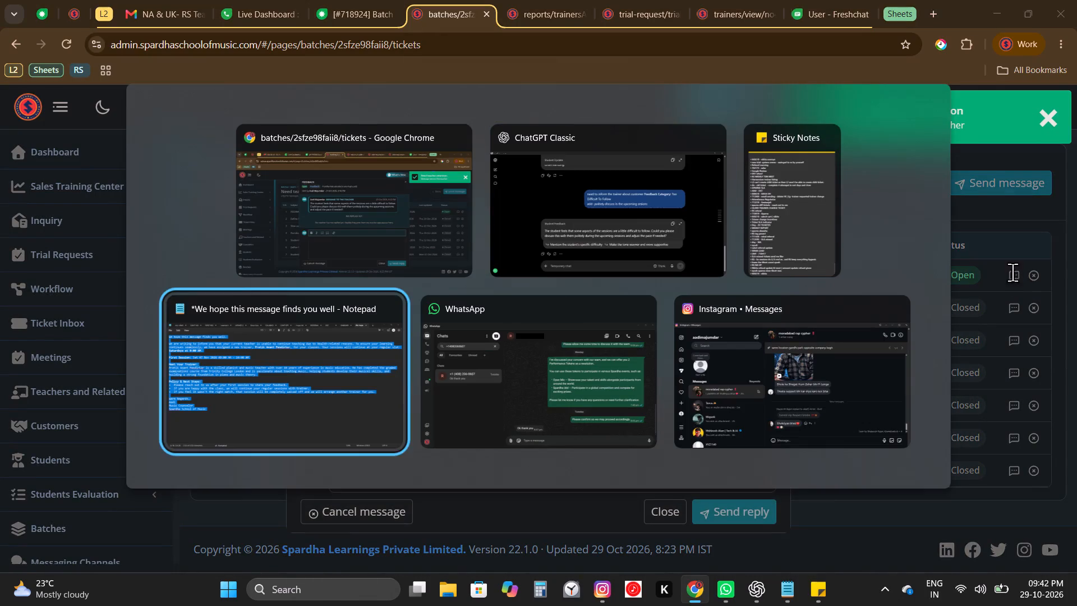
In Notepad, delete the whole CLOSED TICKETS section from the DST note.
{"action": "left_click", "coordinate": [809, 11]}
{"action": "scroll", "coordinate": [579, 432], "scroll_direction": "down", "scroll_amount": 4}
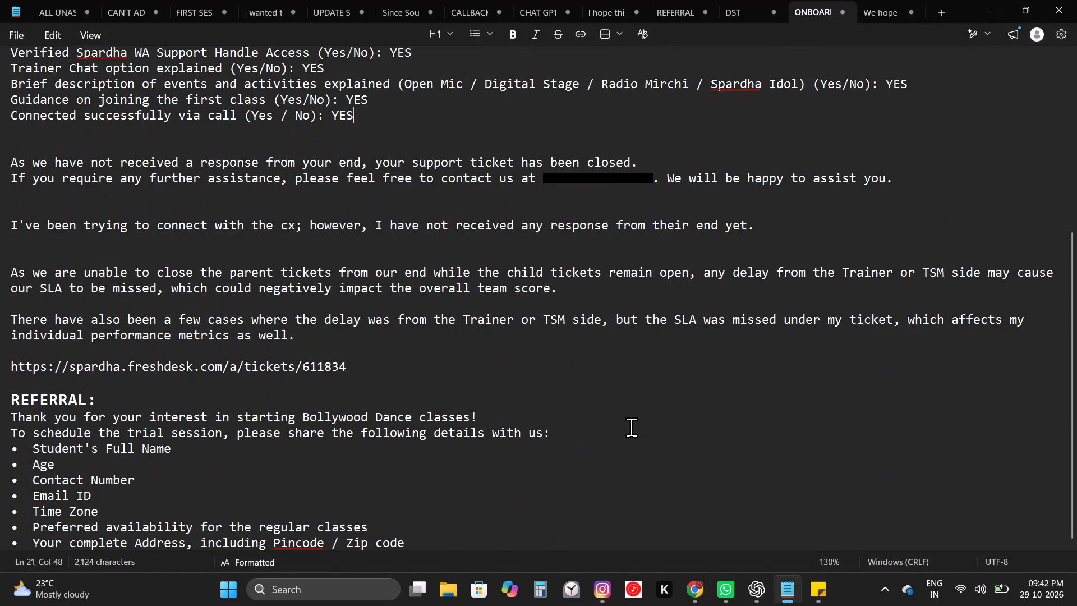
{"action": "scroll", "coordinate": [638, 428], "scroll_direction": "up", "scroll_amount": 1, "text": "ctrl"}
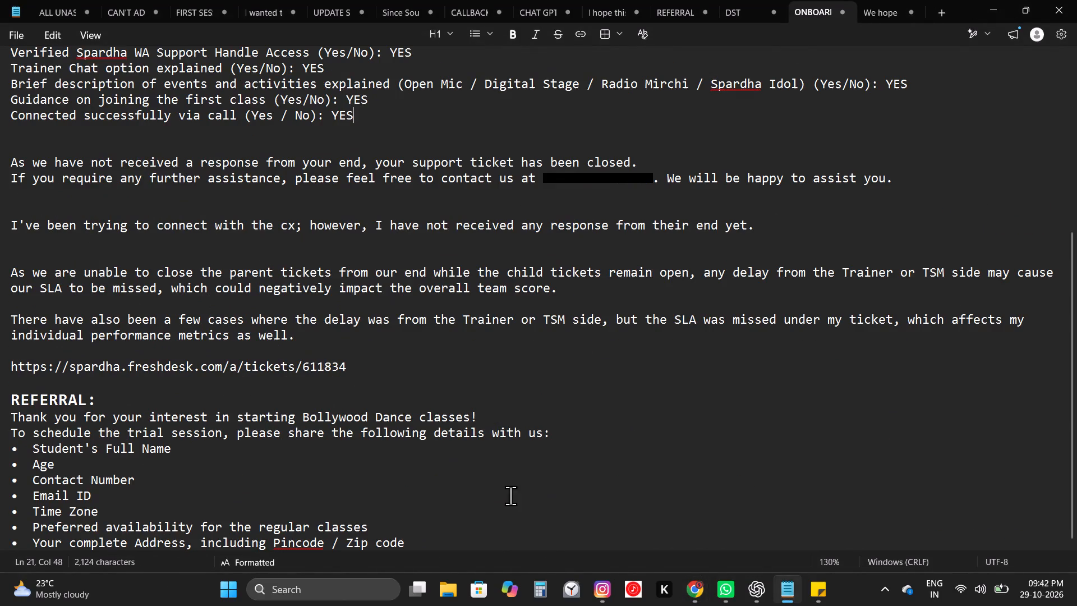
{"action": "left_click", "coordinate": [727, 12]}
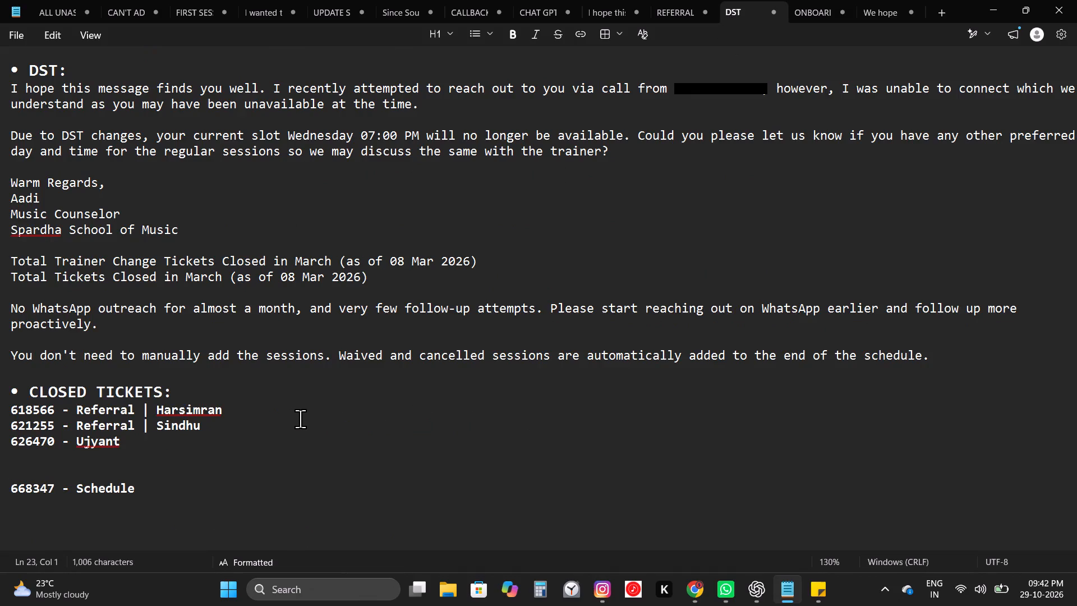
{"action": "left_click", "coordinate": [283, 420]}
{"action": "left_click_drag", "start_coordinate": [283, 420], "coordinate": [294, 396]}
{"action": "double_click", "coordinate": [294, 396]}
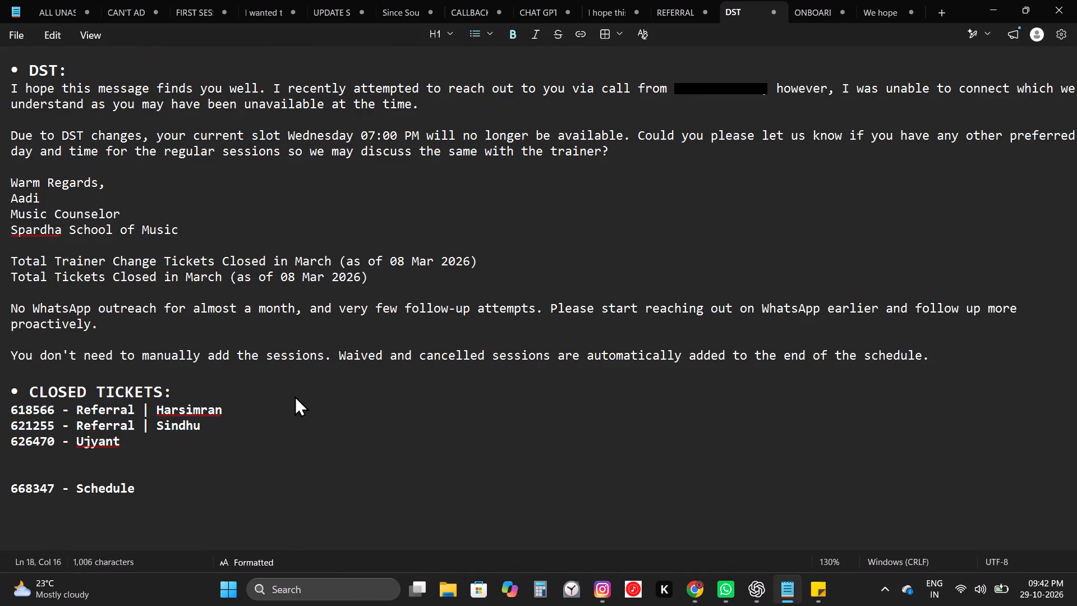
{"action": "left_click_drag", "start_coordinate": [294, 396], "coordinate": [246, 530]}
{"action": "key", "text": "BackSpace"}
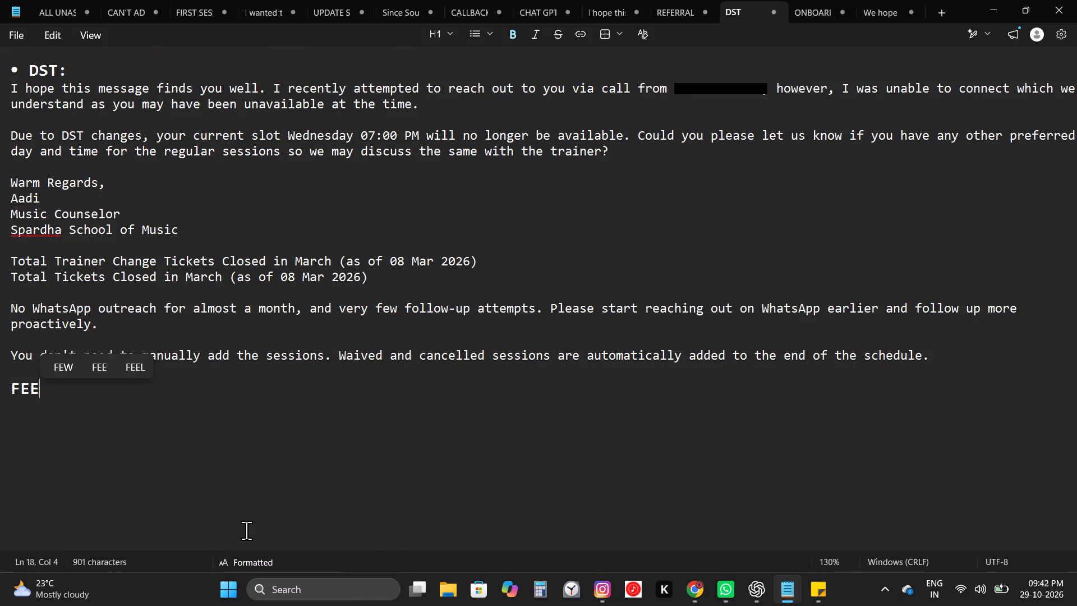
Add a "FEEDBACKS:" heading at the end of the DST note and paste the copied feedback message below it.
{"action": "key", "text": "Return"}
{"action": "key", "text": "BackSpace"}
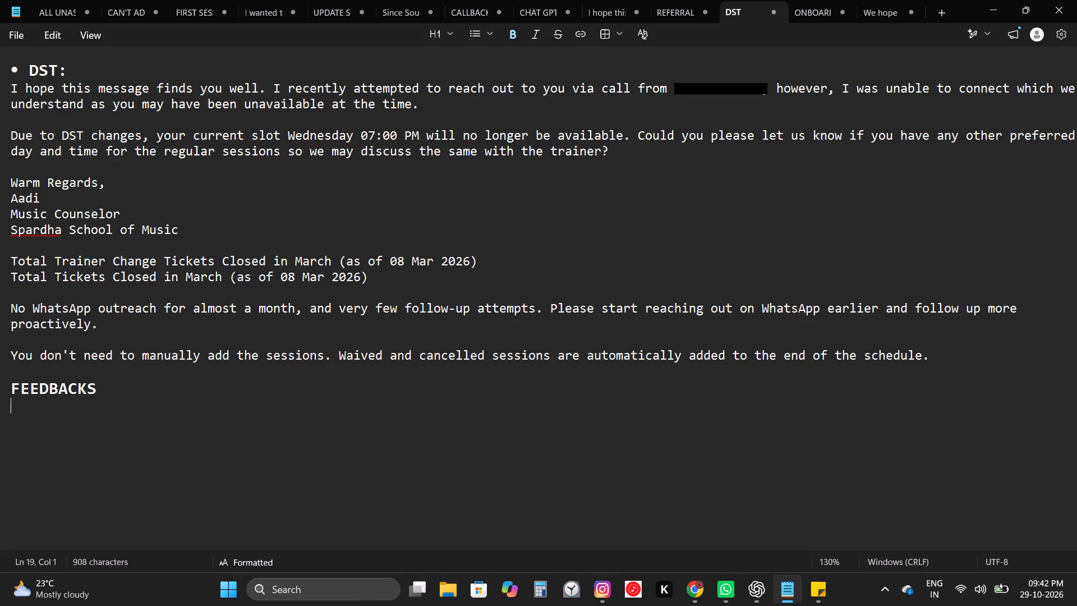
{"action": "key", "text": "shift+colon"}
{"action": "key", "text": "Return"}
{"action": "key", "text": "Return"}
{"action": "key", "text": "ctrl+v"}
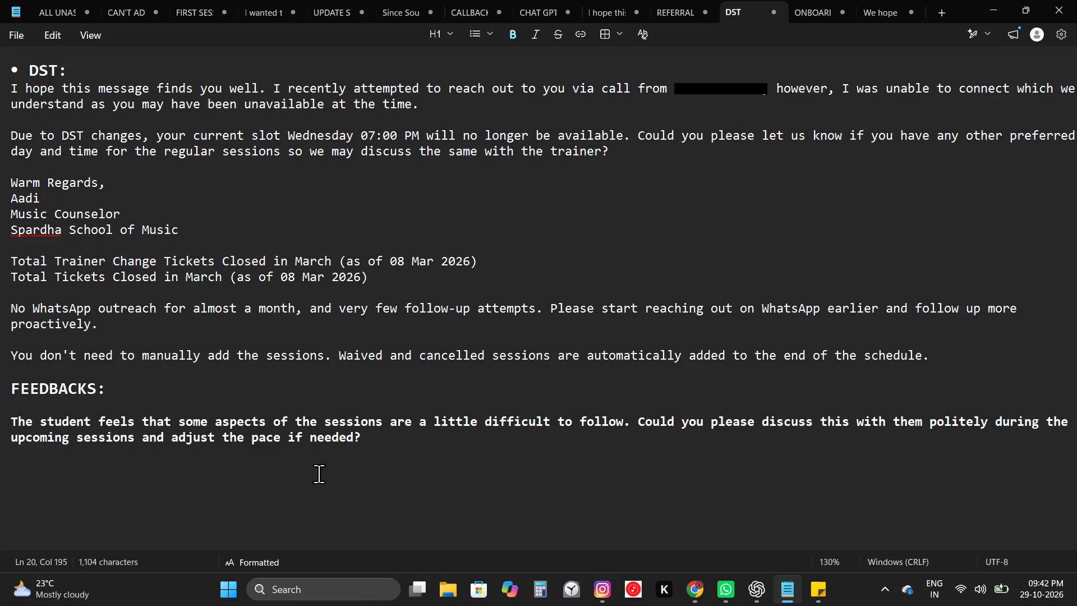
Remove the bold formatting from the pasted feedback message.
{"action": "triple_click", "coordinate": [415, 434]}
{"action": "key", "text": "ctrl+b"}
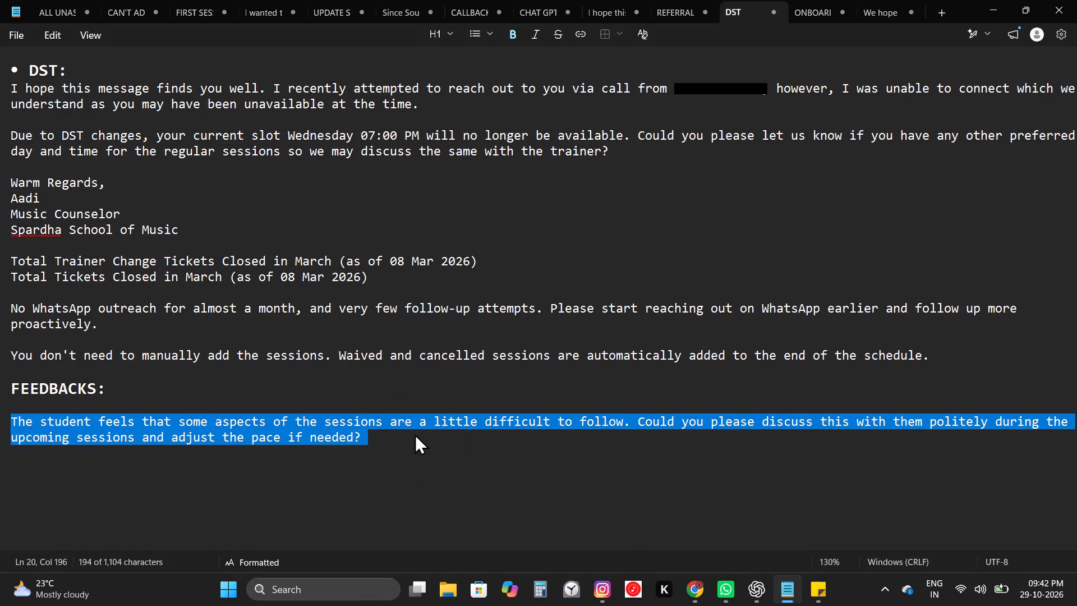
{"action": "left_click", "coordinate": [269, 444]}
Turn the FEEDBACKS: heading into a bulleted item and remove the blank line beneath it.
{"action": "triple_click", "coordinate": [204, 387]}
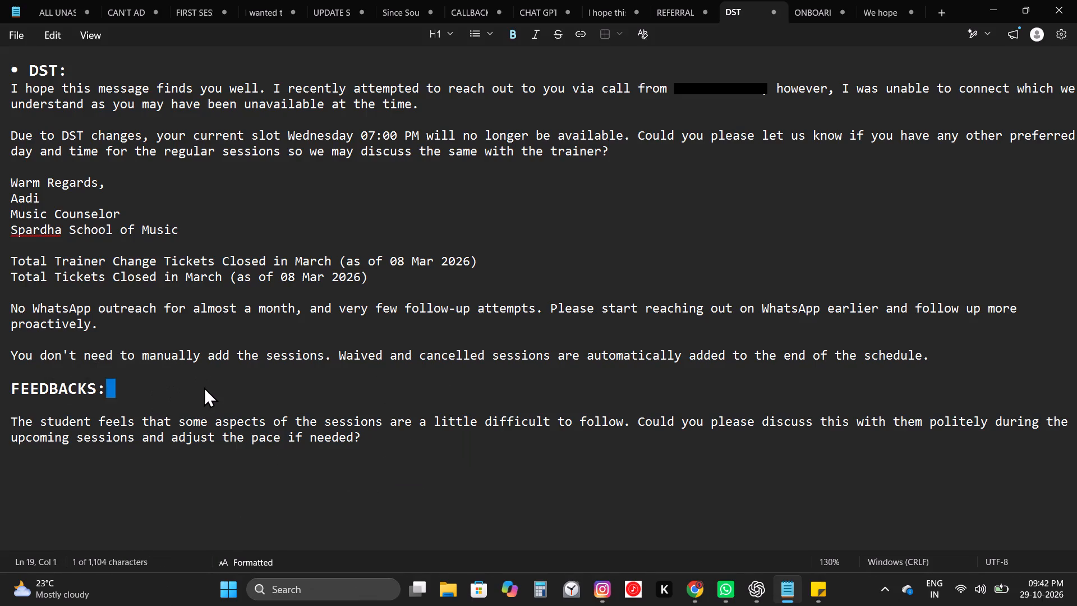
{"action": "left_click", "coordinate": [467, 35]}
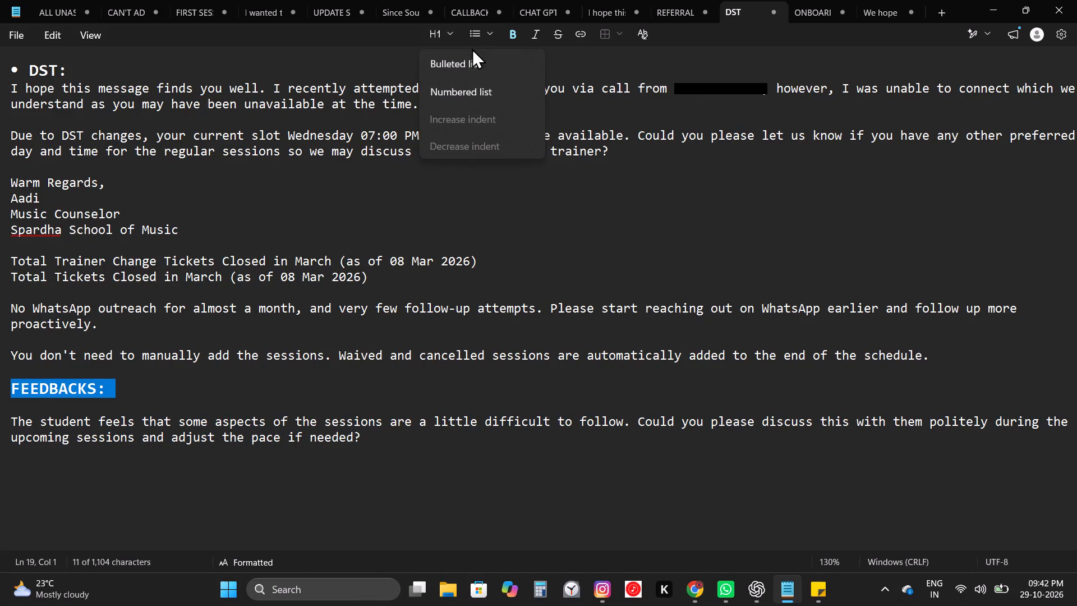
{"action": "left_click", "coordinate": [471, 56]}
{"action": "left_click", "coordinate": [421, 380]}
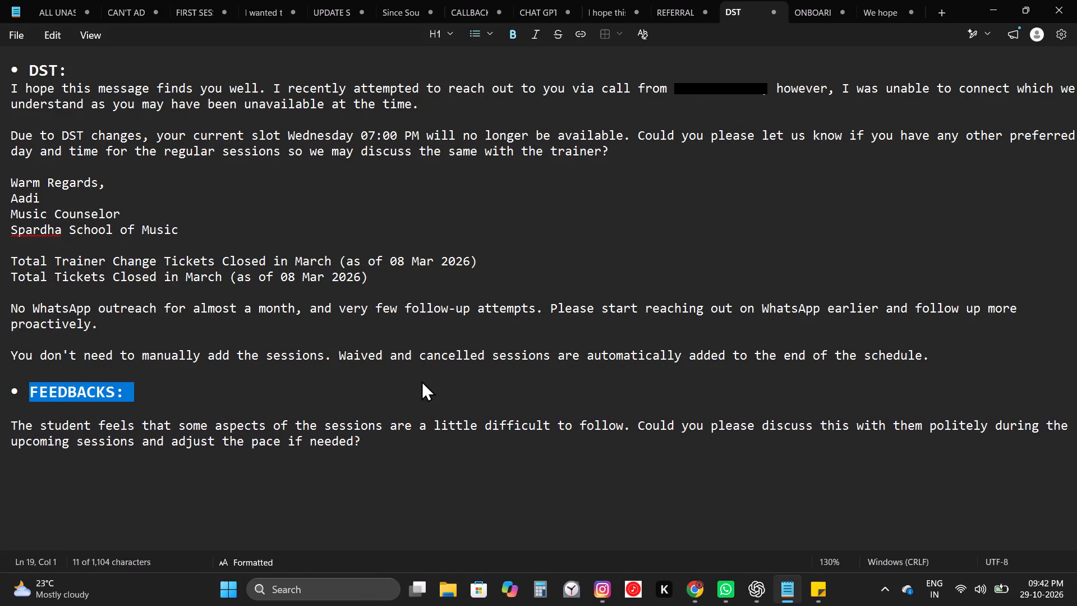
{"action": "key", "text": "Down"}
{"action": "key", "text": "BackSpace"}
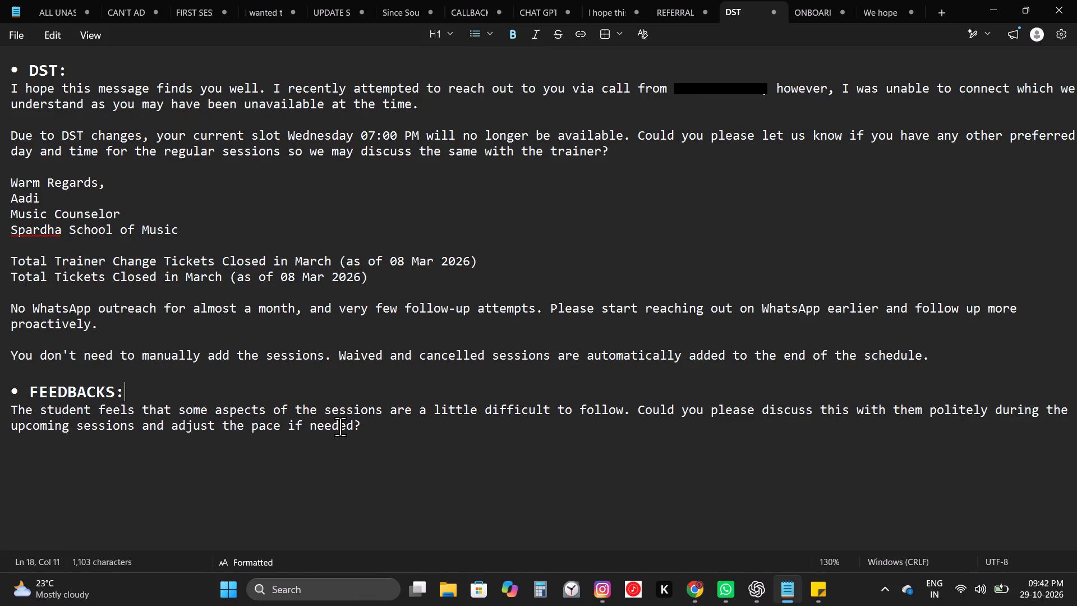
Label the saved feedback message under FEEDBACKS: by inserting "Difficult to follow - " before its first sentence.
{"action": "key", "text": "Right"}
{"action": "key", "text": "f"}
{"action": "key", "text": "BackSpace"}
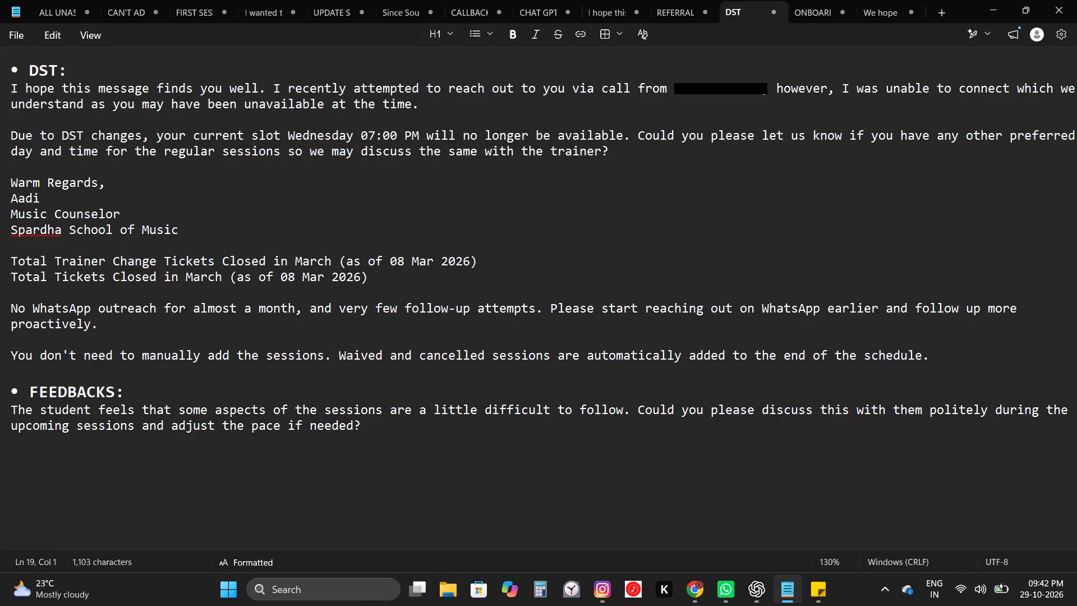
{"action": "type", "text": "dI"}
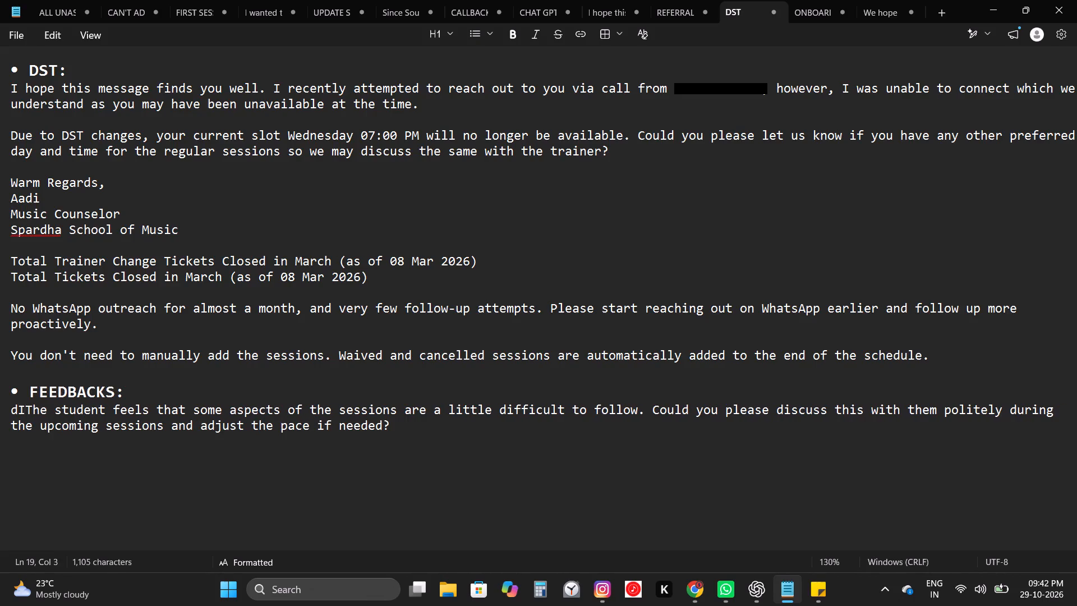
{"action": "key", "text": "BackSpace"}
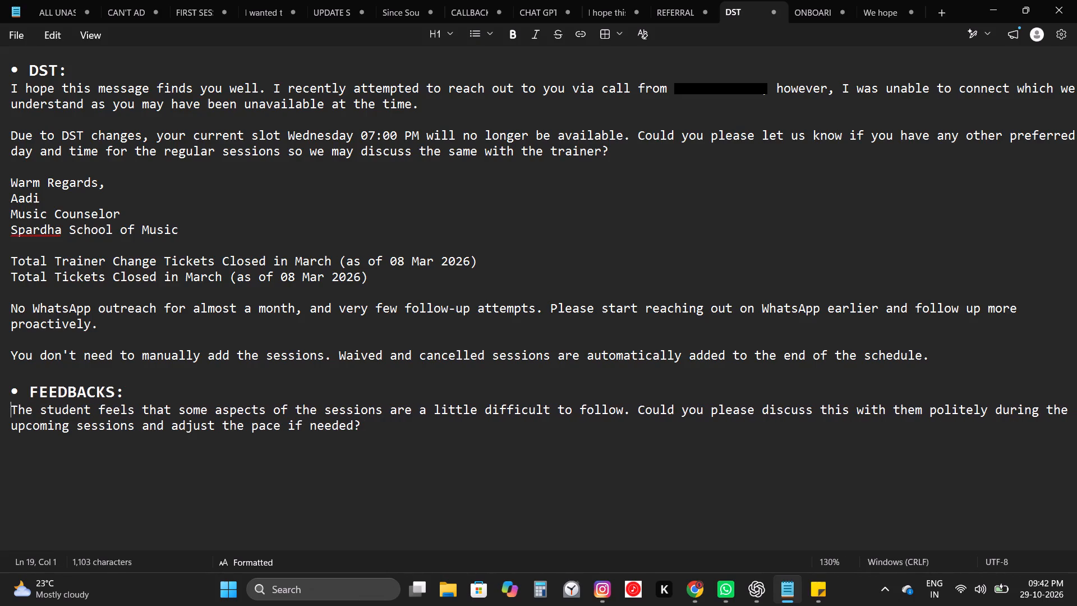
{"action": "type", "text": "Di"}
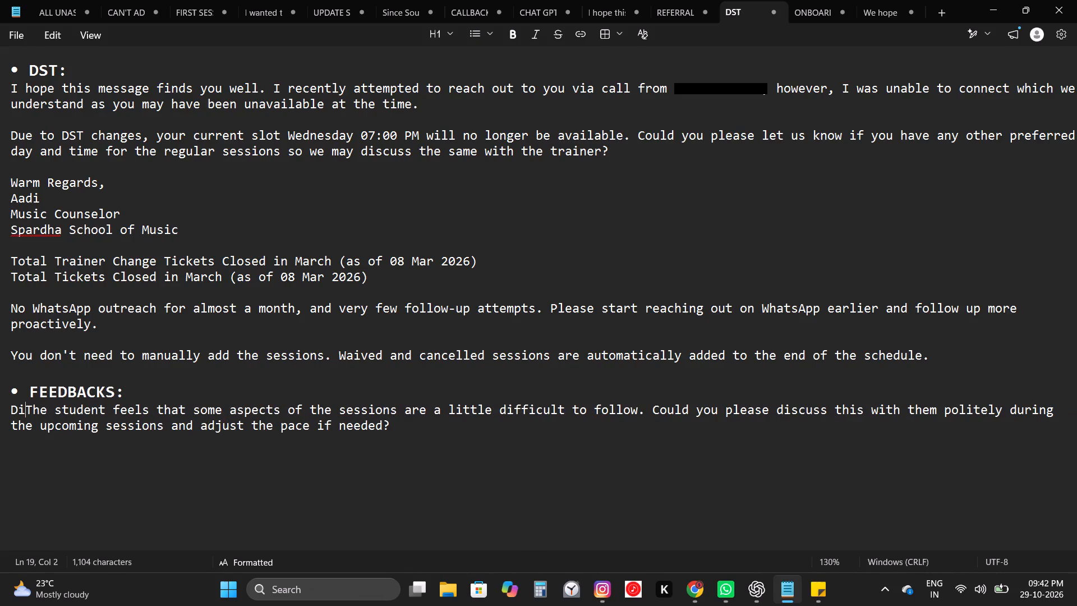
{"action": "type", "text": "ffuc"}
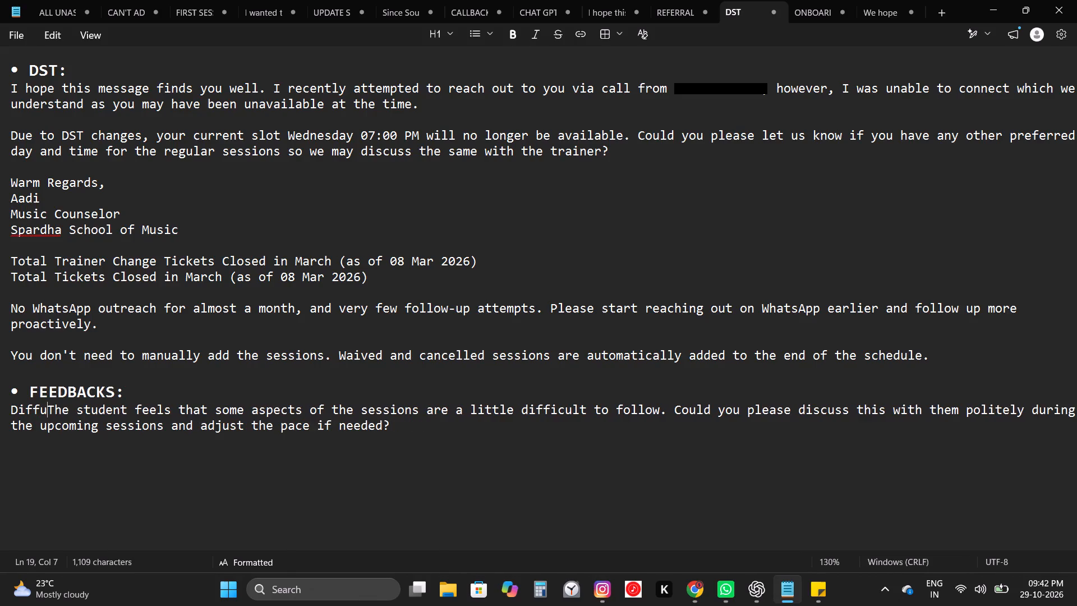
{"action": "key", "text": "BackSpace"}
{"action": "key", "text": "BackSpace"}
{"action": "type", "text": "icl"}
{"action": "key", "text": "BackSpace"}
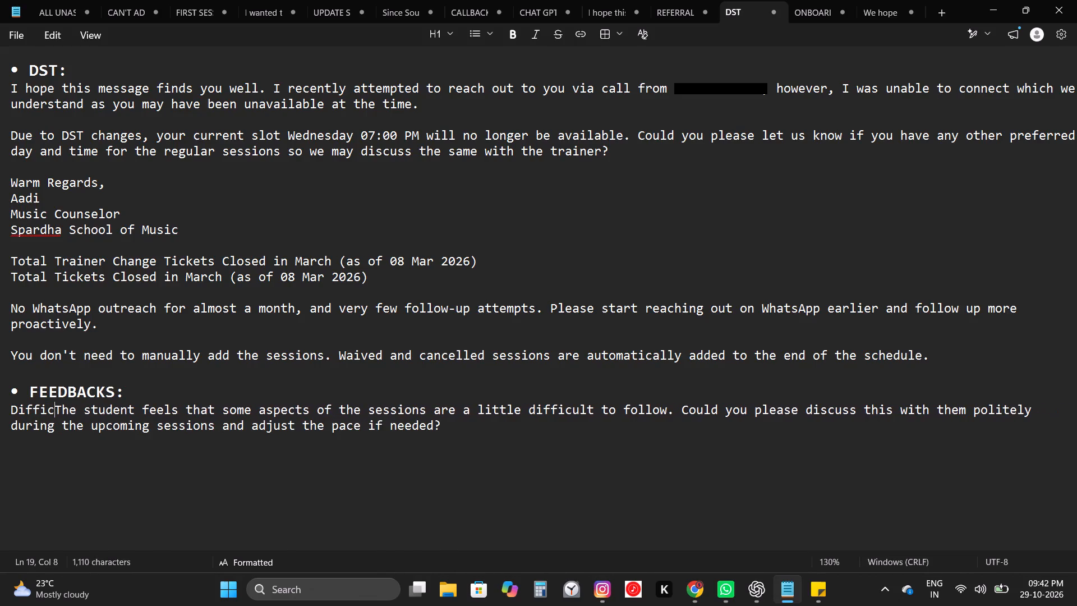
{"action": "type", "text": "ult to follow -"}
{"action": "key", "text": "space"}
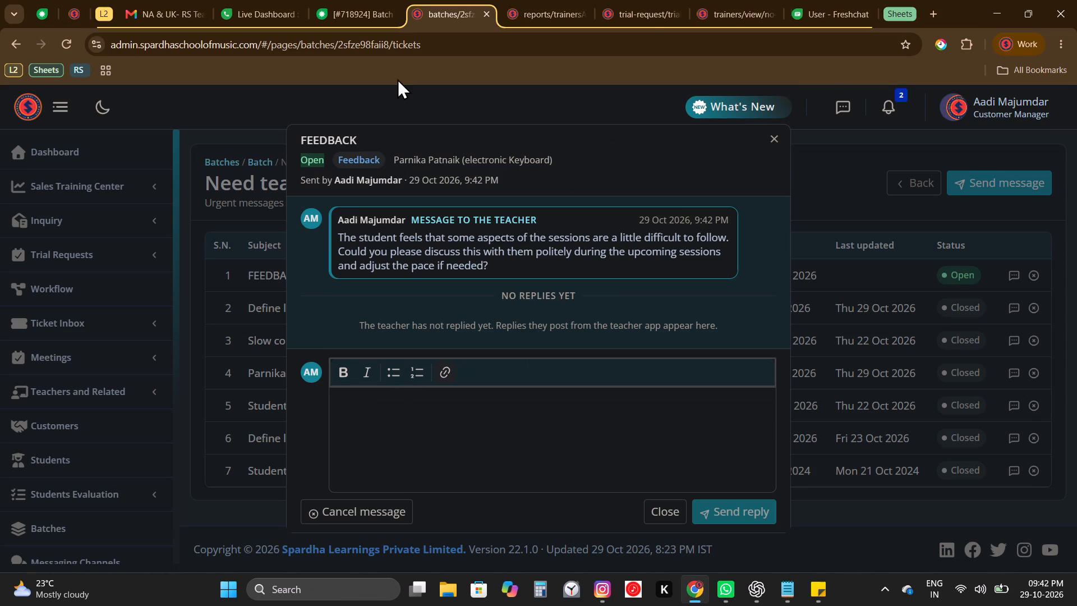
In Chrome, capture and copy a screenshot of the FEEDBACK message sent to the teacher, and close the message window.
{"action": "key", "text": "Print"}
{"action": "left_click_drag", "start_coordinate": [293, 126], "coordinate": [829, 349]}
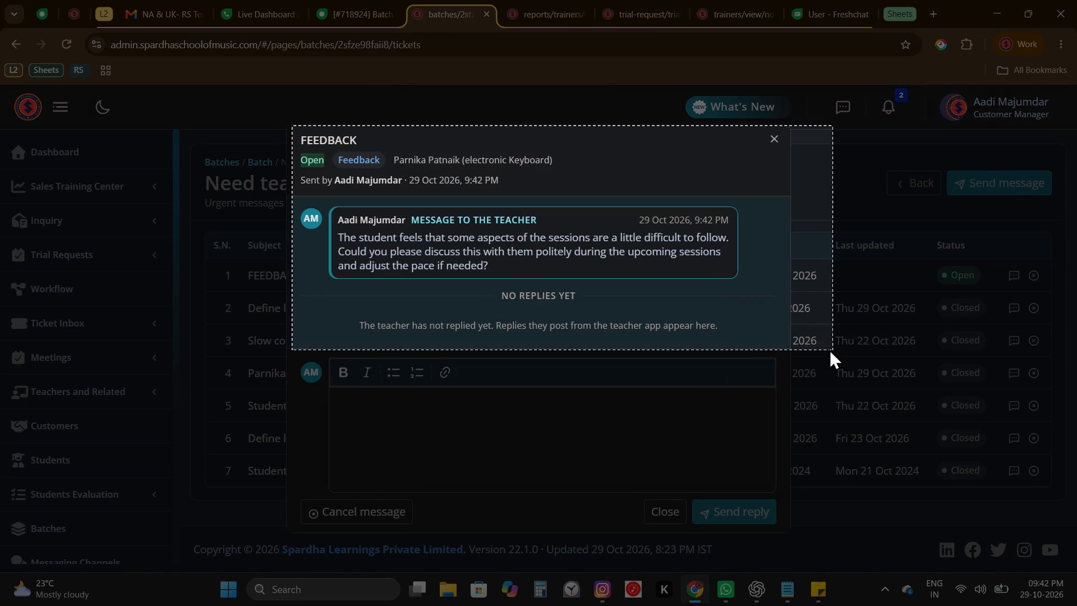
{"action": "left_click_drag", "start_coordinate": [829, 349], "coordinate": [794, 339]}
{"action": "key", "text": "ctrl+c"}
{"action": "left_click", "coordinate": [774, 148]}
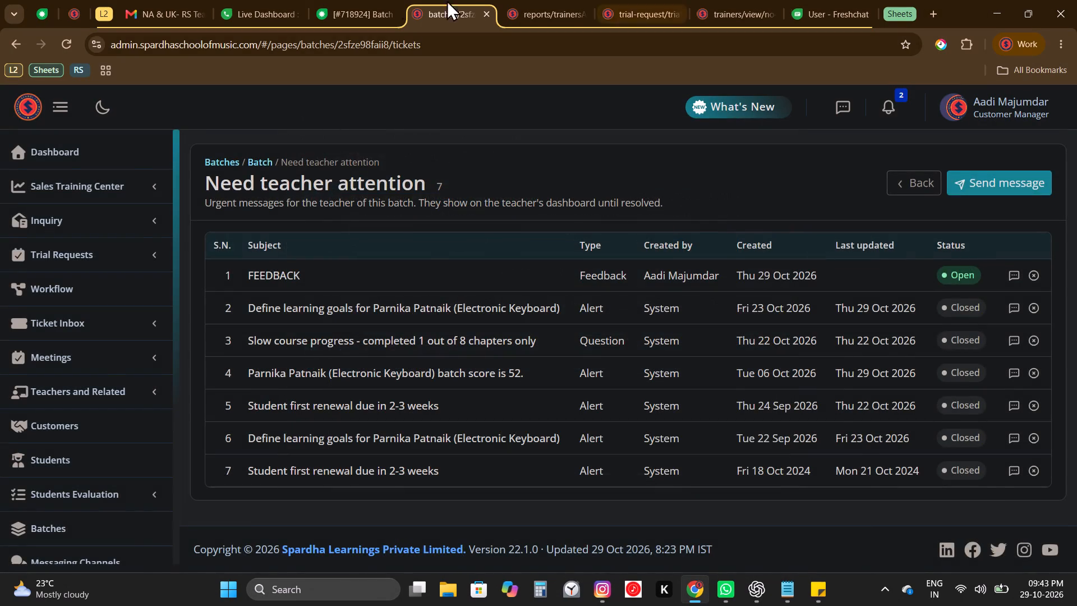
On ticket 718924, draft a note reading "Shared the feedback with trainer. Closing this ticket." on two lines, with the screenshot pasted below.
{"action": "left_click", "coordinate": [379, 0]}
{"action": "left_click", "coordinate": [206, 527]}
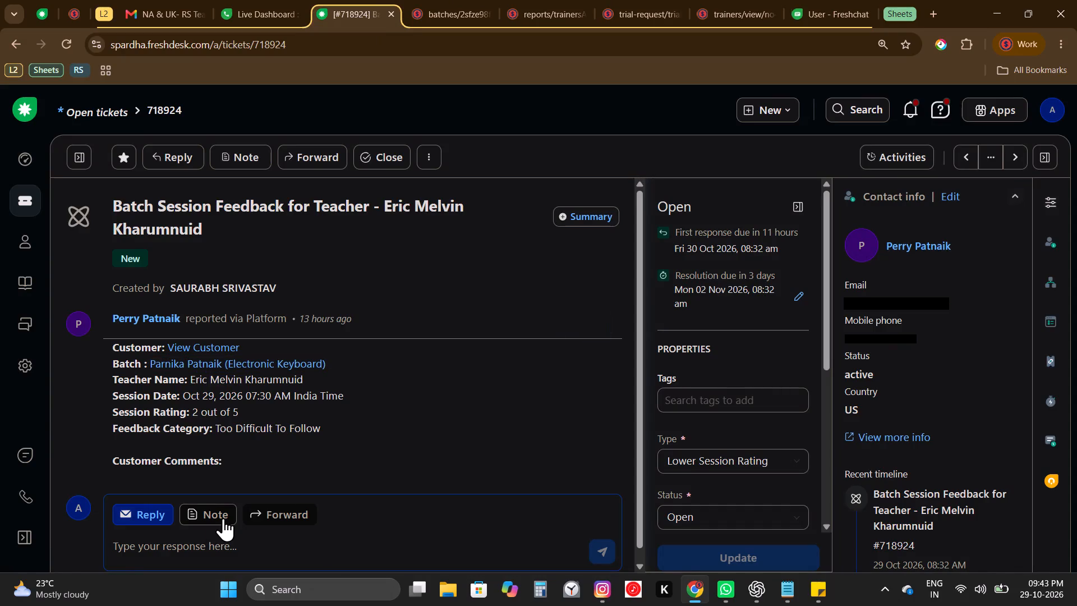
{"action": "left_click", "coordinate": [223, 518]}
{"action": "type", "text": "Sa"}
{"action": "key", "text": "BackSpace"}
{"action": "scroll", "coordinate": [223, 518], "scroll_direction": "up", "scroll_amount": 1}
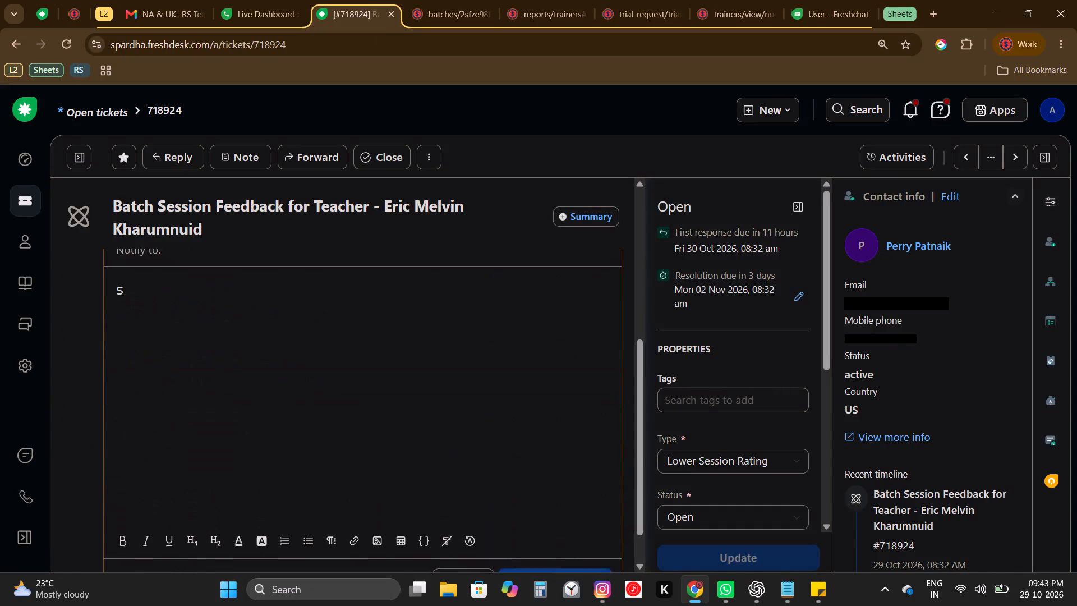
{"action": "scroll", "coordinate": [223, 518], "scroll_direction": "up", "scroll_amount": 1}
{"action": "key", "text": "j"}
{"action": "key", "text": "BackSpace"}
{"action": "type", "text": "hared the feedback with trainer."}
{"action": "key", "text": "space"}
{"action": "key", "text": "Return"}
{"action": "type", "text": "Closing this ticket."}
{"action": "key", "text": "space"}
{"action": "key", "text": "Return"}
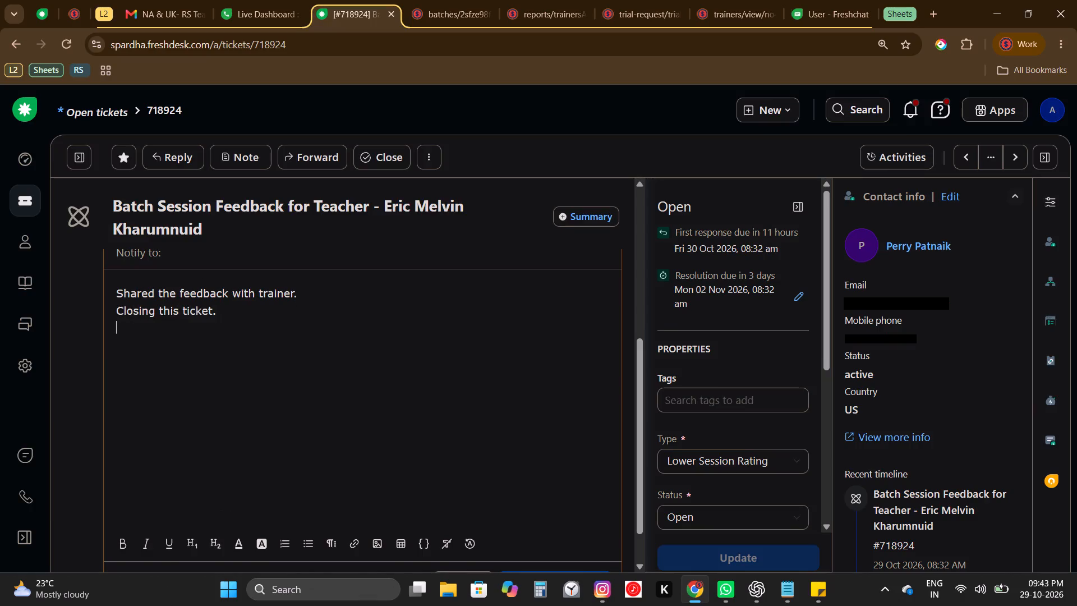
{"action": "key", "text": "ctrl+v"}
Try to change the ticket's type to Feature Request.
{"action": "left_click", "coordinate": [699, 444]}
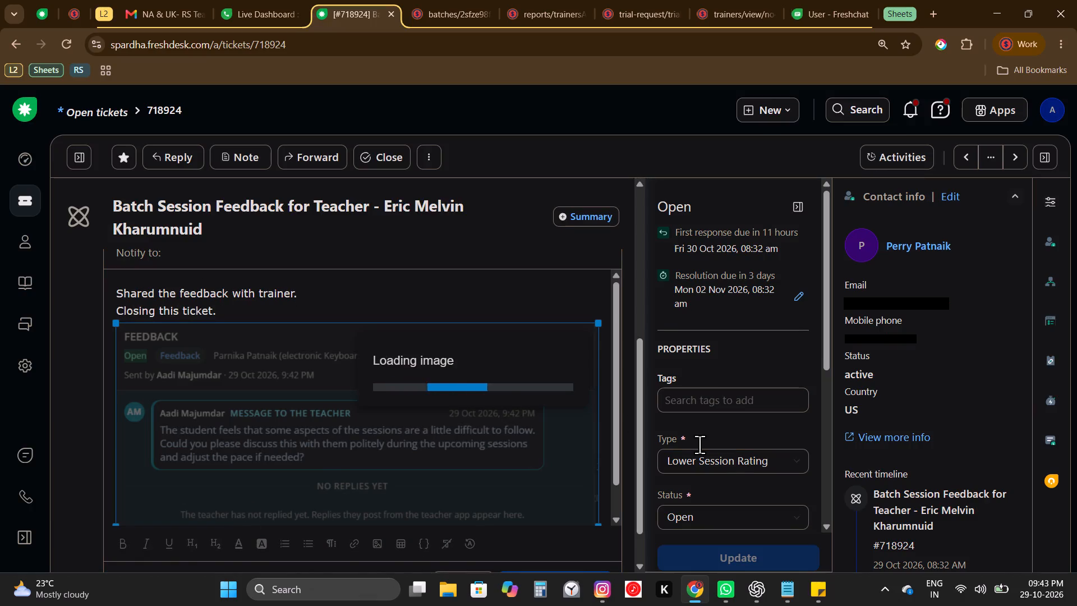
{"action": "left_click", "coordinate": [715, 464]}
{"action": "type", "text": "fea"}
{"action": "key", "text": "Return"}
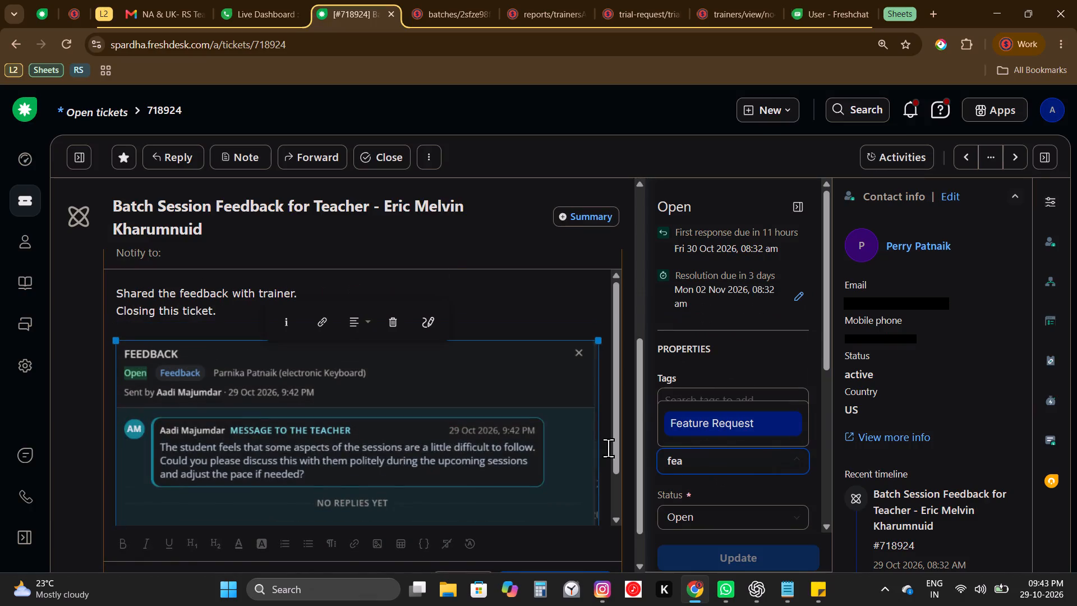
Add the drafted note with its screenshot to the ticket.
{"action": "scroll", "coordinate": [621, 428], "scroll_direction": "down", "scroll_amount": 2}
{"action": "scroll", "coordinate": [546, 424], "scroll_direction": "down", "scroll_amount": 2}
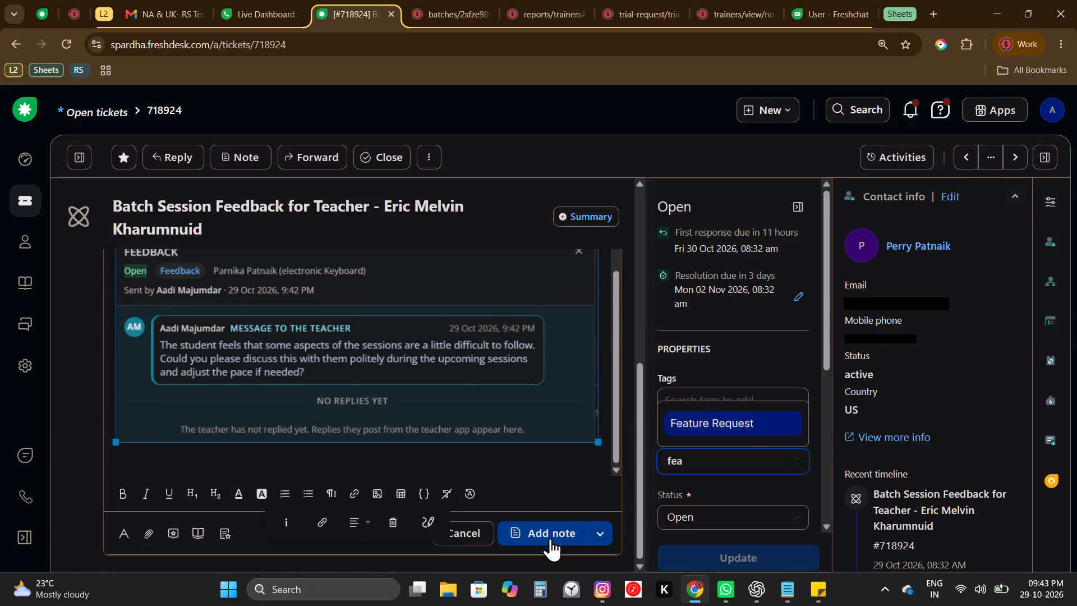
{"action": "left_click", "coordinate": [550, 538]}
Set the ticket's type to Feature Request and its status to Closed, and update the ticket properties.
{"action": "left_click", "coordinate": [761, 454]}
{"action": "type", "text": "fea"}
{"action": "key", "text": "Return"}
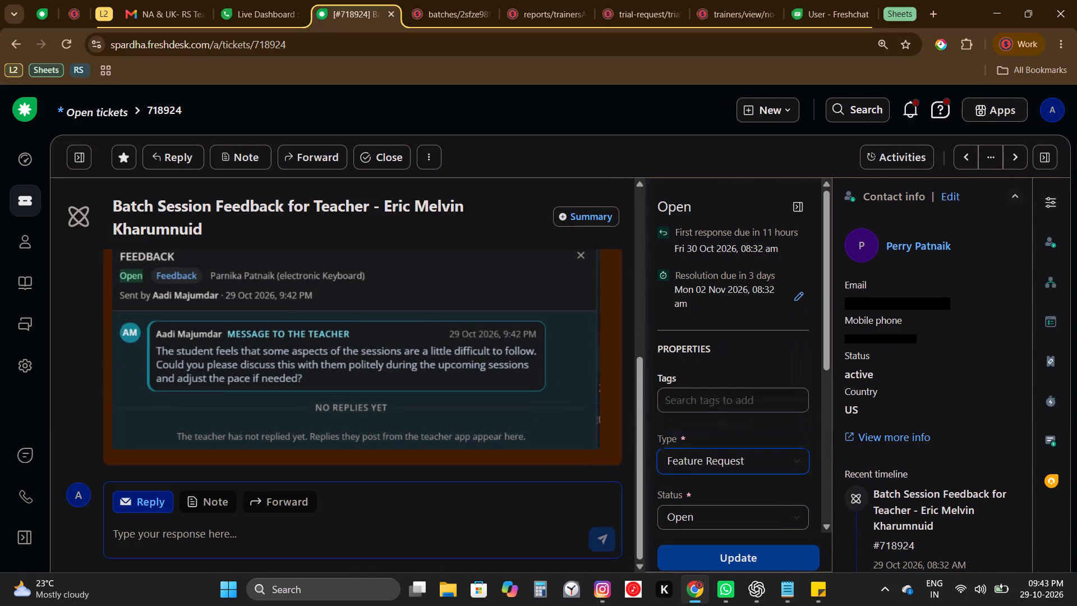
{"action": "key", "text": "Tab"}
{"action": "key", "text": "Return"}
{"action": "key", "text": "Down"}
{"action": "key", "text": "Down"}
{"action": "key", "text": "Down"}
{"action": "key", "text": "Return"}
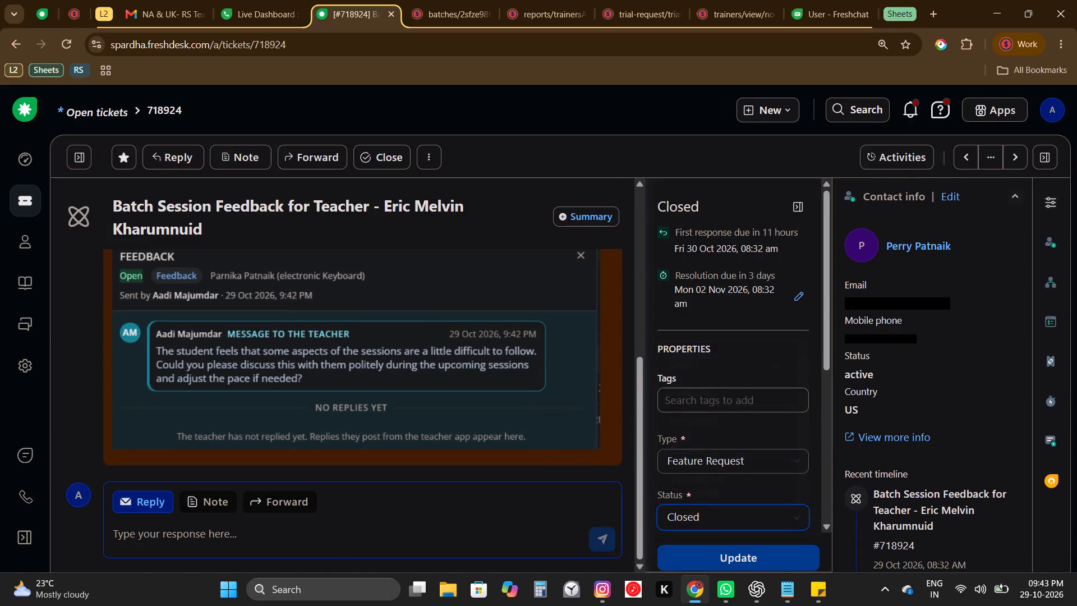
{"action": "scroll", "coordinate": [786, 432], "scroll_direction": "down", "scroll_amount": 3}
{"action": "left_click", "coordinate": [755, 553]}
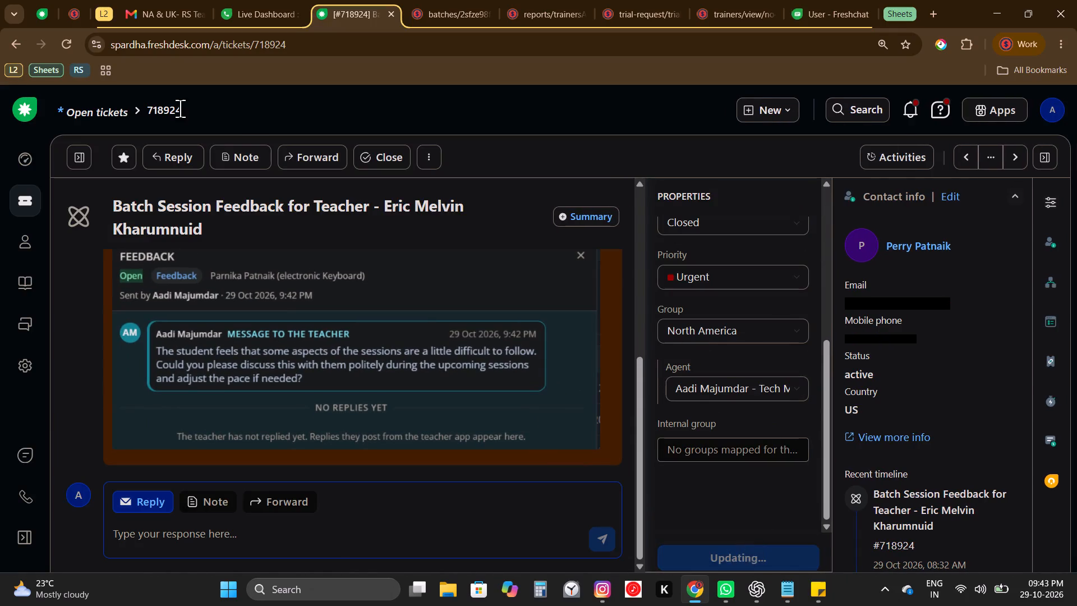
Open the next ticket in the open-tickets queue and copy its title.
{"action": "left_click", "coordinate": [1009, 162]}
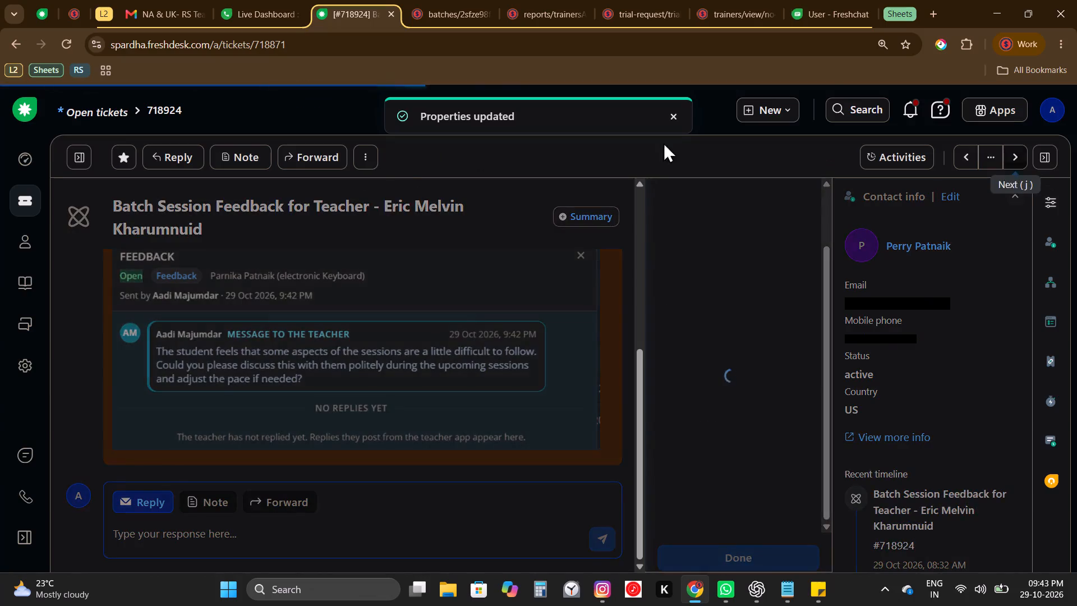
{"action": "triple_click", "coordinate": [339, 219]}
{"action": "key", "text": "ctrl+c"}
{"action": "key", "text": "ctrl+c"}
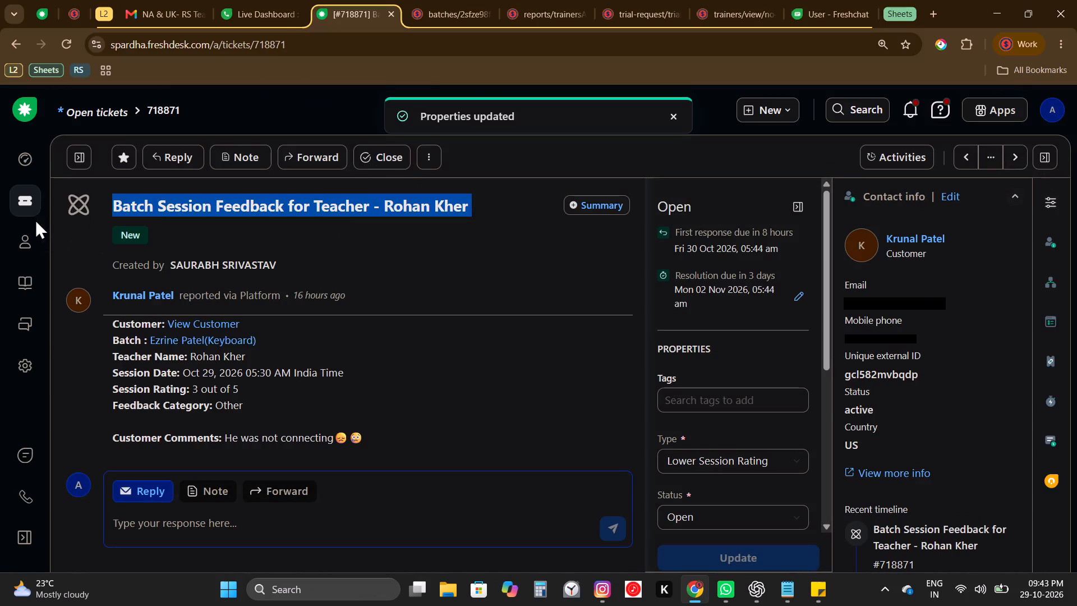
Return to the open-tickets queue, look through the listed tickets to the end, and open the helpdesk dashboard.
{"action": "left_click", "coordinate": [27, 207]}
{"action": "left_click", "coordinate": [674, 118]}
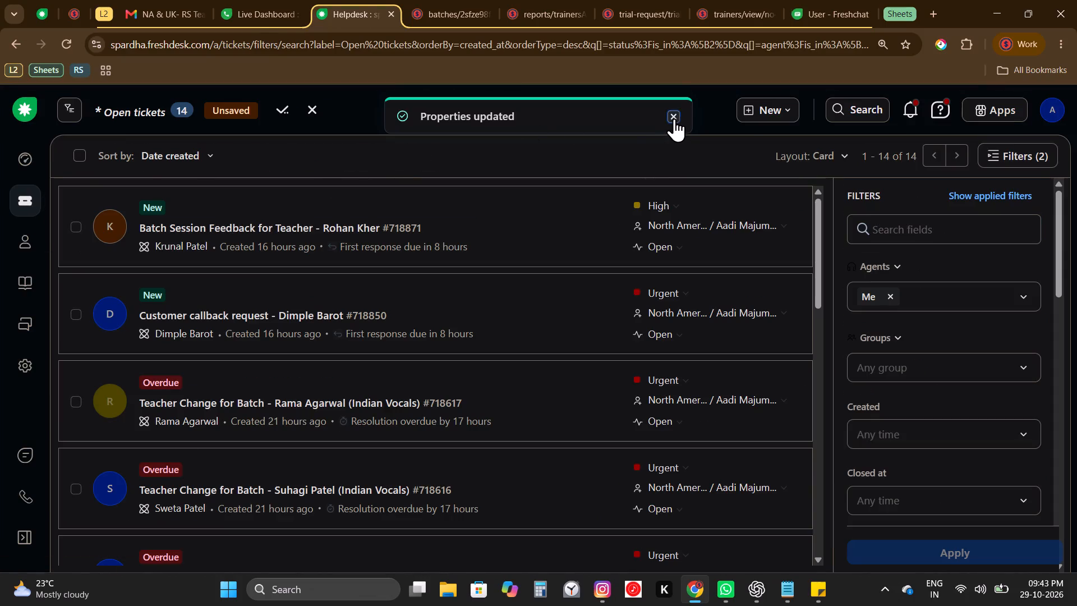
{"action": "scroll", "coordinate": [828, 300], "scroll_direction": "down", "scroll_amount": 3}
{"action": "scroll", "coordinate": [714, 414], "scroll_direction": "down", "scroll_amount": 5}
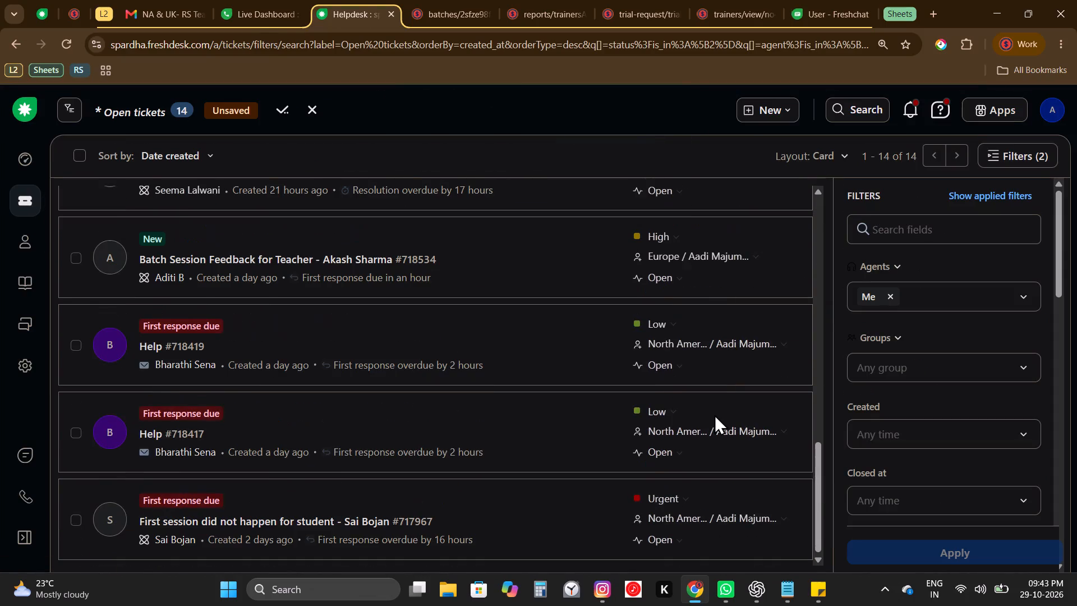
{"action": "scroll", "coordinate": [714, 414], "scroll_direction": "down", "scroll_amount": 4}
{"action": "left_click", "coordinate": [22, 123]}
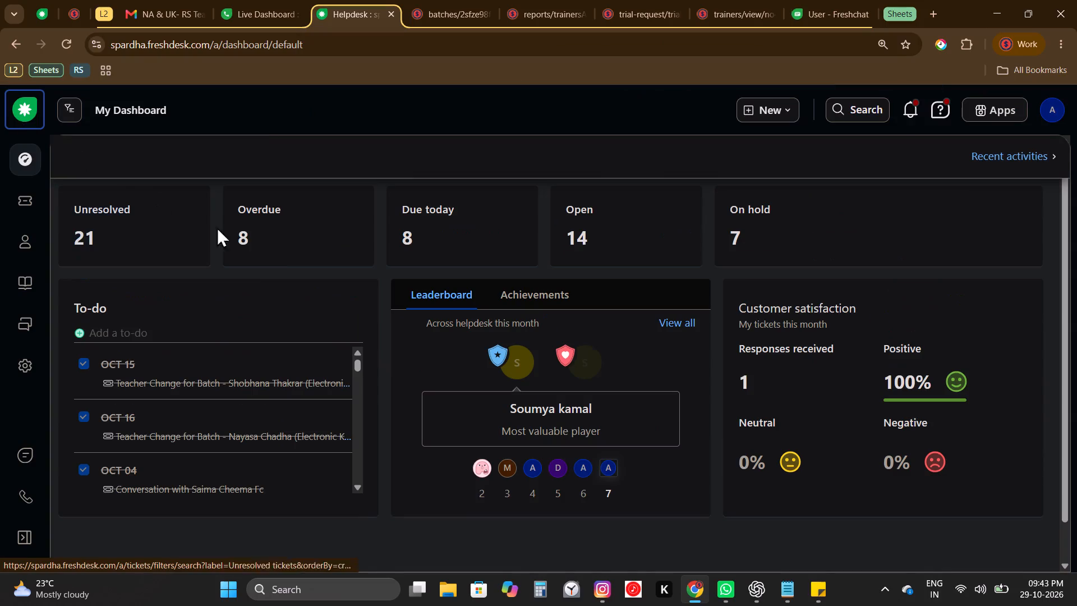
{"action": "left_click", "coordinate": [262, 0]}
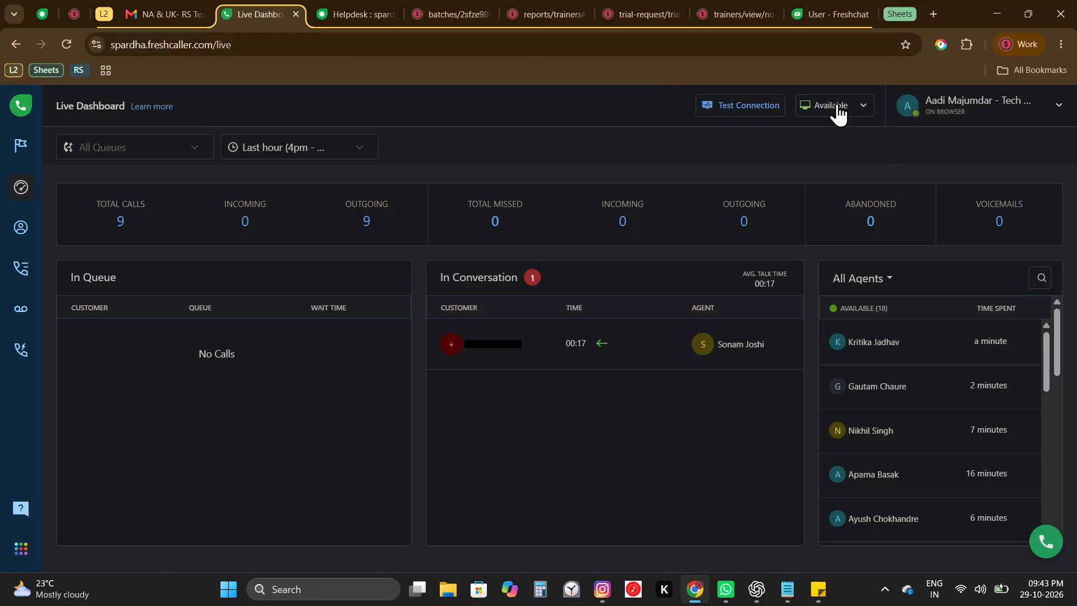
{"action": "left_click", "coordinate": [837, 103]}
{"action": "left_click", "coordinate": [787, 195]}
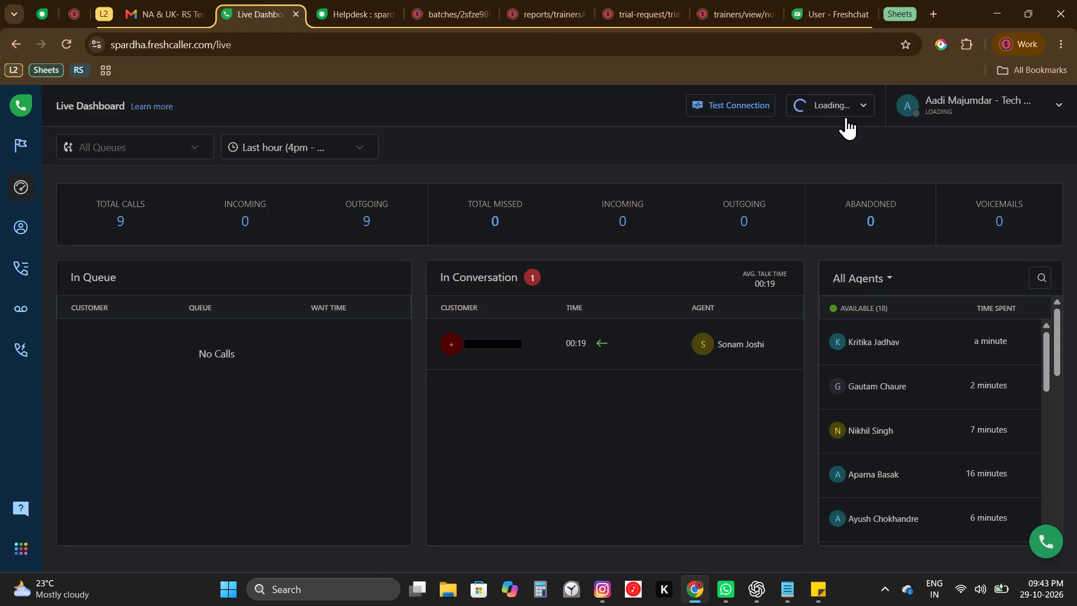